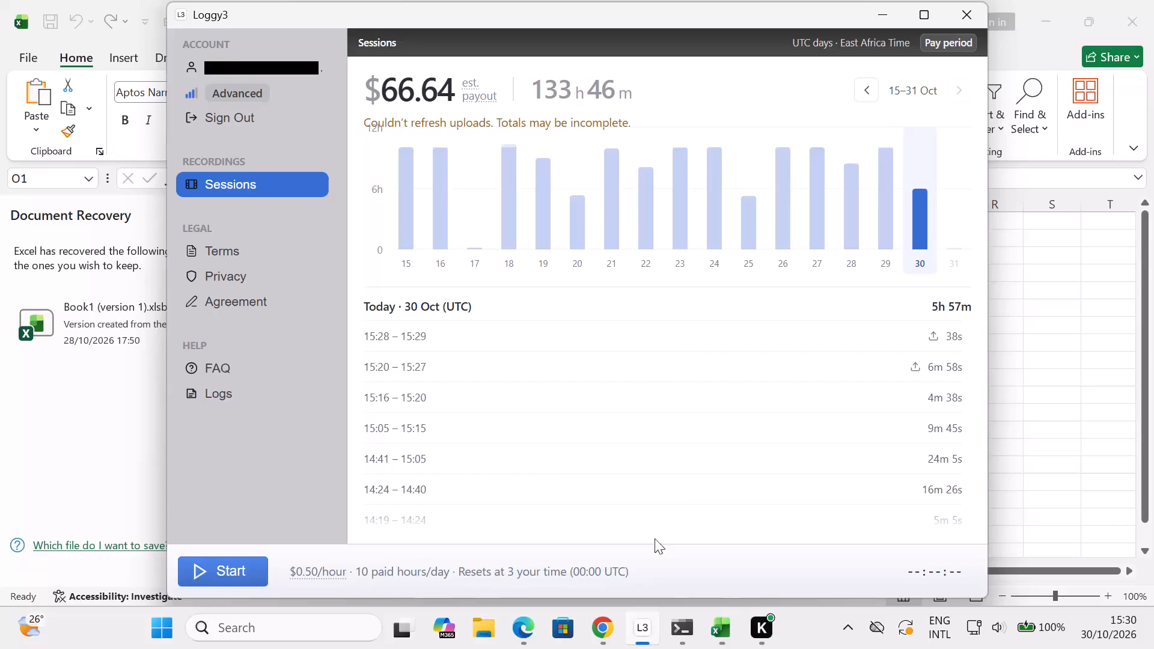
Start the session recording in Loggy3 and switch to the Excel workbook.
click(254, 567)
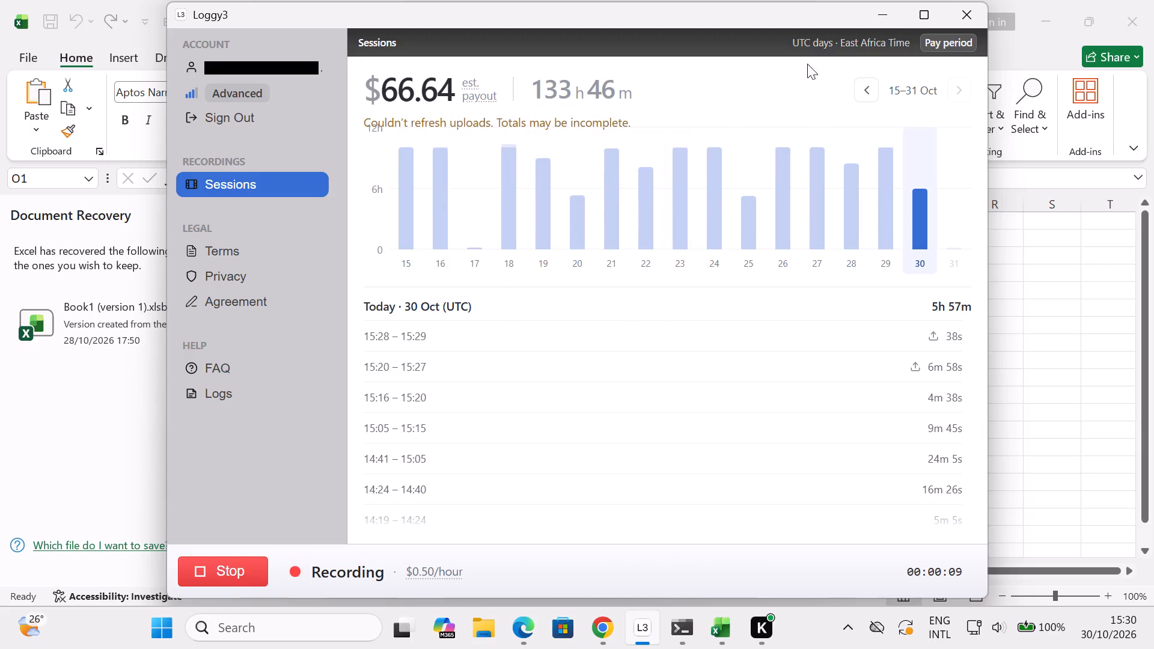
click(884, 10)
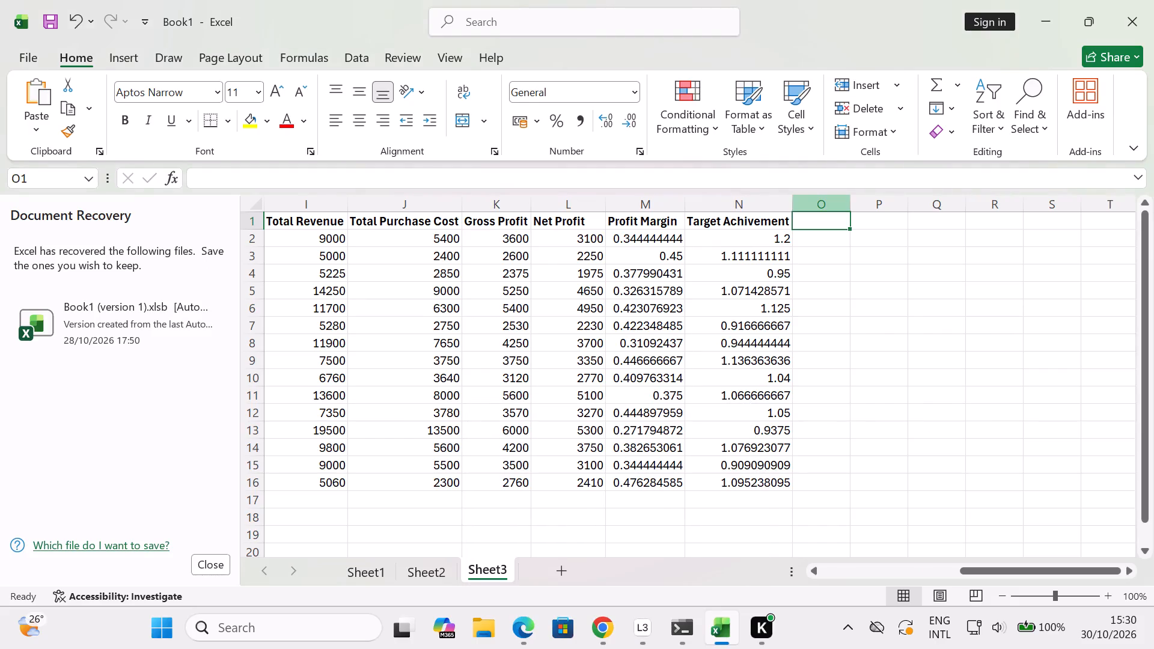
click(643, 636)
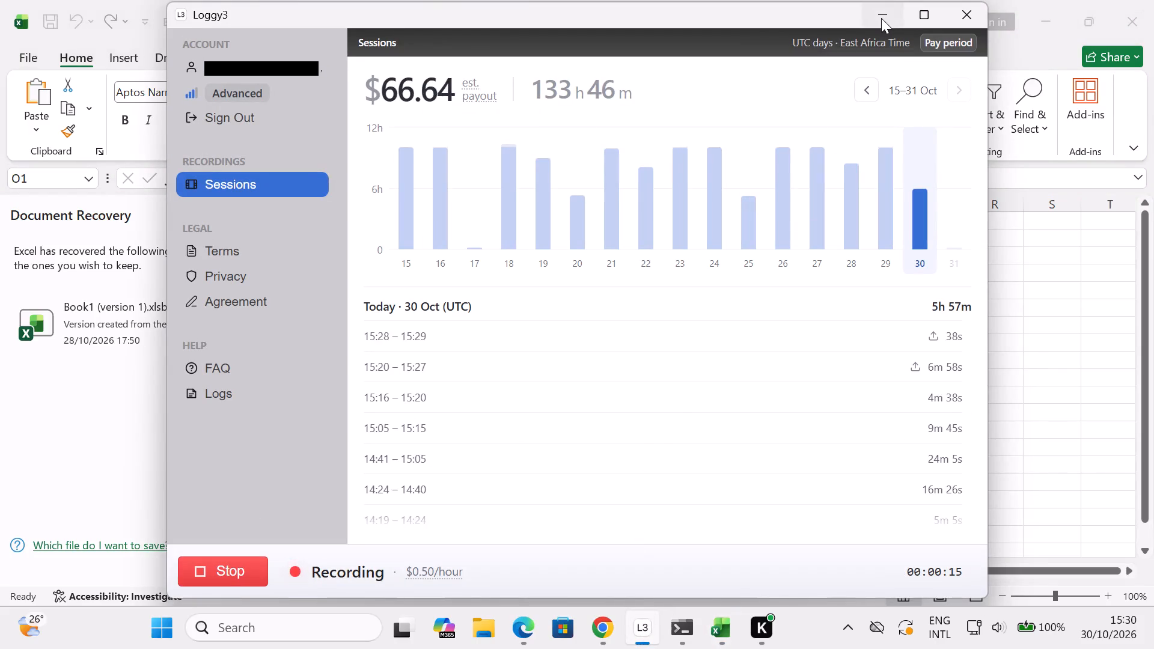
click(881, 18)
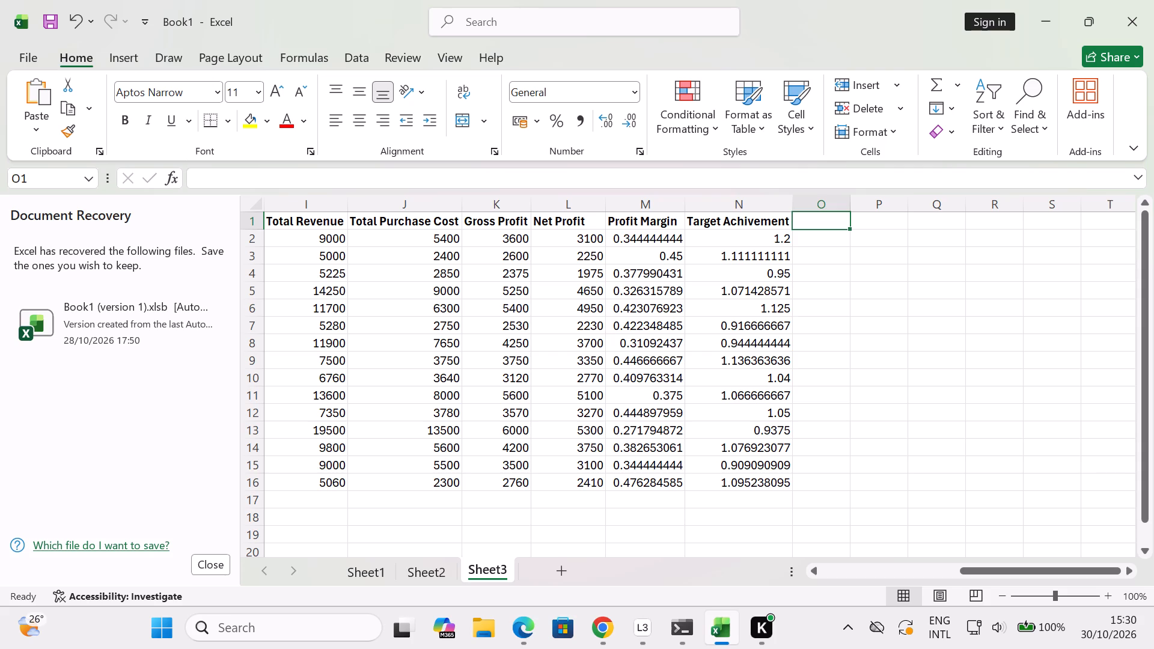
Enter the column header "Perfomance" in cell O1 of Sheet3.
text(Perfom)
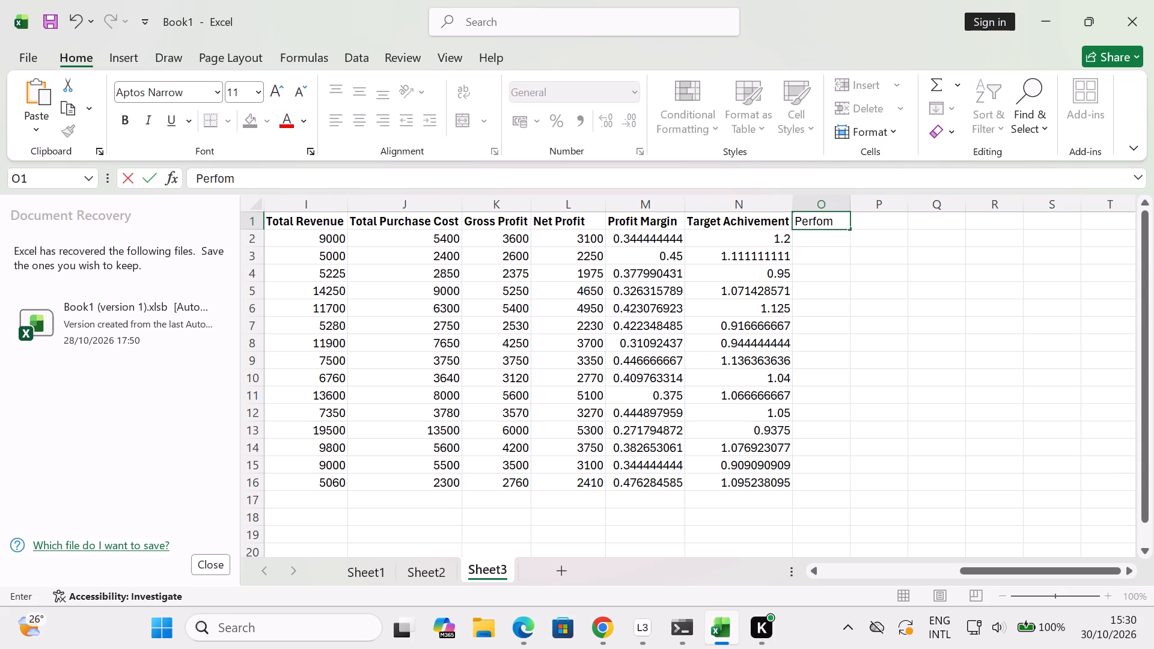
text(an)
text(ce)
click(883, 254)
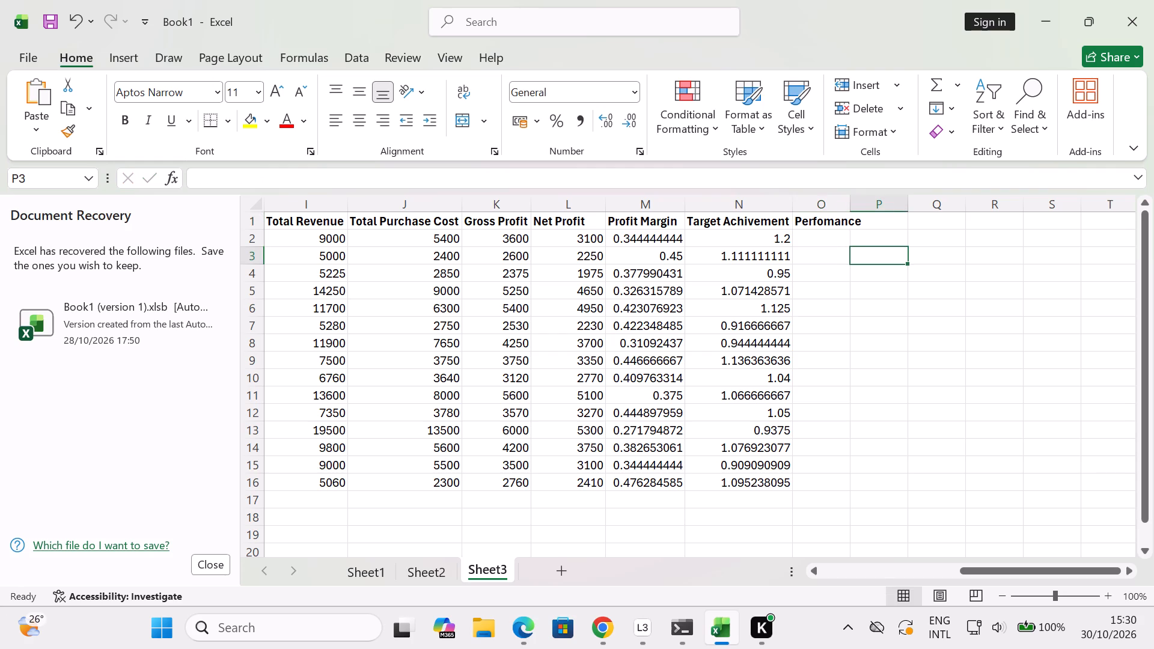
click(886, 305)
Widen column O so that it fits the "Perfomance" header.
drag(846, 207, 865, 207)
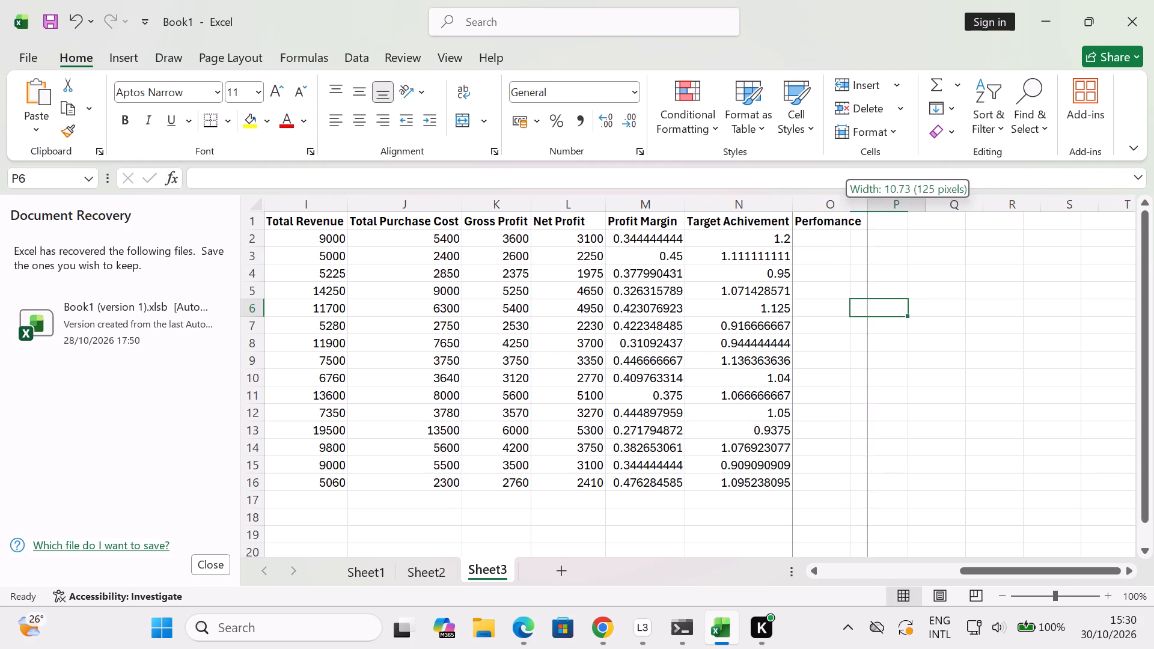
drag(865, 207, 867, 207)
Enter the formula =if(d2>=h2,"Target Met","Below Target") in cell O2.
click(837, 240)
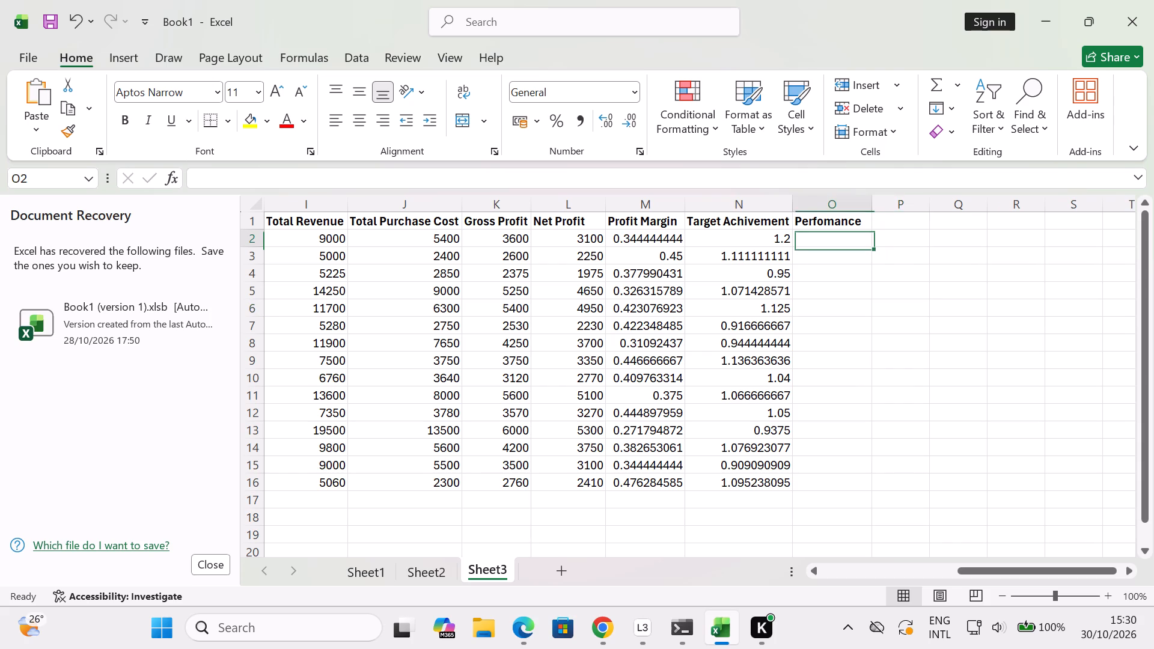
key(equal)
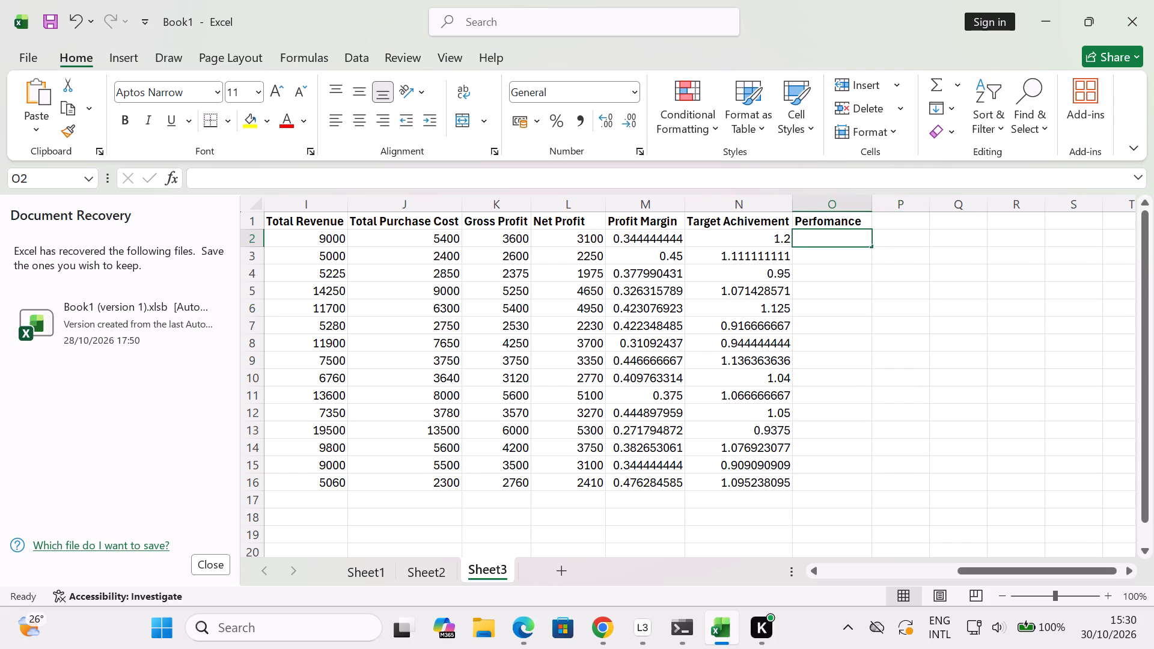
text(if)
key(shift+parenleft)
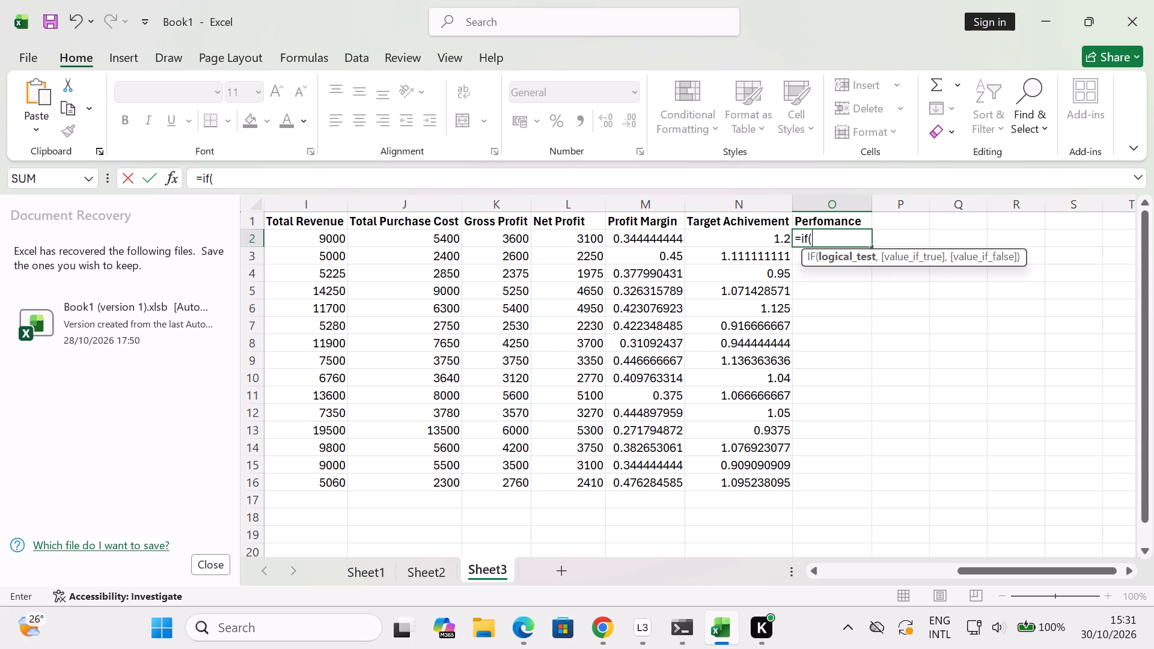
text(d2)
text(>=)
text(h2)
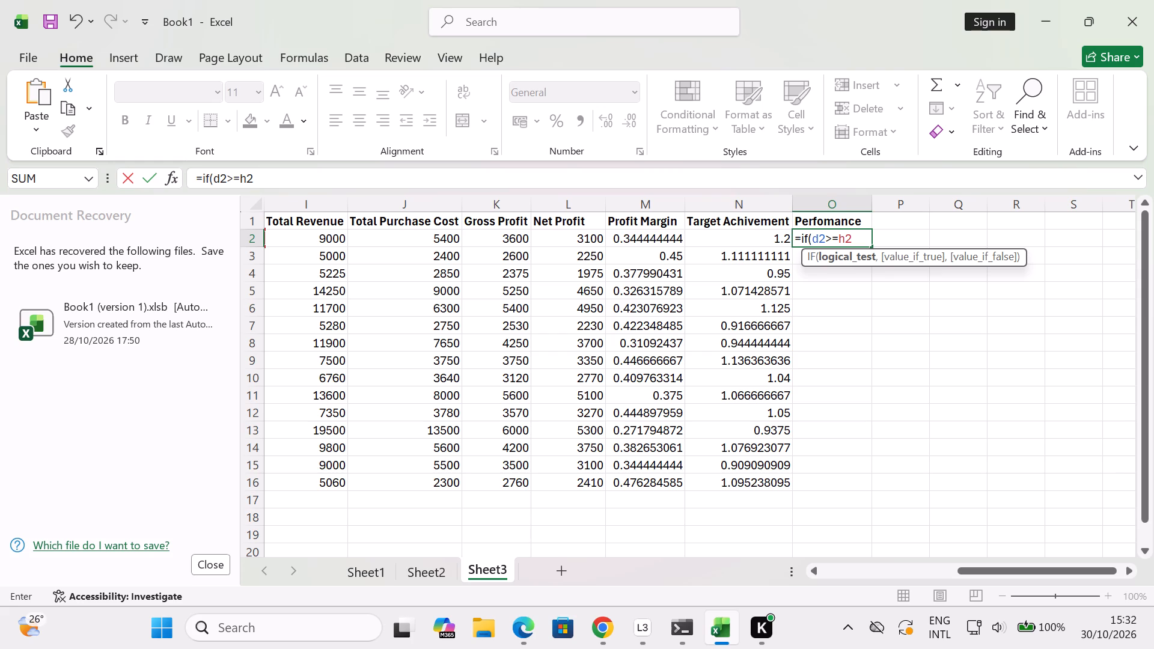
key(comma)
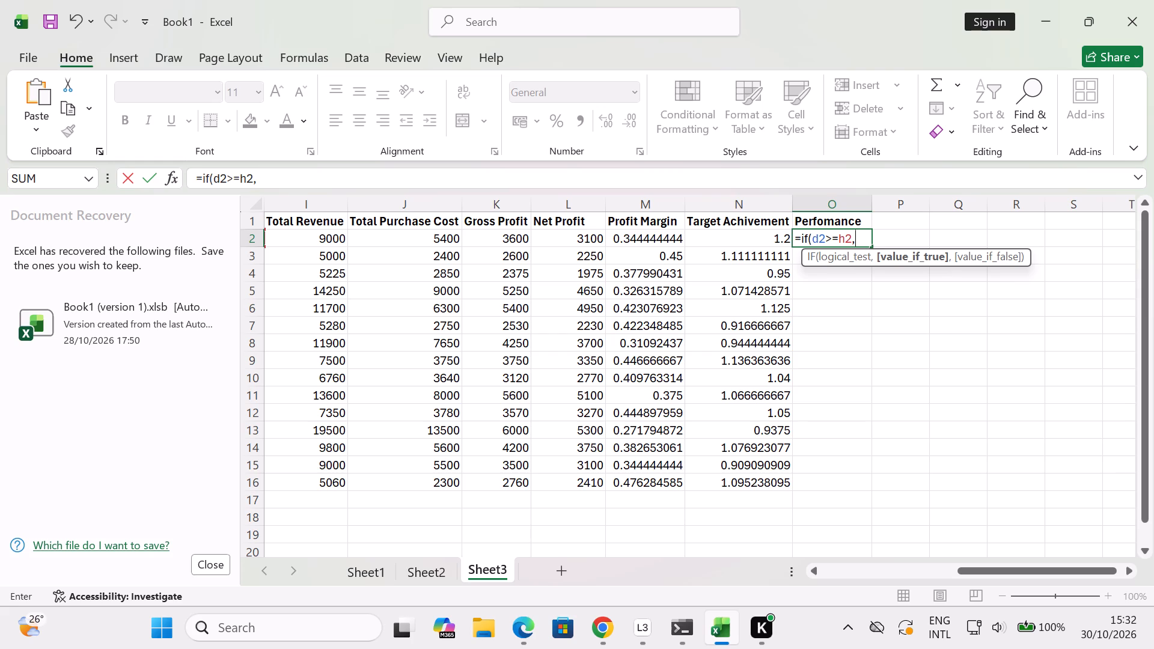
text("')
key(BackSpace)
text(Target)
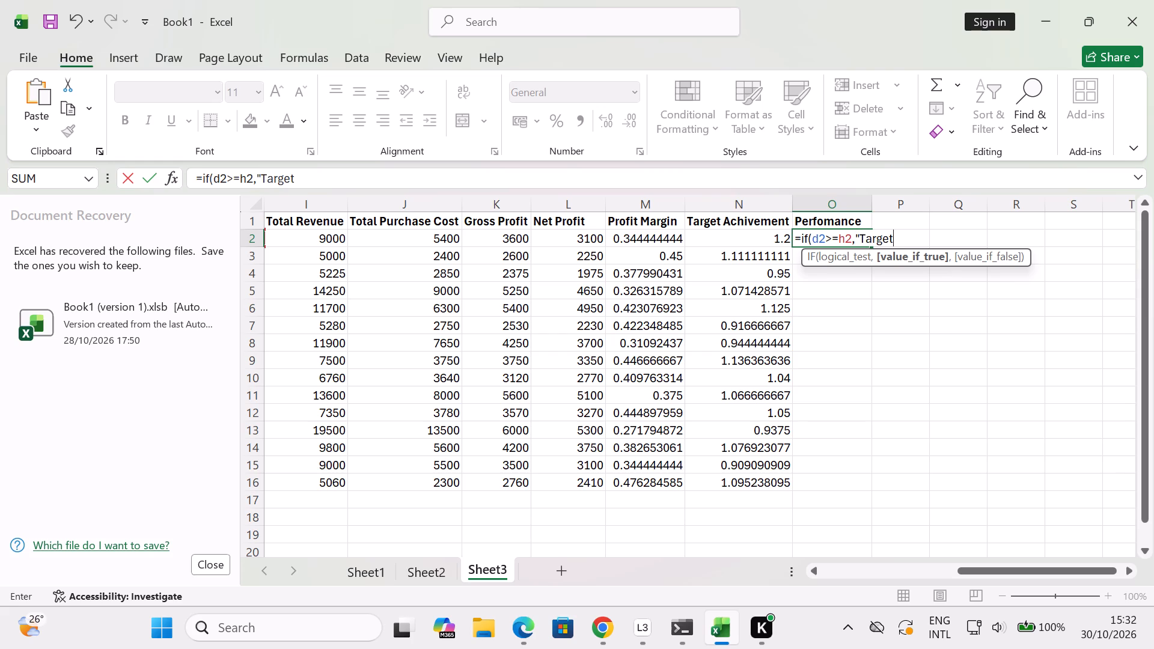
key(space)
key(shift+m)
text(et)
text("')
key(BackSpace)
key(comma)
text("')
key(BackSpace)
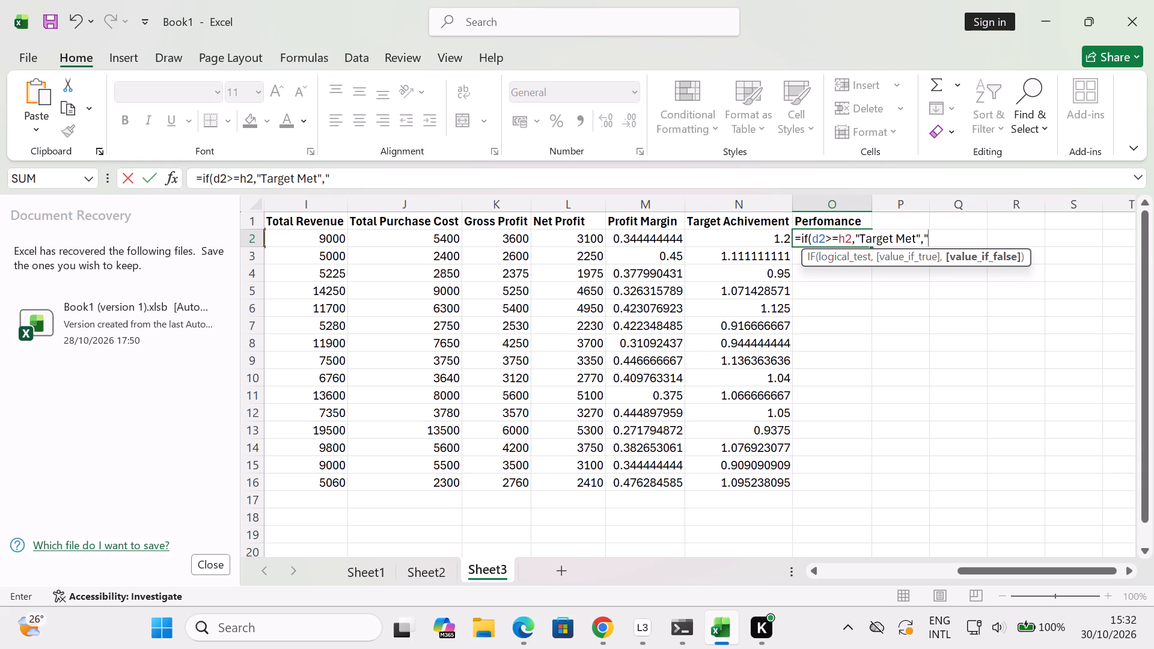
text(Be)
text(low)
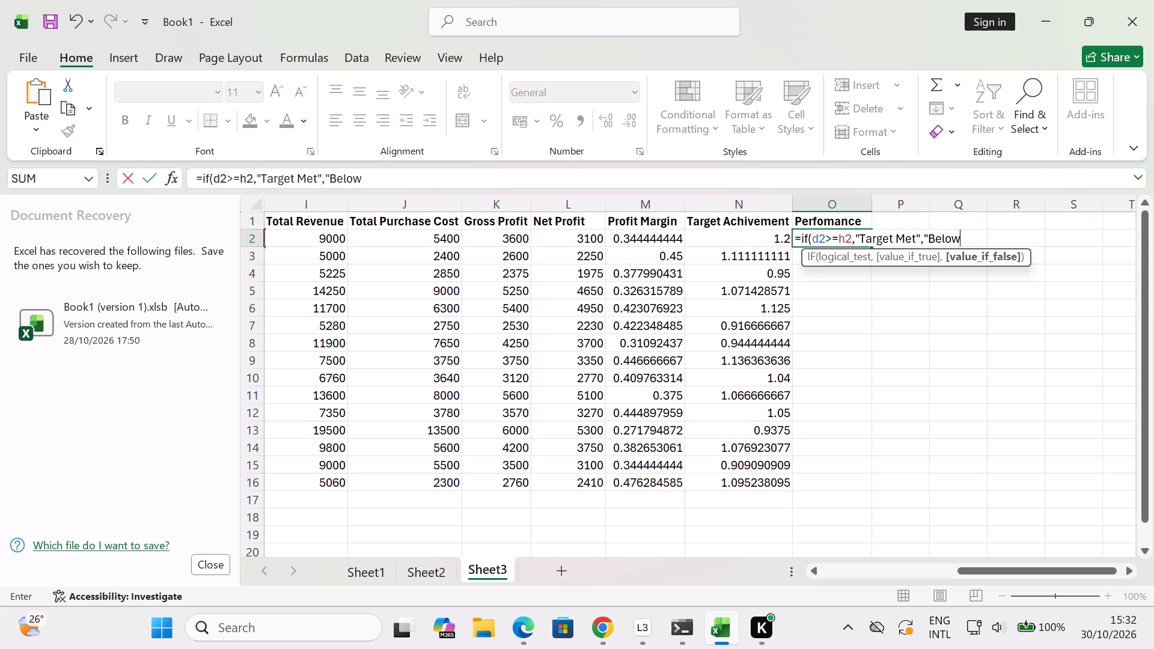
key(space)
text(Target)
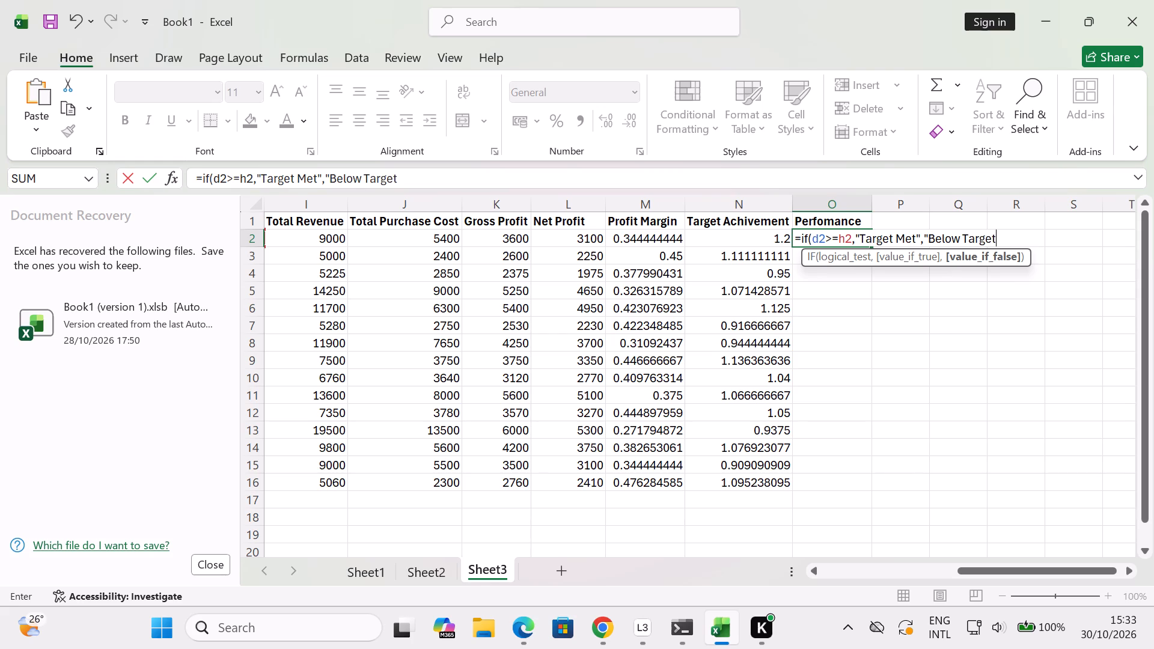
text("')
key(BackSpace)
key(shift+parenright)
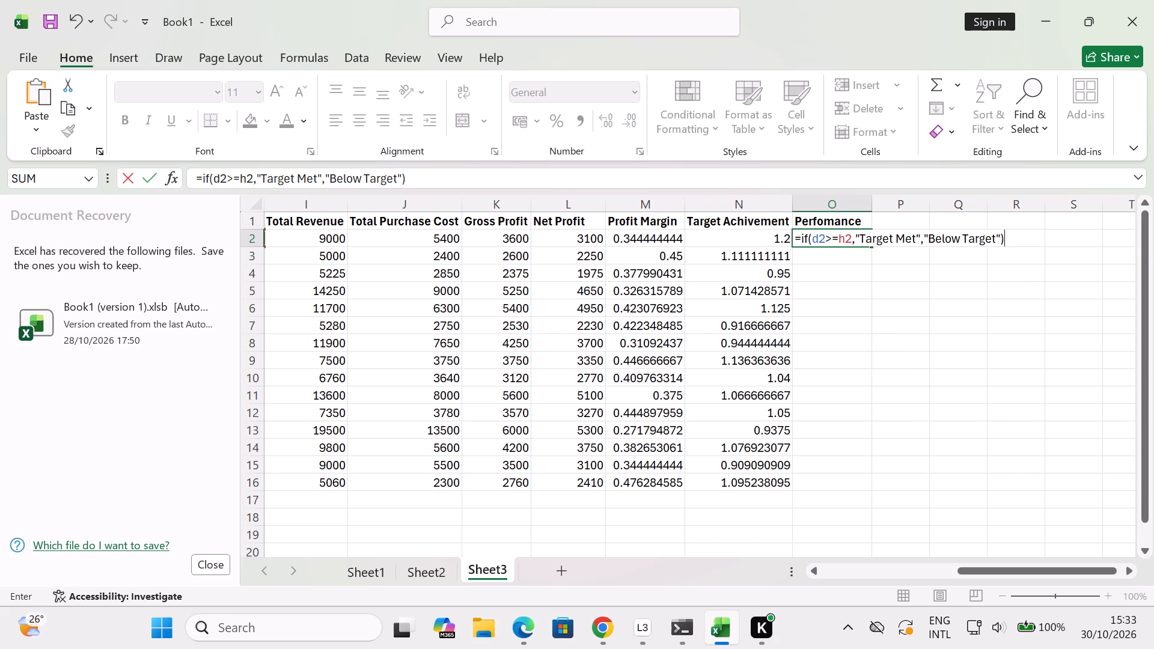
key(Return)
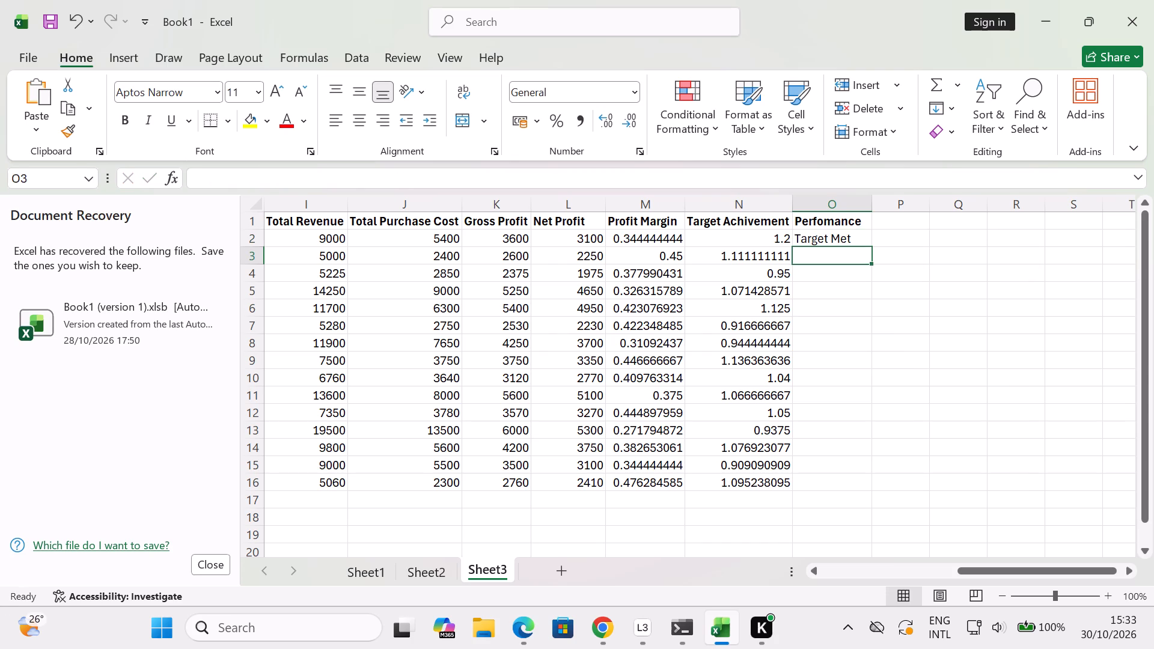
Enter the formula =if(d3>=h3,"Target Met","Below Met") in cell O3.
key(equal)
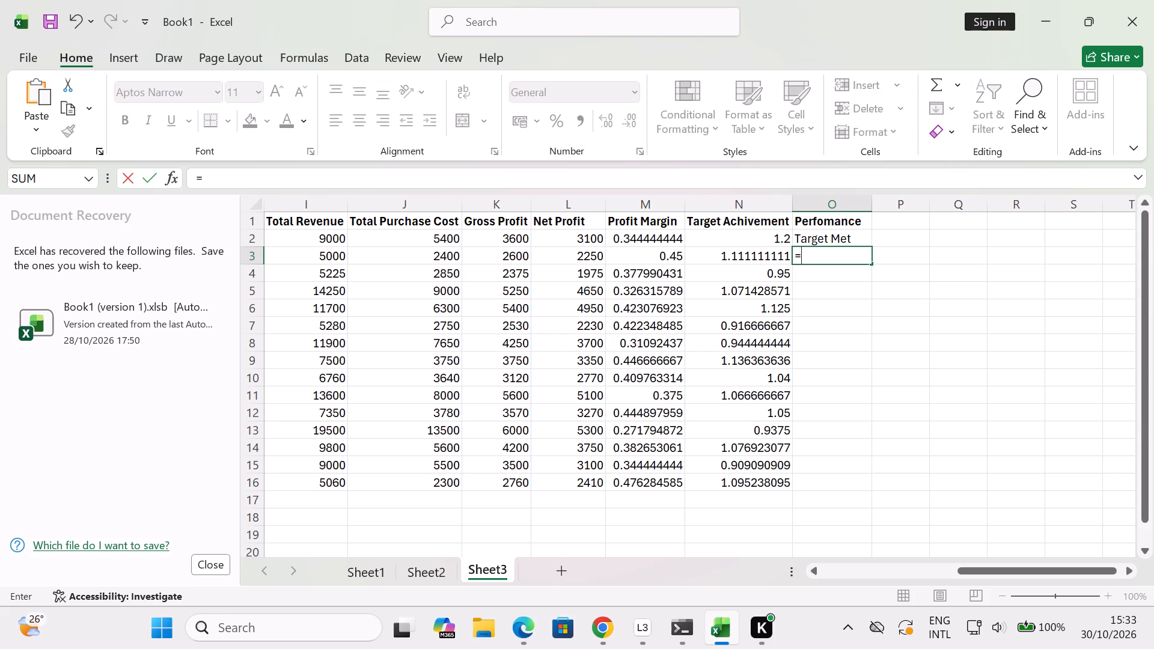
text(if)
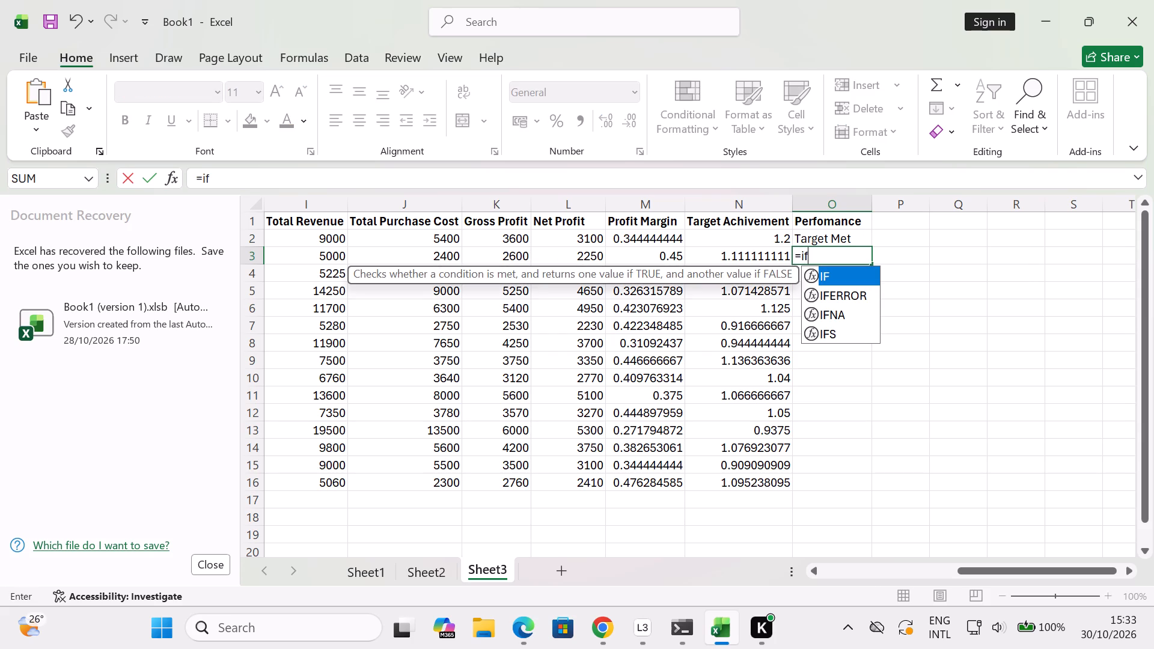
key(shift+parenleft)
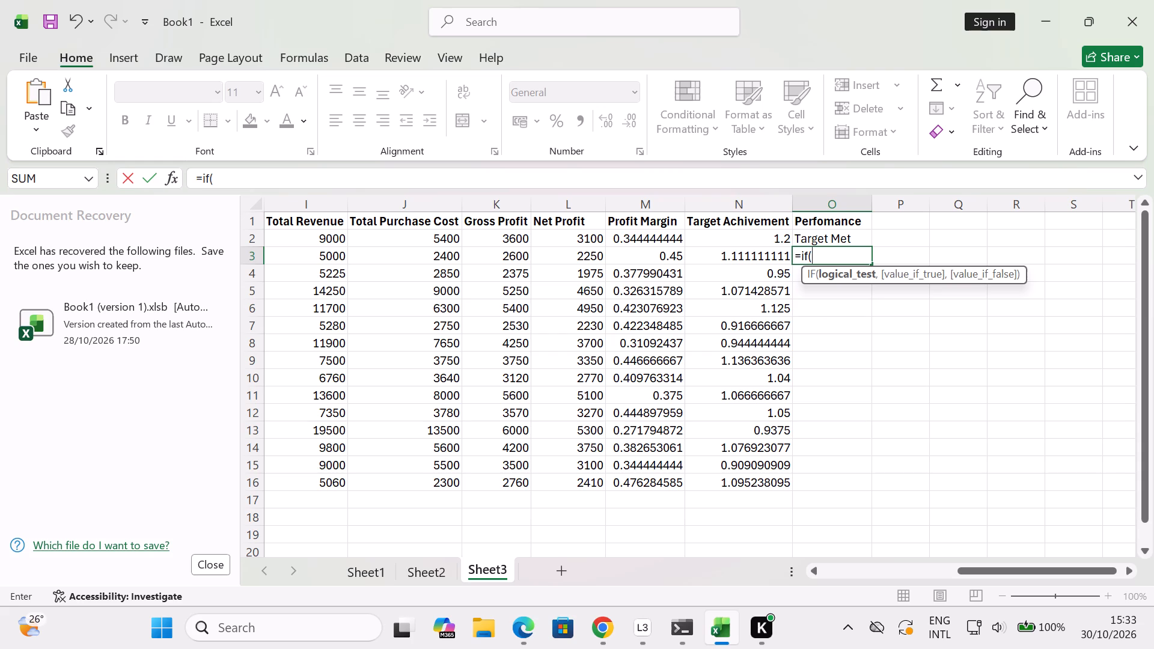
text(d3)
text(>=)
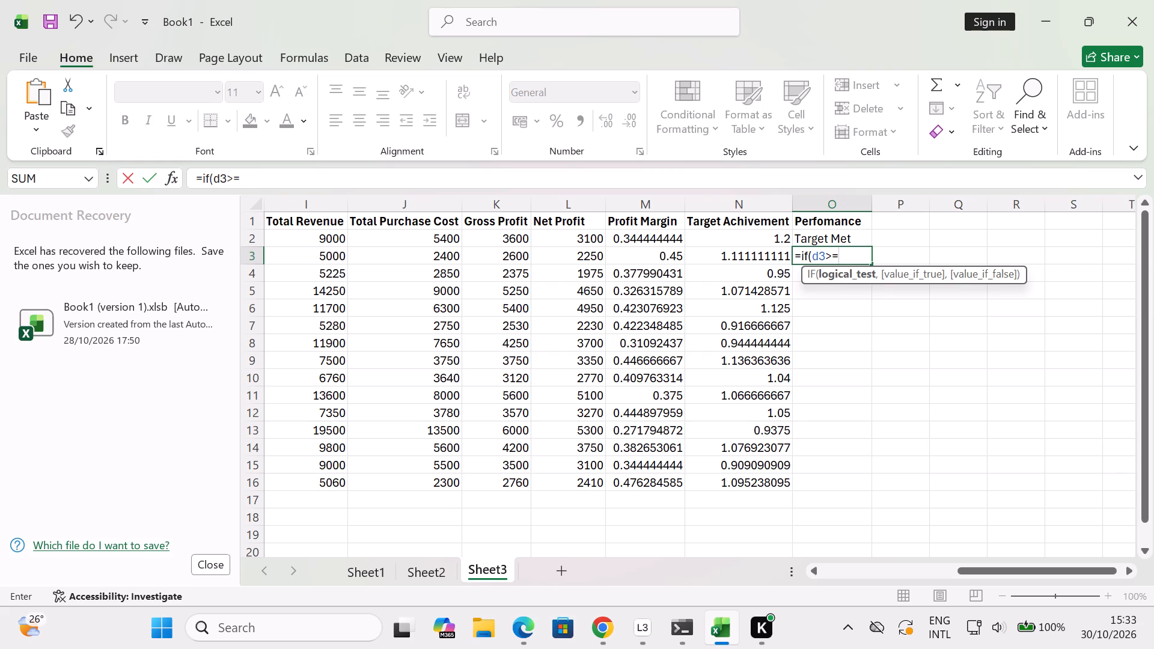
text(h3)
key(comma)
text("')
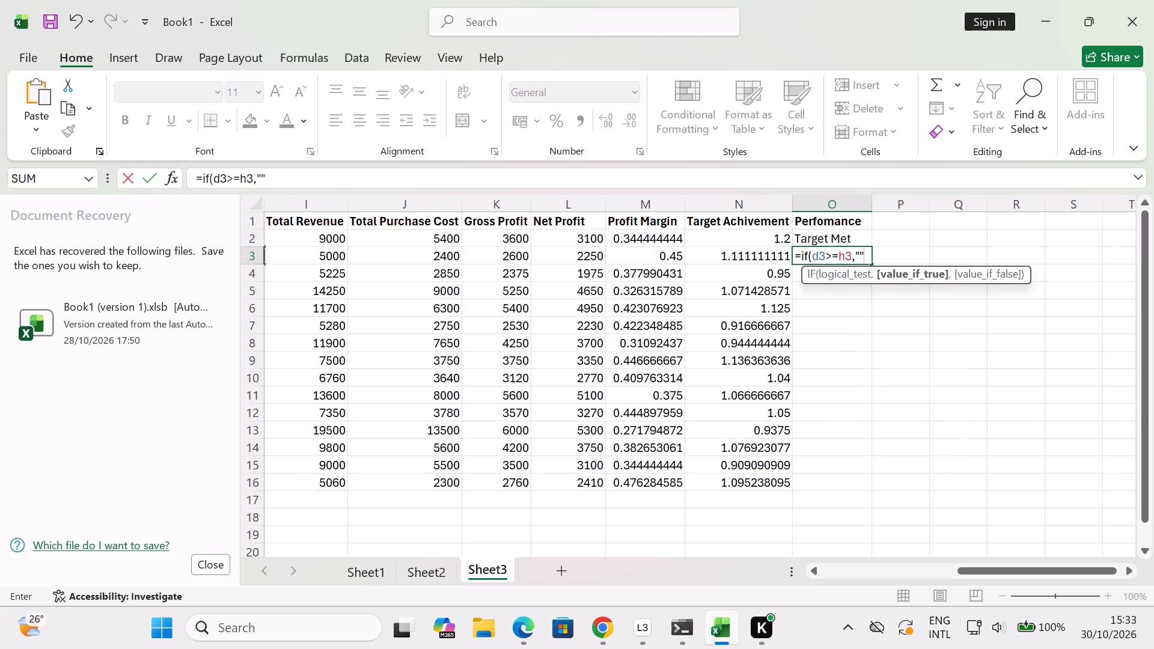
key(BackSpace)
text(Target)
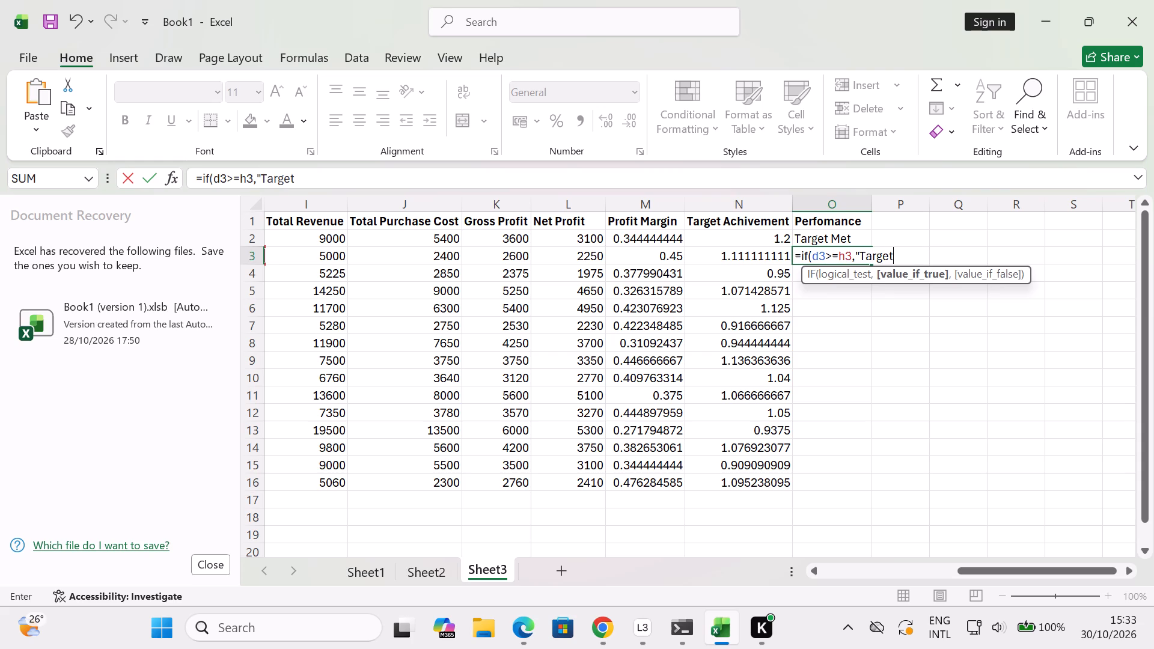
key(space)
key(shift+m)
text(et)
text("')
key(BackSpace)
key(comma)
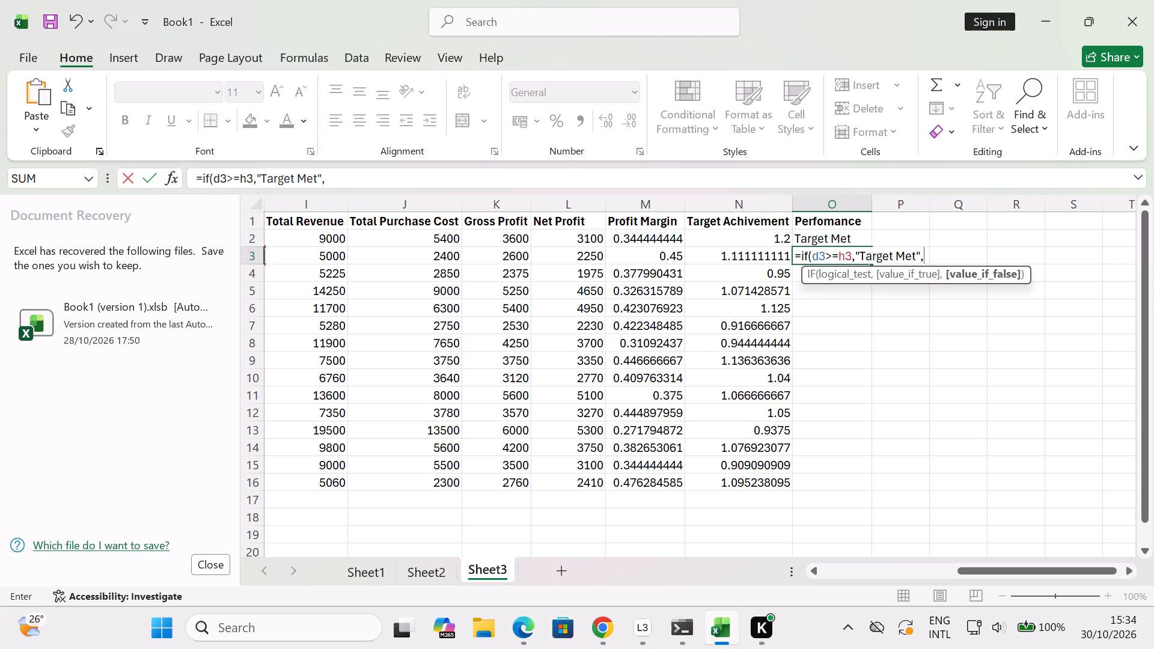
text("')
key(BackSpace)
text(Below)
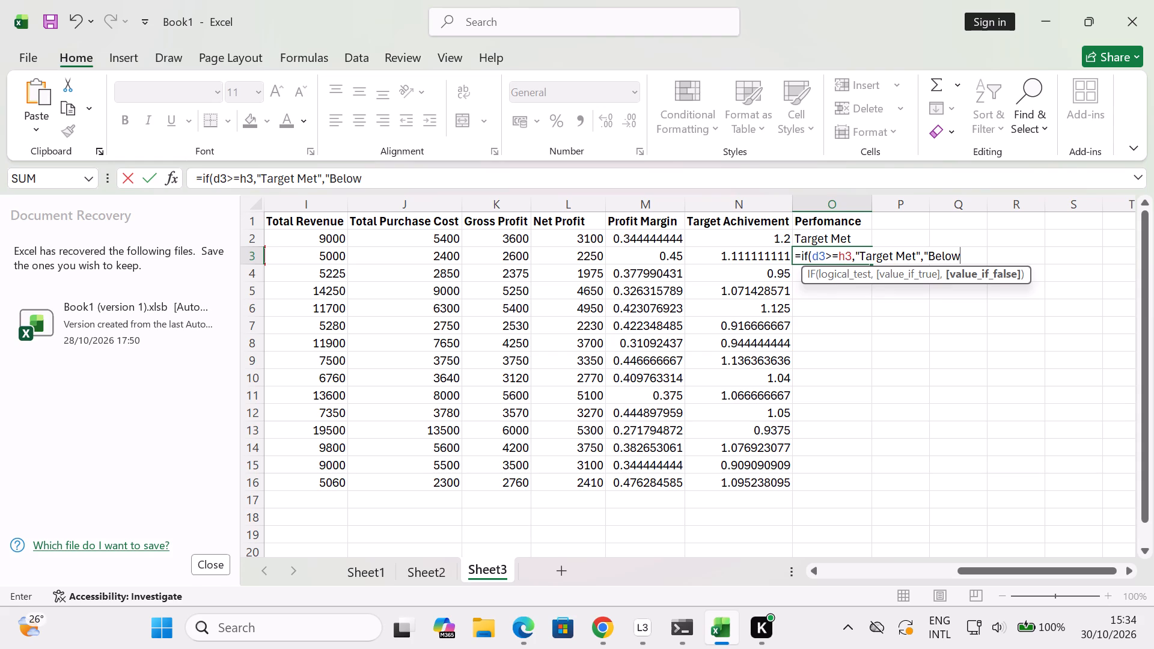
key(space)
key(shift+m)
key(BackSpace)
key(space)
key(shift+m)
text(et)
text("')
key(BackSpace)
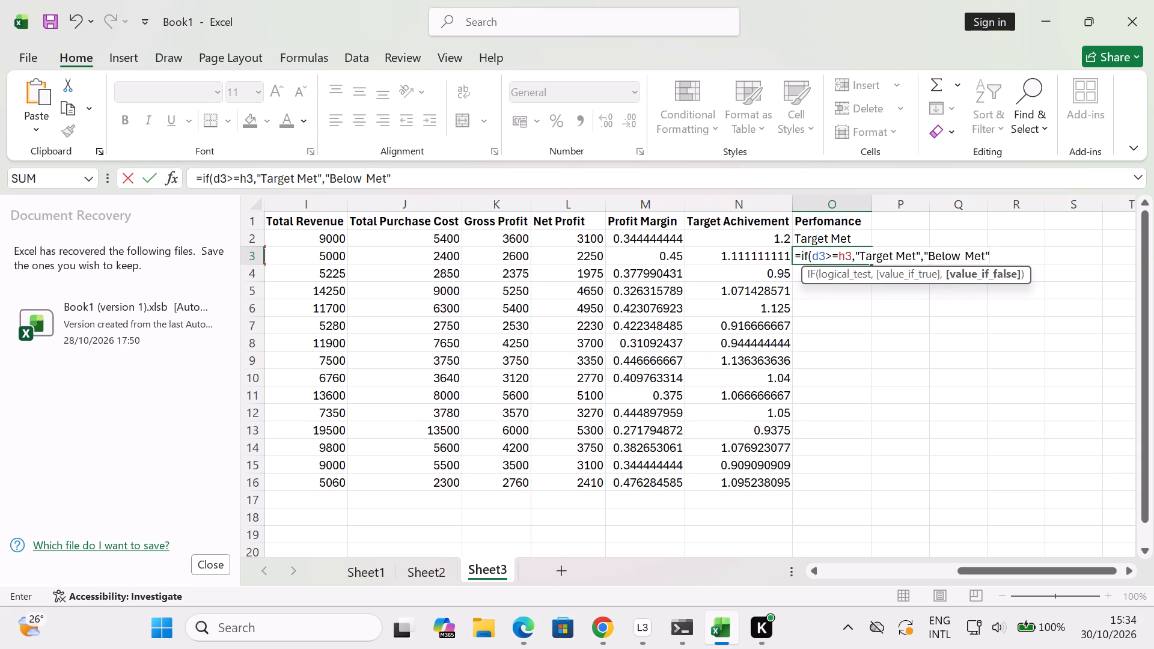
key(shift+parenright)
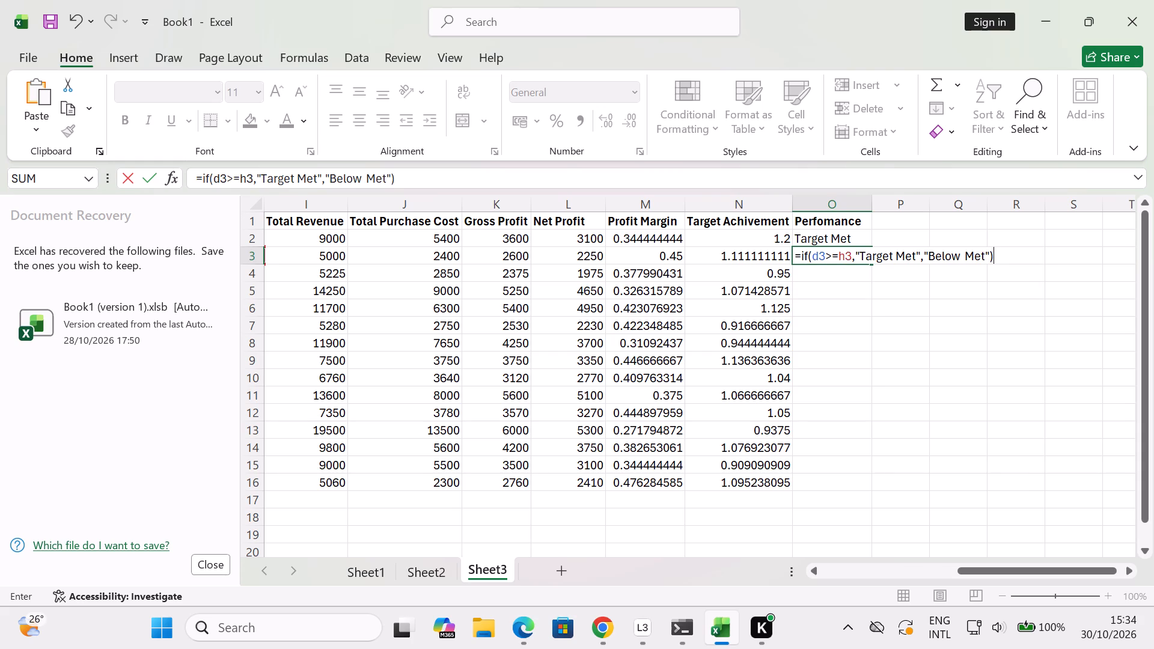
key(Return)
Start a formula in cell O4 of the Perfomance column.
key(equal)
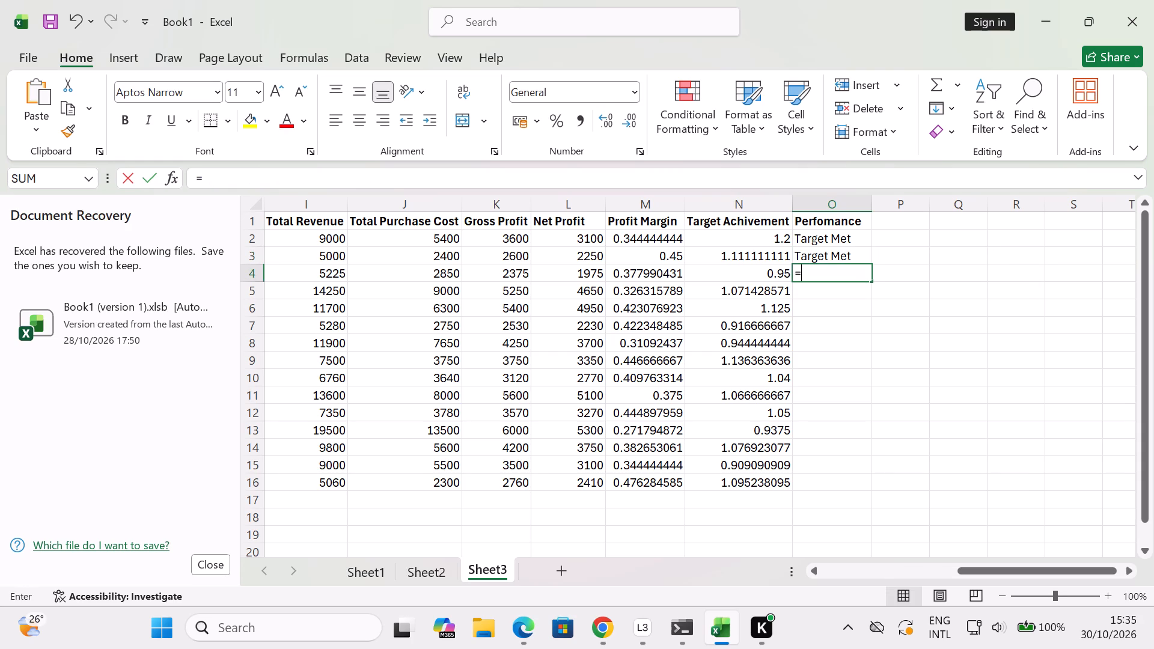
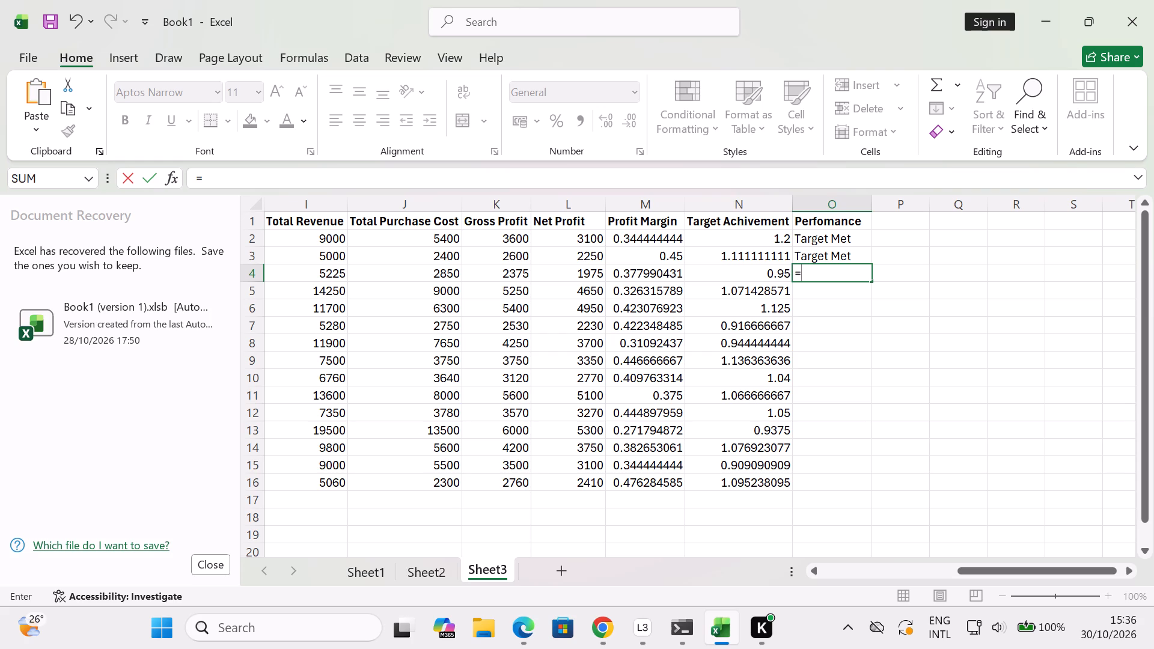
Continue the formula in cell O4 as =(d4>=h4,"Target Met","Below Target") and try to commit it.
key(shift+parenleft)
text(d4)
text(>=)
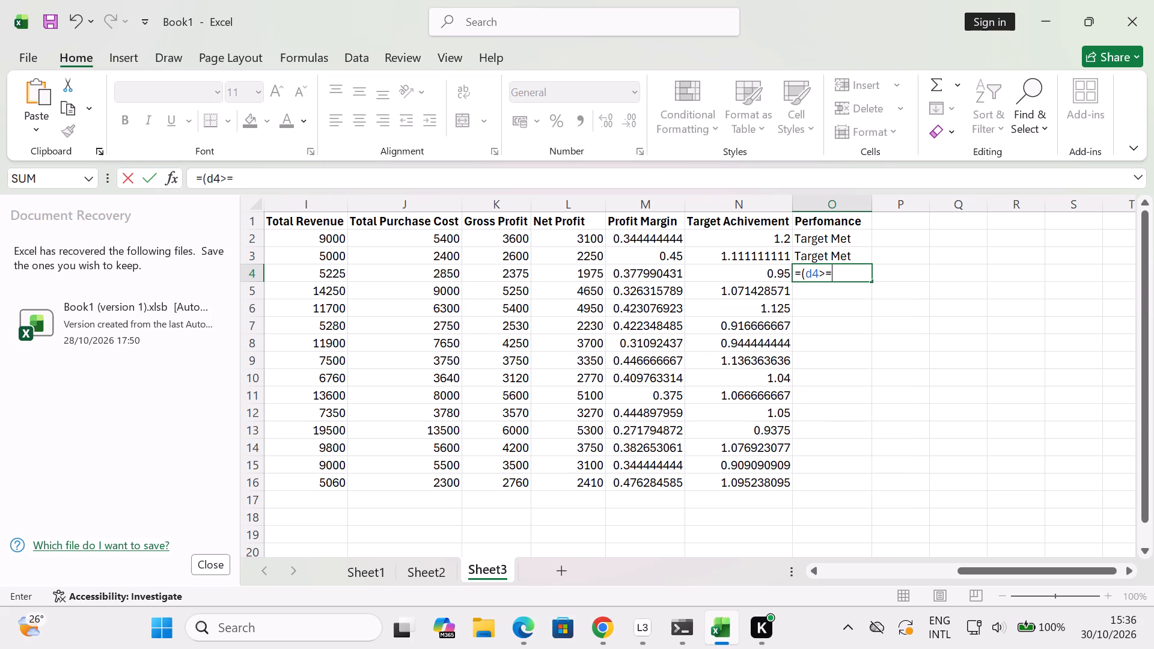
text(h4)
key(comma)
text("')
key(BackSpace)
key(shift+t)
text(arget)
key(space)
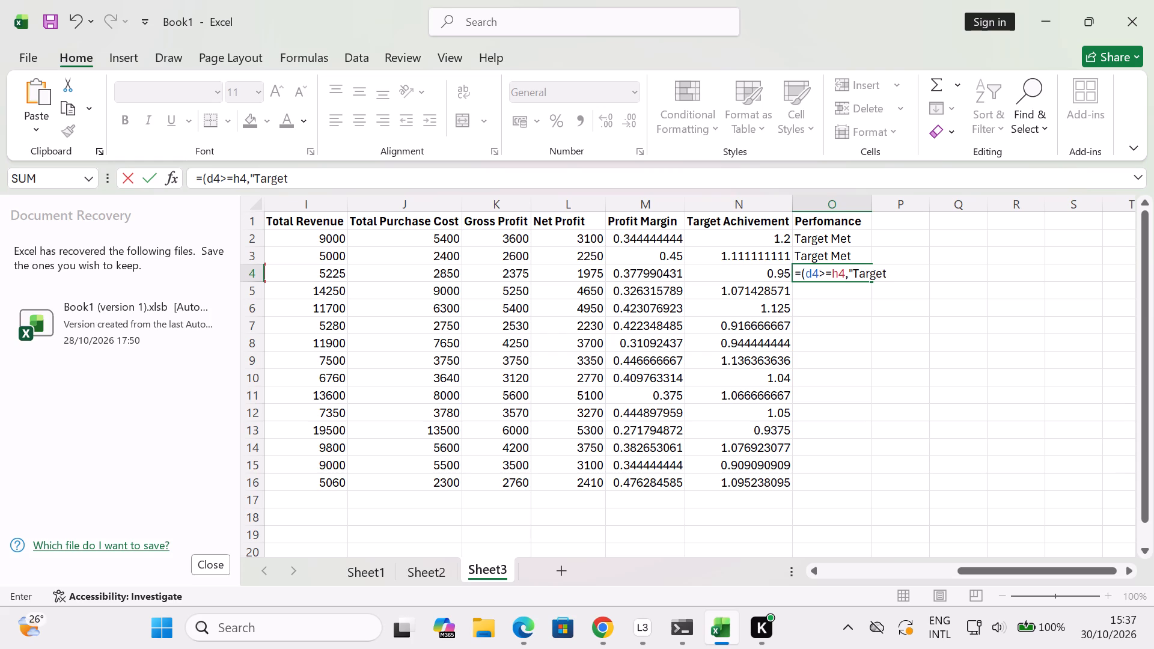
key(shift+m)
text(et)
text("')
key(BackSpace)
key(comma)
text("')
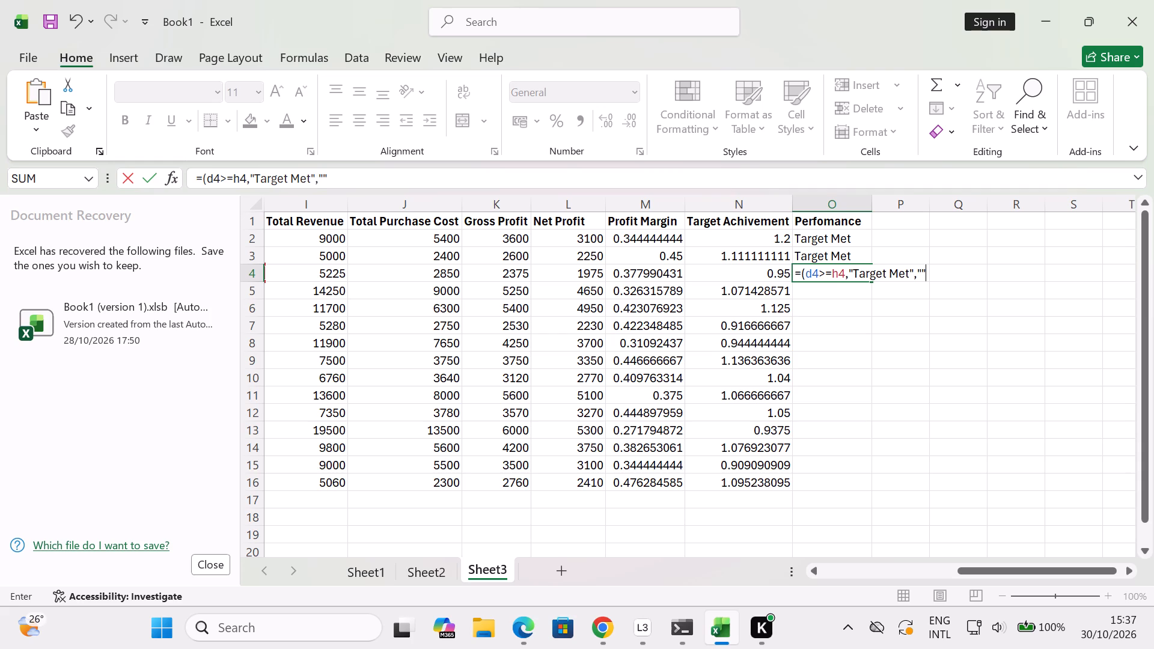
key(BackSpace)
text(Below)
key(space)
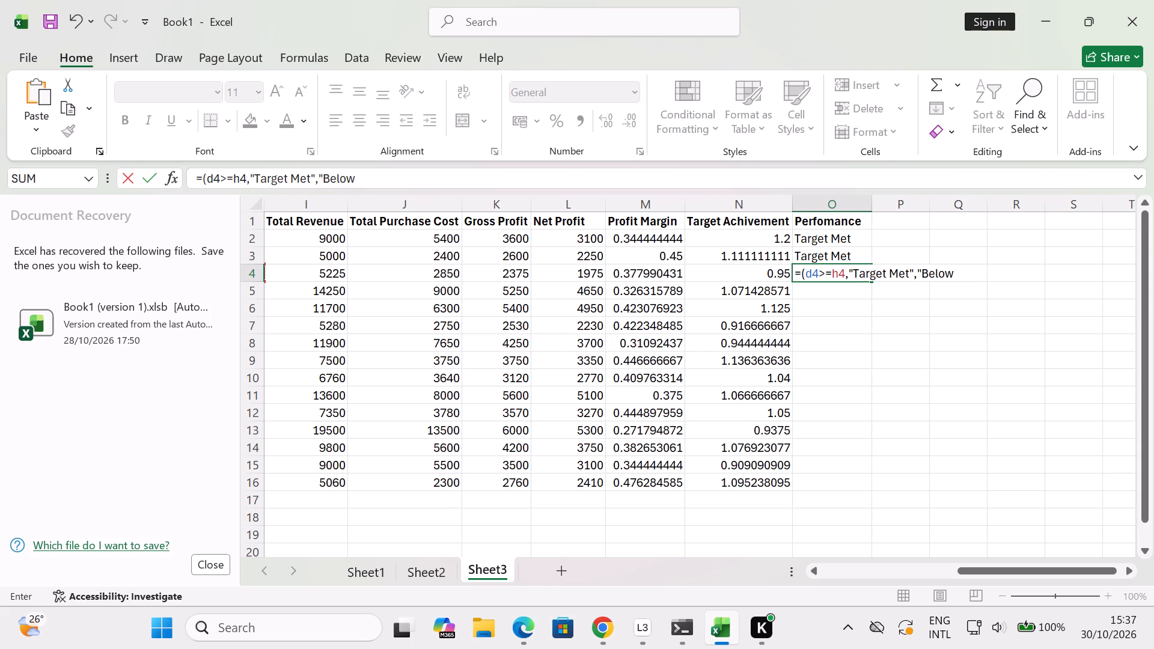
text(Target)
text("')
key(BackSpace)
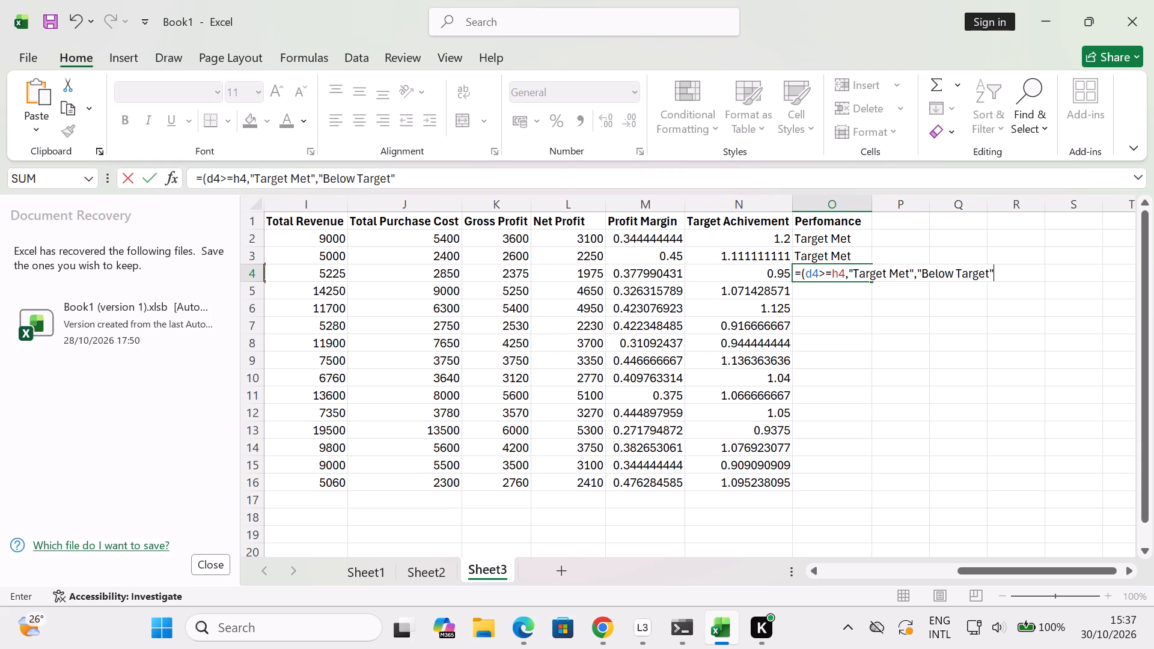
key(shift+parenright)
key(Return)
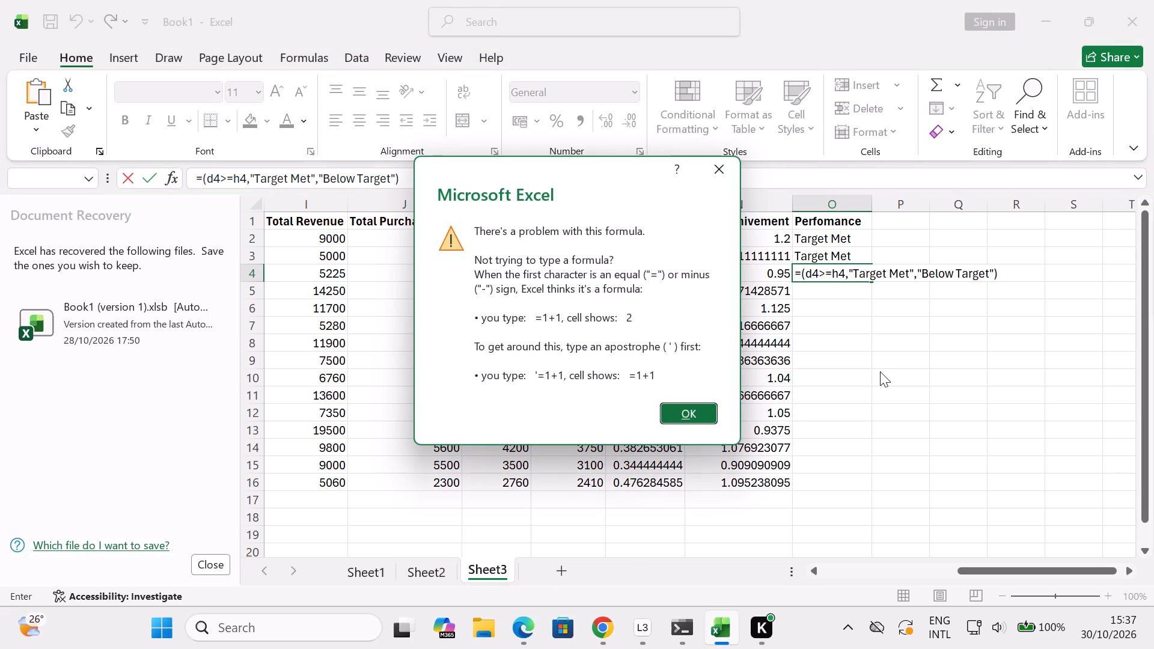
click(697, 410)
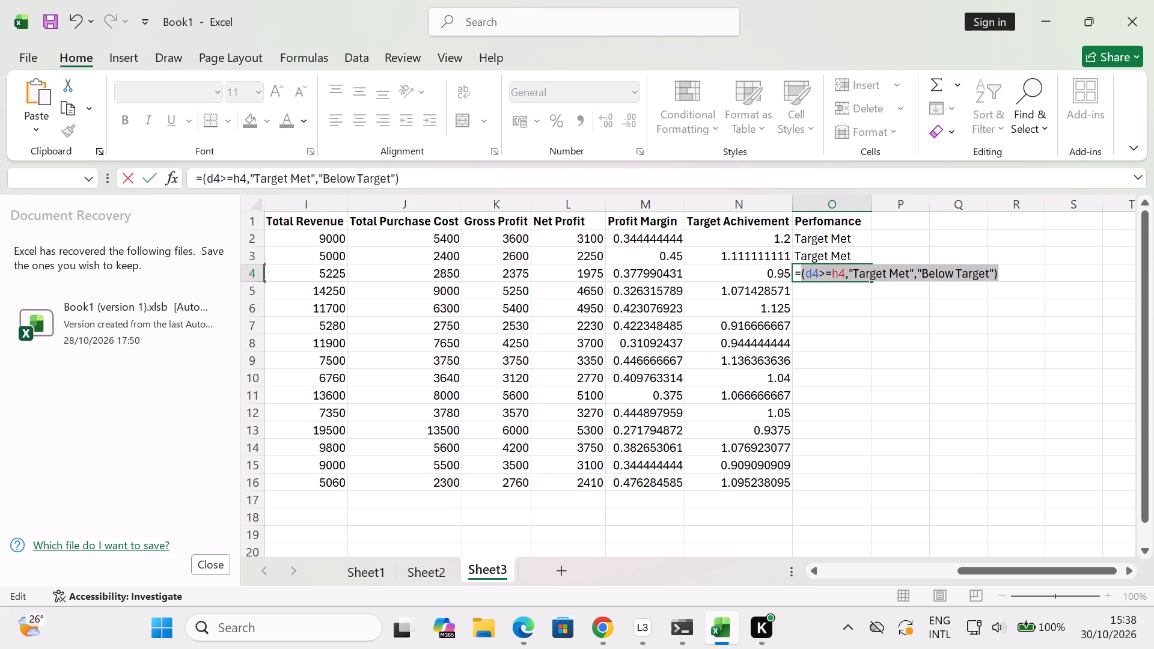
click(1019, 275)
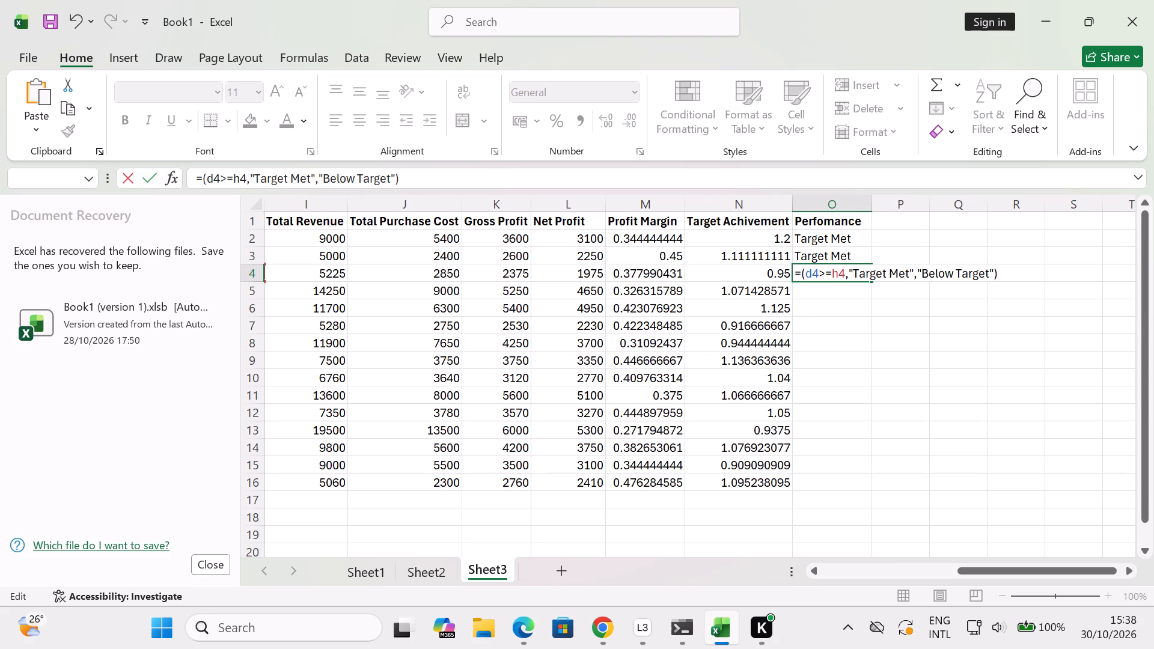
key(Return)
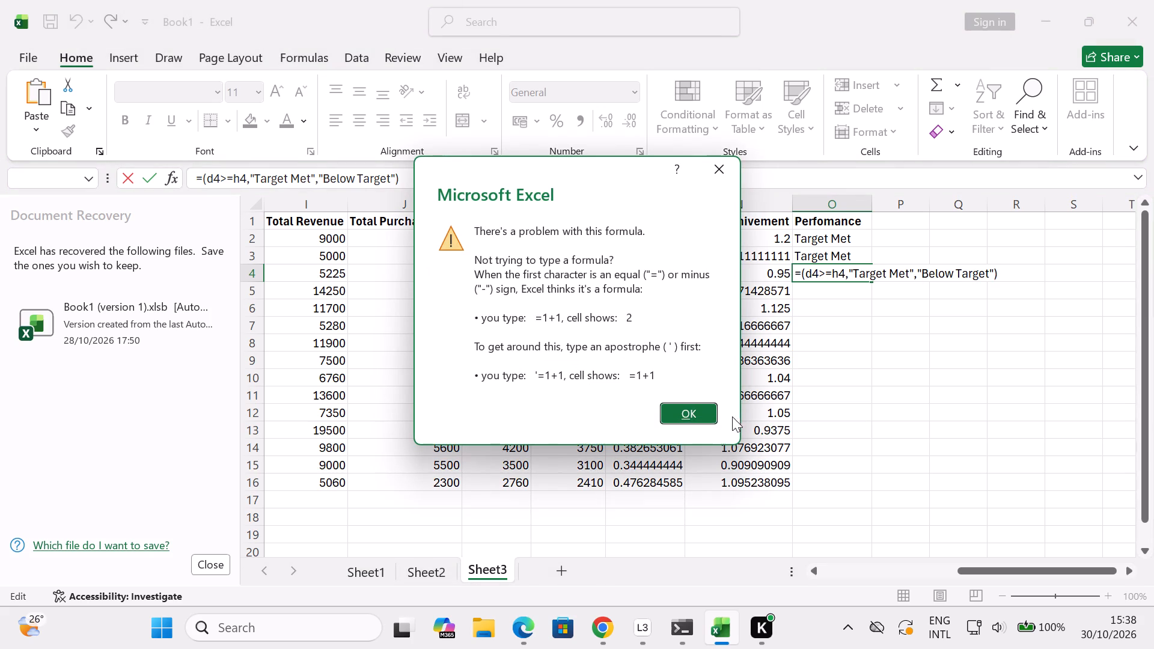
click(696, 403)
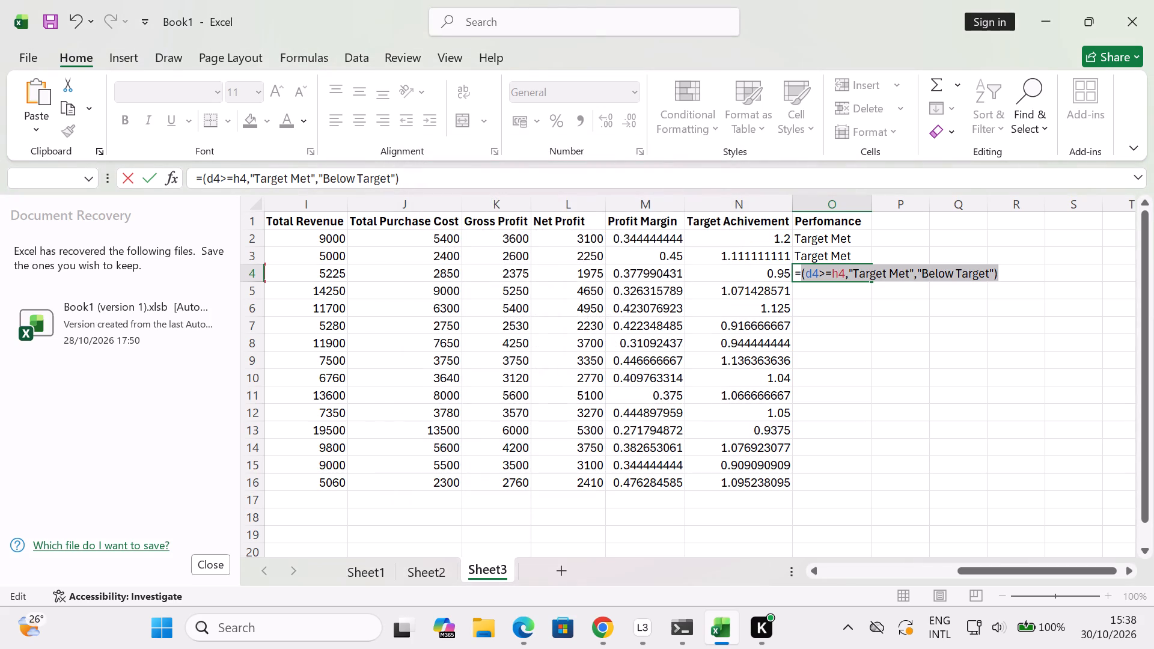
Insert the function name if before the opening parenthesis of the O4 formula and commit it.
double_click(799, 272)
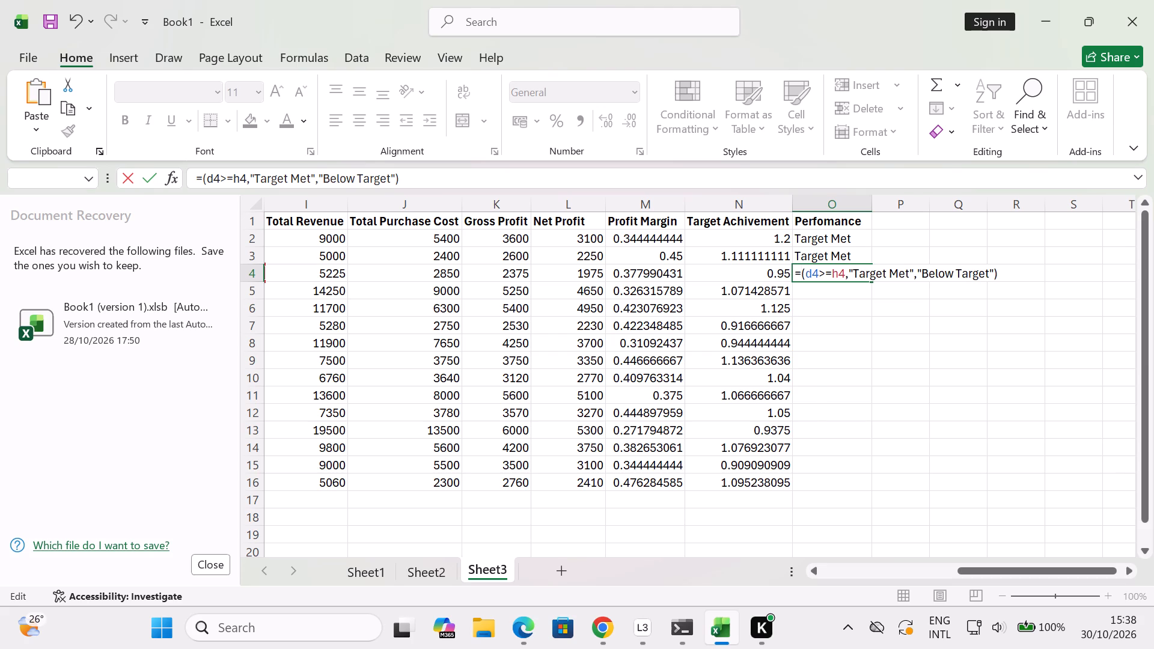
text(if)
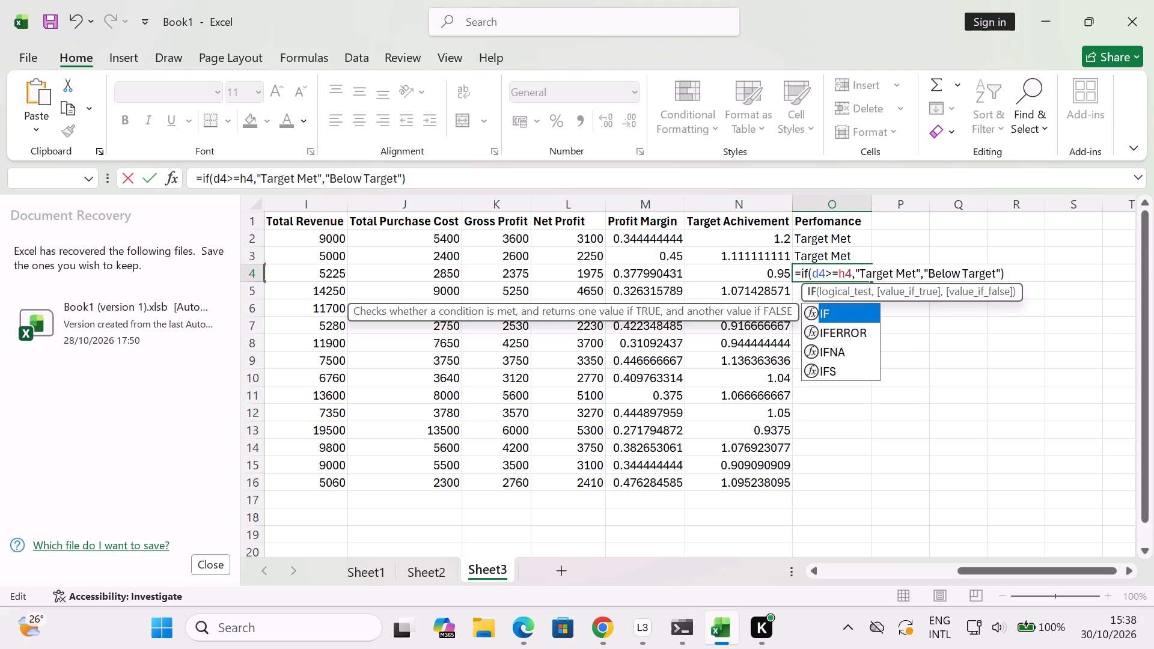
click(1017, 272)
key(Return)
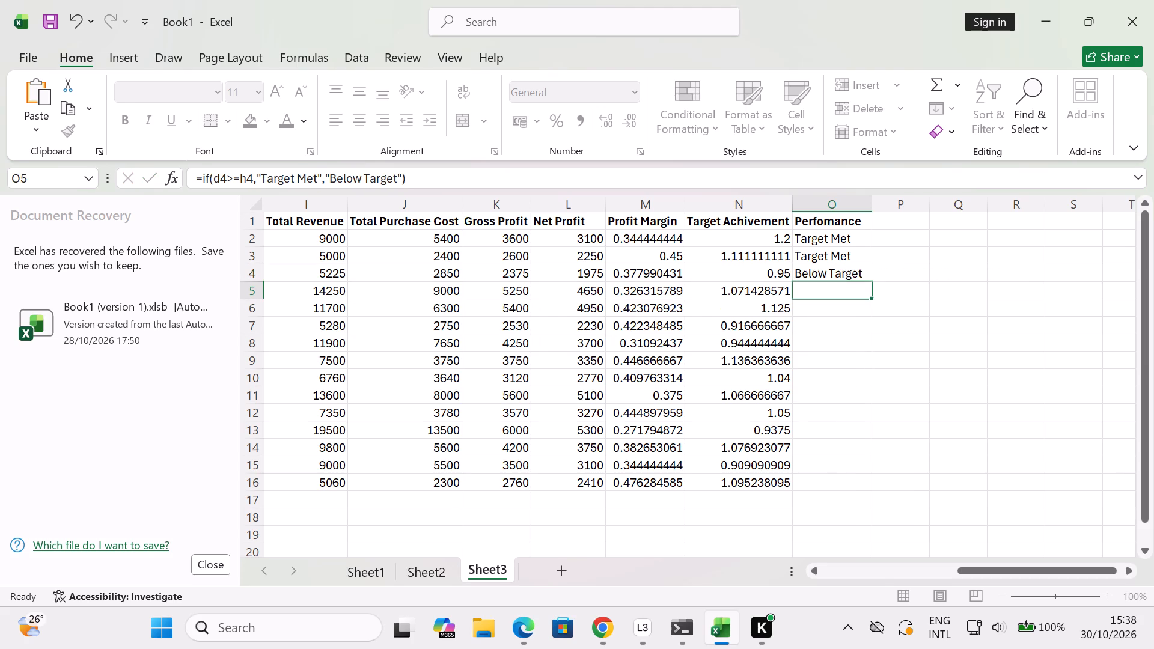
Change the false-case label in cell O3's IF formula to "Below Target", recheck the formula, and select cell O5.
click(855, 257)
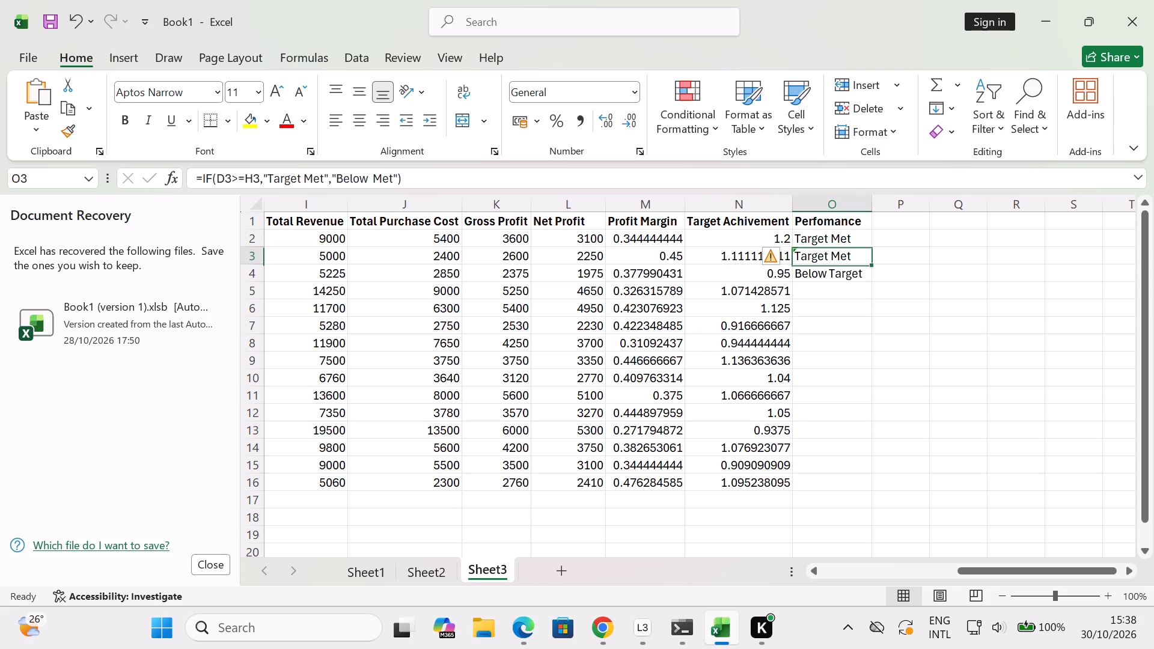
click(391, 179)
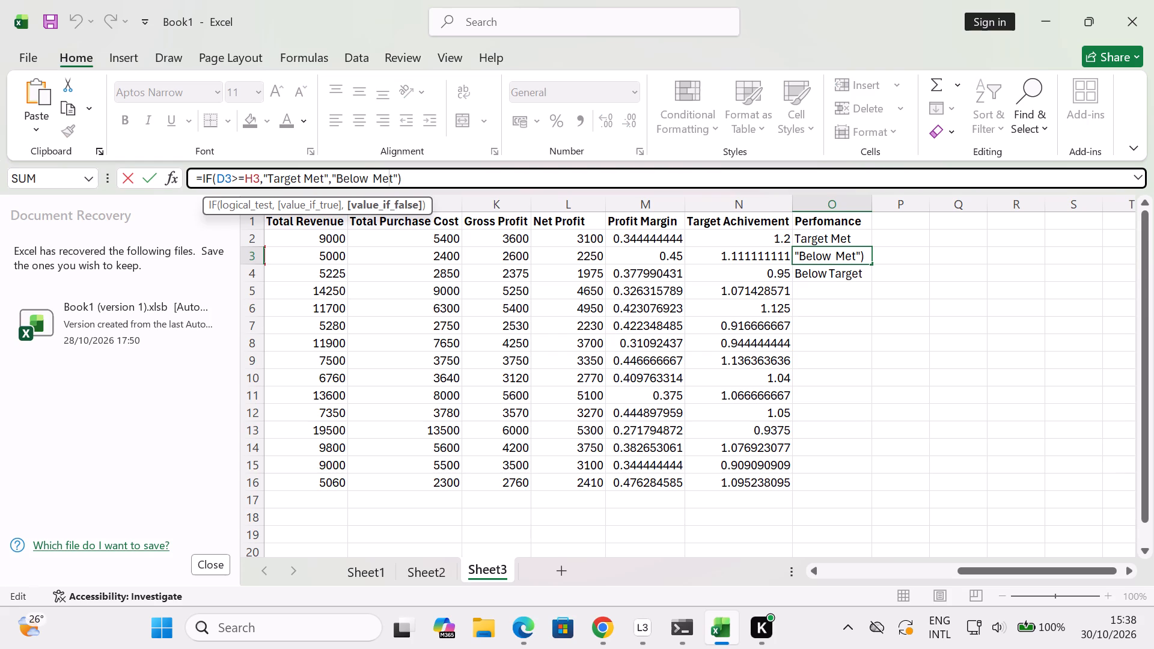
key(BackSpace)
key(BackSpace)
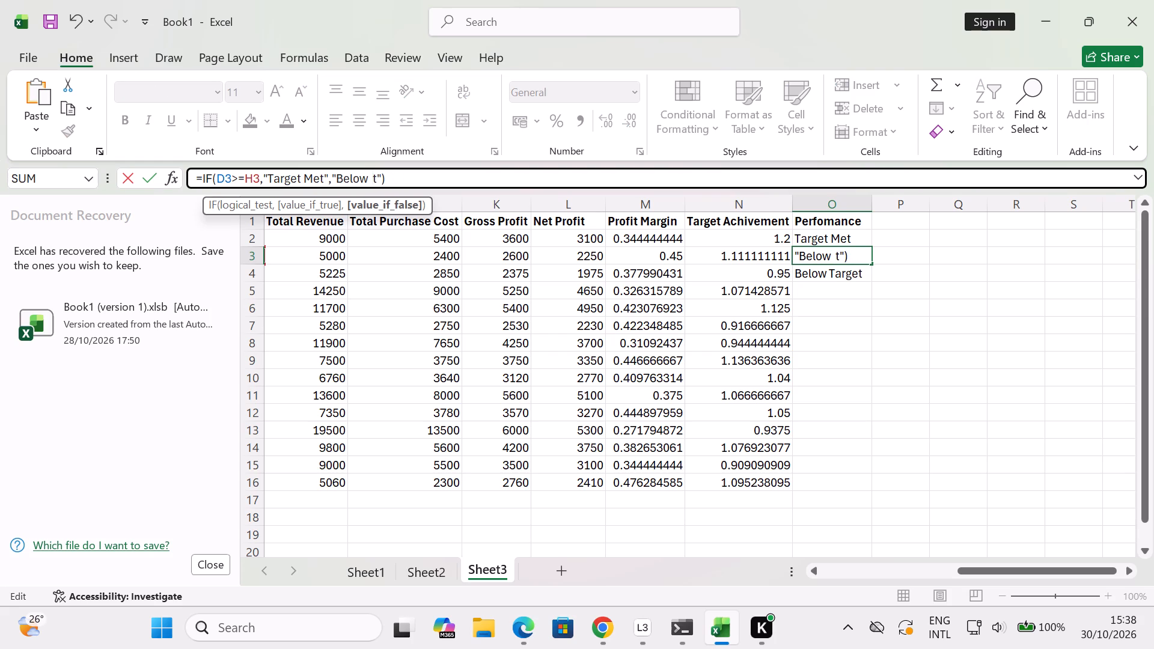
text(Targe)
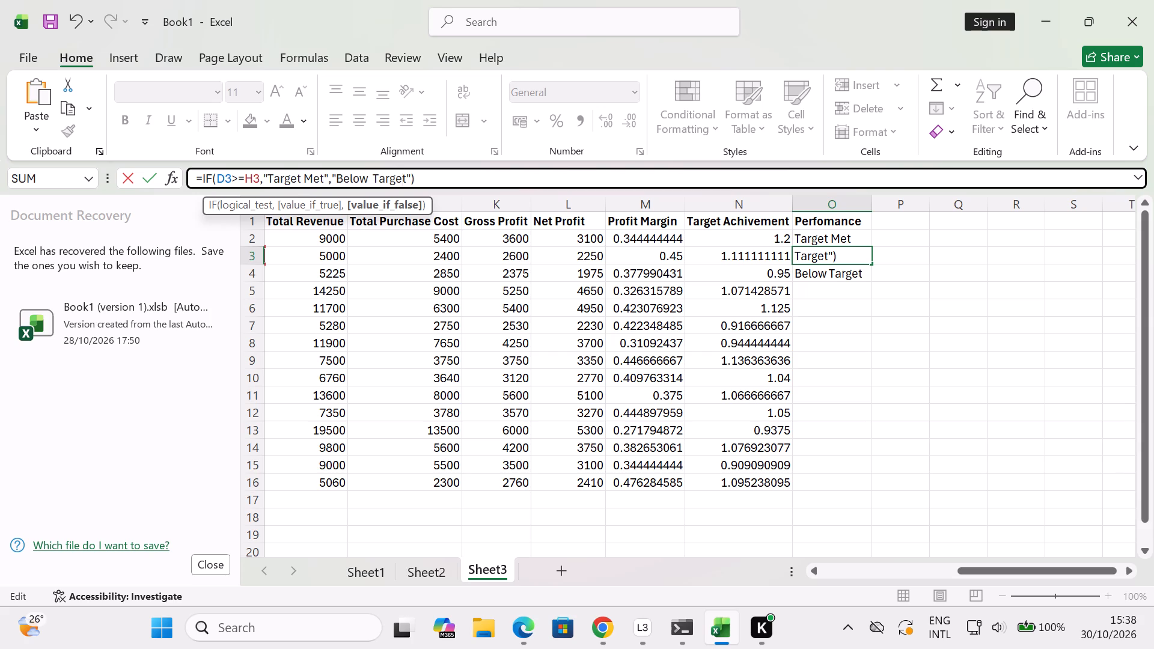
key(Return)
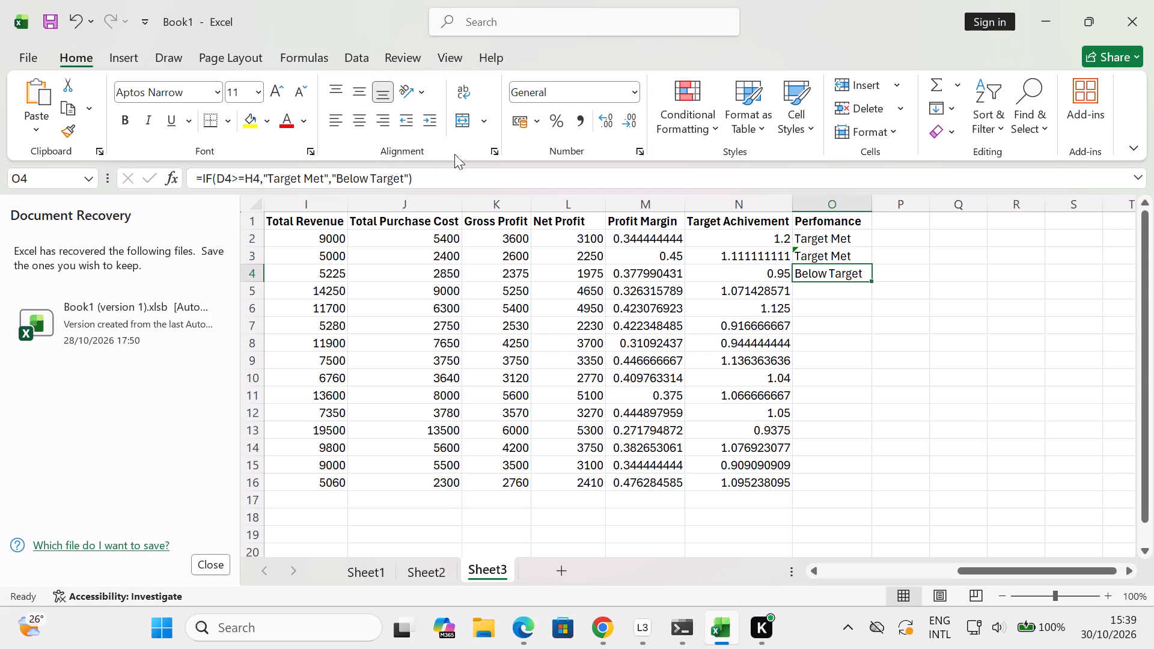
click(835, 257)
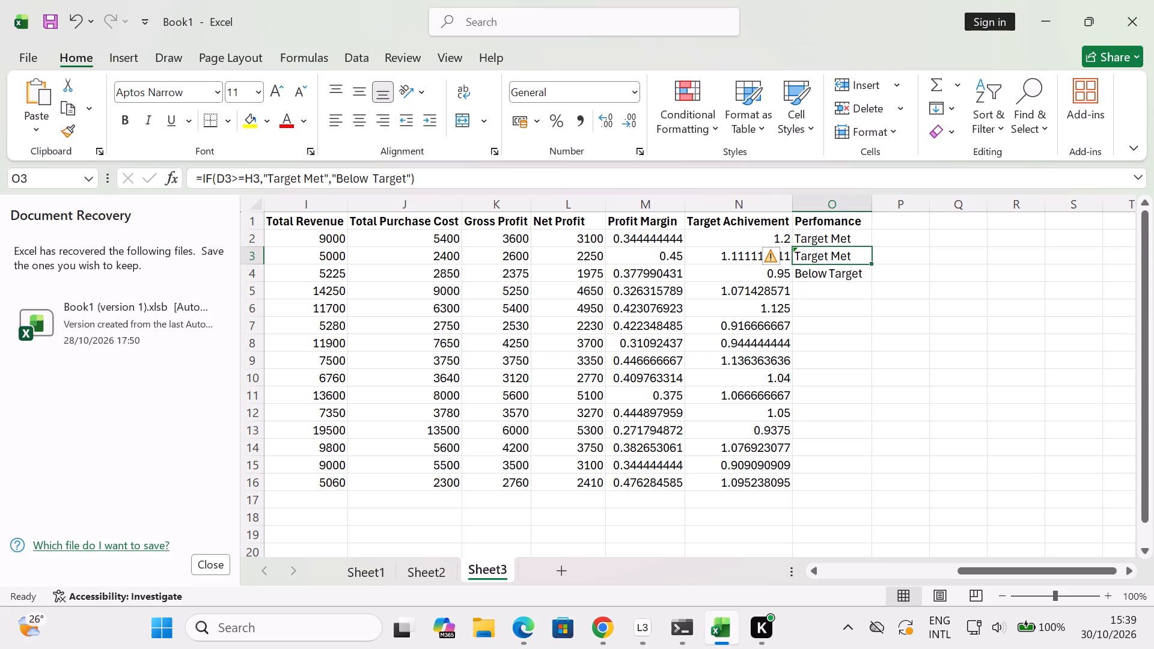
click(838, 291)
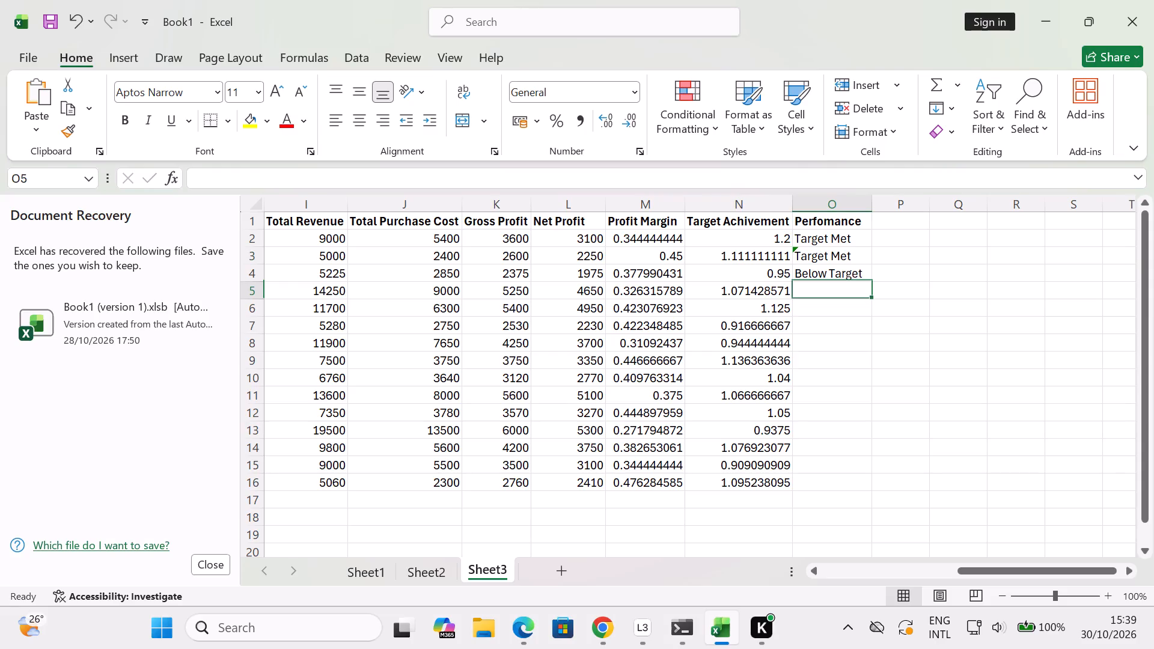
Switch to Loggy3, stop the running session recording and minimize its window.
click(644, 621)
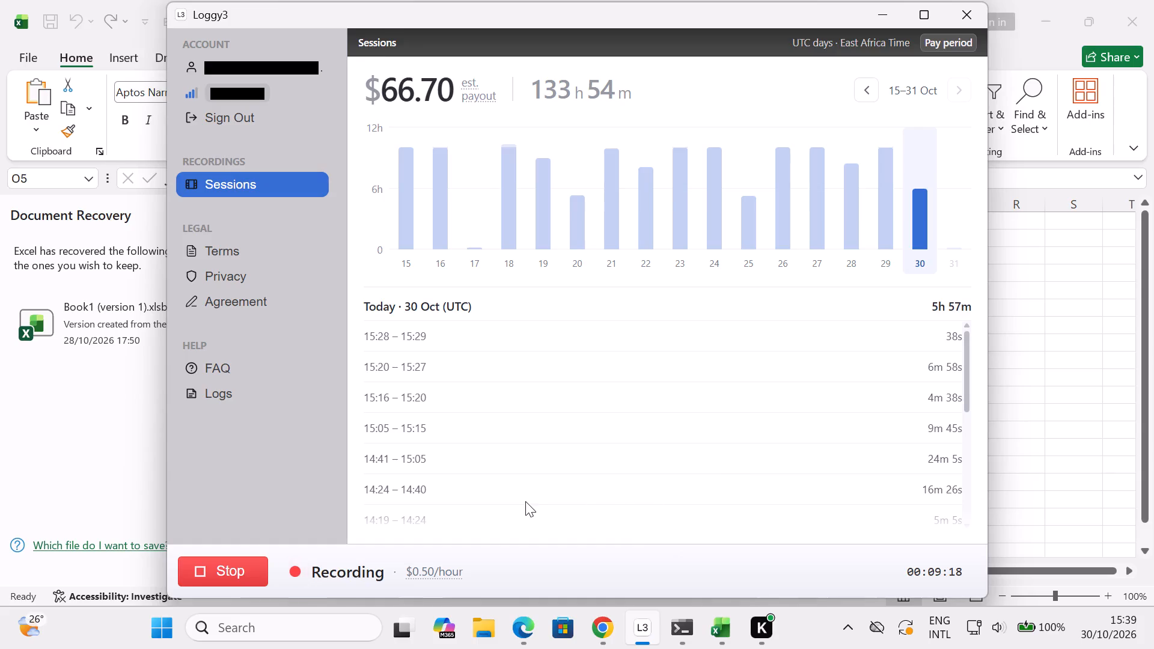
click(249, 565)
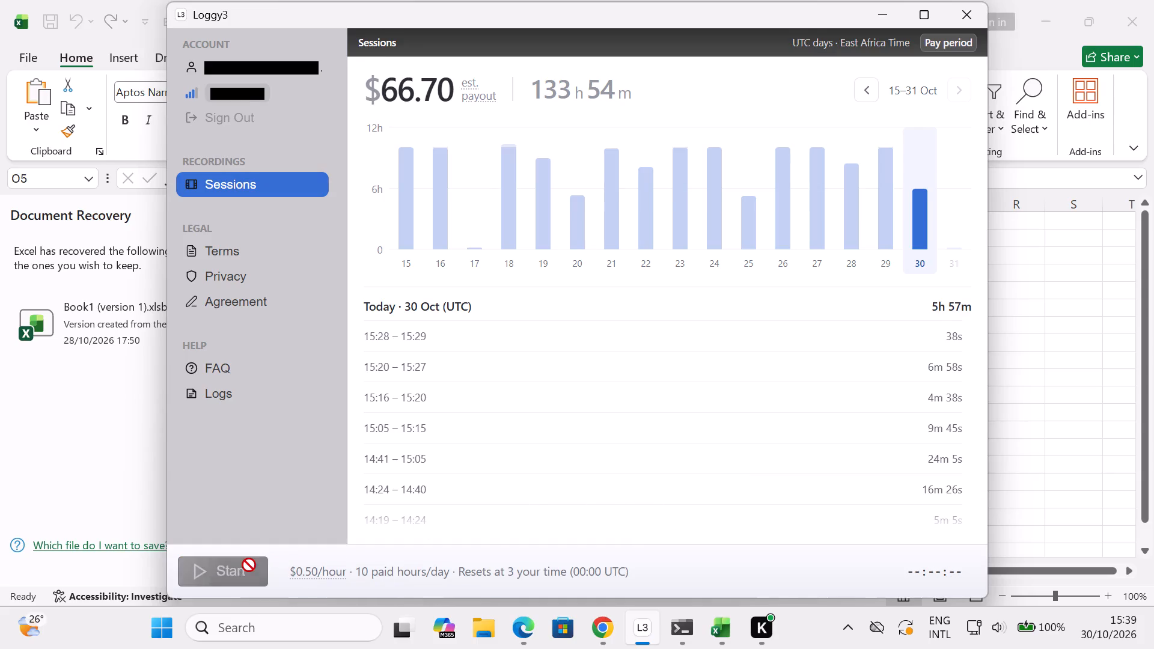
click(883, 13)
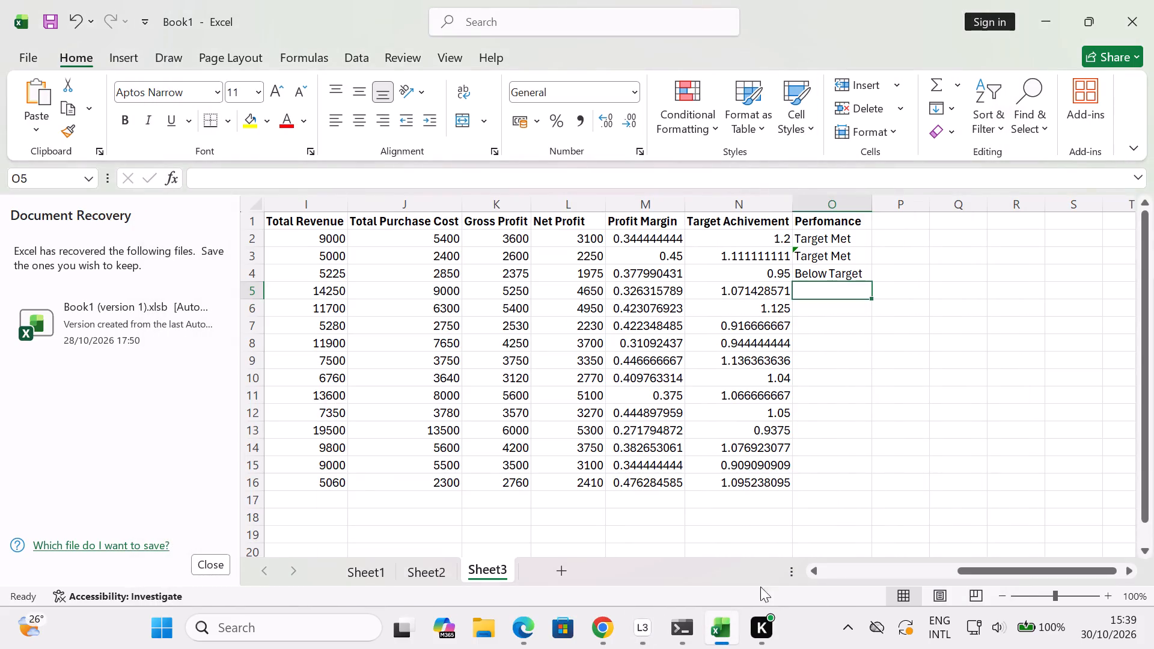
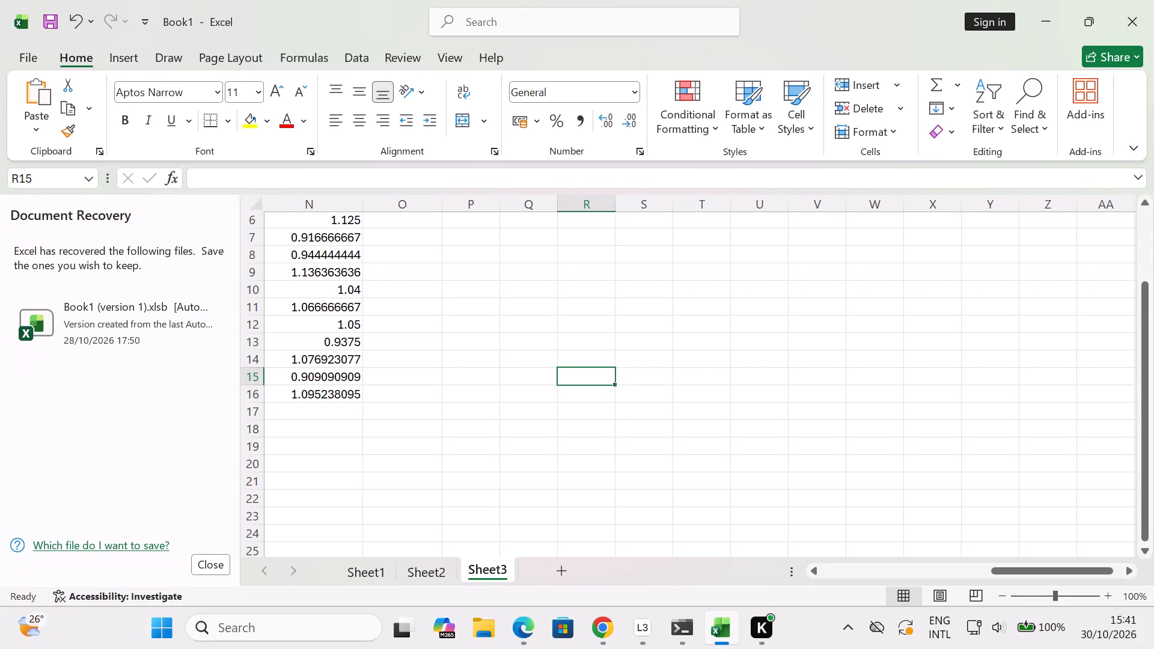
Look at the data table on Sheet2 and switch to the one on Sheet1.
click(420, 574)
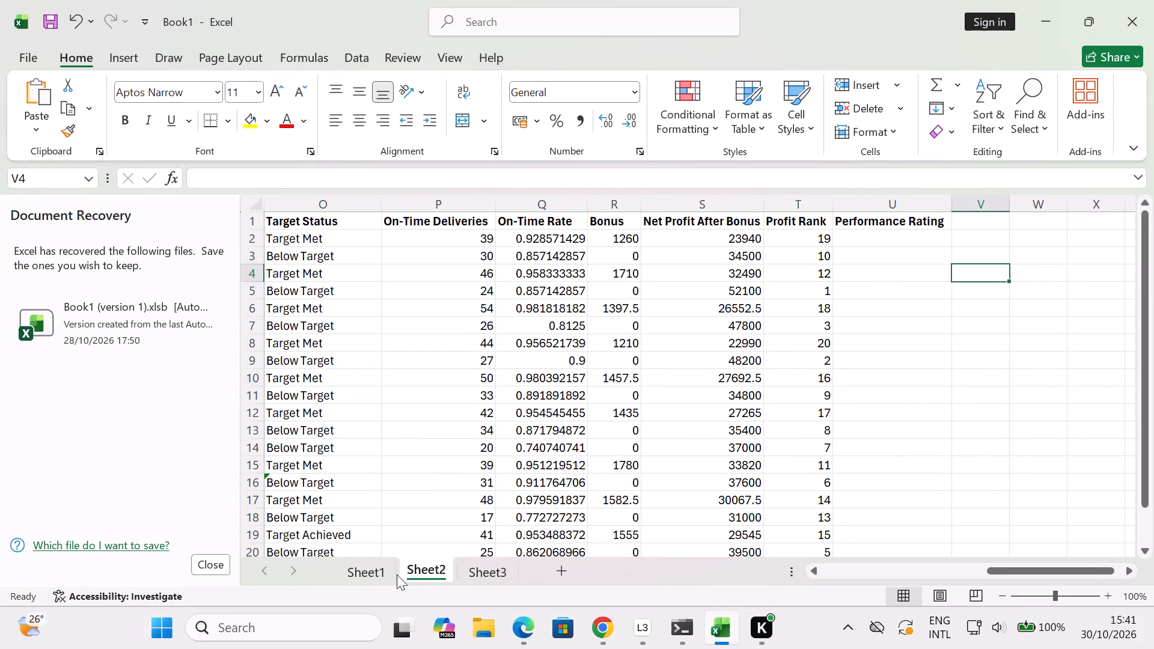
click(377, 569)
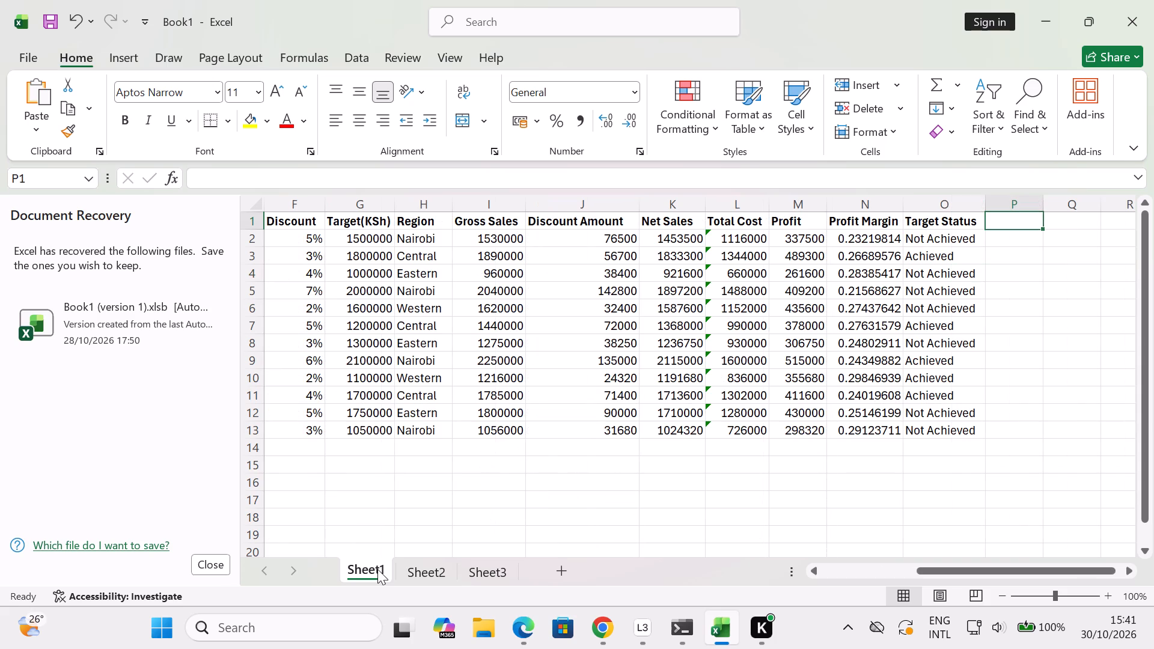
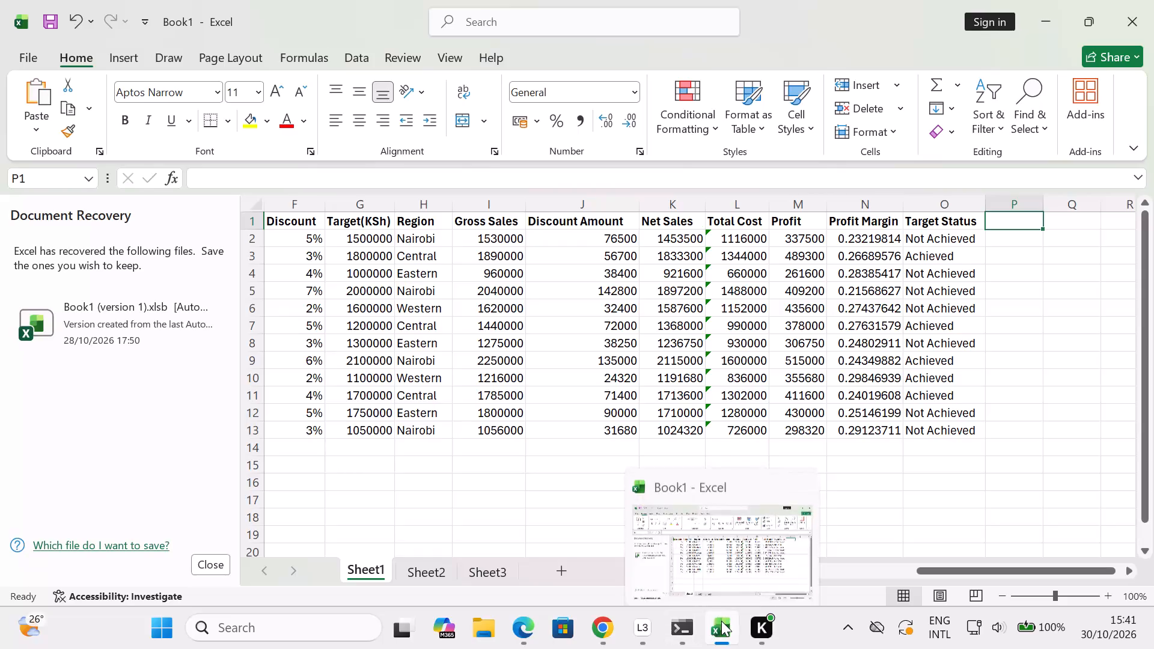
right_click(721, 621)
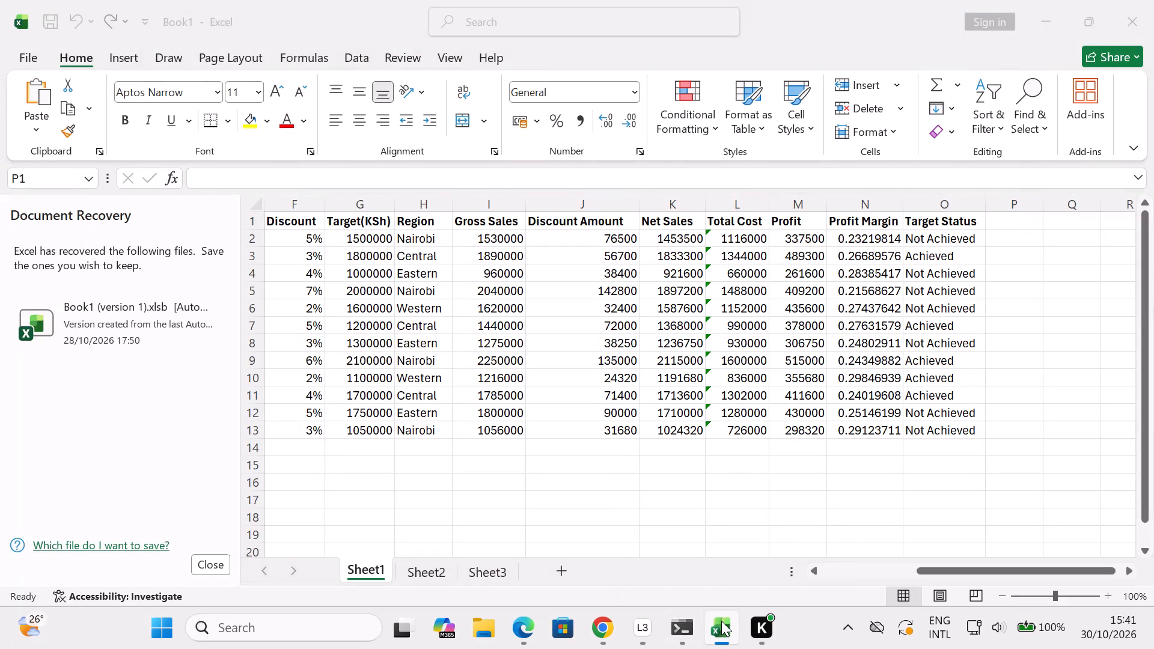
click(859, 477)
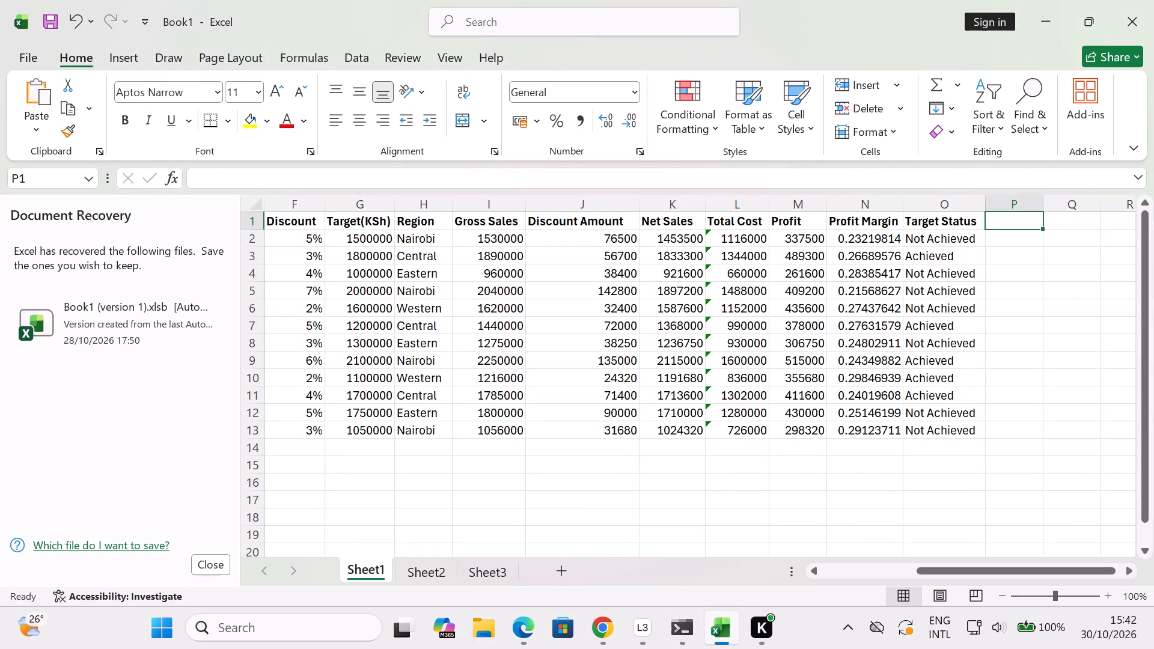
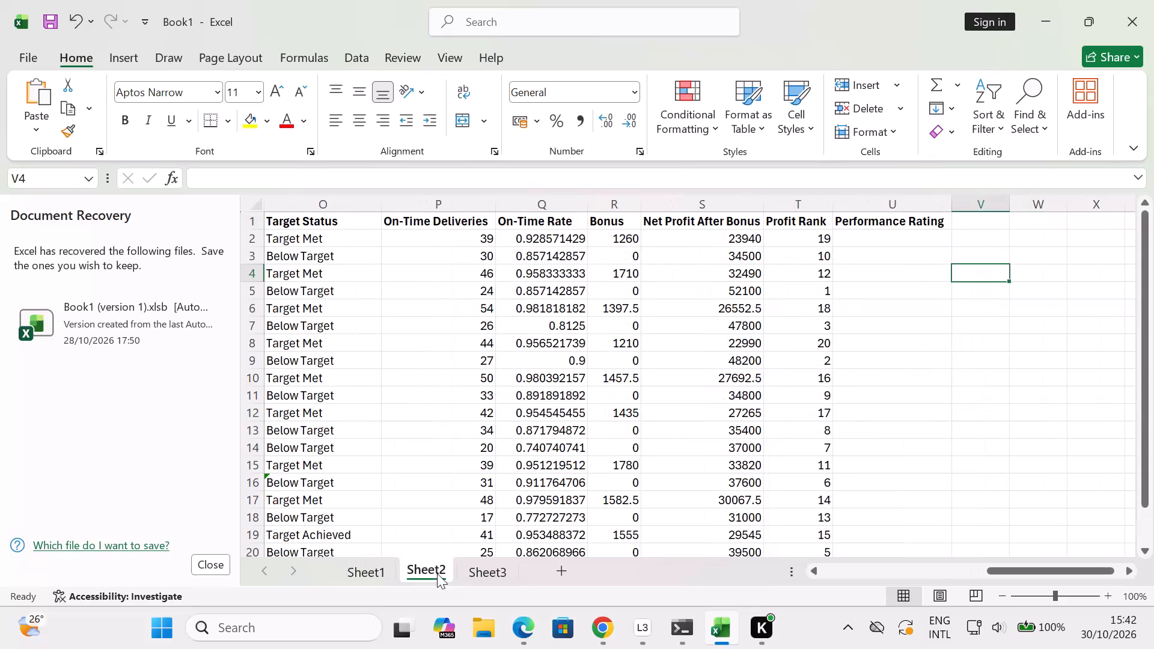
Open the recovered workbook Book1 (version 1).xlsb, check its Sheet1 table, and return to the blank Sheet2.
click(492, 568)
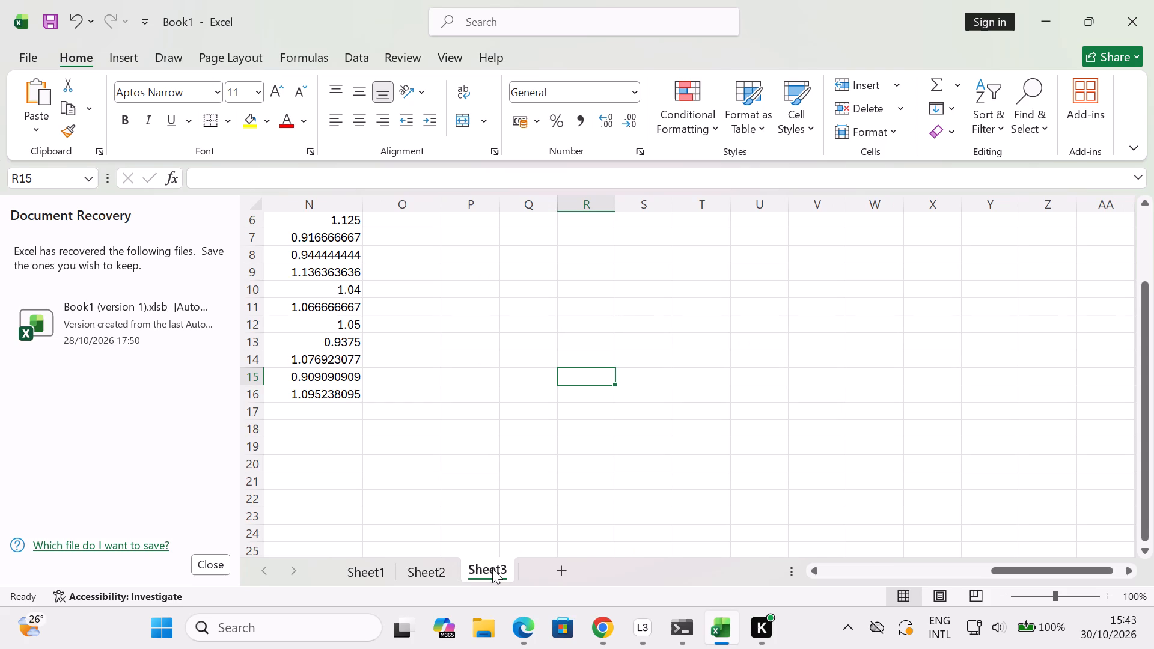
click(143, 310)
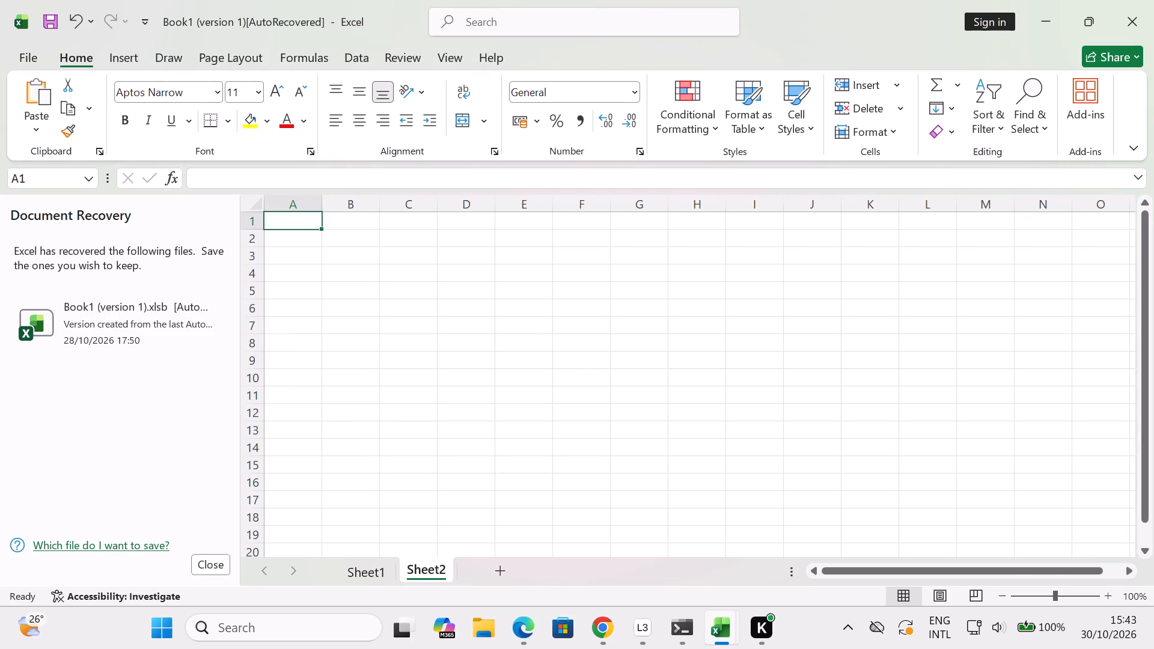
click(373, 578)
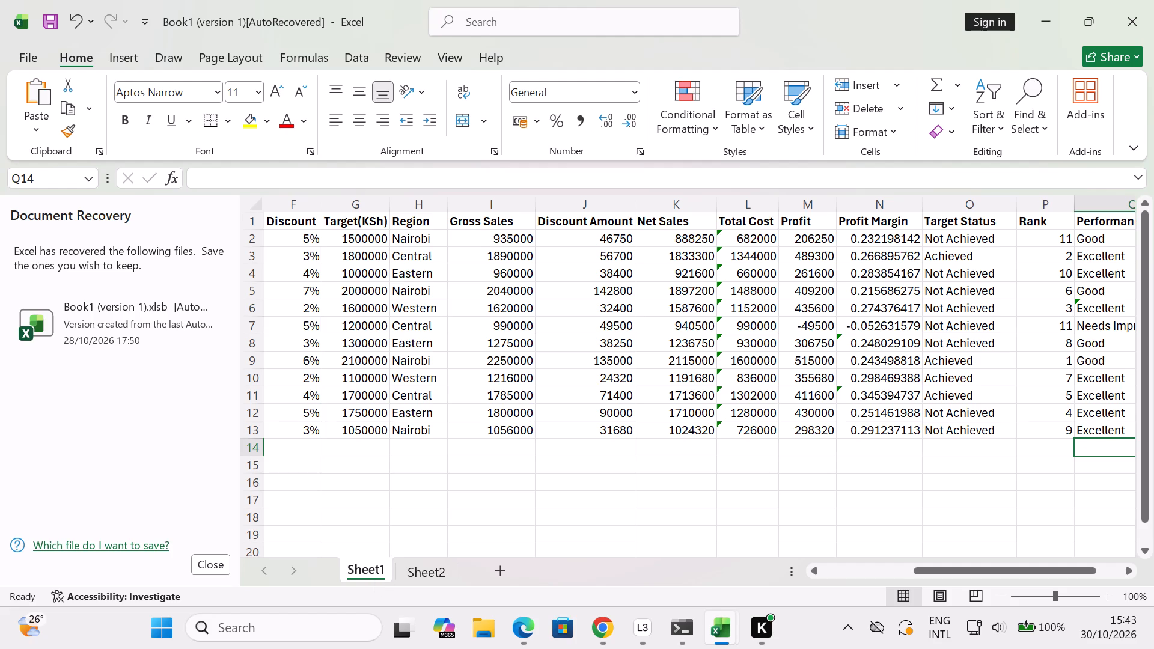
click(435, 576)
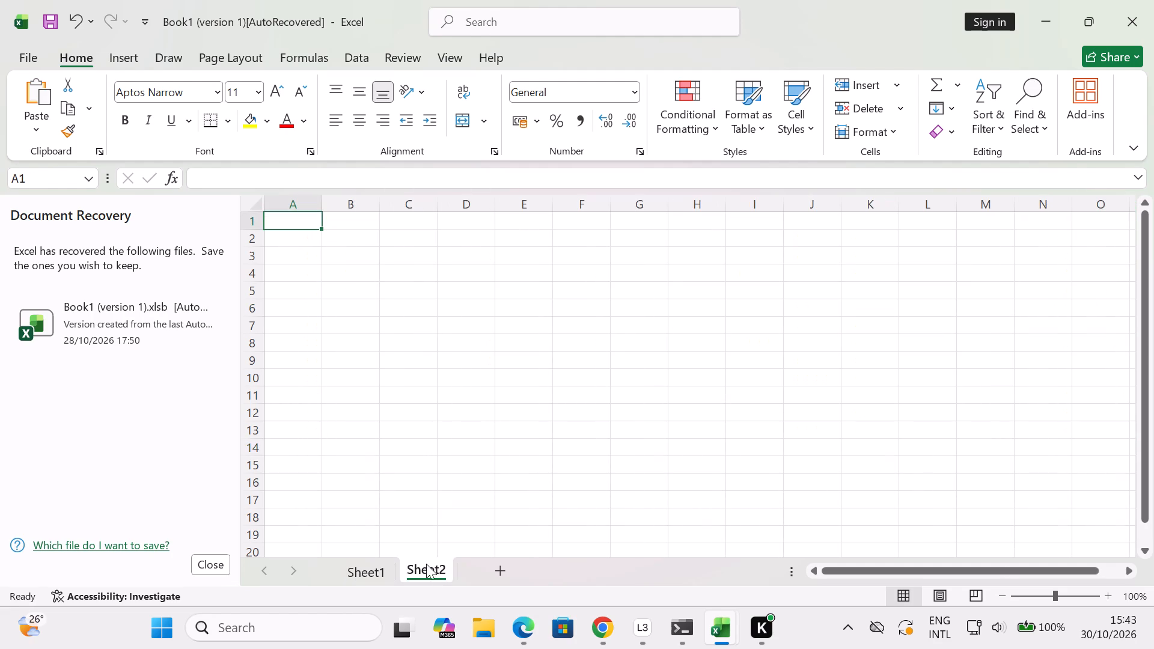
Enter the header "No." in cell A1 of Sheet2 and narrow column A.
click(380, 475)
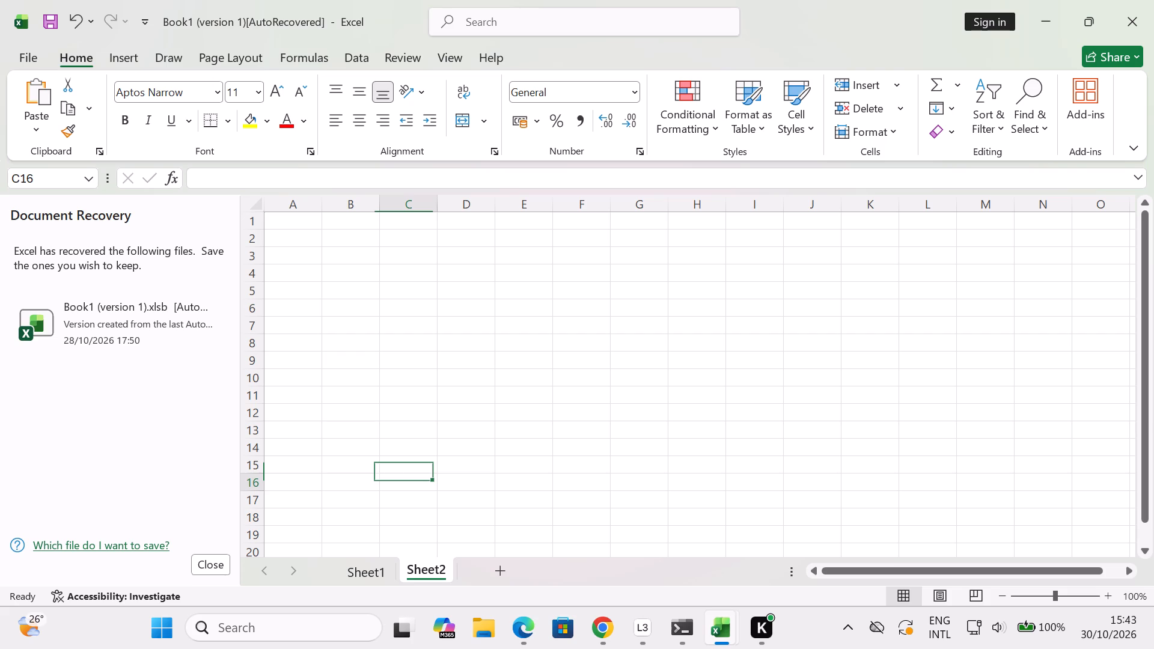
click(284, 219)
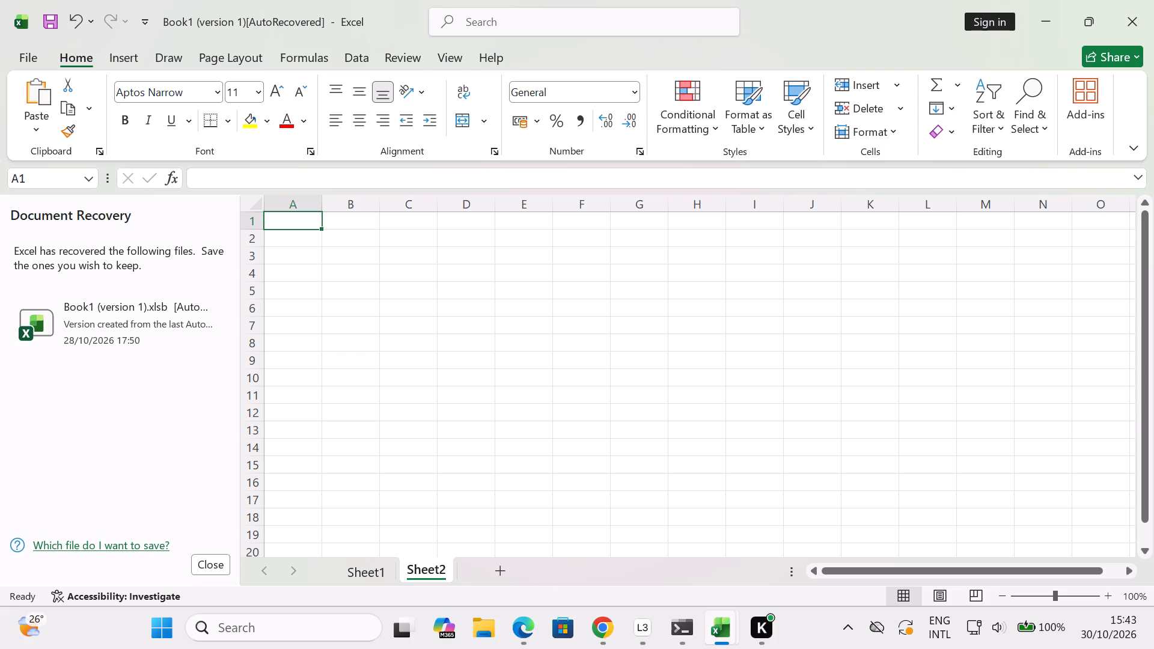
text(No)
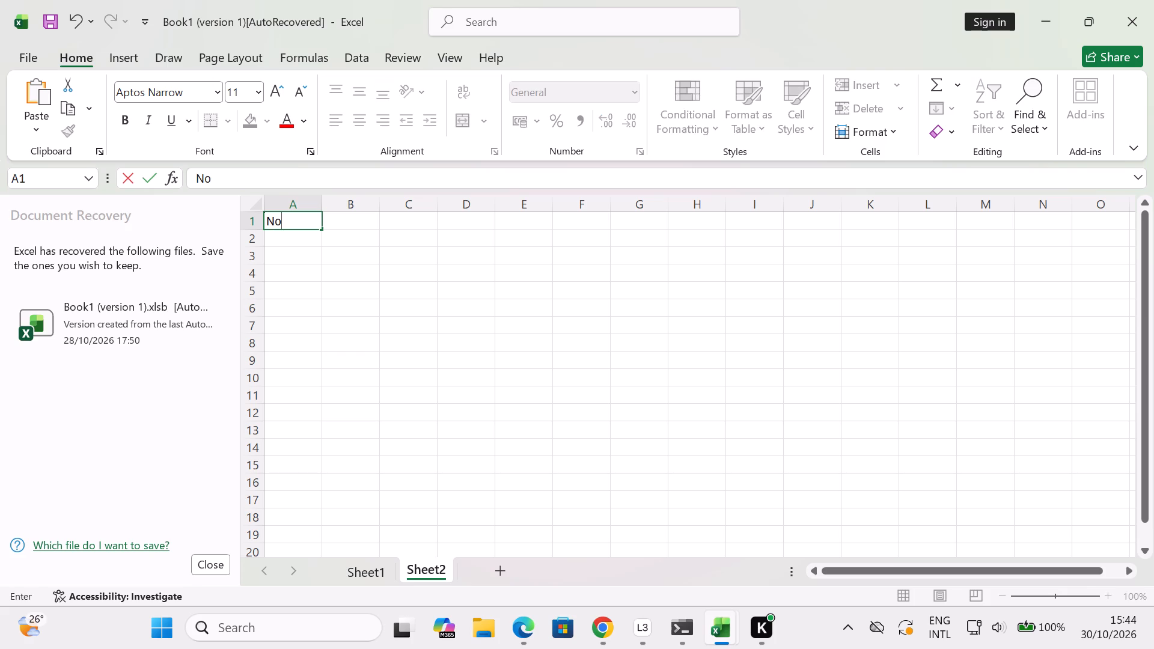
click(334, 245)
drag(322, 209, 311, 209)
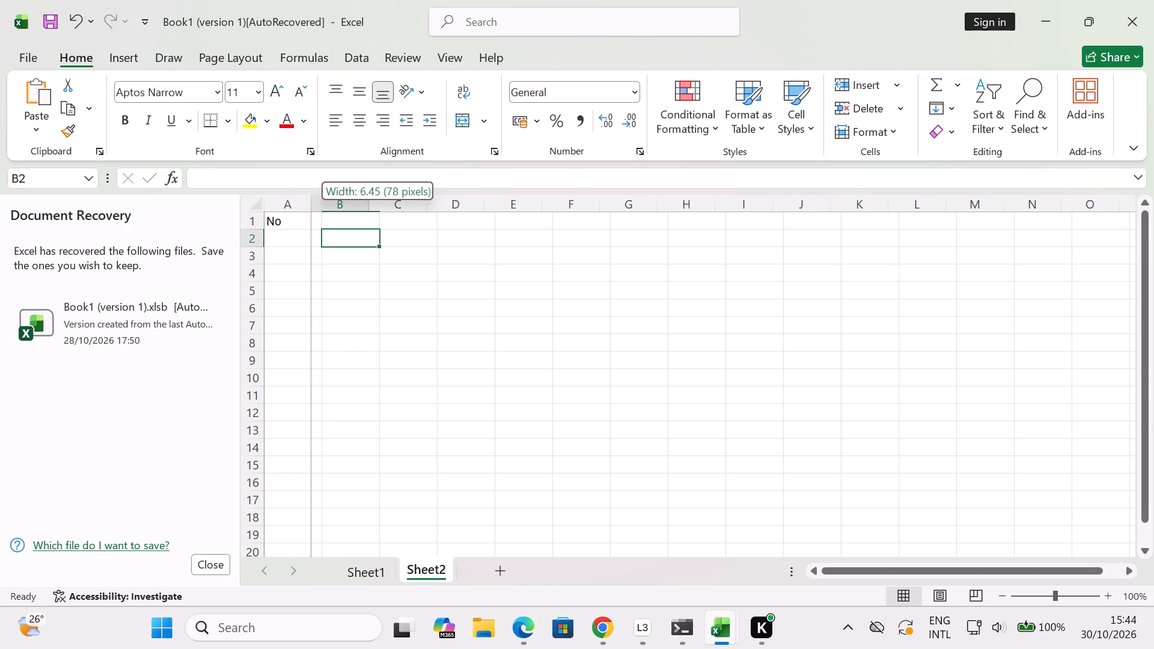
drag(311, 209, 308, 209)
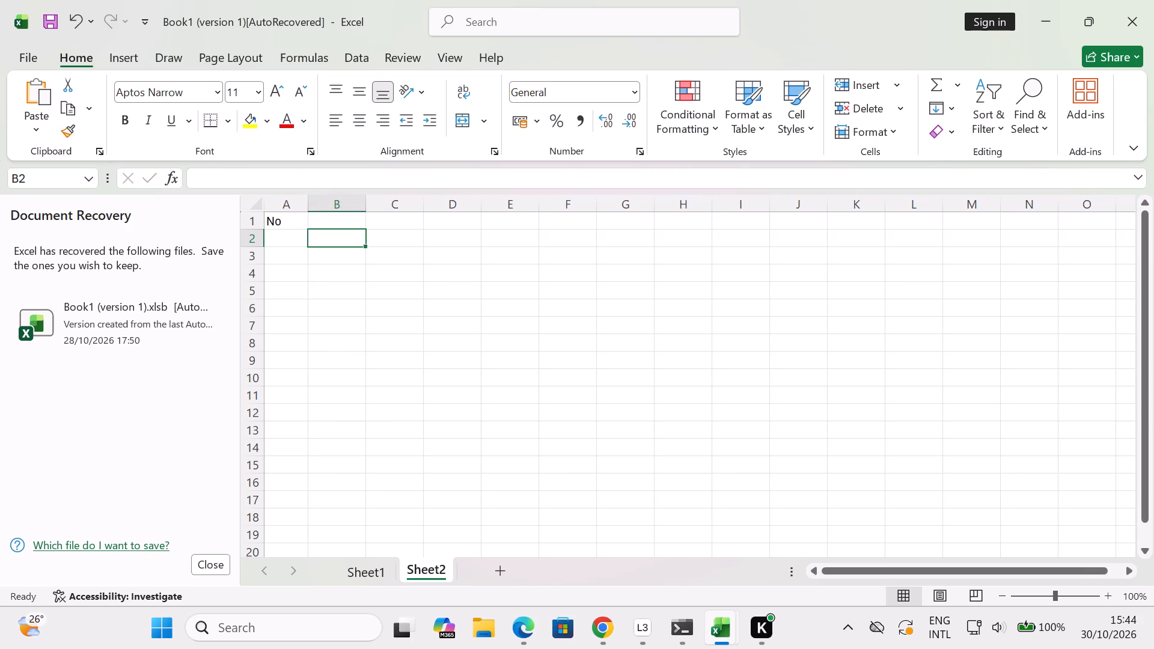
double_click(292, 216)
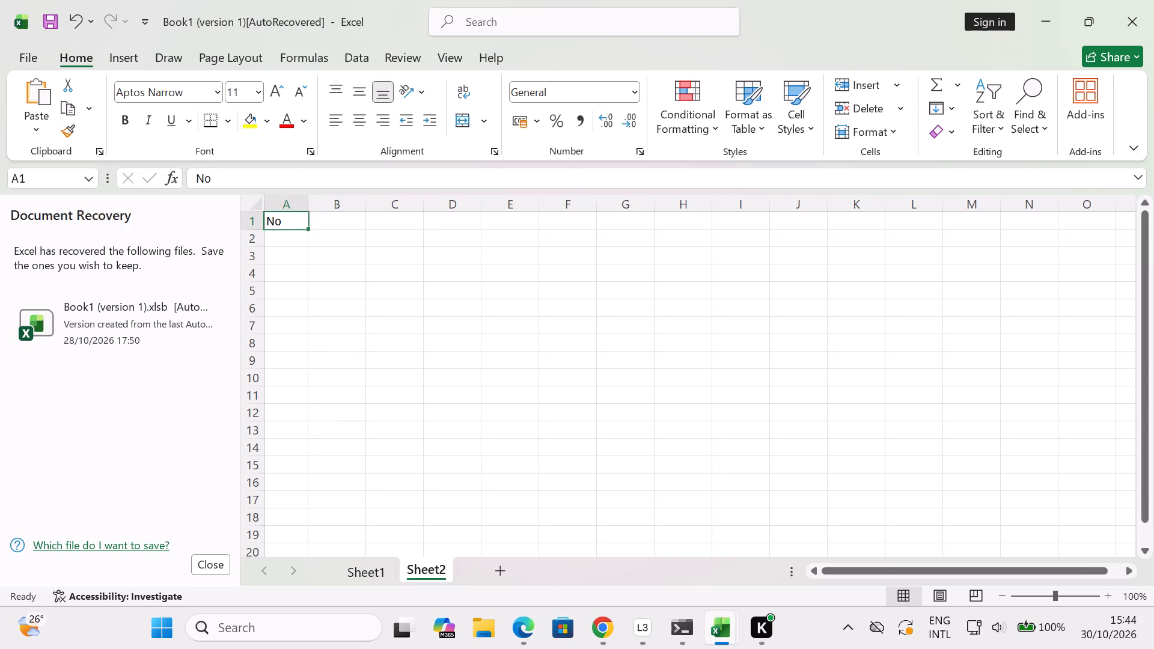
key(period)
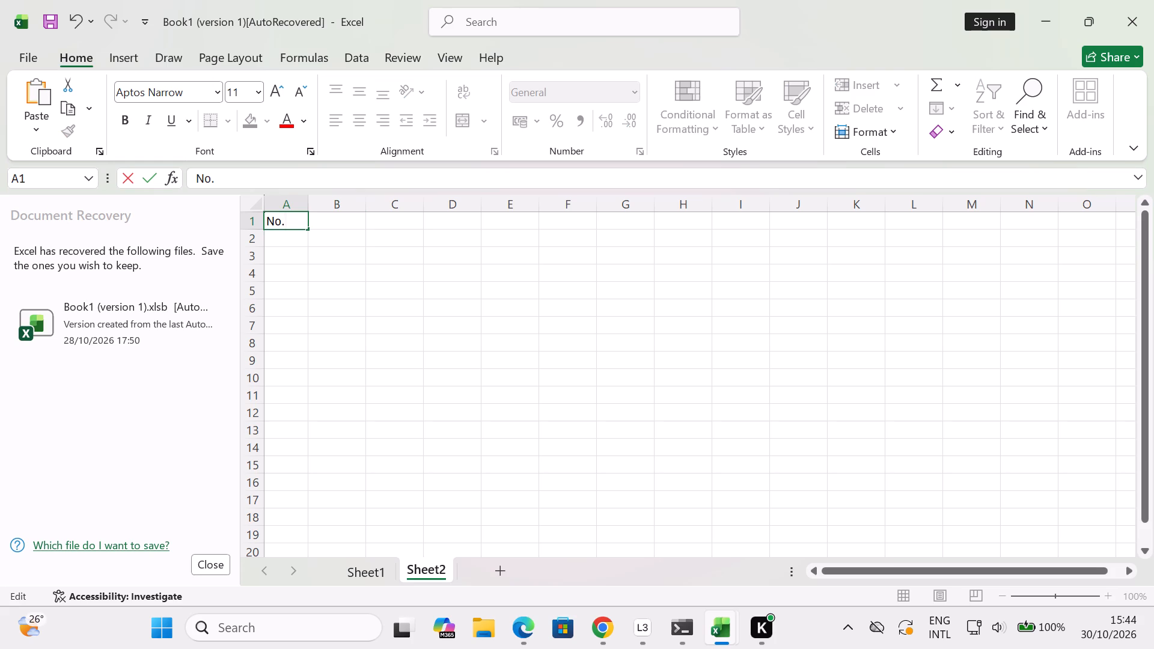
key(Down)
key(Down)
key(Down)
Number cells A2 to A6 from 1 to 5 under the "No." header.
drag(302, 234, 552, 215)
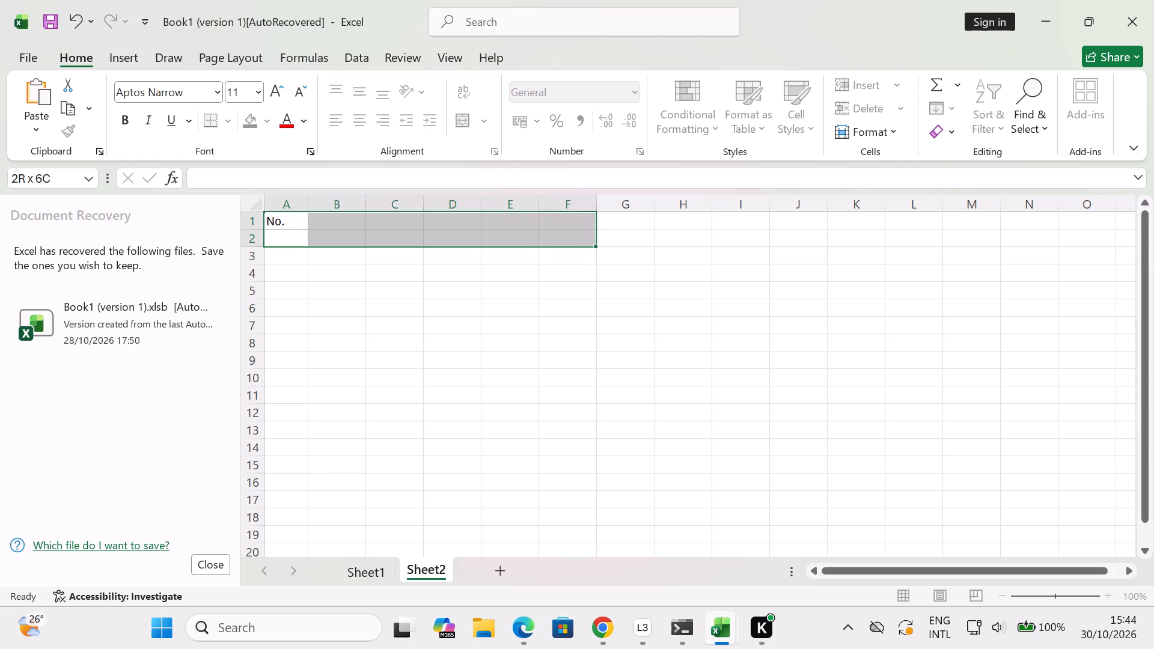
drag(552, 215, 569, 214)
key(1)
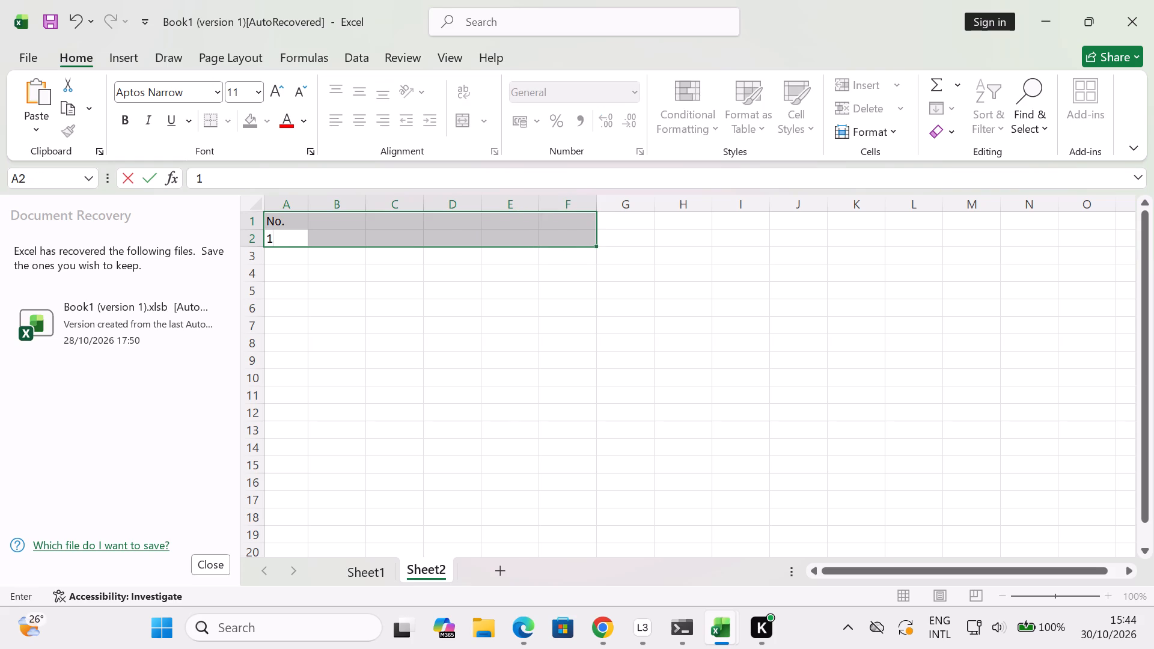
key(Down)
key(Down)
key(Up)
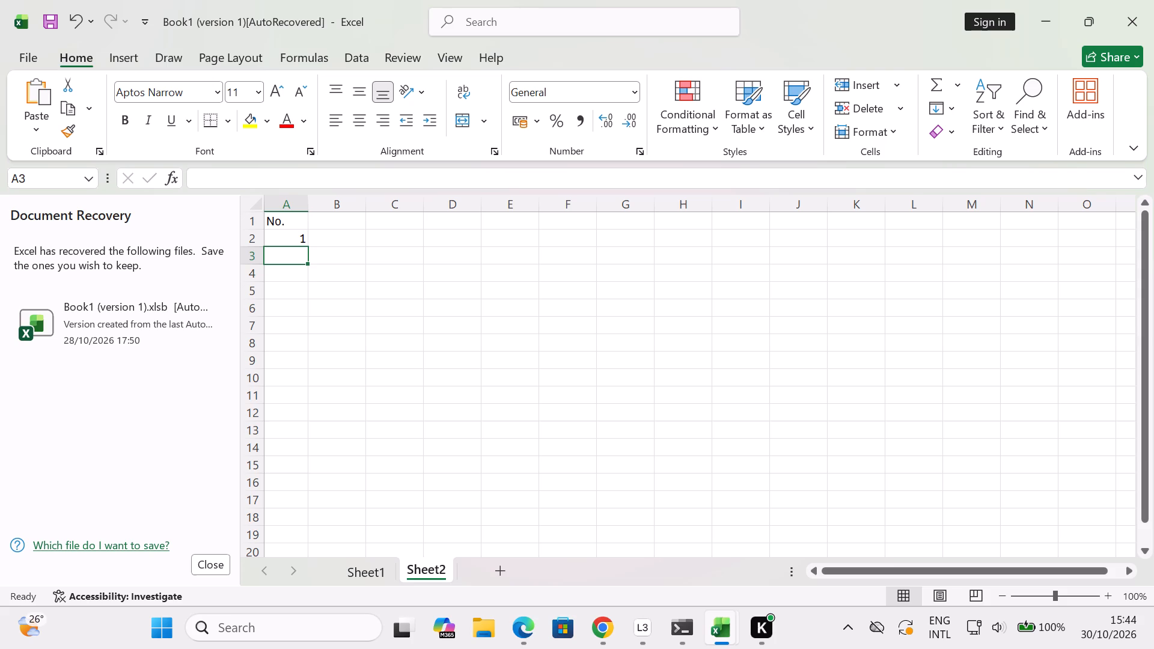
key(2)
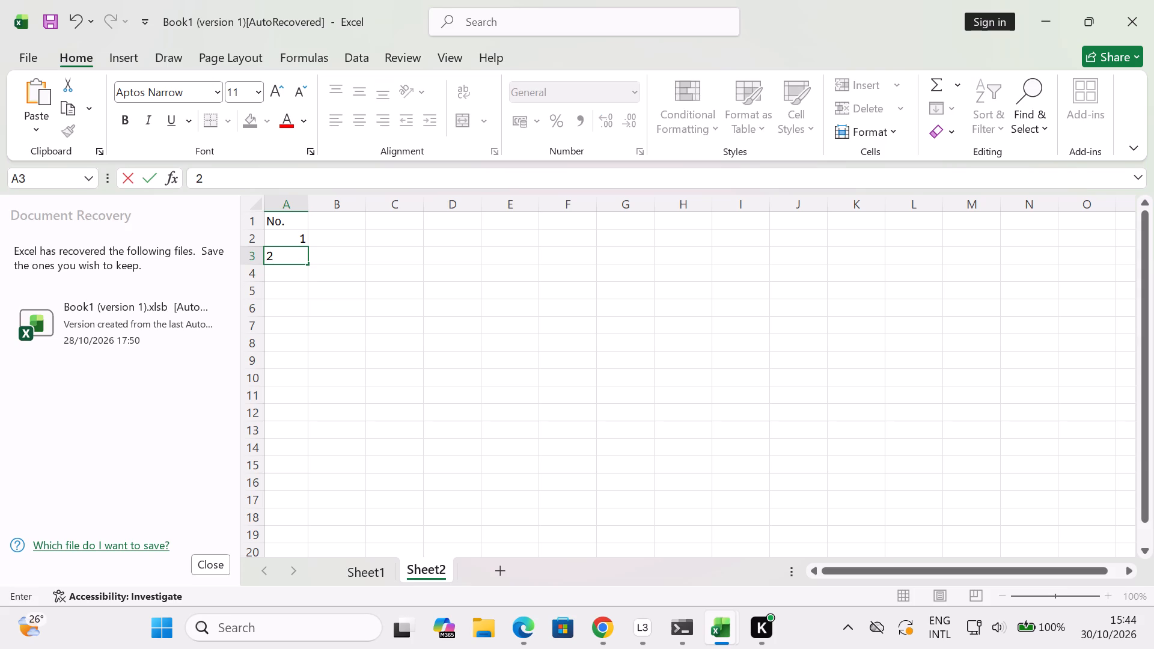
key(Down)
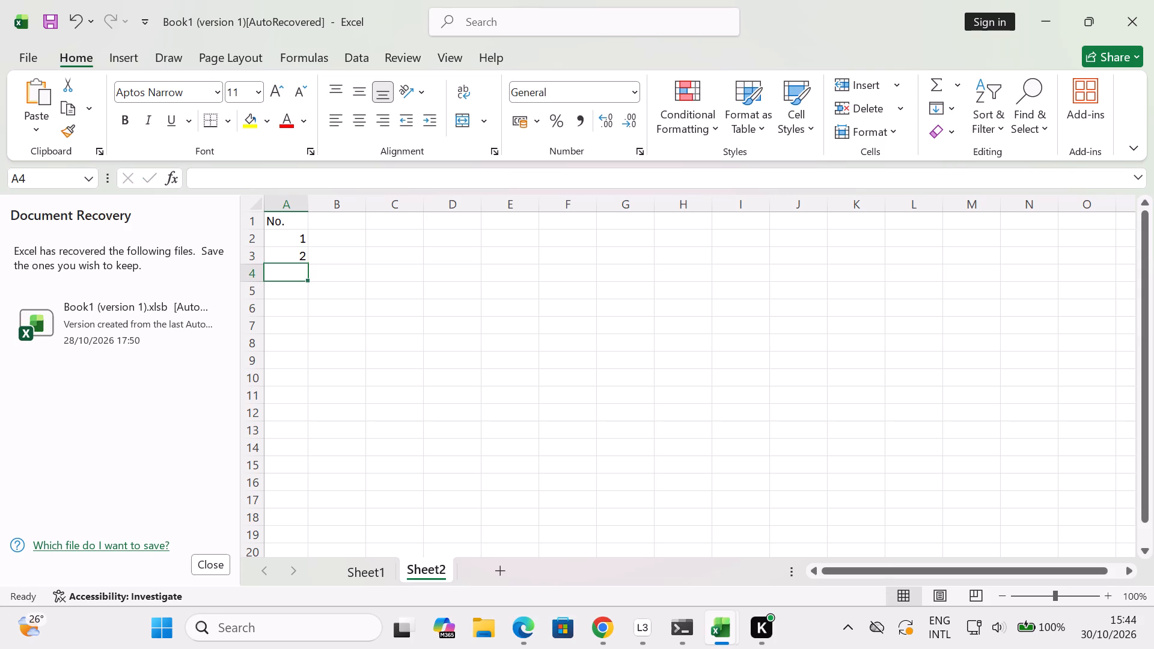
key(3)
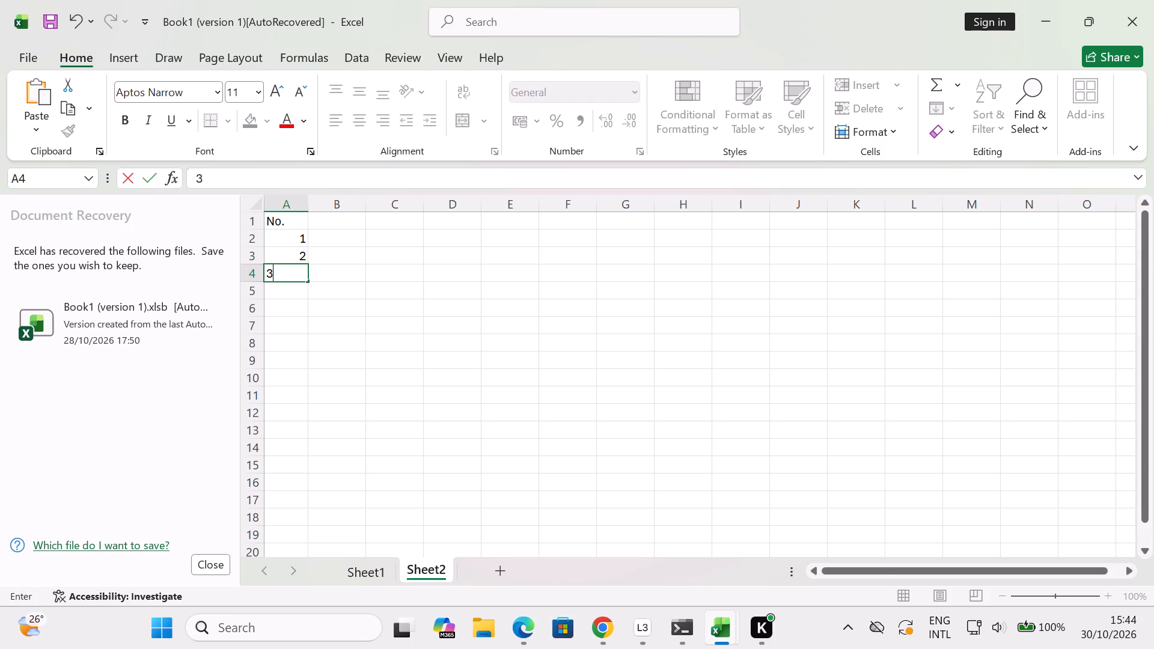
key(Down)
key(4)
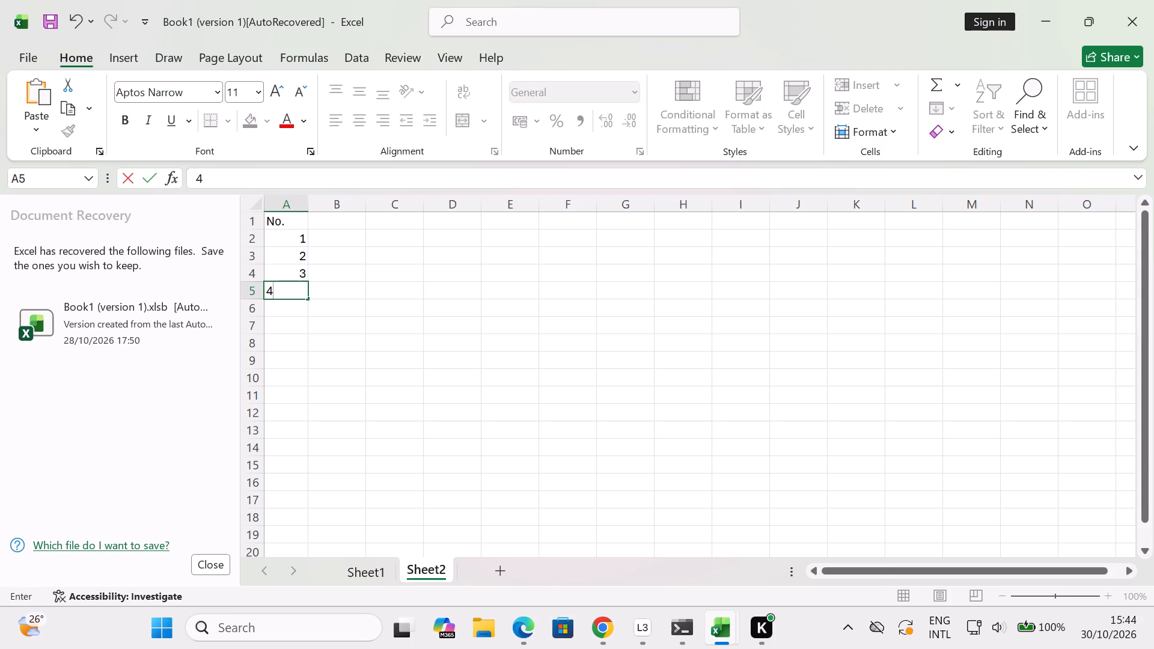
key(Down)
key(5)
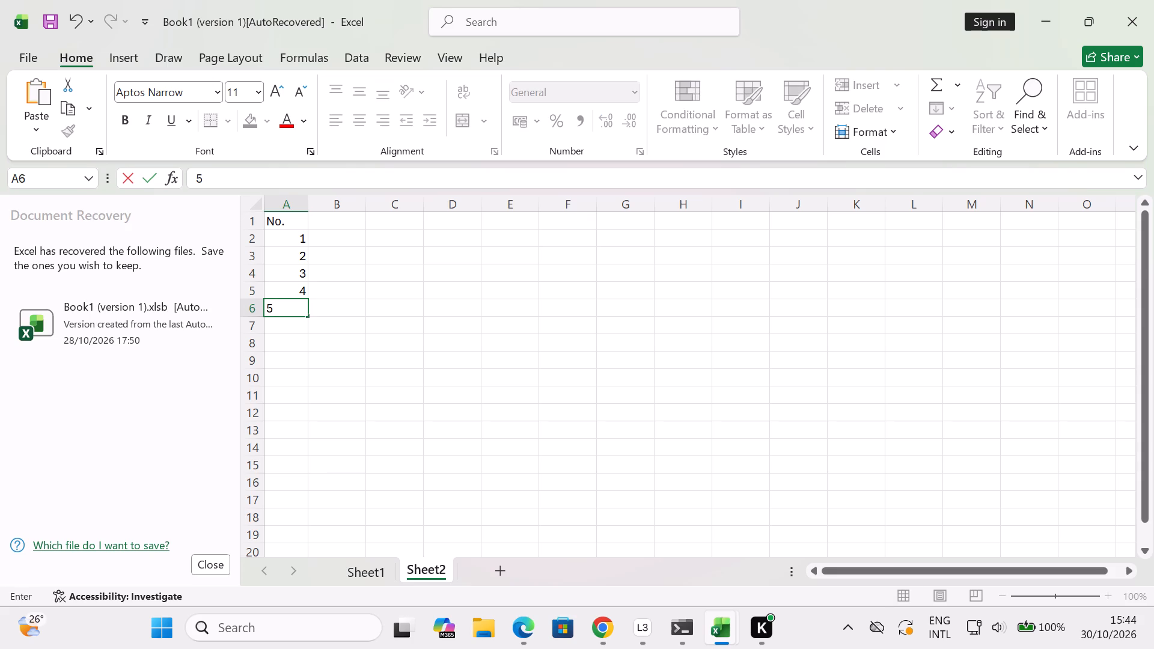
key(Down)
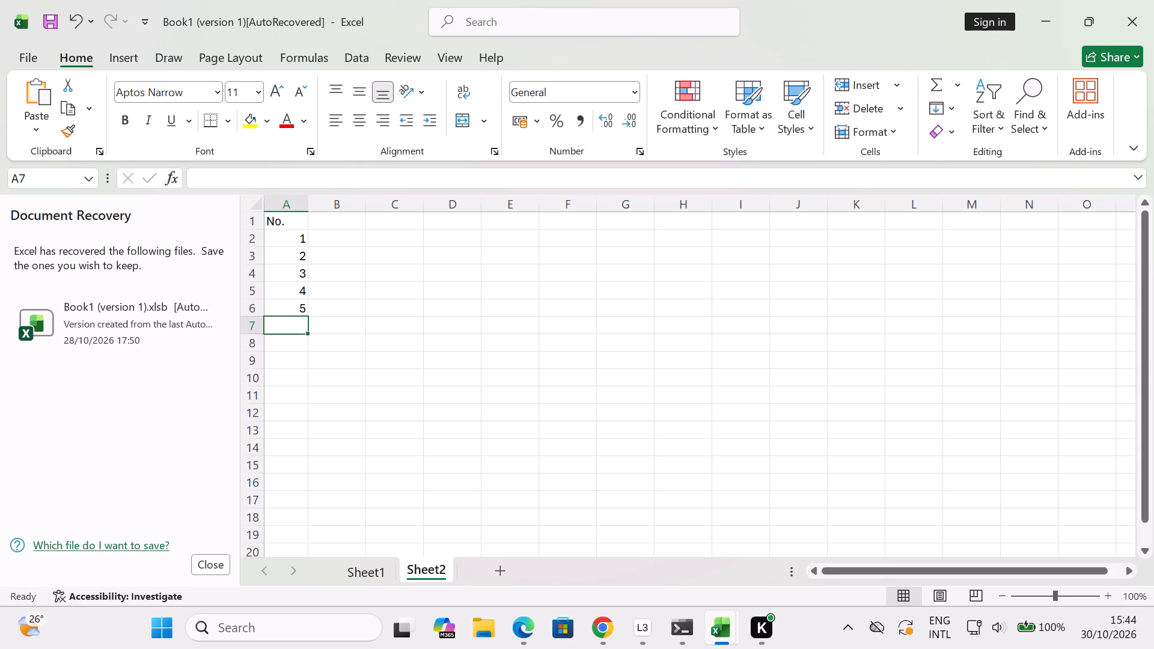
Continue the numbering in column A with 6 to 10 in cells A7 to A11.
key(6)
key(Down)
key(7)
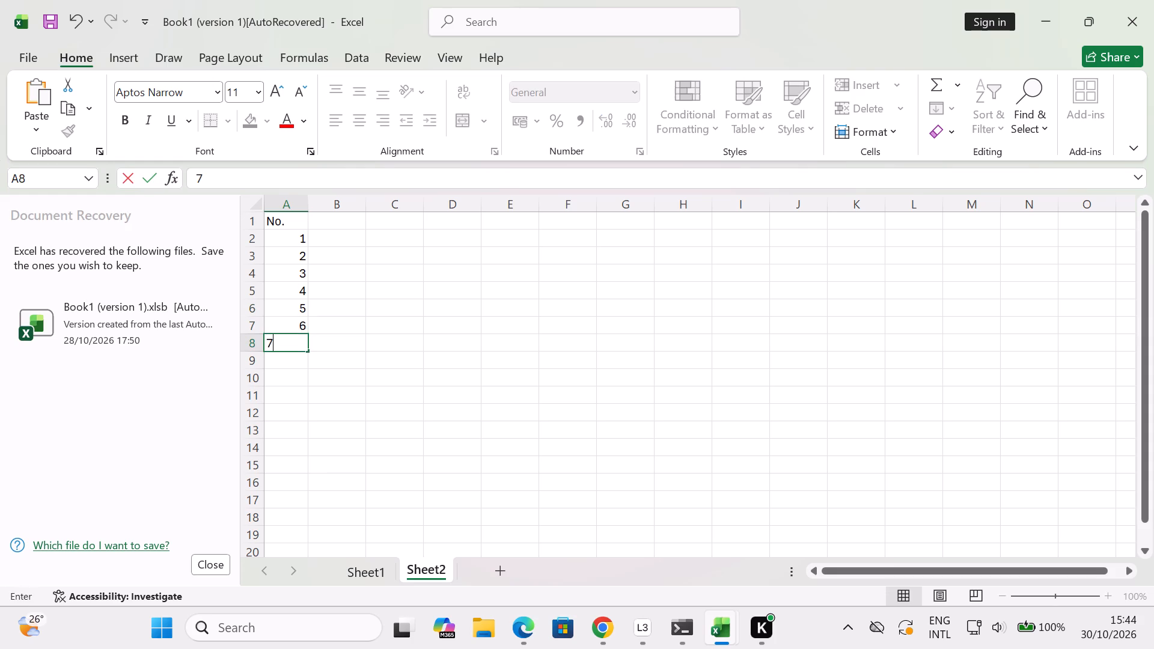
key(Down)
key(8)
key(Down)
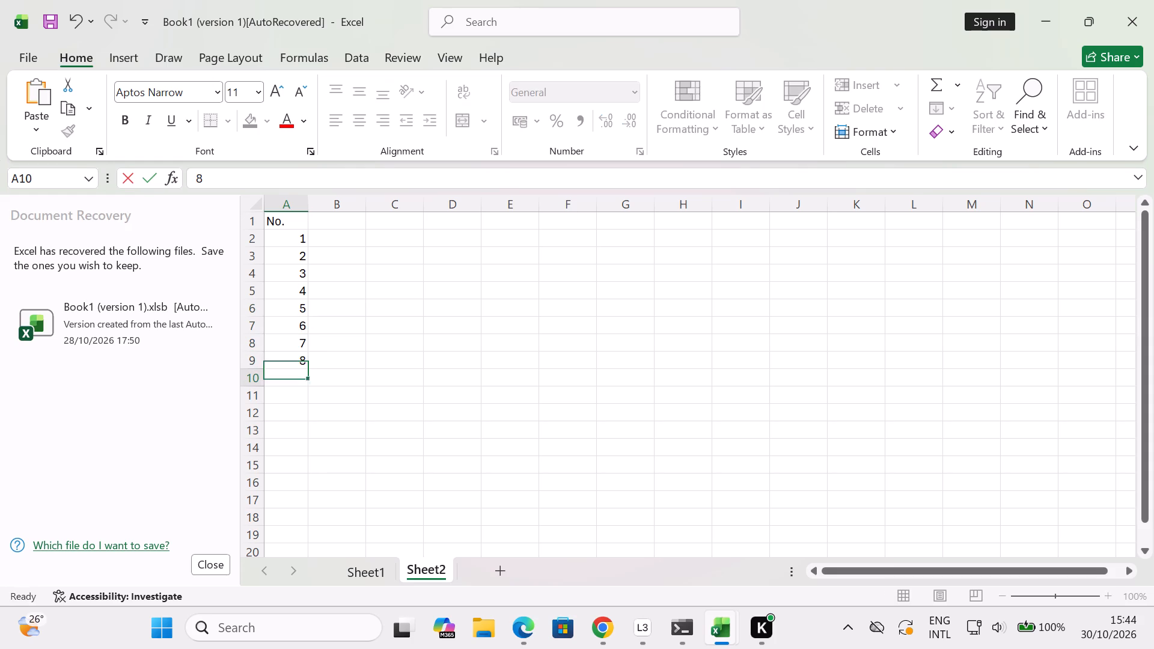
key(9)
key(Down)
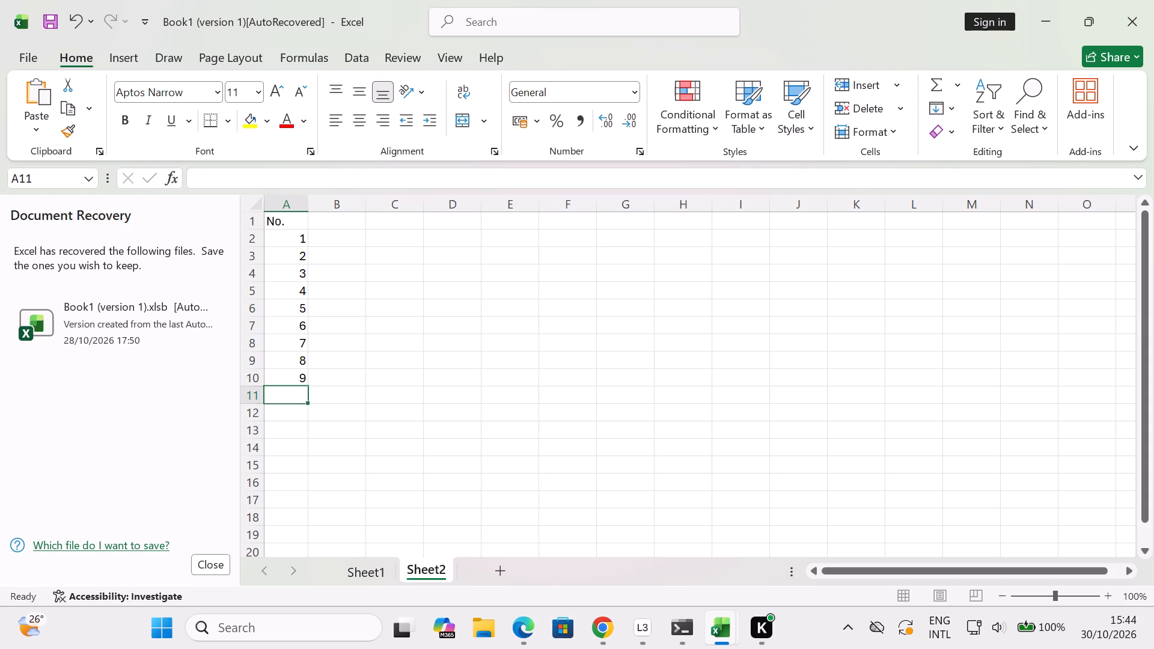
text(10)
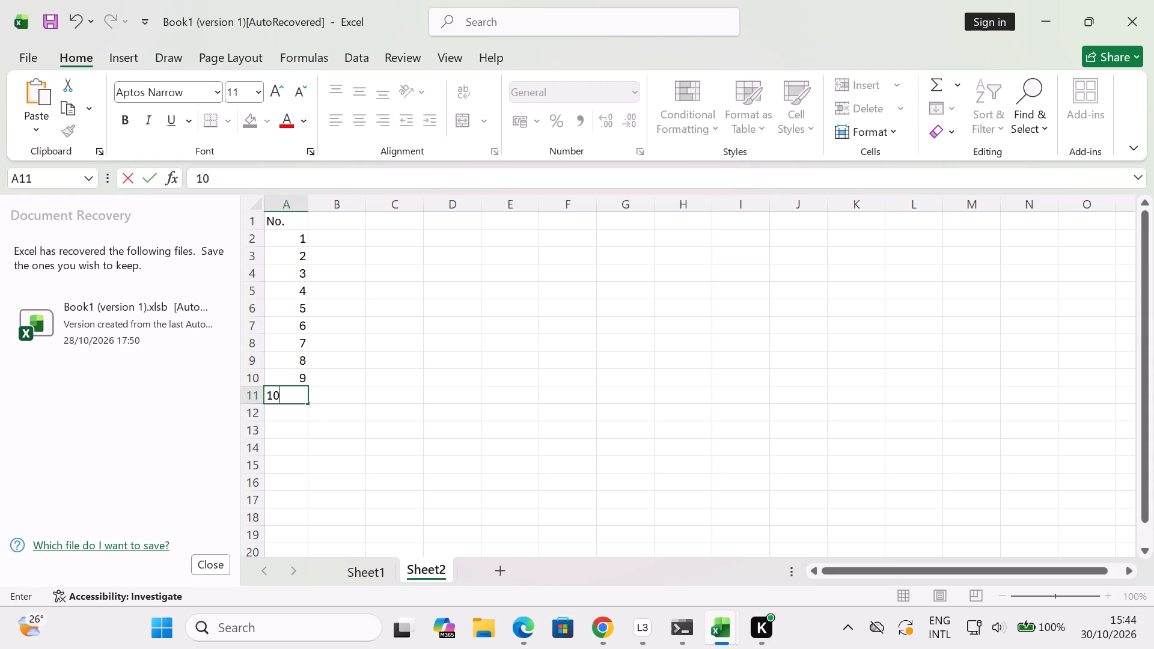
key(Down)
Complete the numbering in column A with 11 to 15 in cells A12 to A16.
text(11)
key(Down)
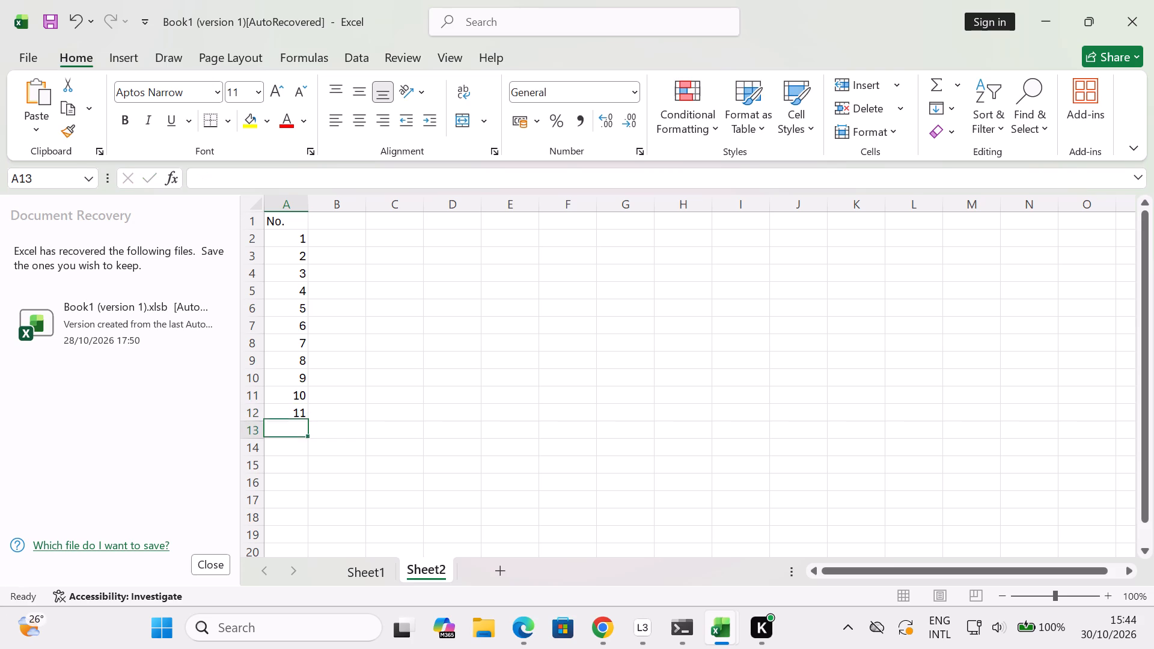
text(12)
key(Down)
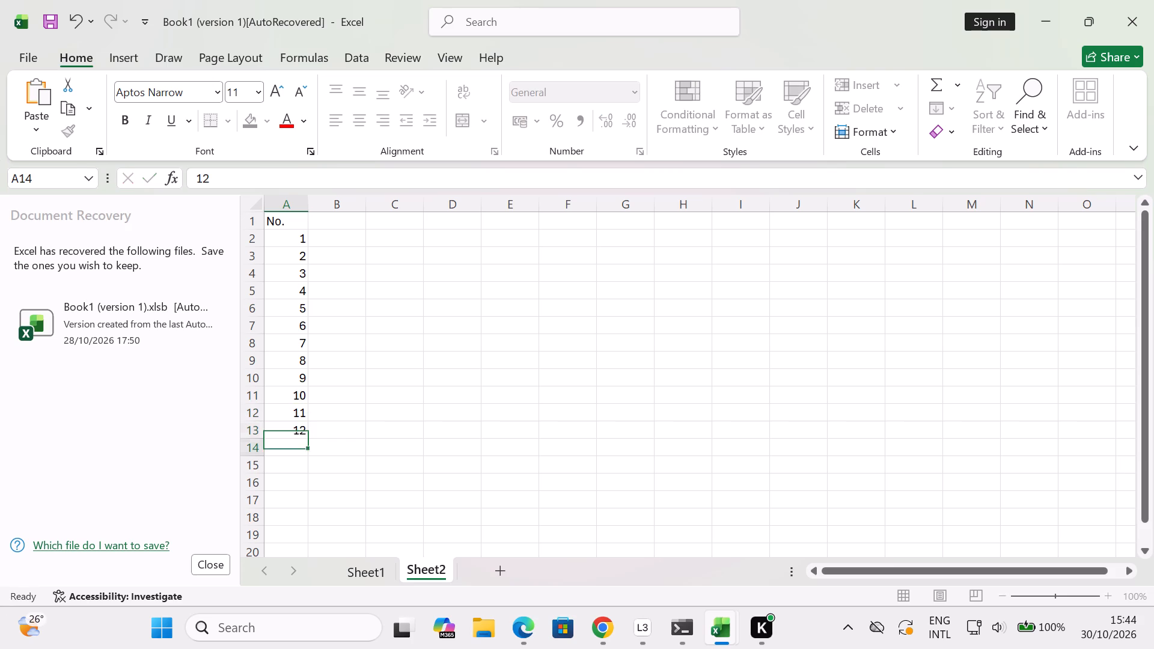
text(13)
key(Down)
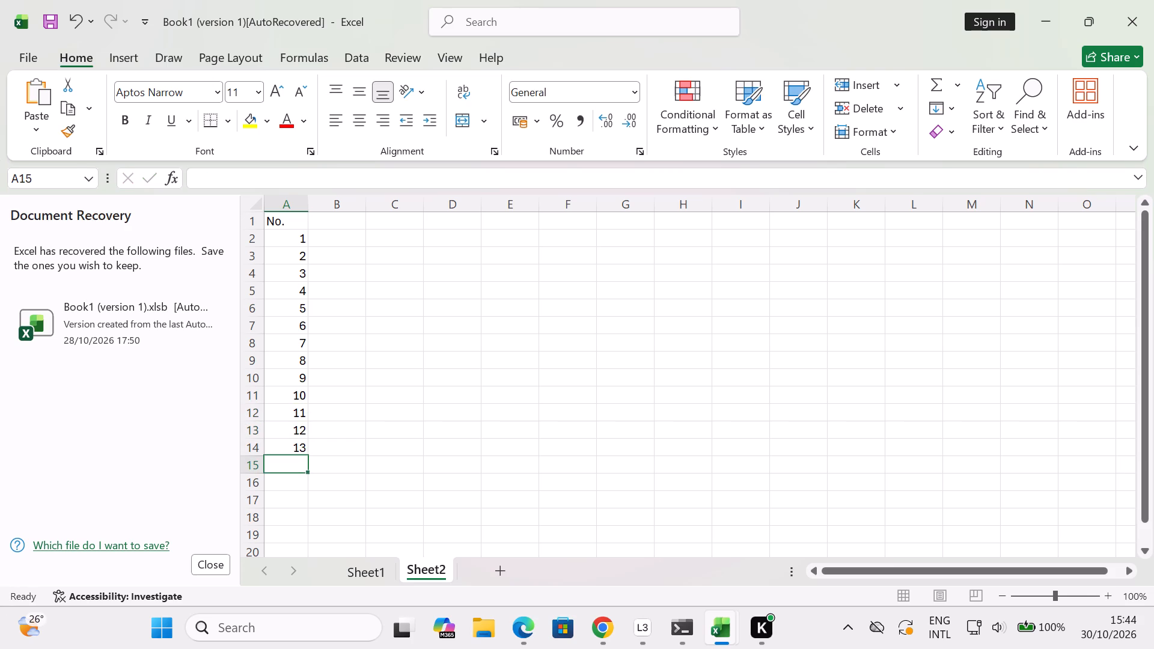
text(14)
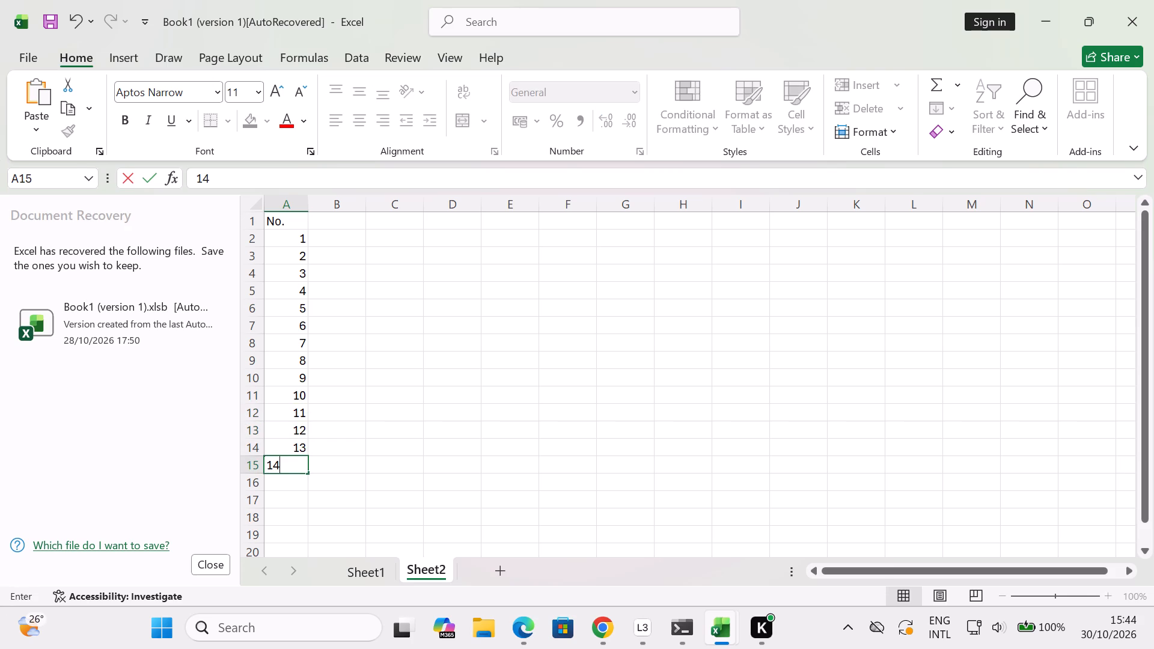
key(Down)
text(15)
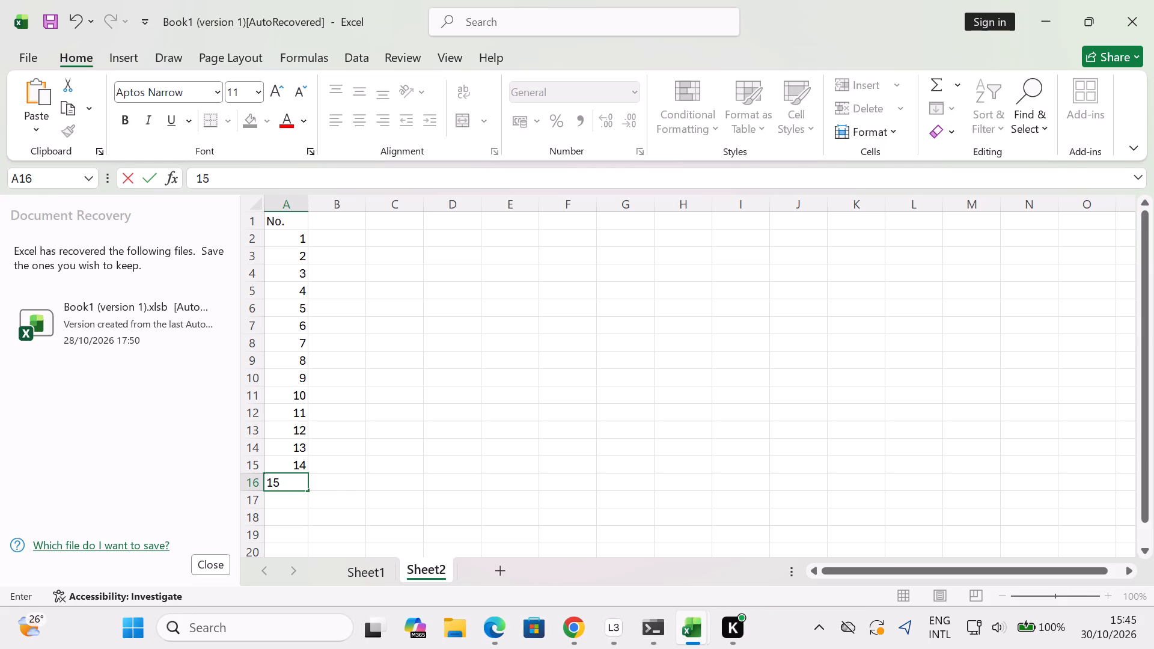
Add the header "Salesperson" in cell B1 and widen column B to fit it.
click(352, 226)
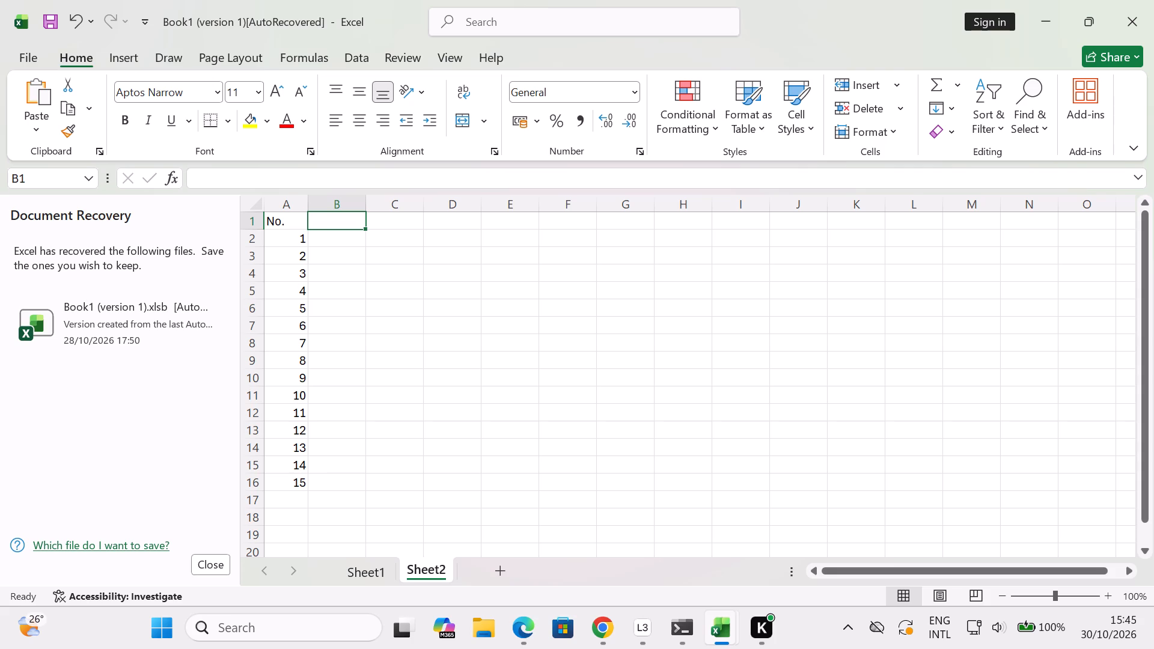
text(Sa)
text(les)
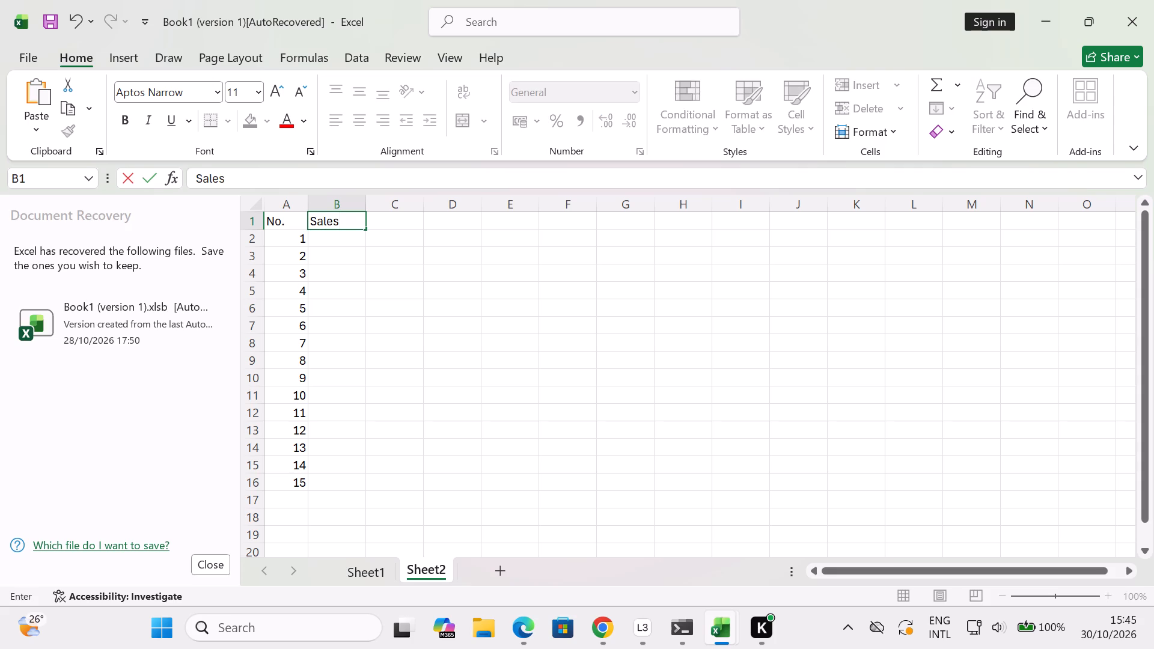
text(person)
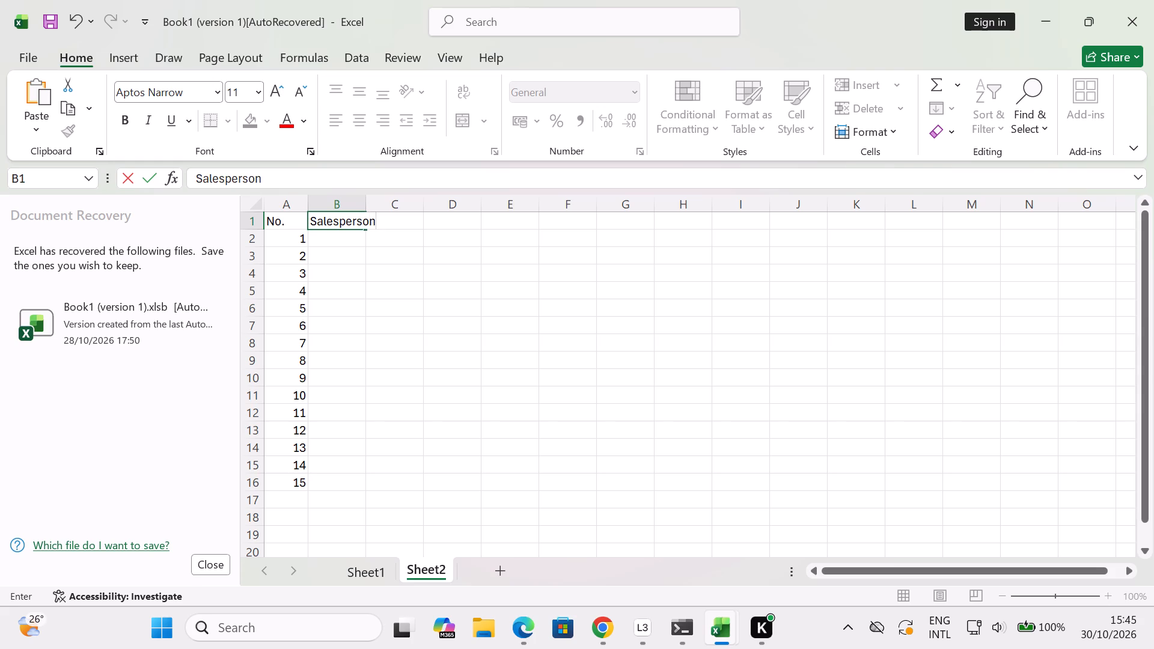
click(401, 252)
drag(367, 209, 380, 209)
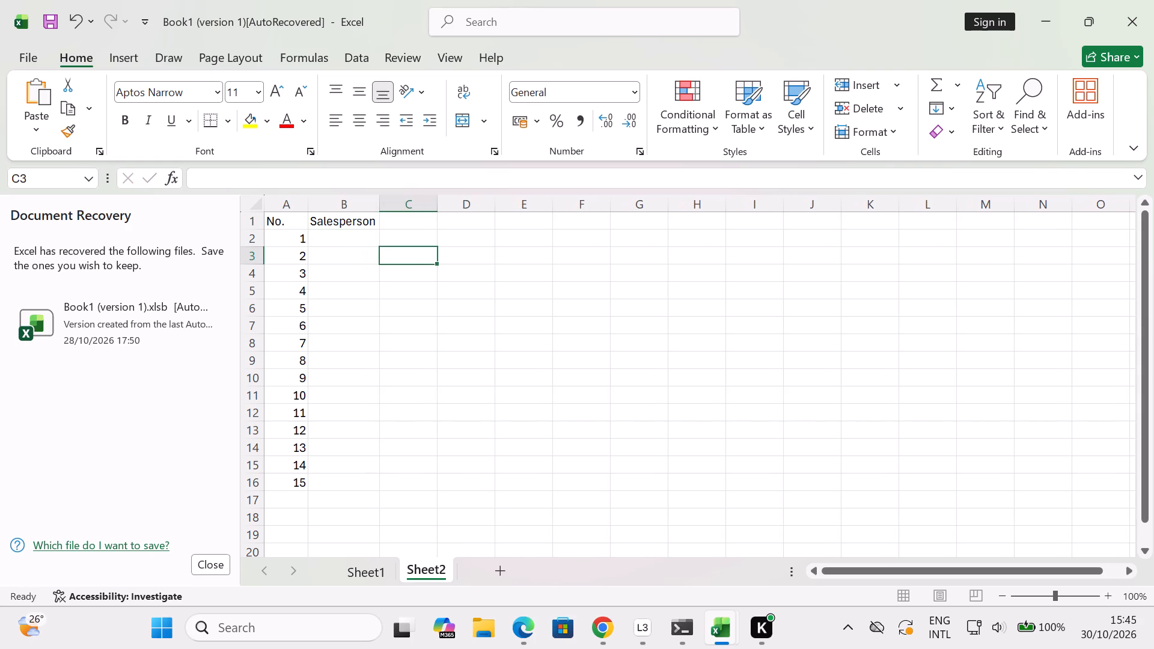
Add the header "Product" in cell C1.
click(409, 221)
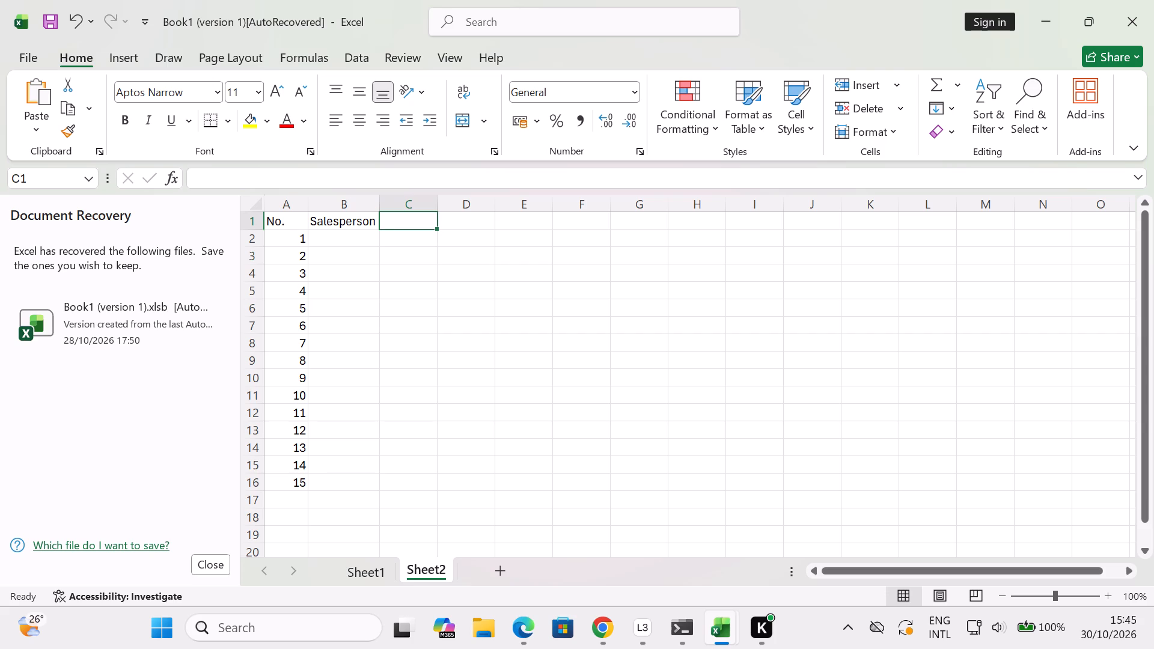
text(Pro)
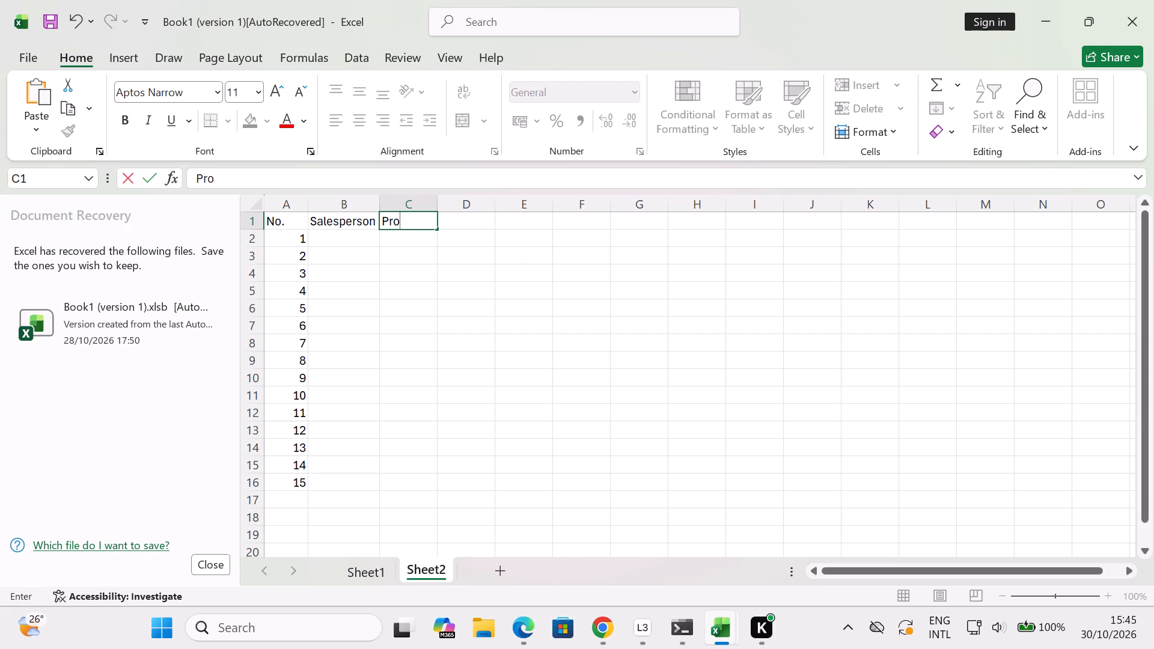
text(duct)
drag(484, 224, 548, 273)
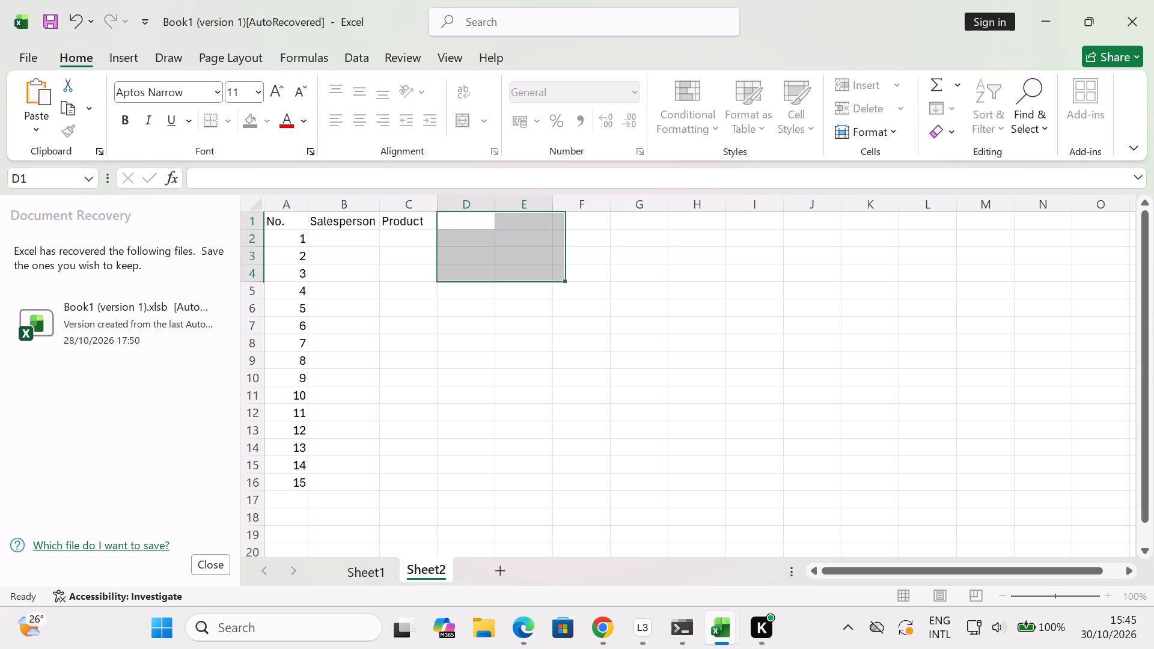
Add the header "Units Sold" in cell D1 and widen column D slightly to fit it.
click(469, 217)
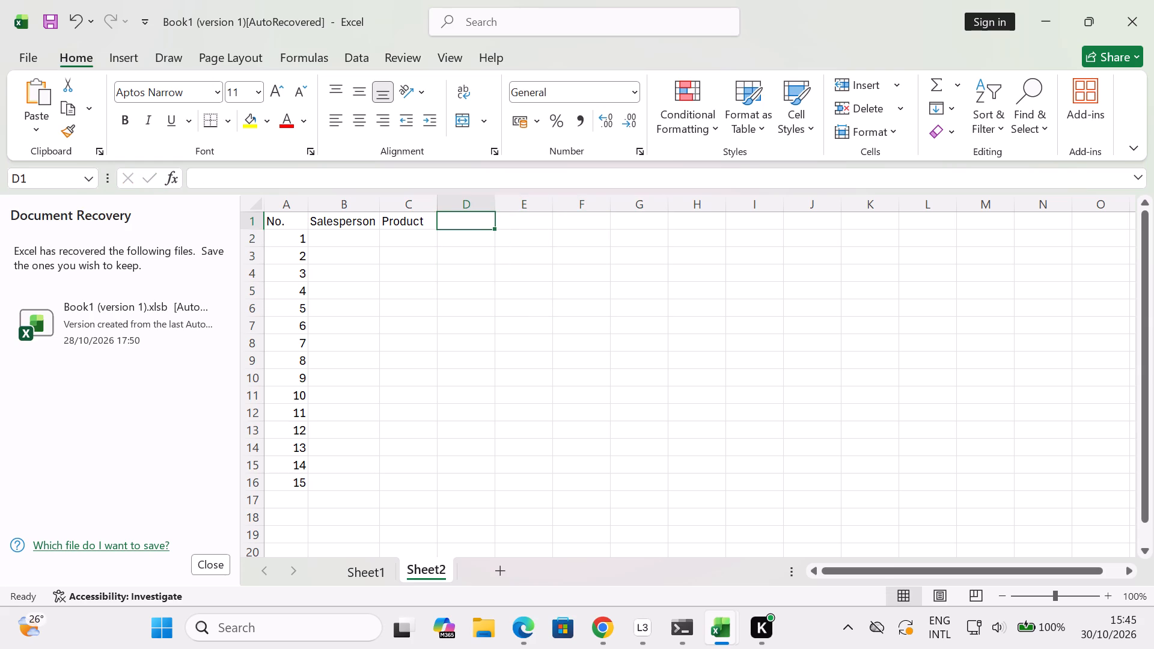
text(Uni)
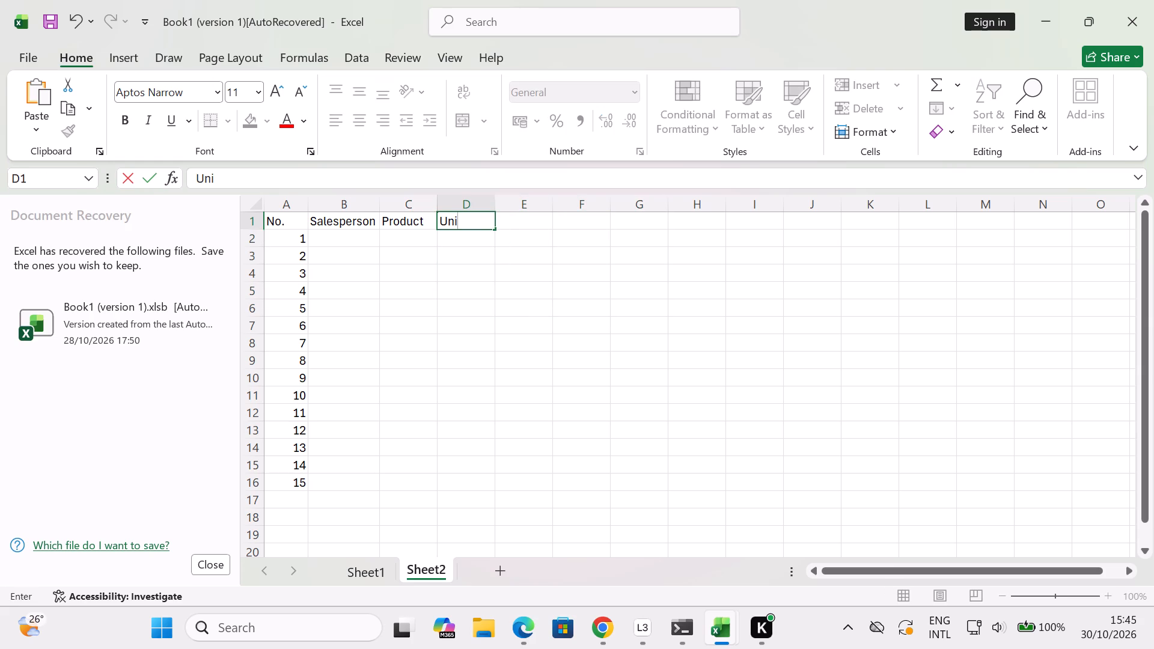
key(s)
key(BackSpace)
text(ts)
key(space)
key(shift+s)
text(ol)
key(d)
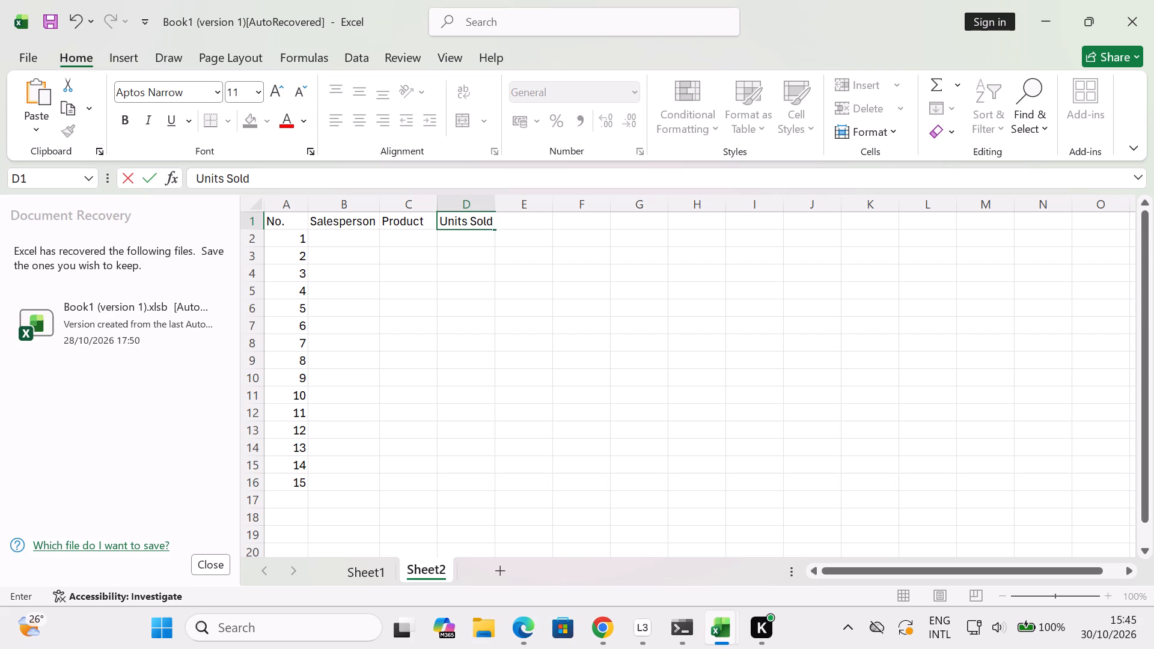
key(Right)
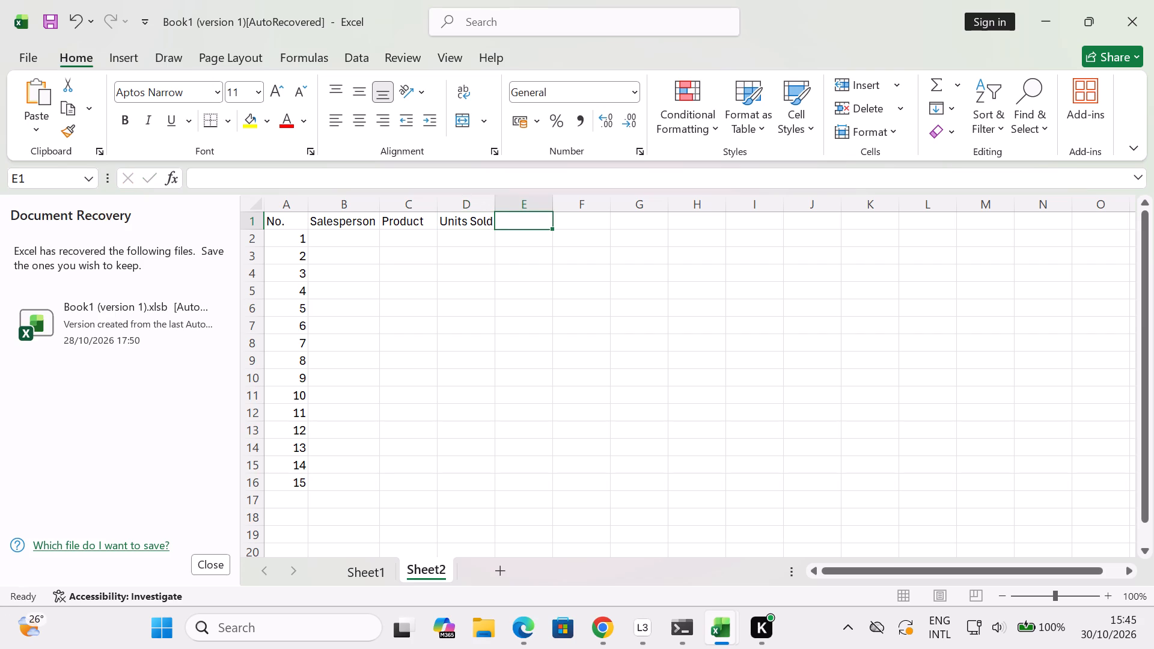
click(492, 207)
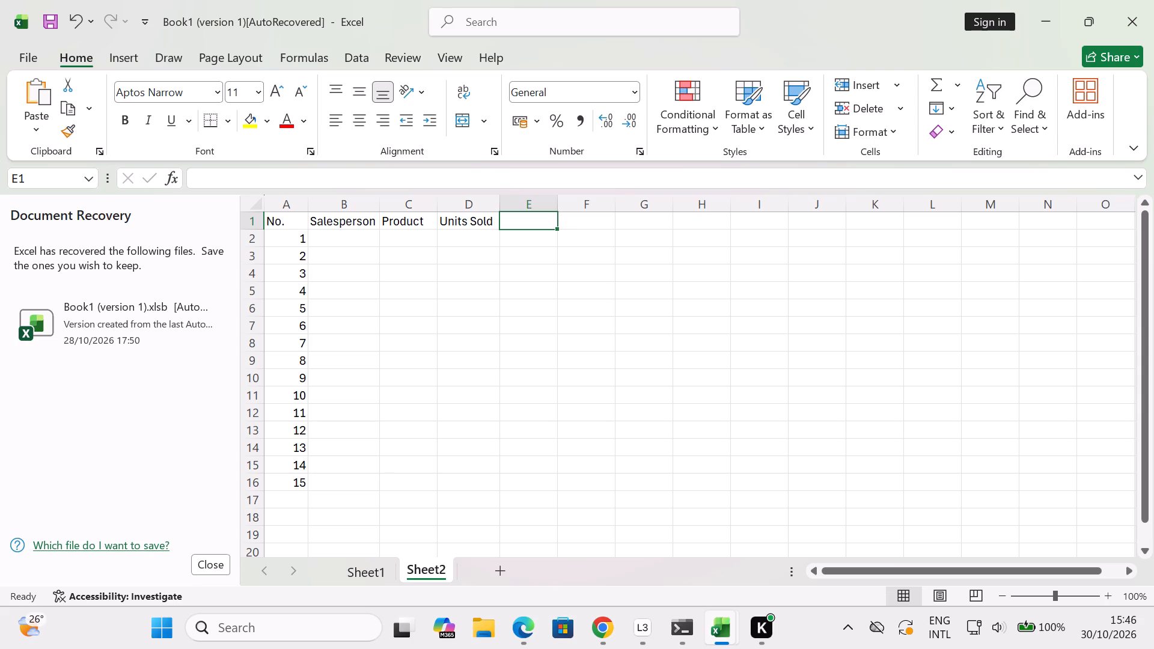
Add the header "Buying Price" in cell E1 and widen column E to fit it.
text(Buying)
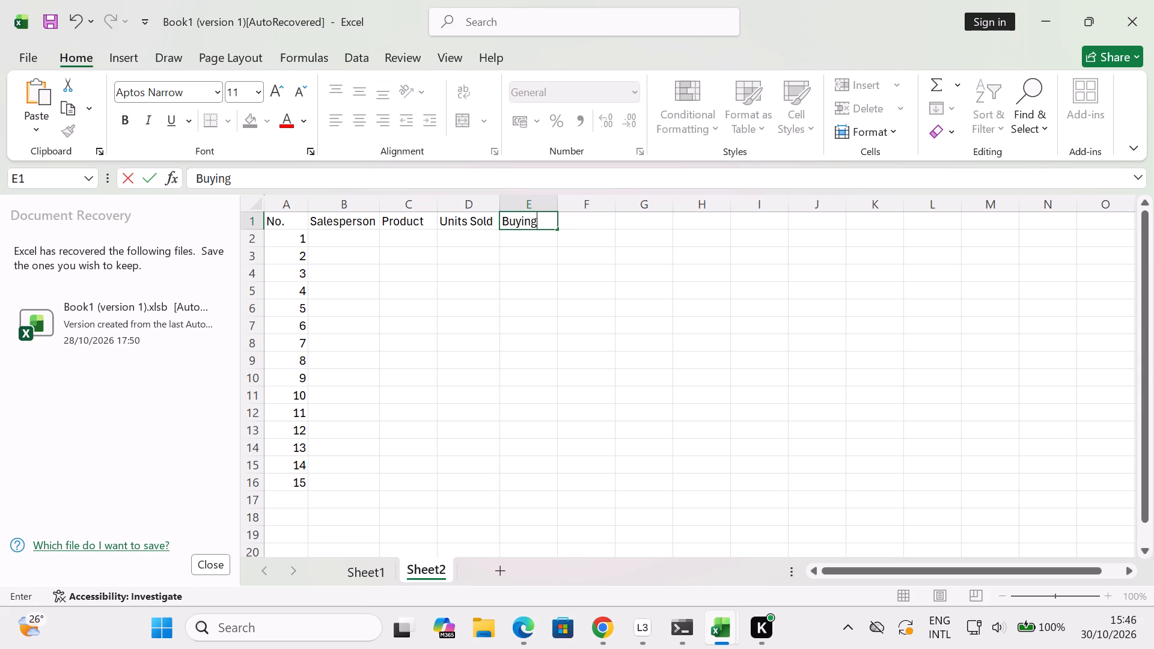
key(space)
text(Price)
click(597, 258)
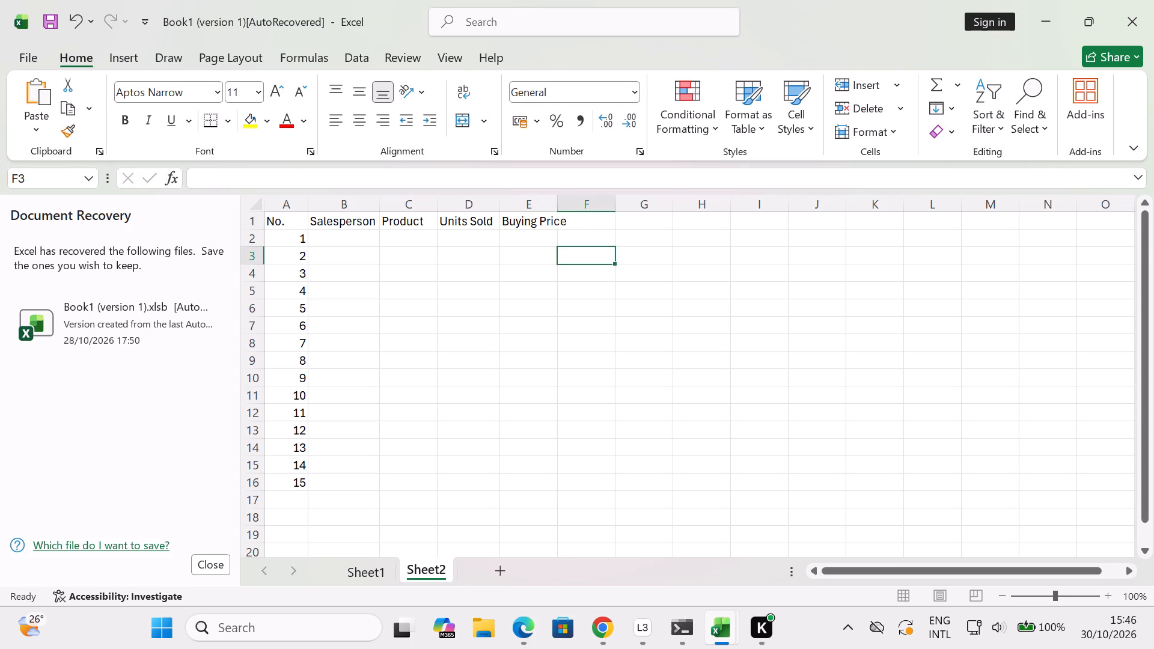
drag(557, 210, 572, 210)
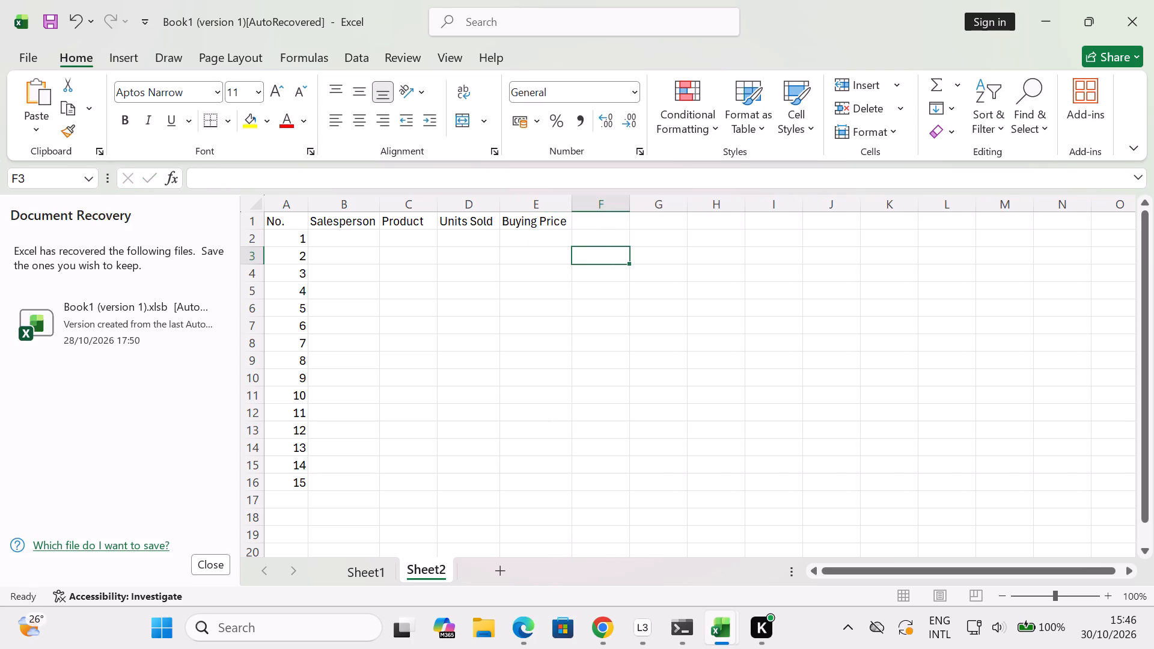
click(602, 218)
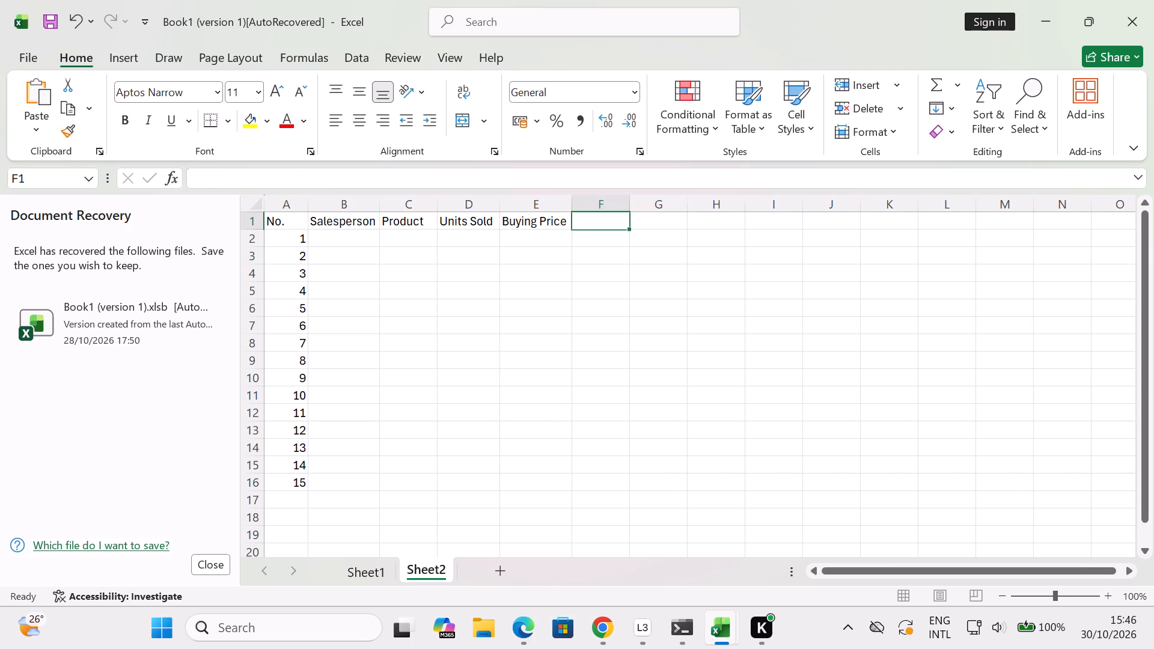
Extend the header in cell E1 to "Buying Price(KSh)" and adjust the width of column E to fit it.
click(564, 218)
drag(573, 198, 619, 203)
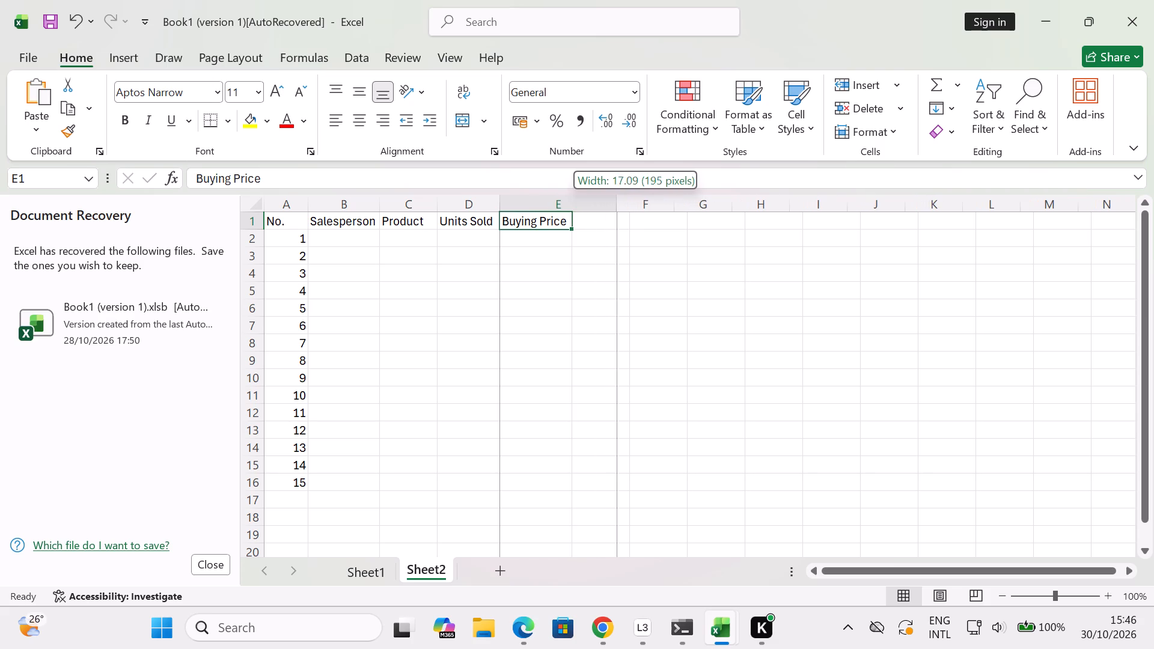
drag(619, 203, 620, 203)
double_click(582, 224)
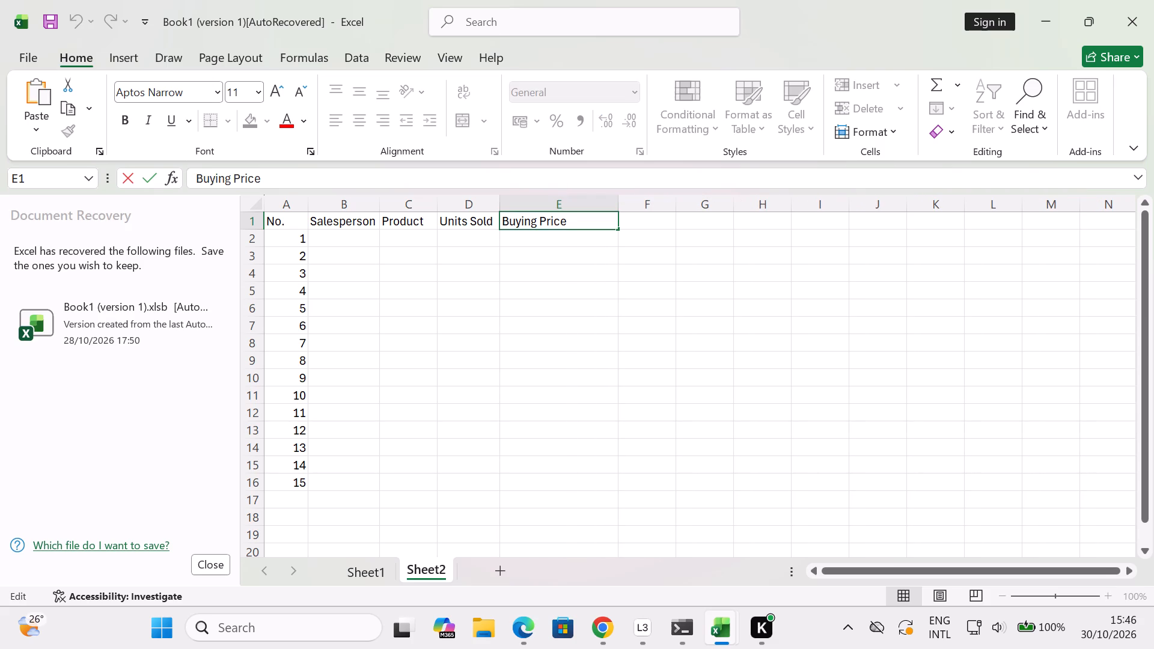
key(shift+parenleft)
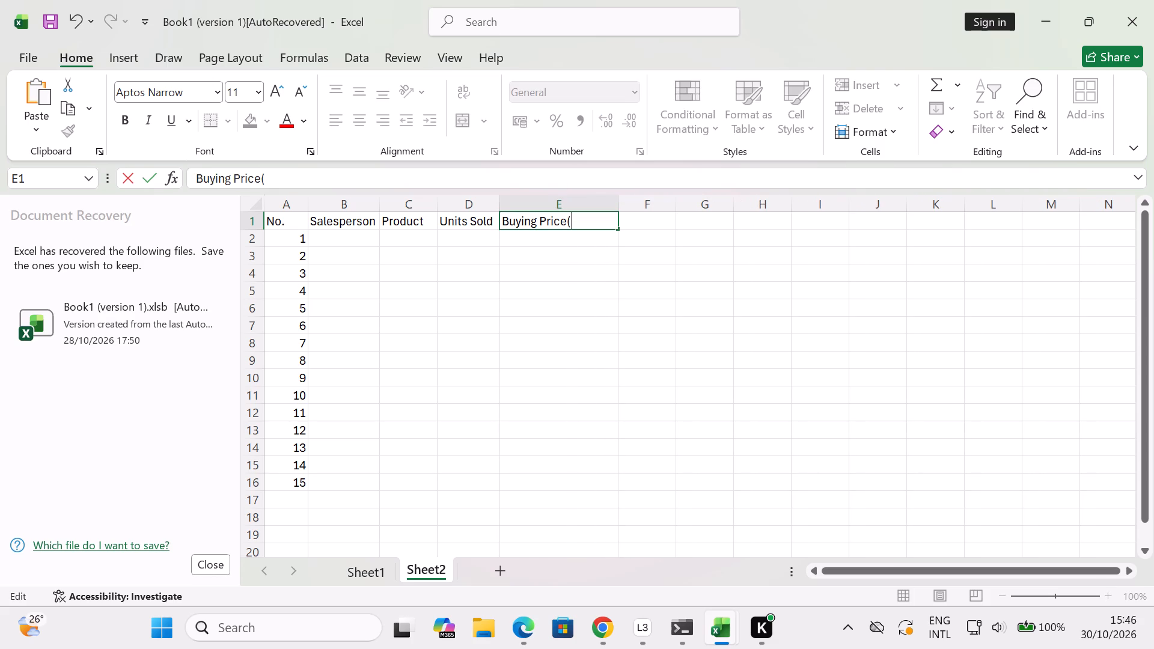
key(shift+k)
text(sh)
key(BackSpace)
key(BackSpace)
key(shift+s)
key(h)
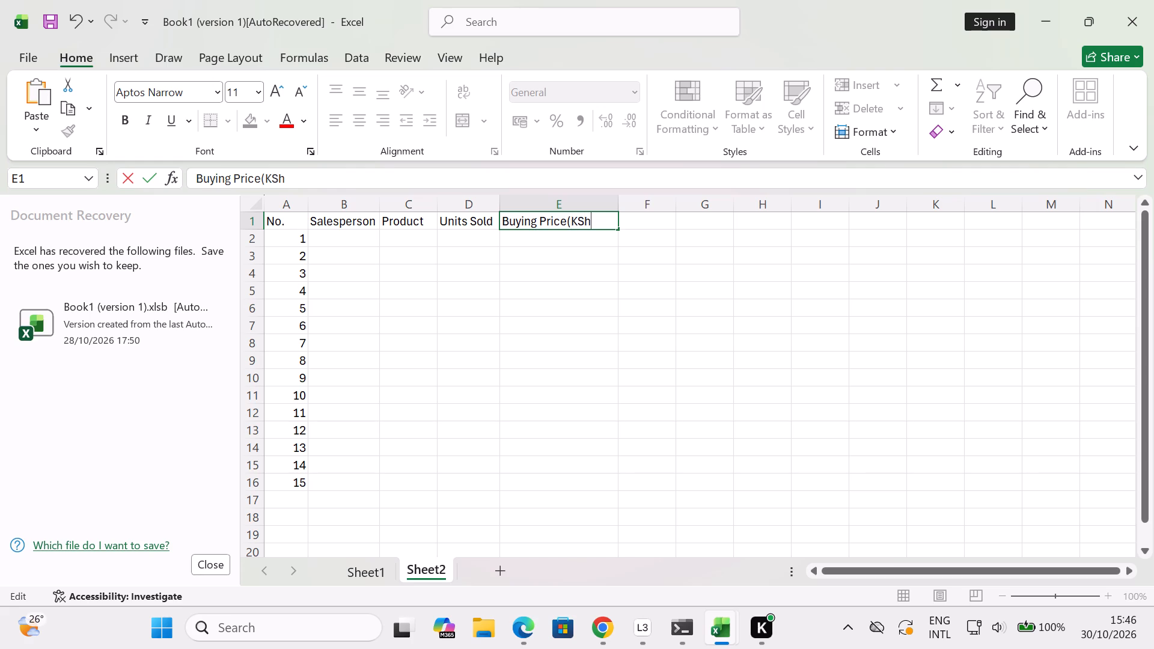
key(shift+parenright)
click(654, 225)
drag(616, 204, 615, 204)
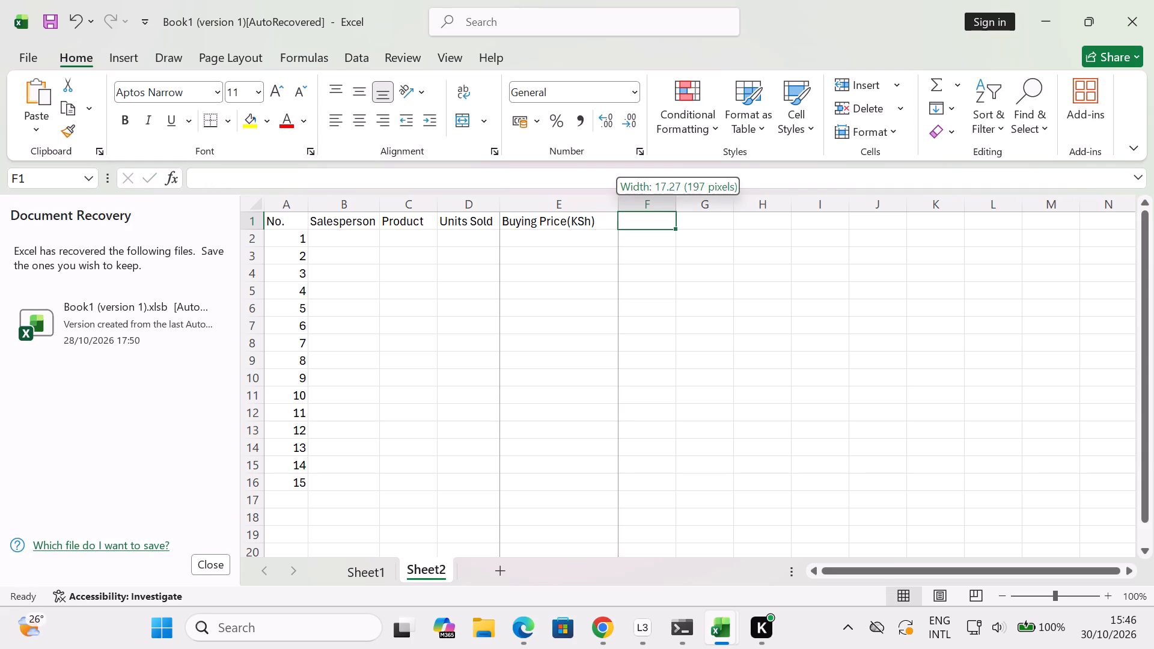
drag(615, 204, 605, 204)
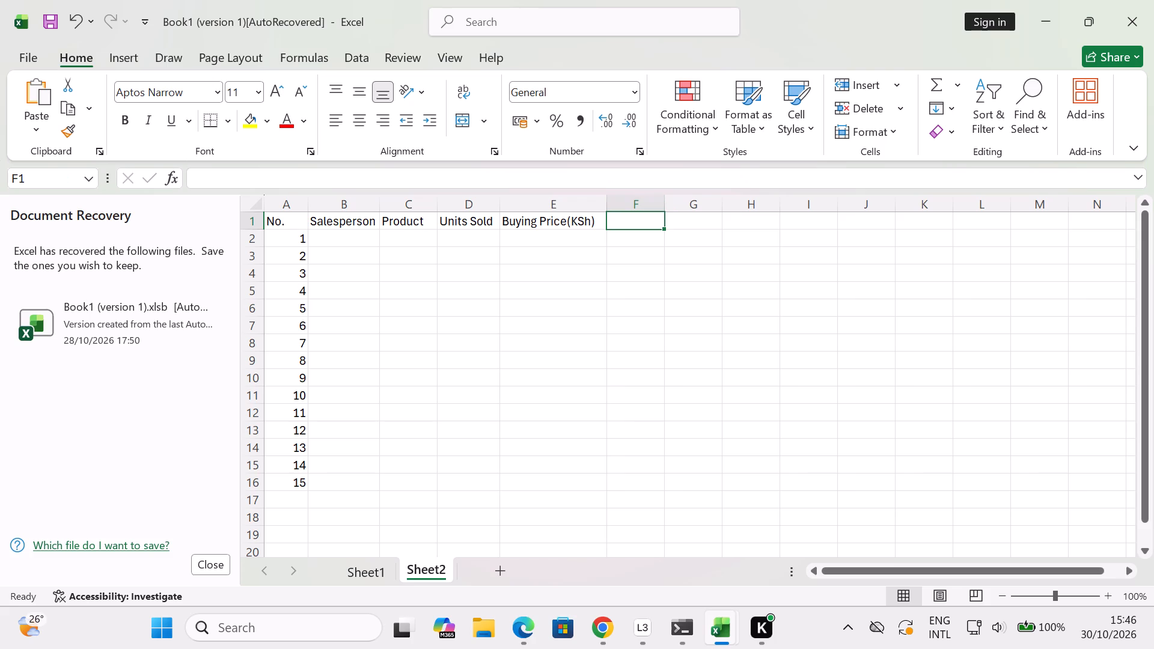
Add the header "Selling Price(KSh)" in cell F1 and widen column F to fit it.
drag(664, 203, 679, 203)
click(658, 225)
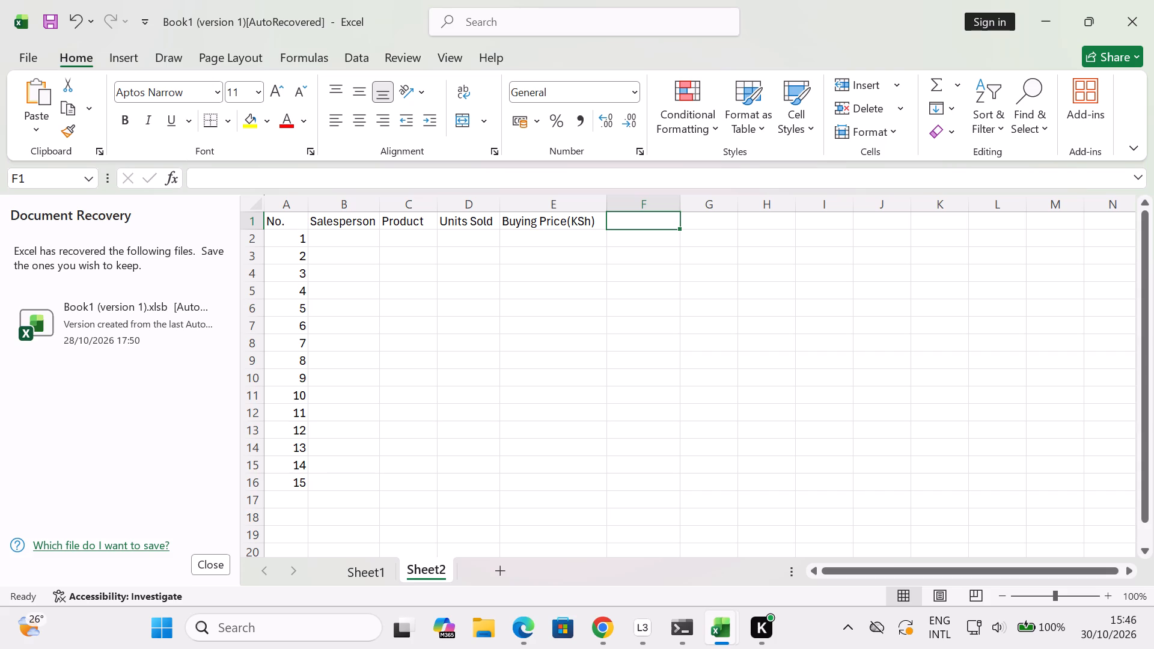
text(Selli)
text(ng)
key(space)
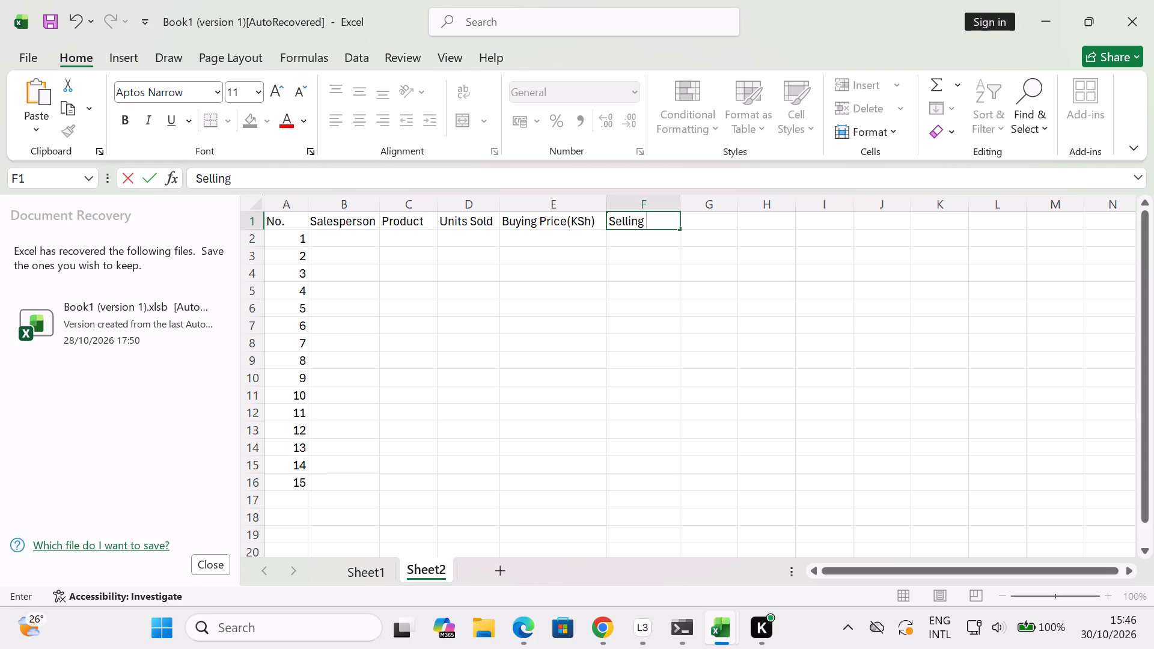
text(Pri)
text(ce)
key(shift+parenleft)
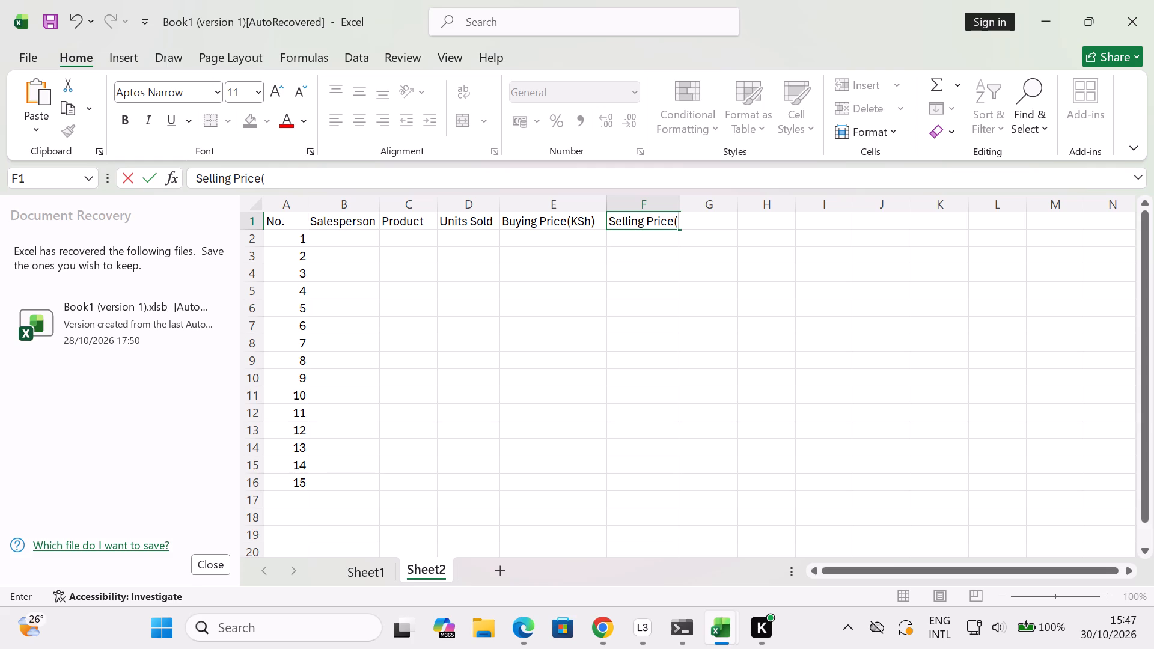
key(shift+k)
key(shift+s)
key(h)
key(shift+parenright)
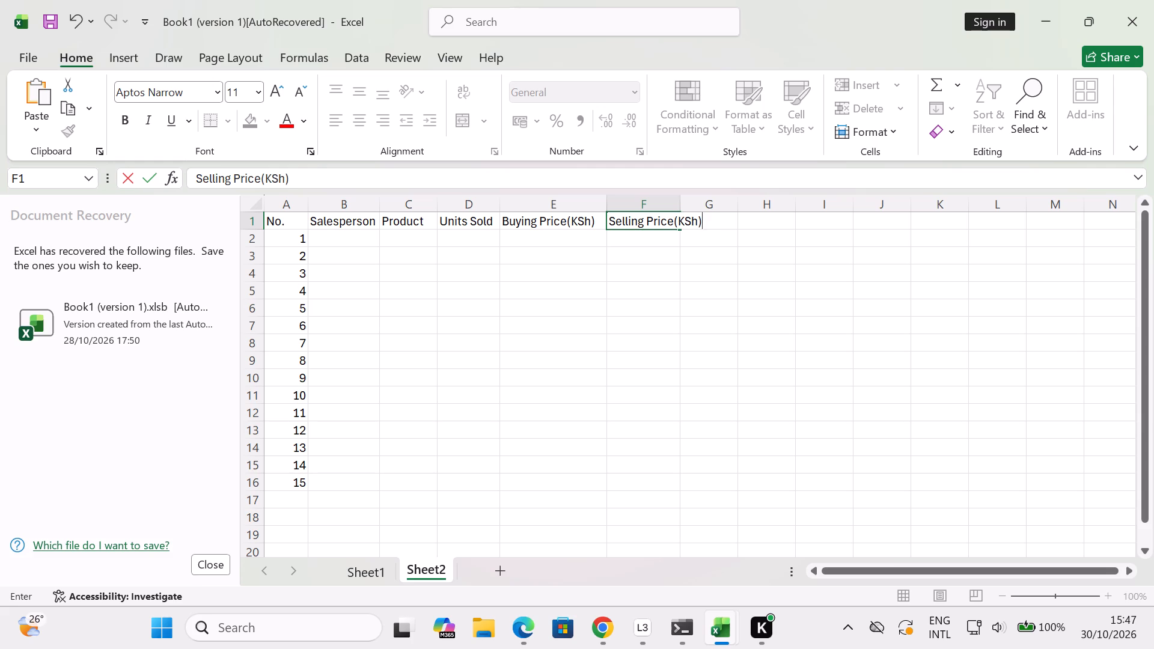
click(715, 279)
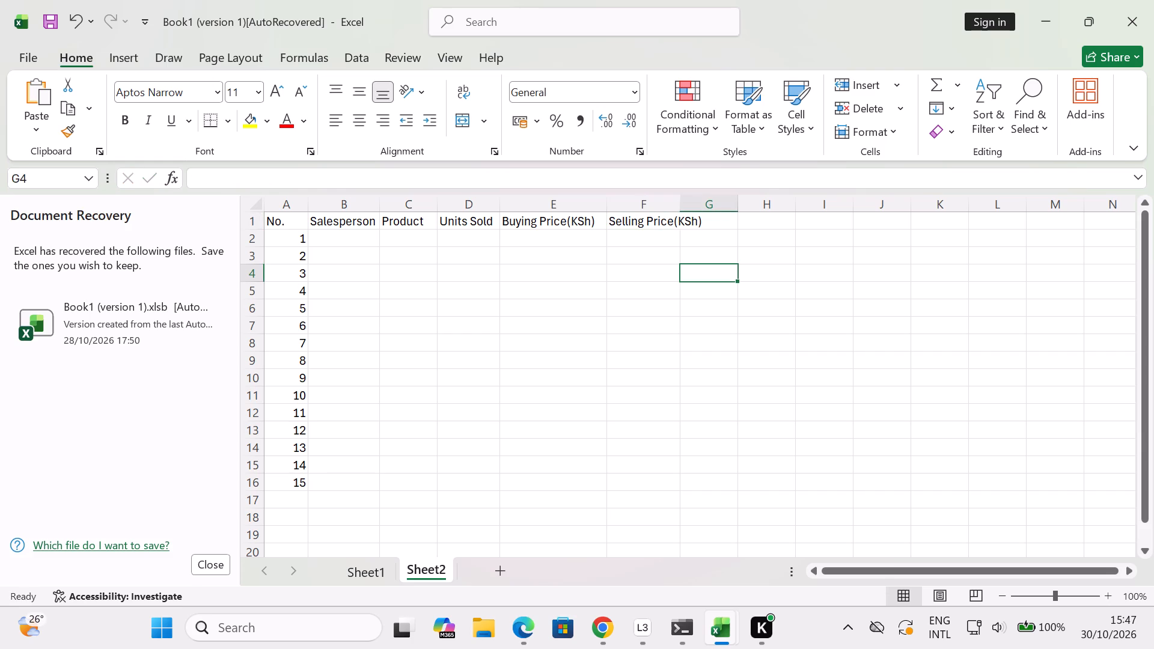
drag(679, 203, 708, 206)
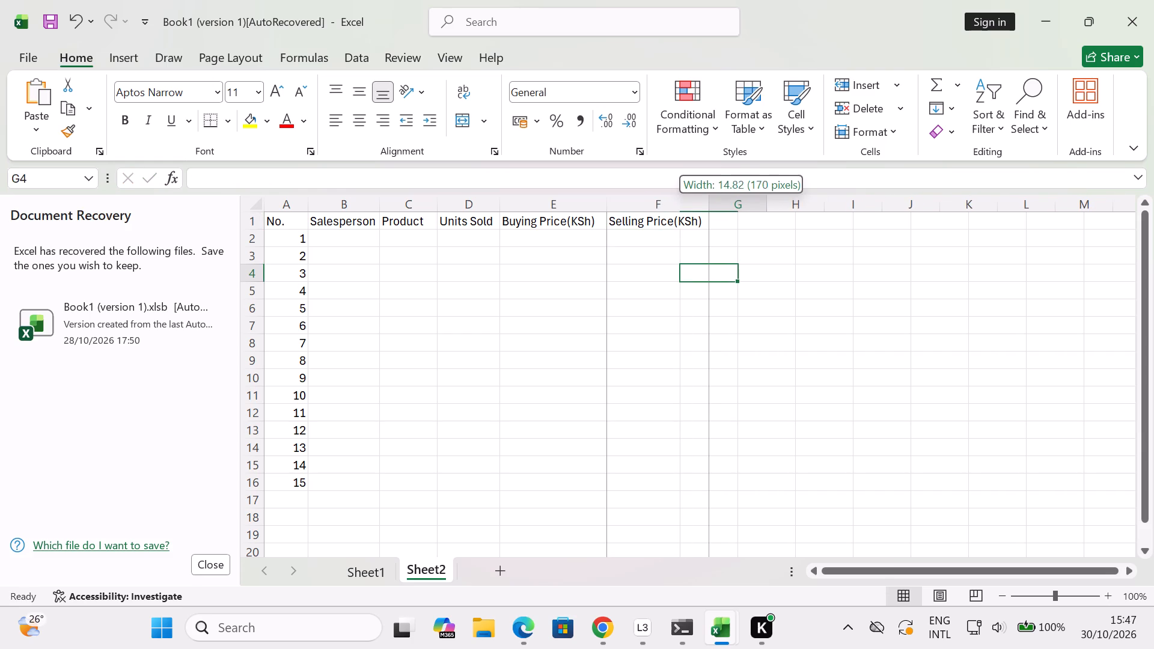
drag(708, 206, 700, 210)
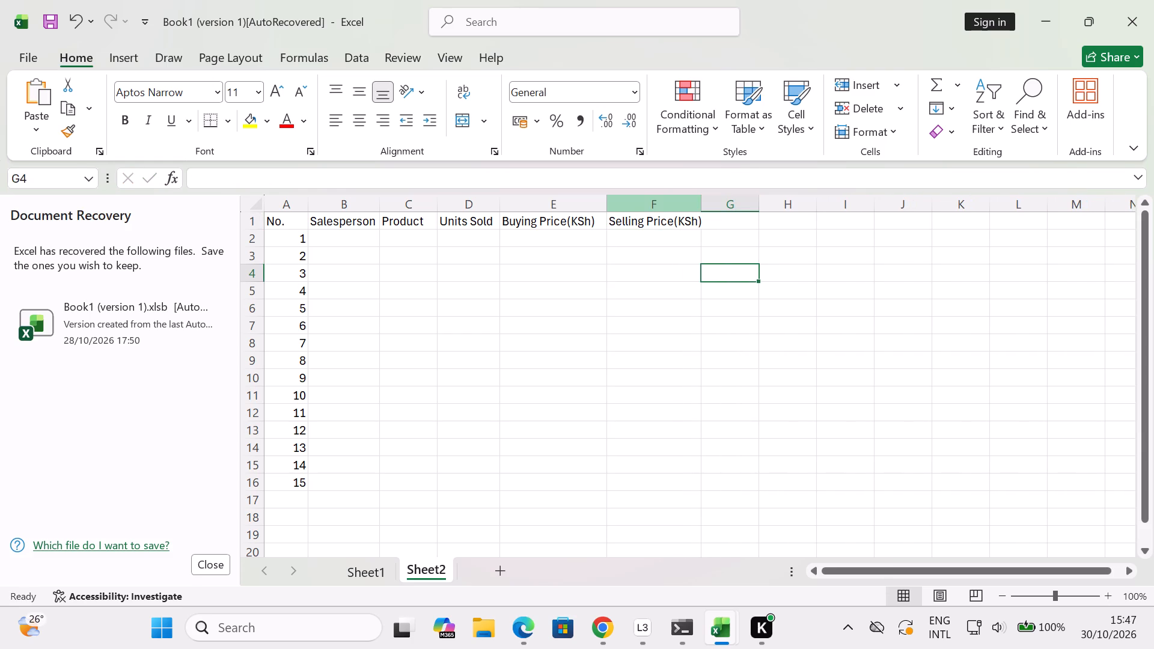
drag(703, 209, 711, 211)
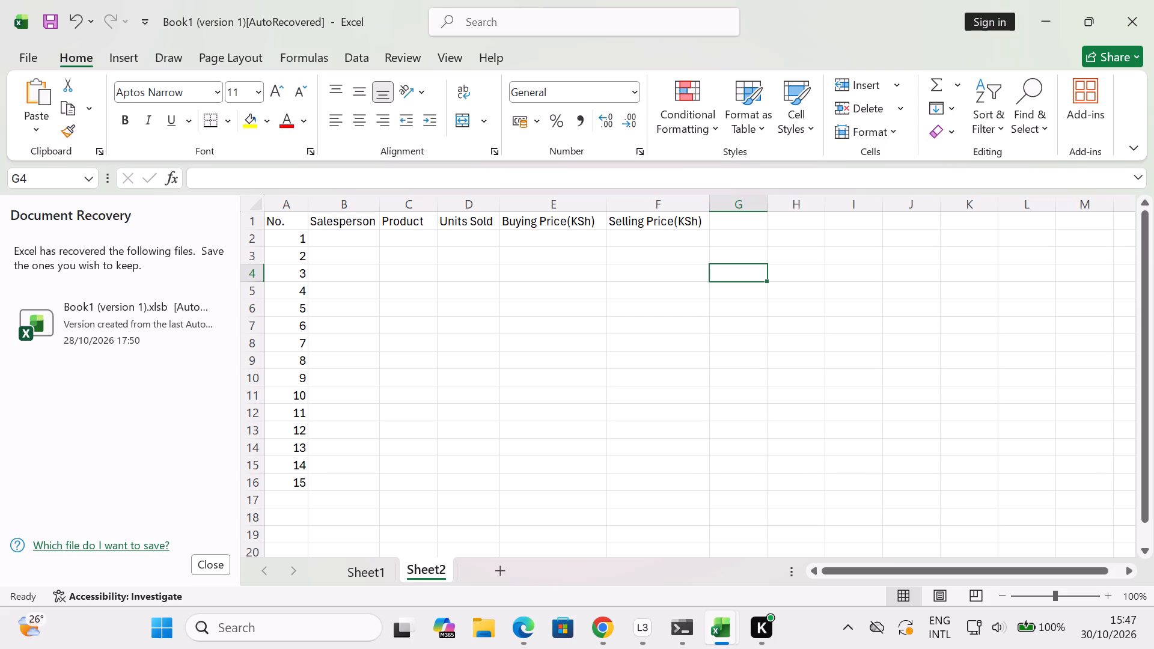
Add the header "Transport(KSh)" in cell G1 and widen column G to fit it.
click(724, 222)
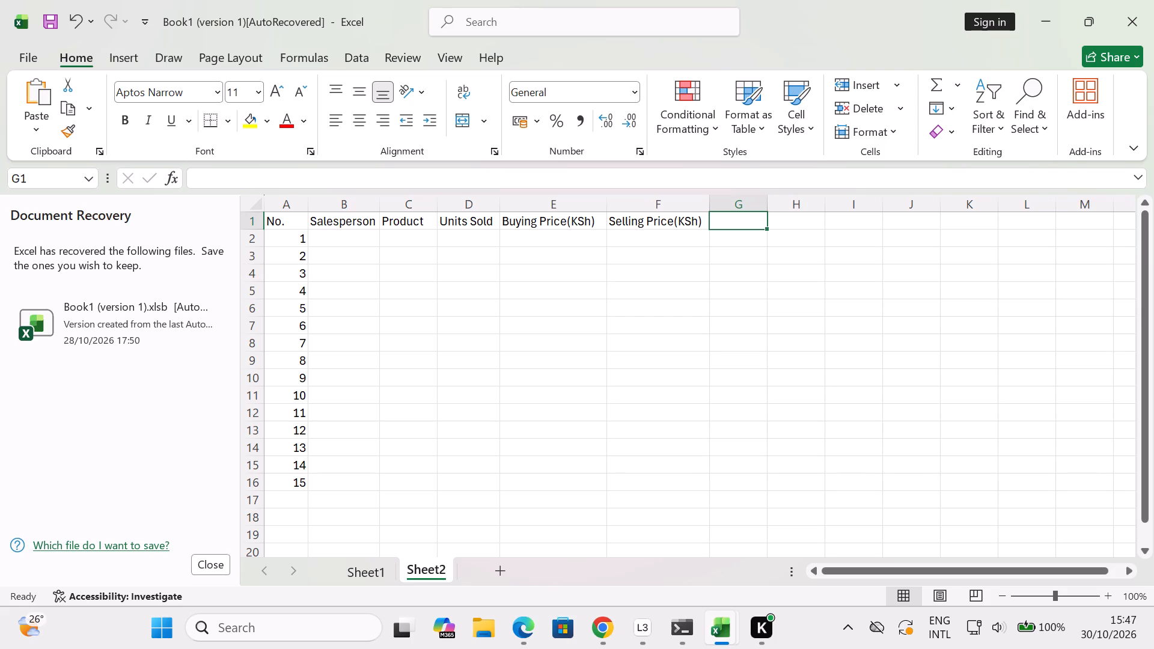
key(shift+t)
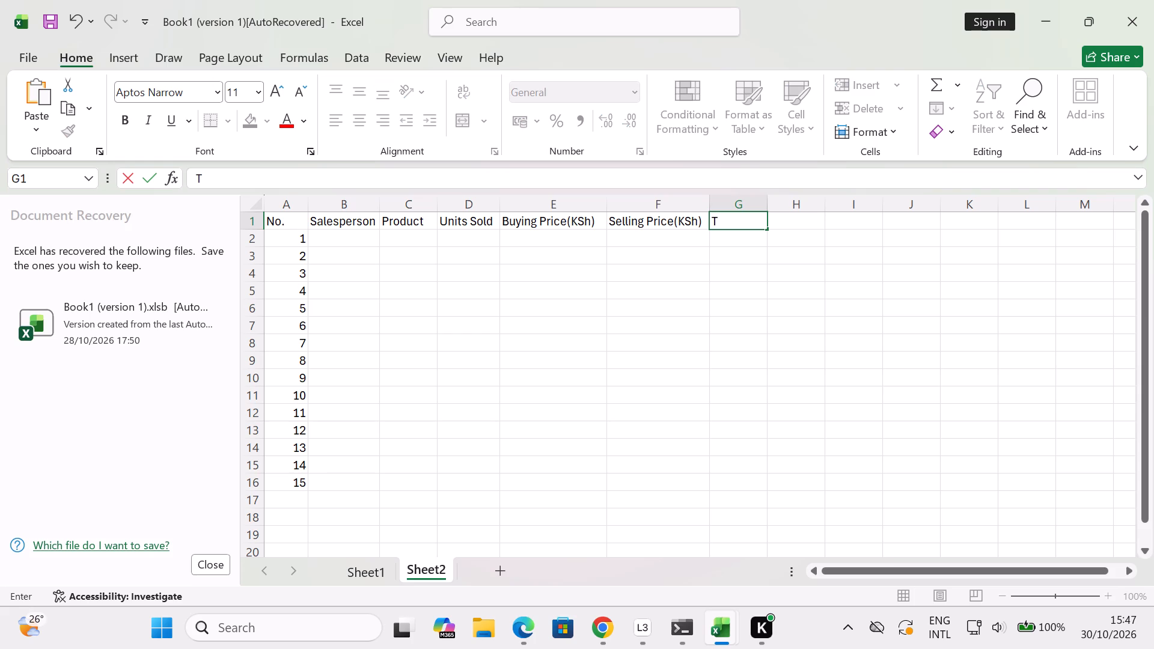
text(rans)
text(port)
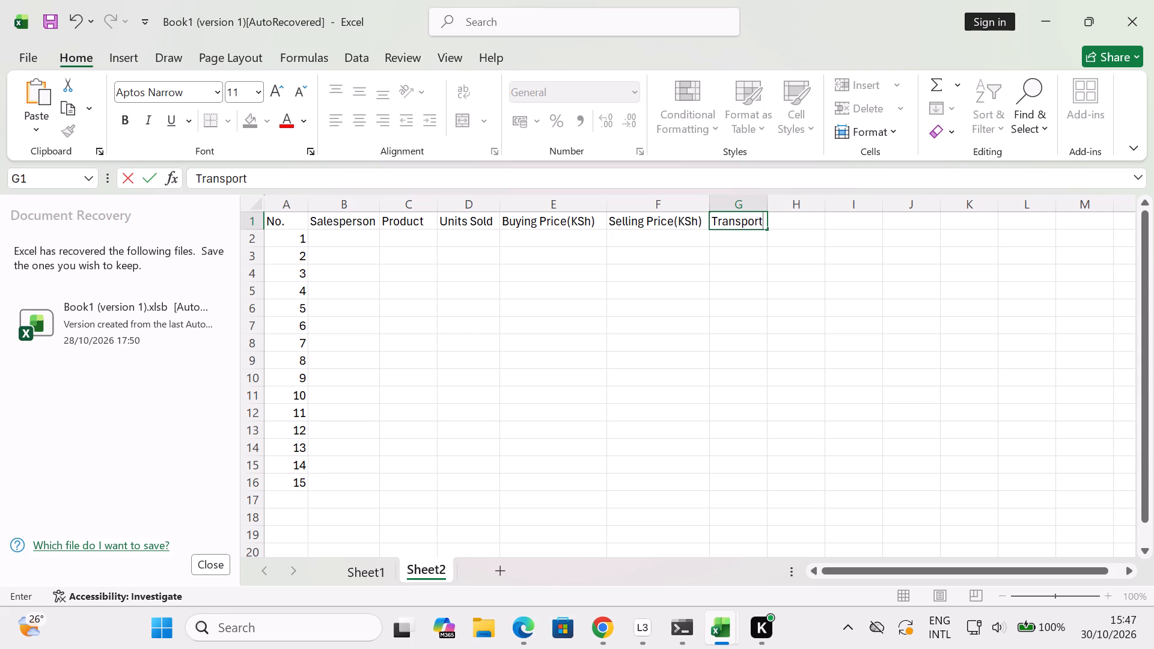
key(shift+parenleft)
key(shift+k)
text(Sh)
key(shift+parenright)
click(825, 225)
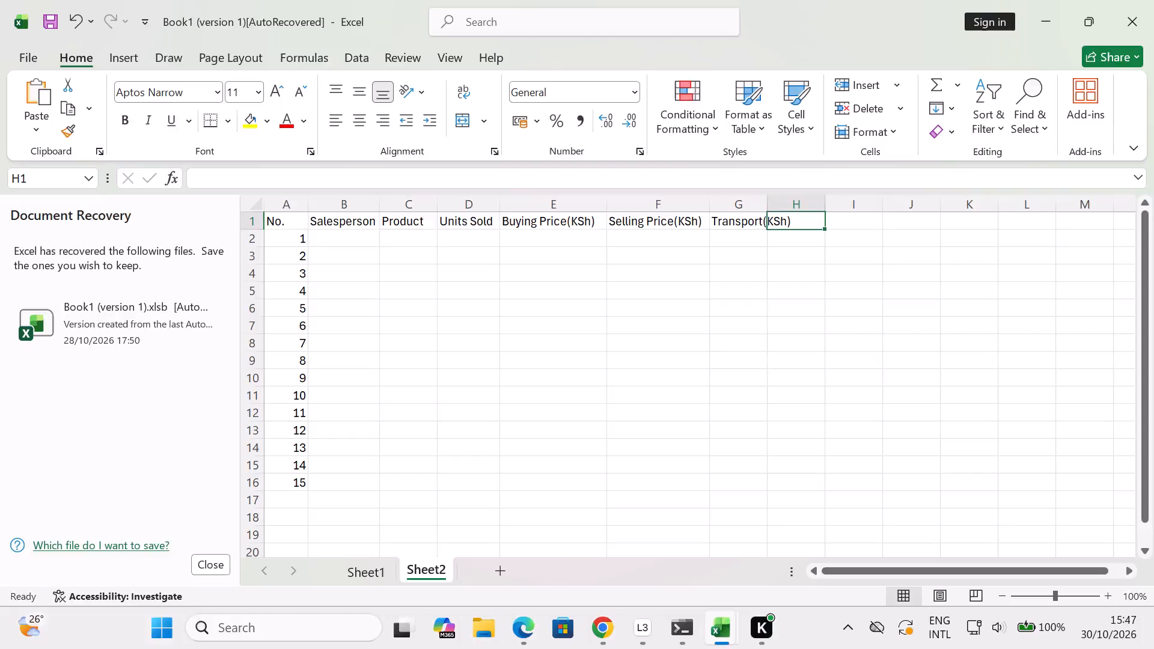
drag(767, 202, 793, 202)
click(795, 202)
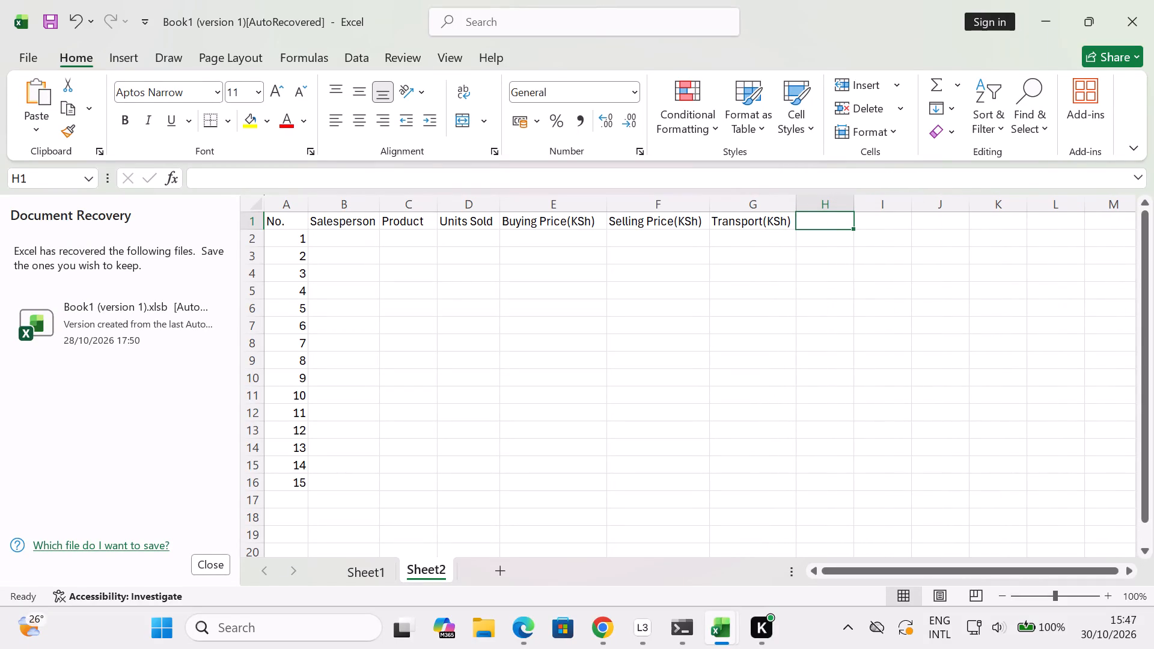
Add the header "Target Units" in cell H1 and widen column H to fit it.
click(823, 218)
text(Target)
key(space)
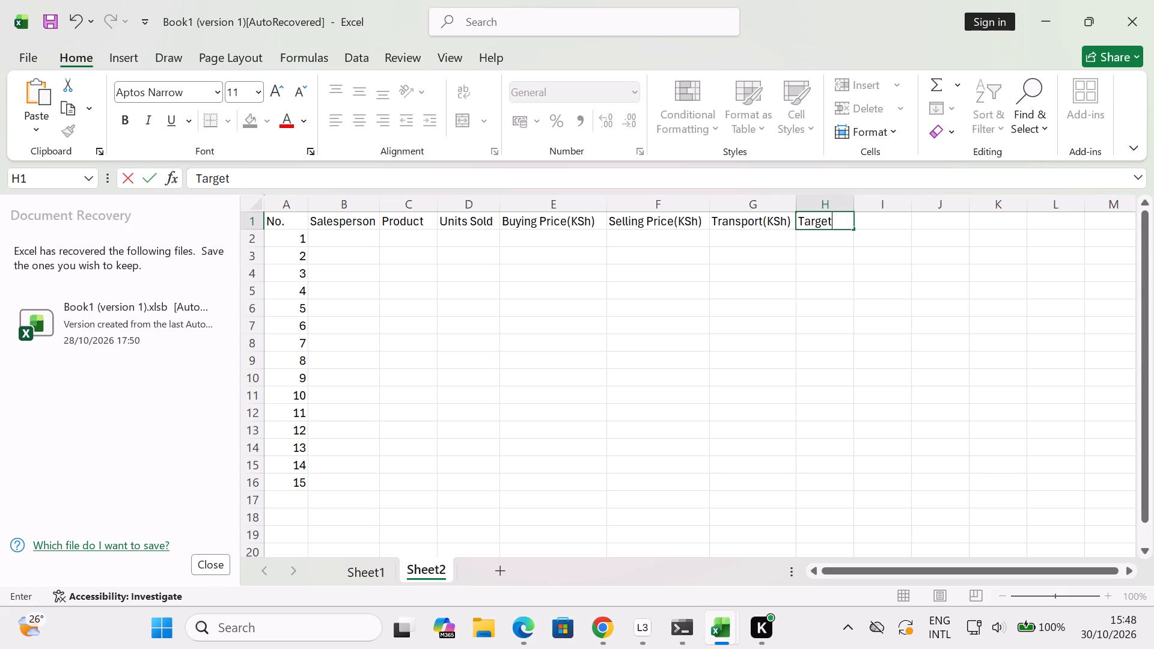
text(Uni)
text(ts)
click(903, 328)
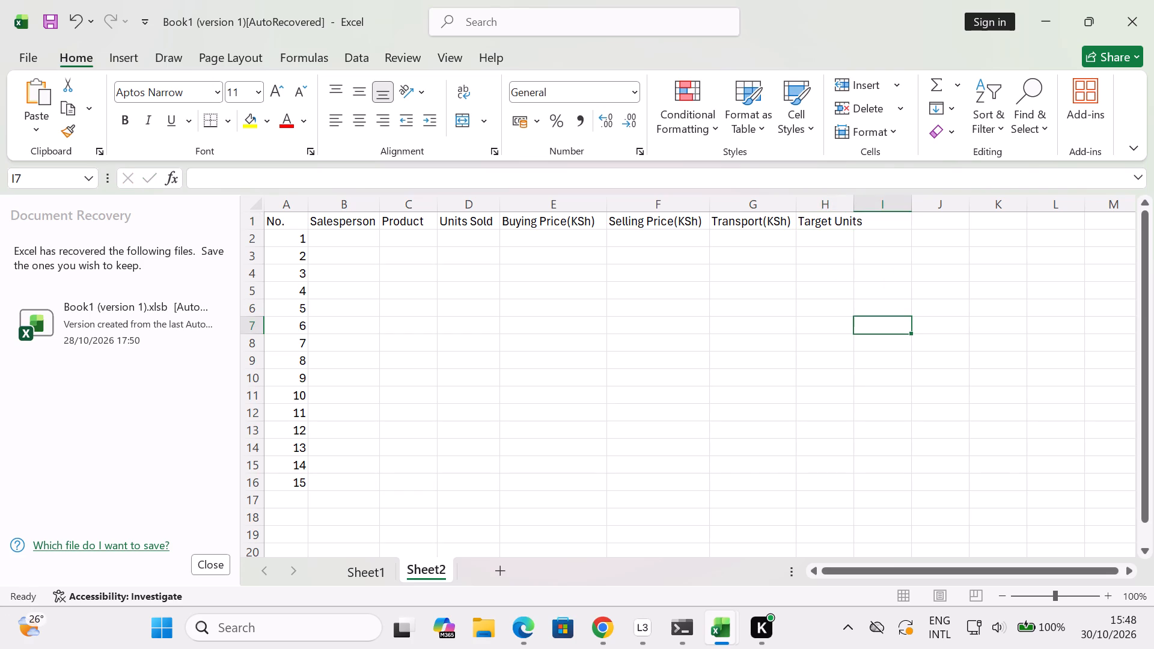
drag(851, 203, 864, 201)
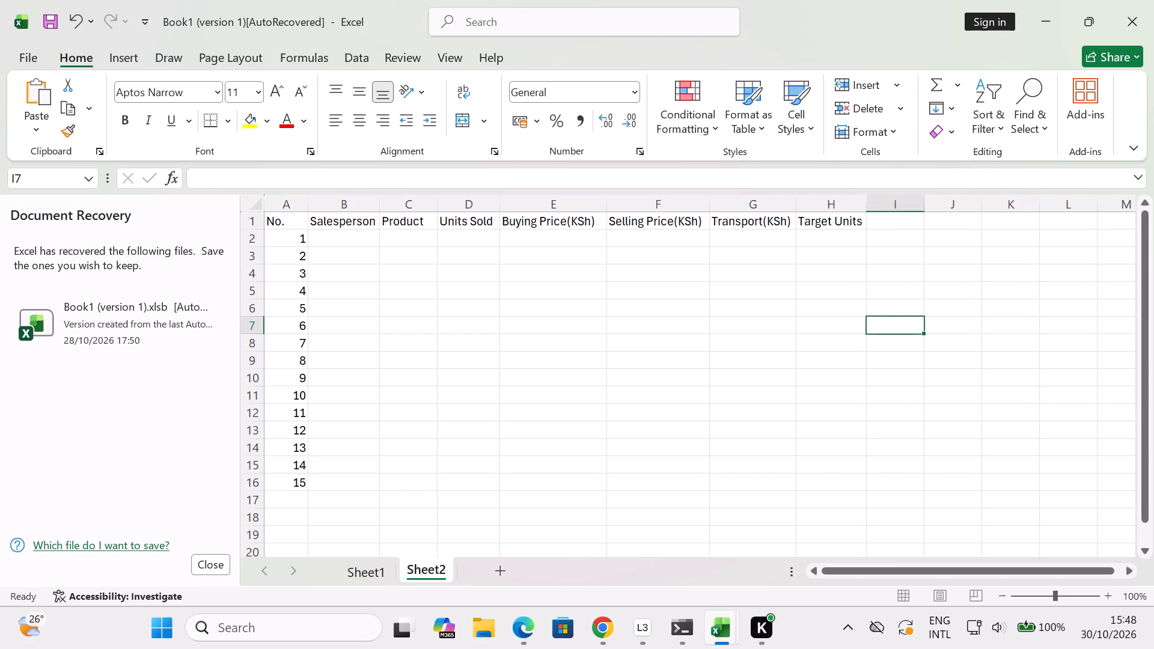
Enter the first four salesperson names, Brian, Sheila, Kevin and Mercy, in cells B2 to B5.
click(362, 240)
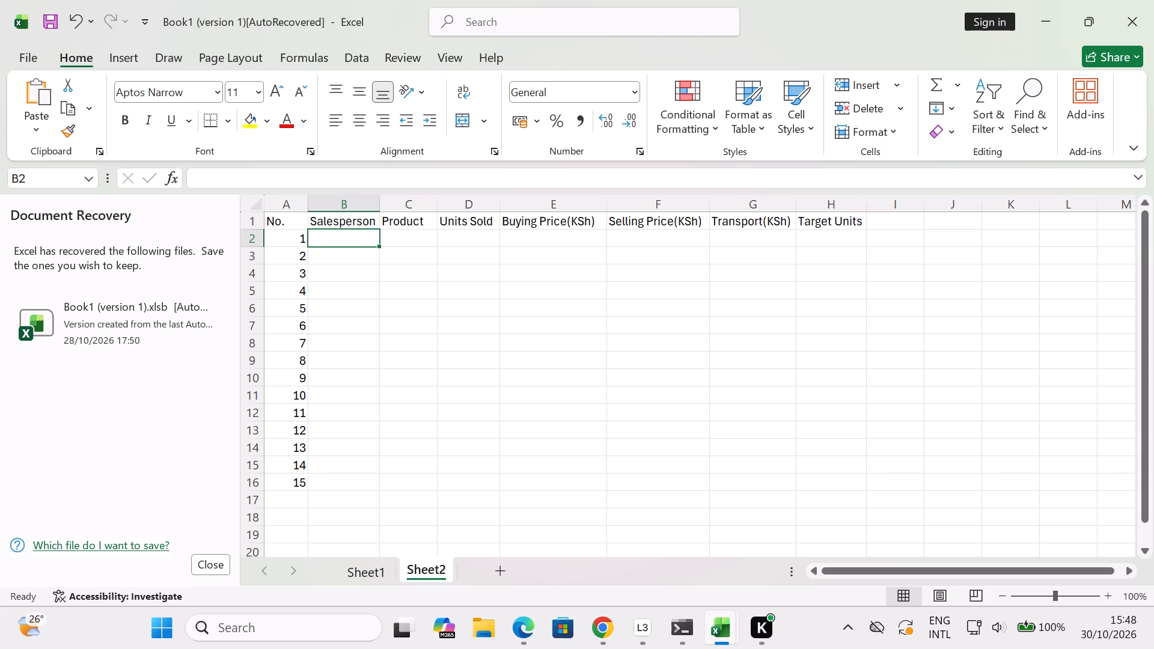
text(Bri)
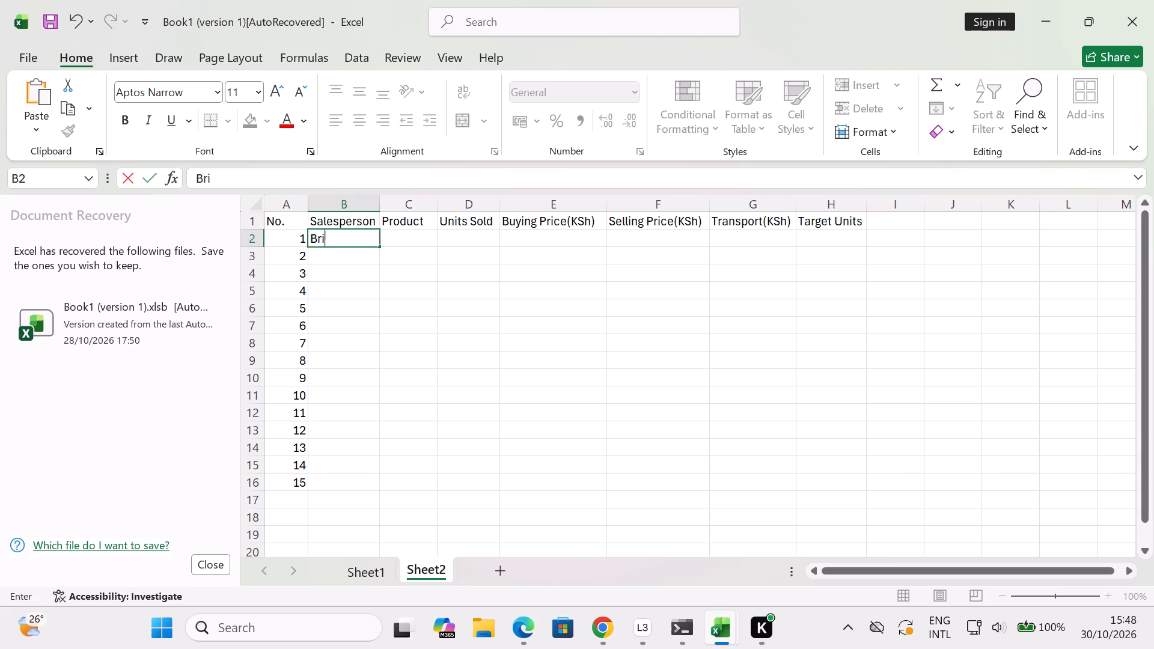
text(an)
key(Down)
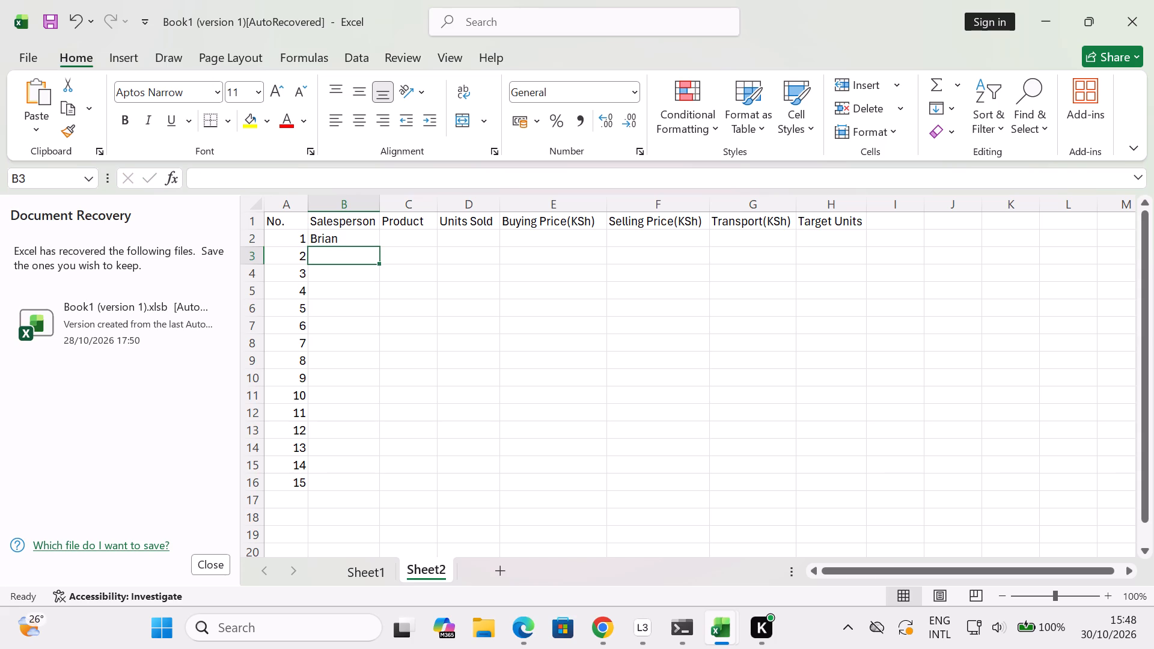
text(She)
text(il)
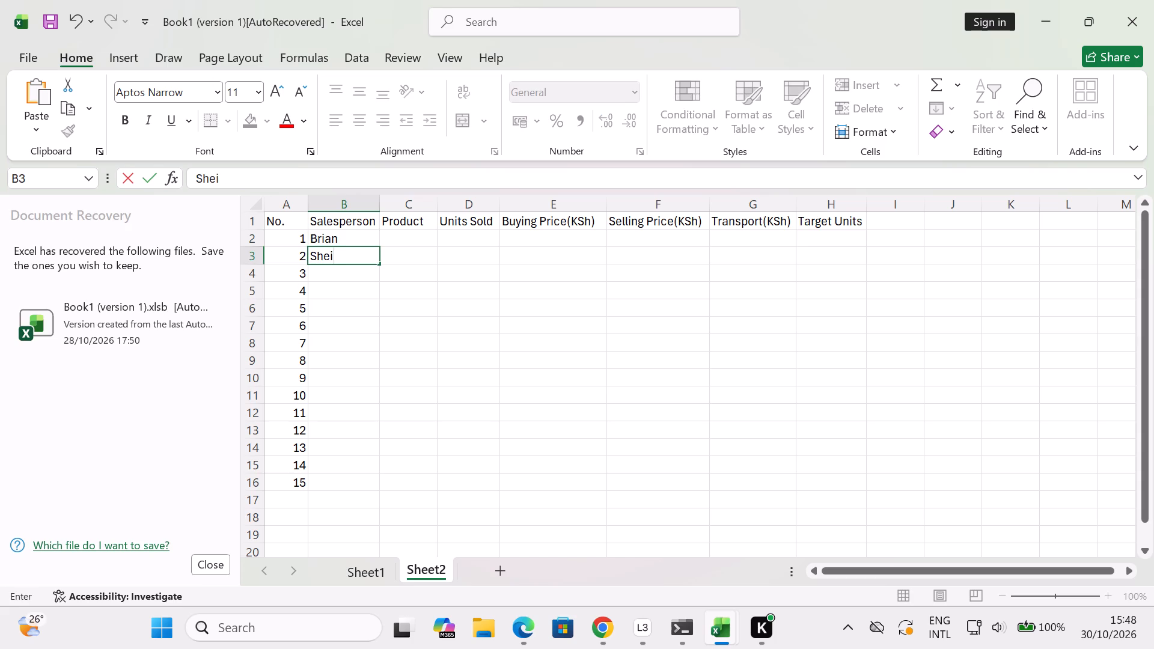
key(a)
key(Down)
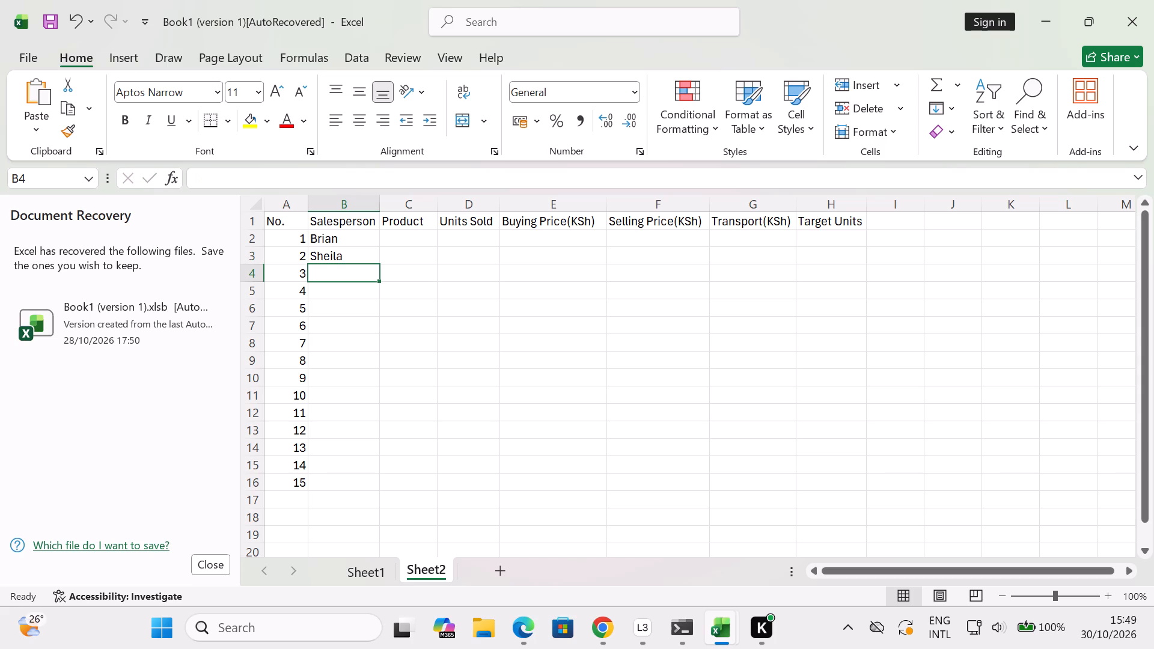
text(Kevin)
key(Down)
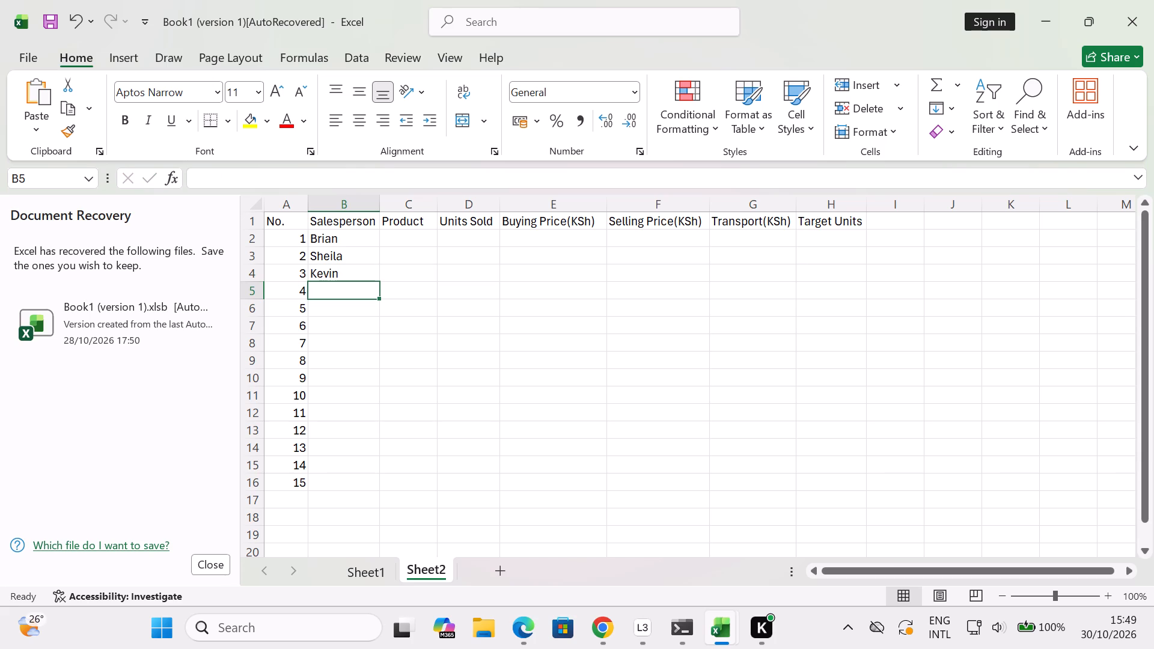
key(shift+m)
text(ercy)
key(Down)
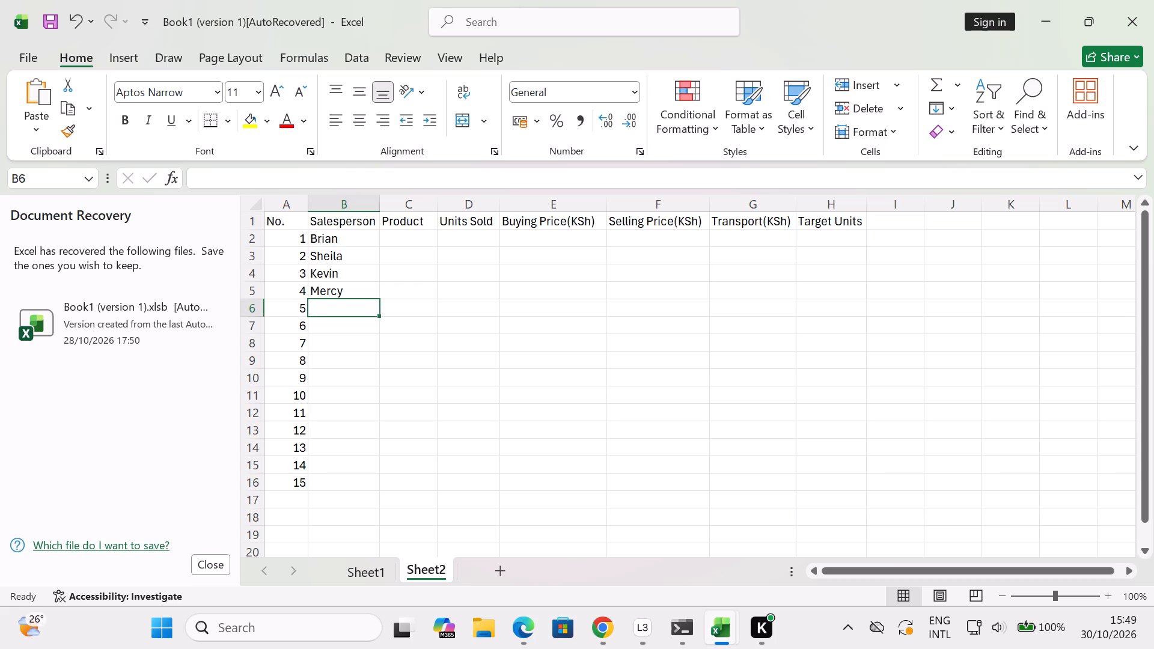
Bold the headers No. and Salesperson in cells A1 and B1, and widen column B to fit the bold text.
click(284, 219)
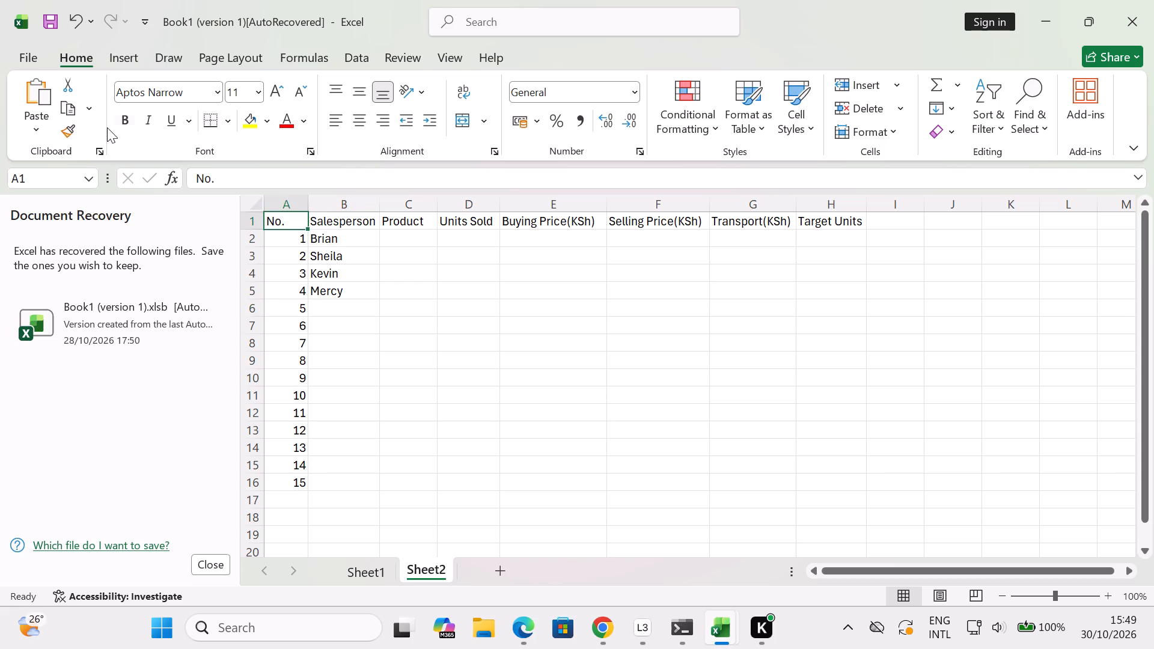
click(121, 121)
click(374, 219)
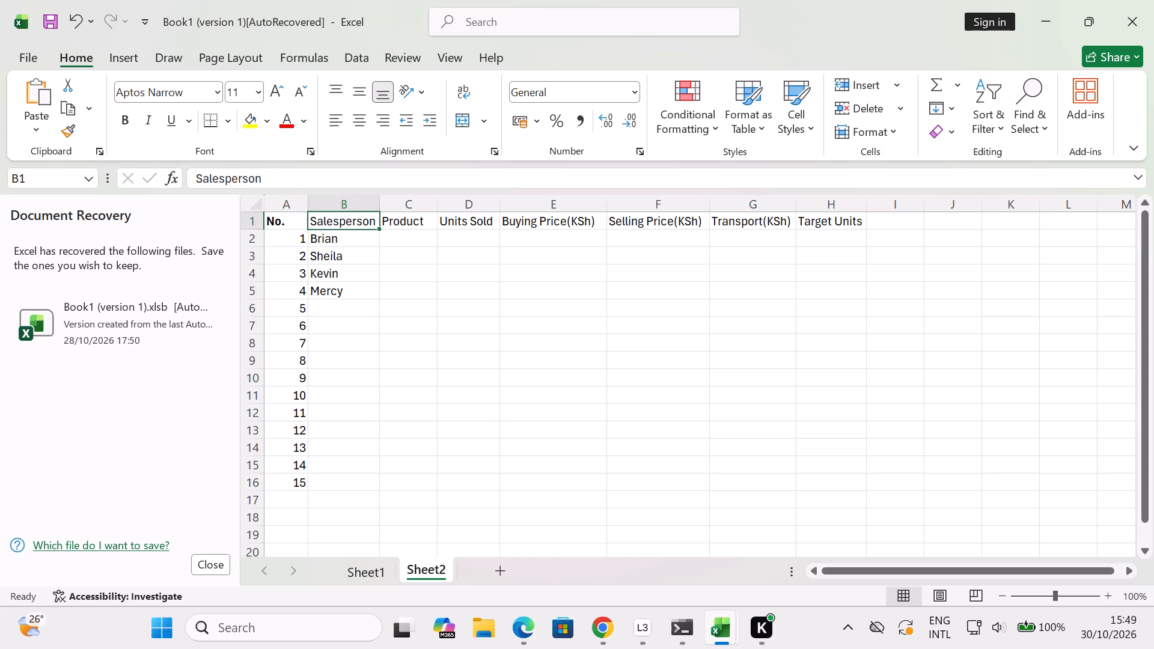
click(126, 116)
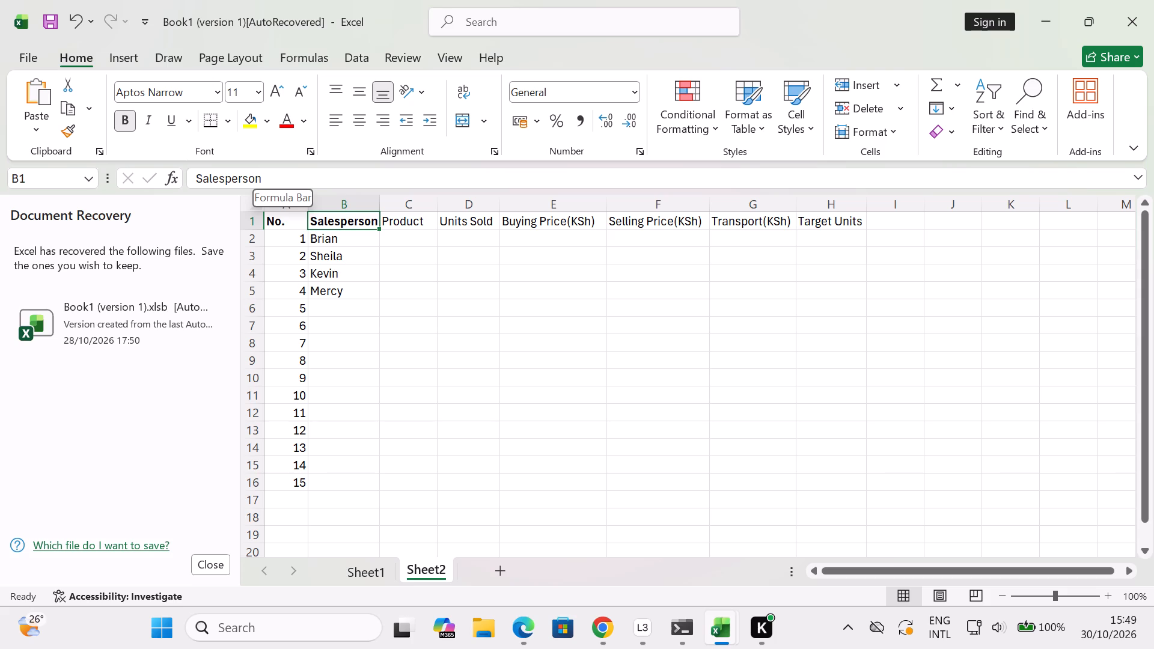
click(412, 278)
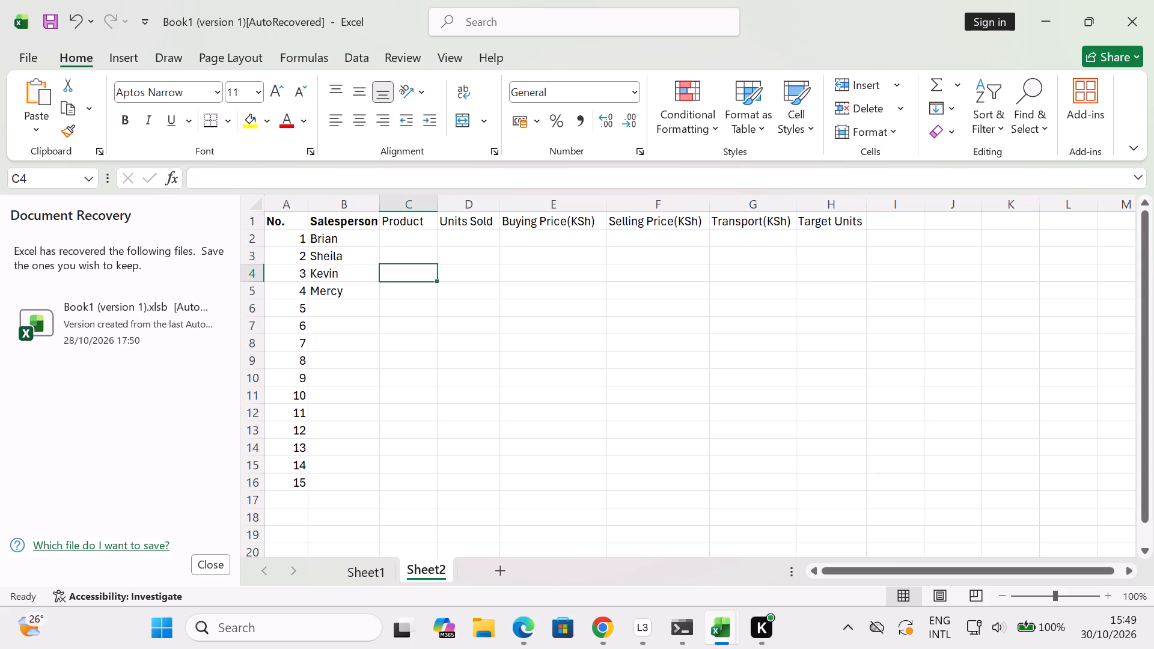
drag(378, 206, 388, 205)
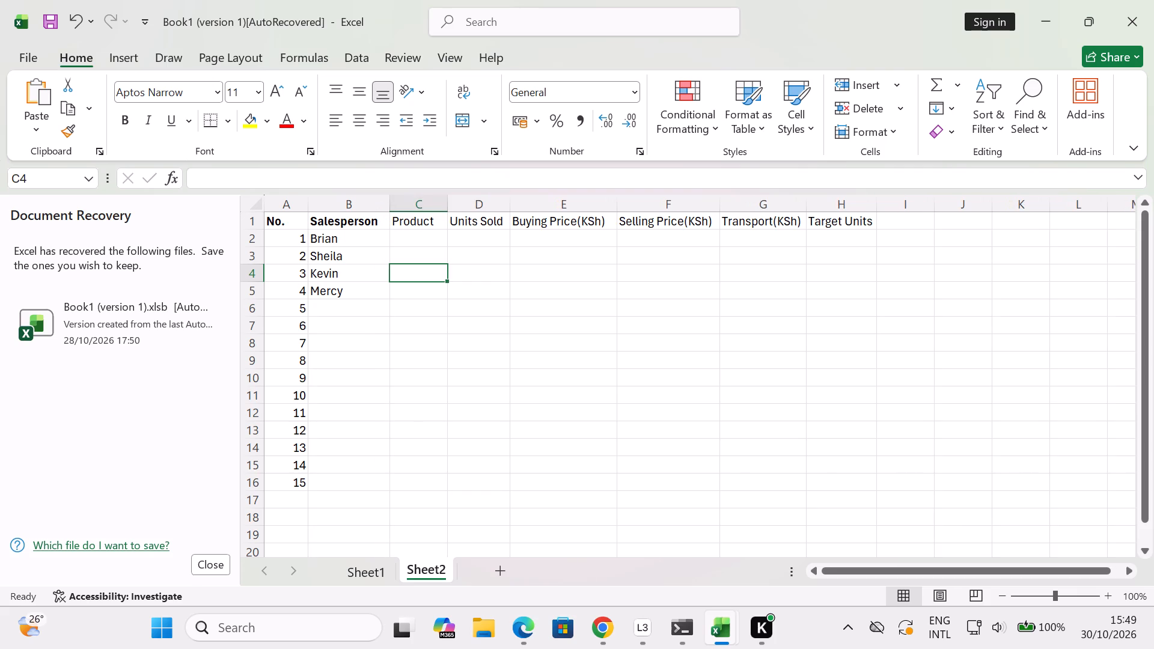
Bold the headers Product, Units Sold and Buying Price(KSh) in cells C1 to E1, widening column D slightly.
click(410, 224)
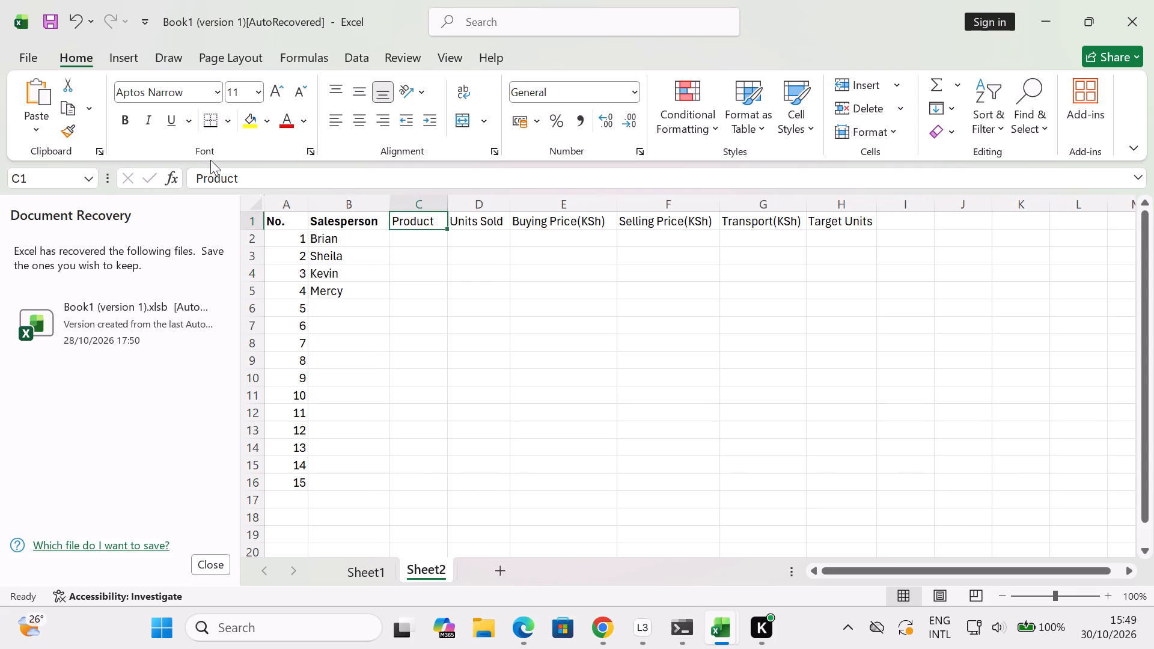
click(127, 124)
click(509, 206)
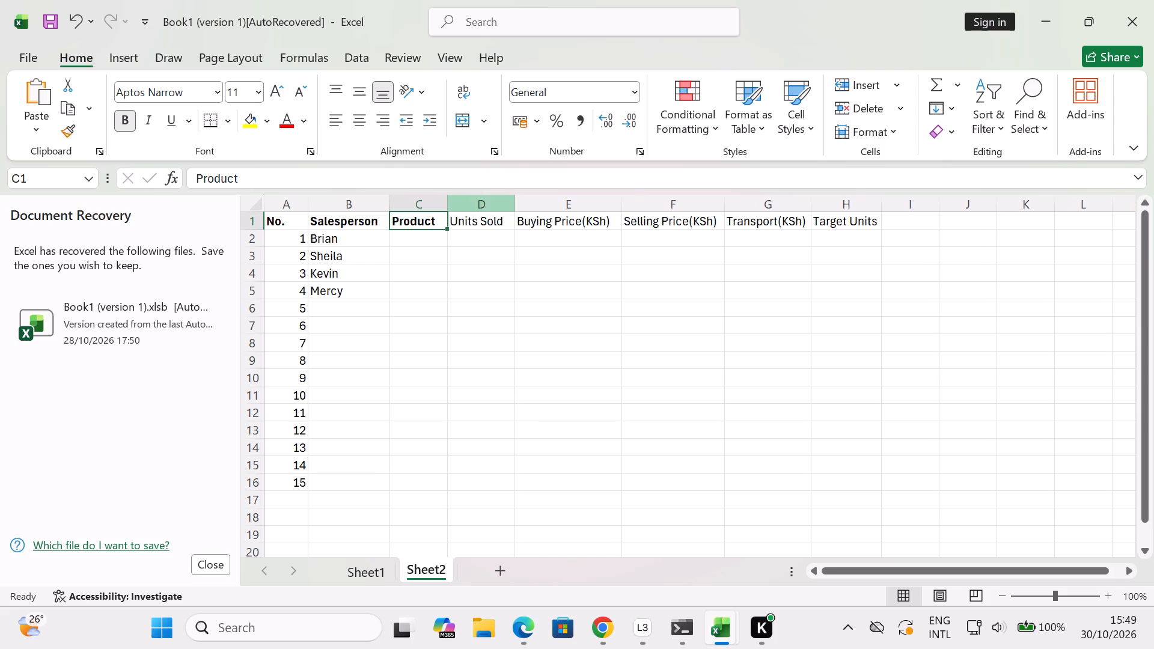
click(506, 221)
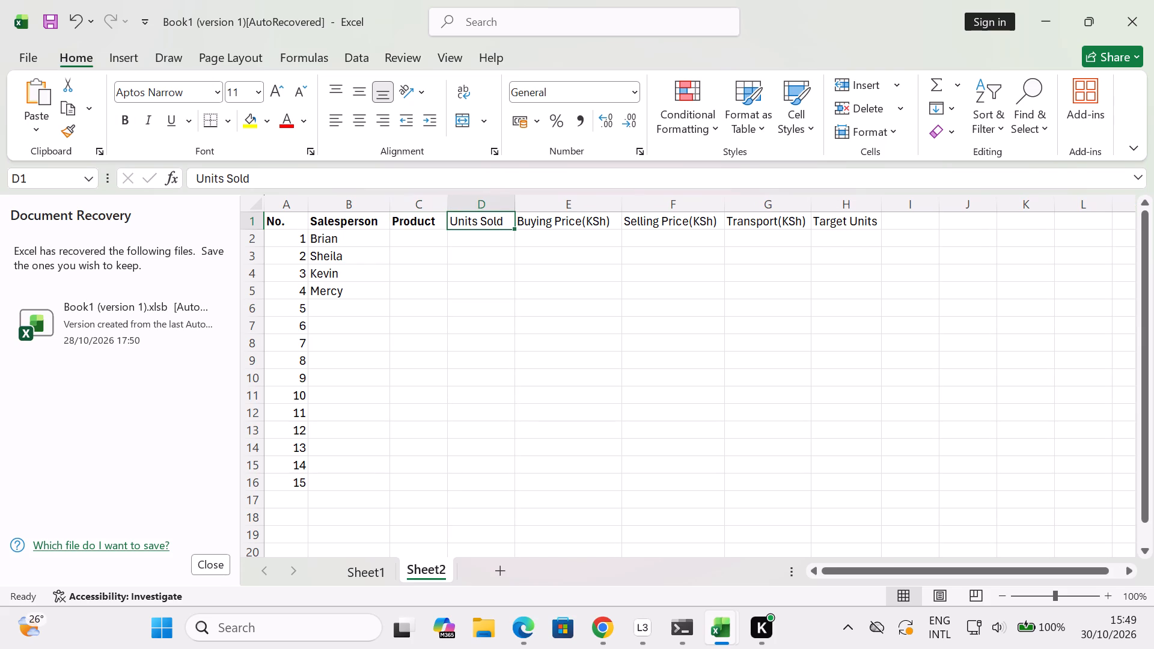
click(126, 126)
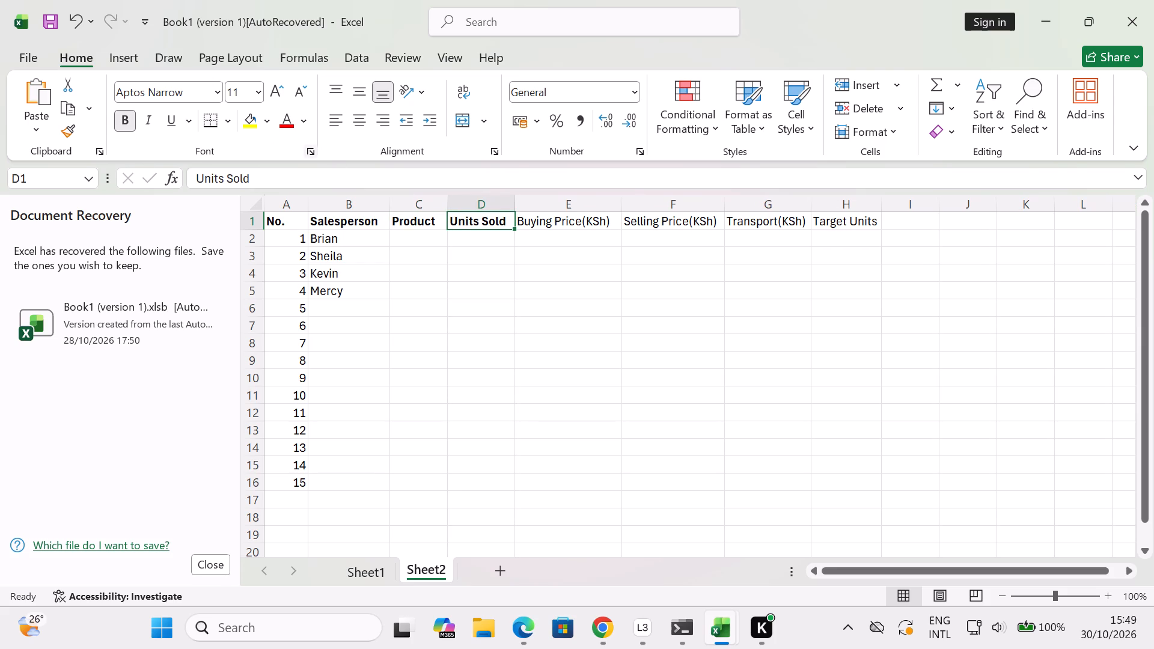
click(592, 219)
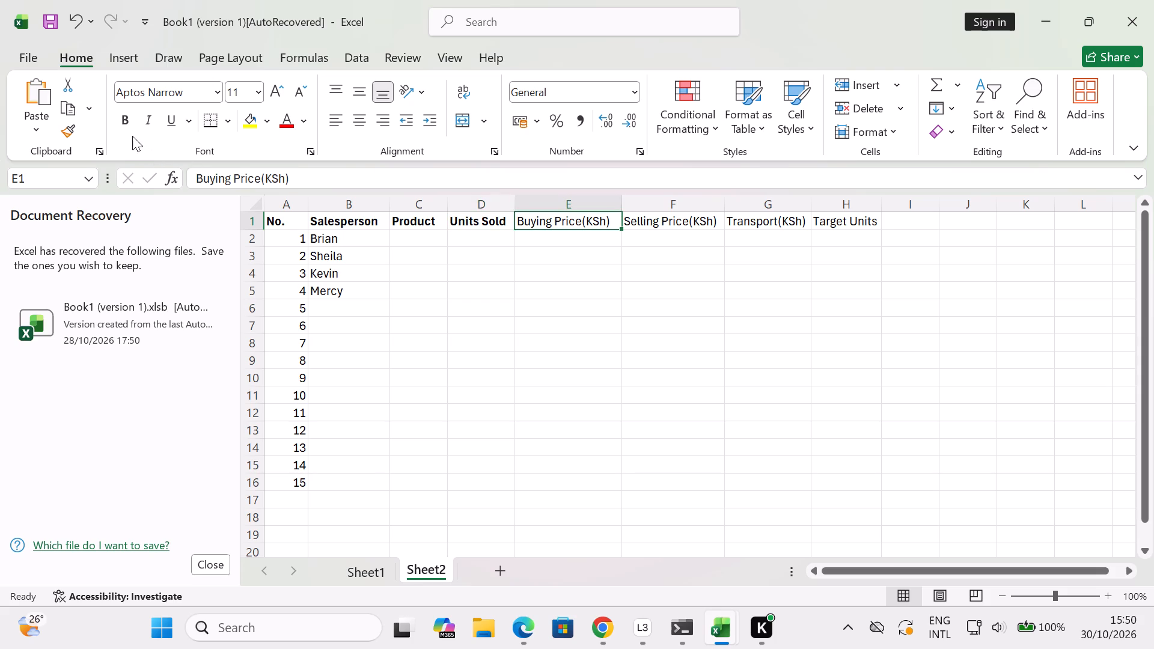
click(127, 128)
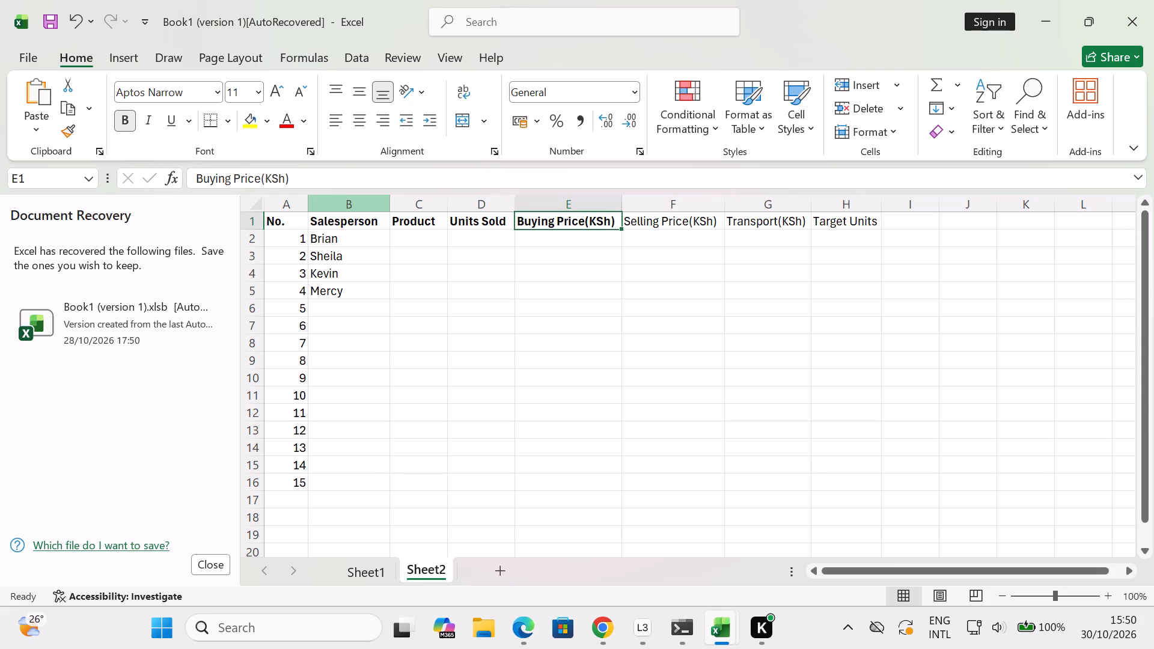
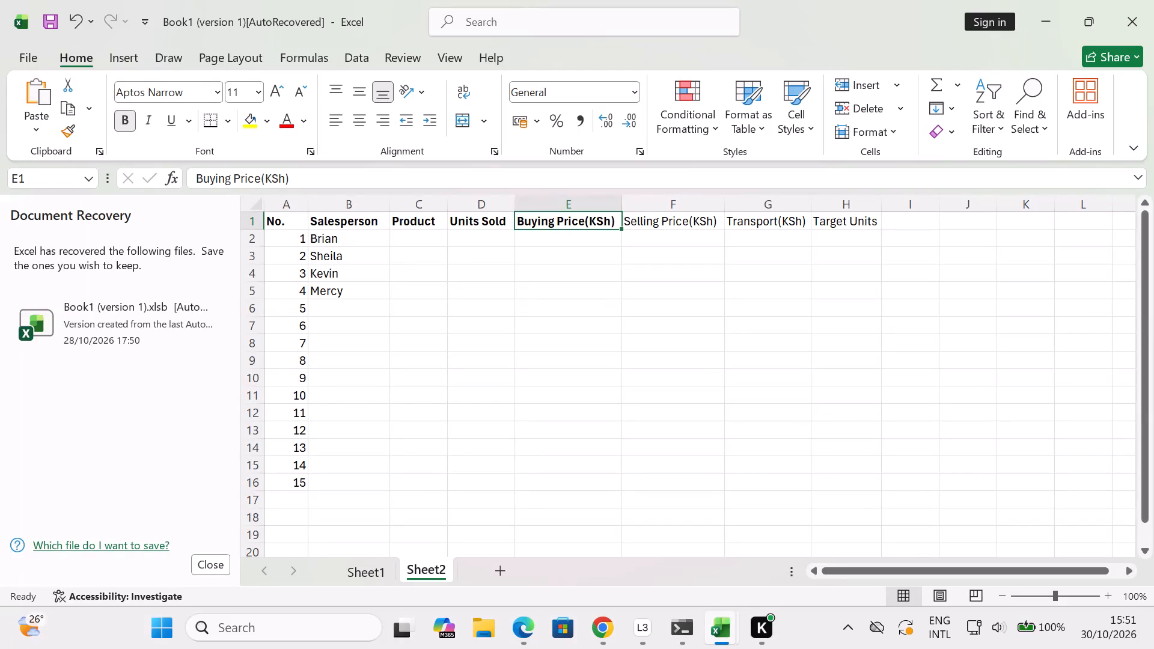
Switch to Loggy3, start a new recording session, and return to the Excel workbook.
click(647, 627)
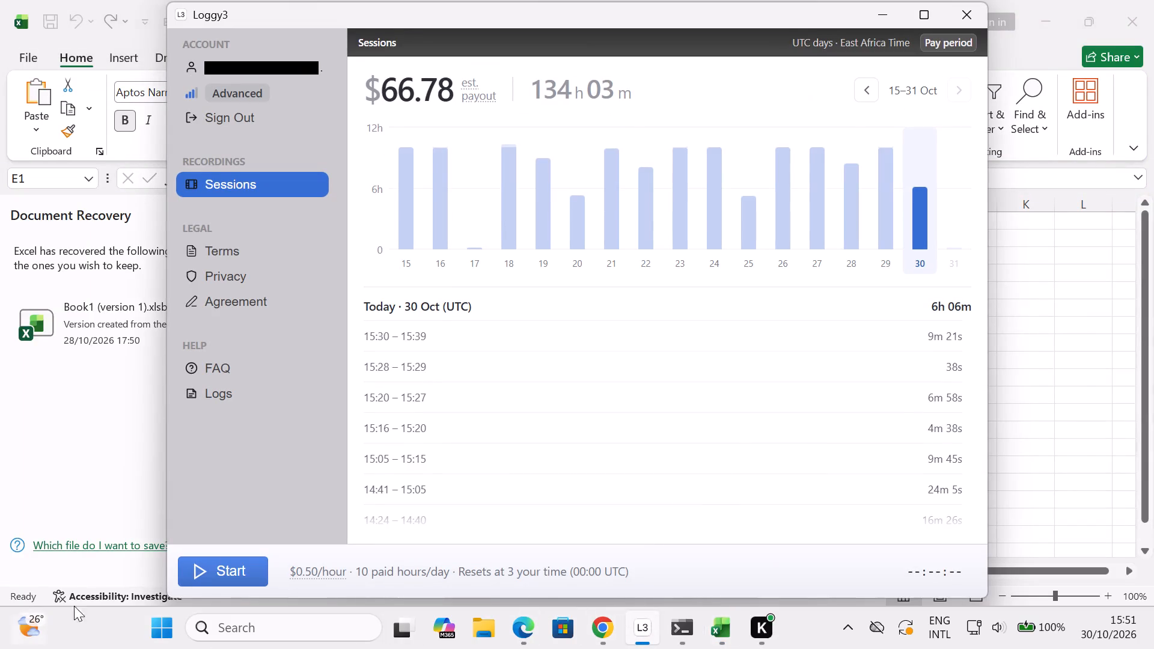
click(211, 576)
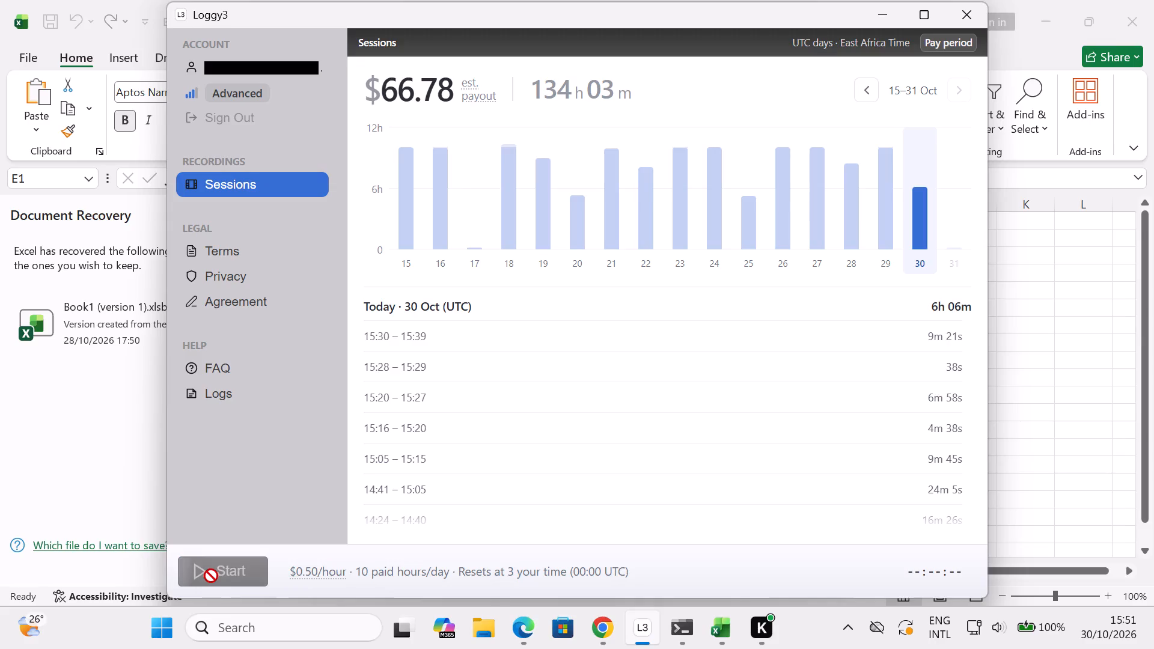
click(879, 15)
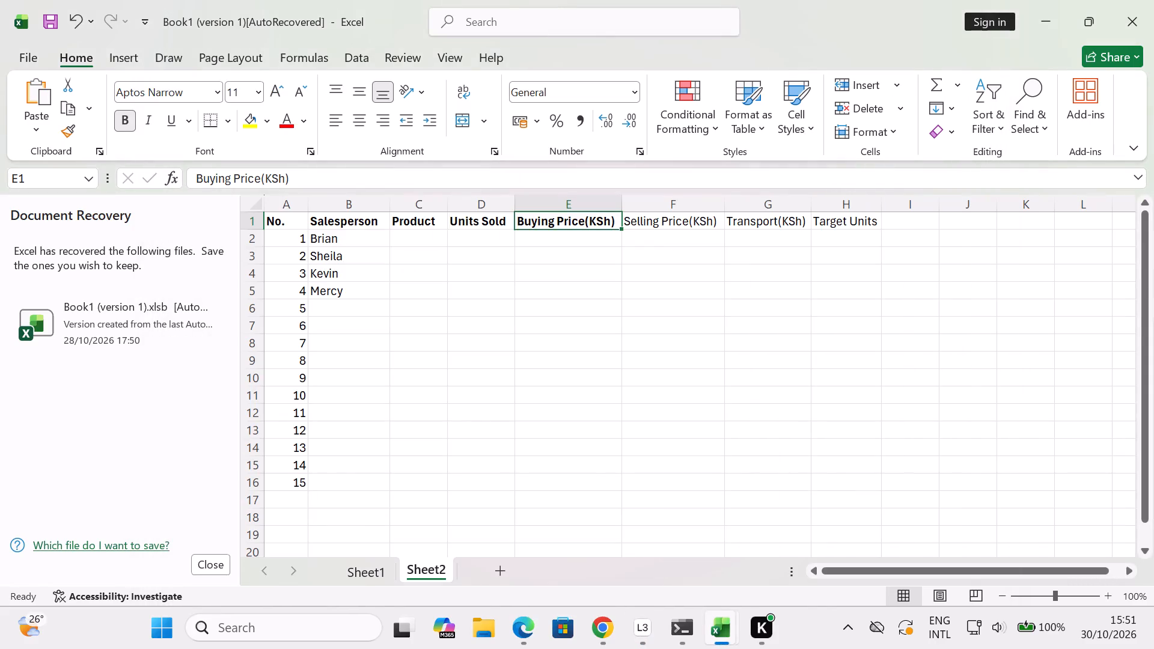
Enter the salesperson names Daniel, Faith, Victor and Sharon in cells B6 to B9.
click(331, 301)
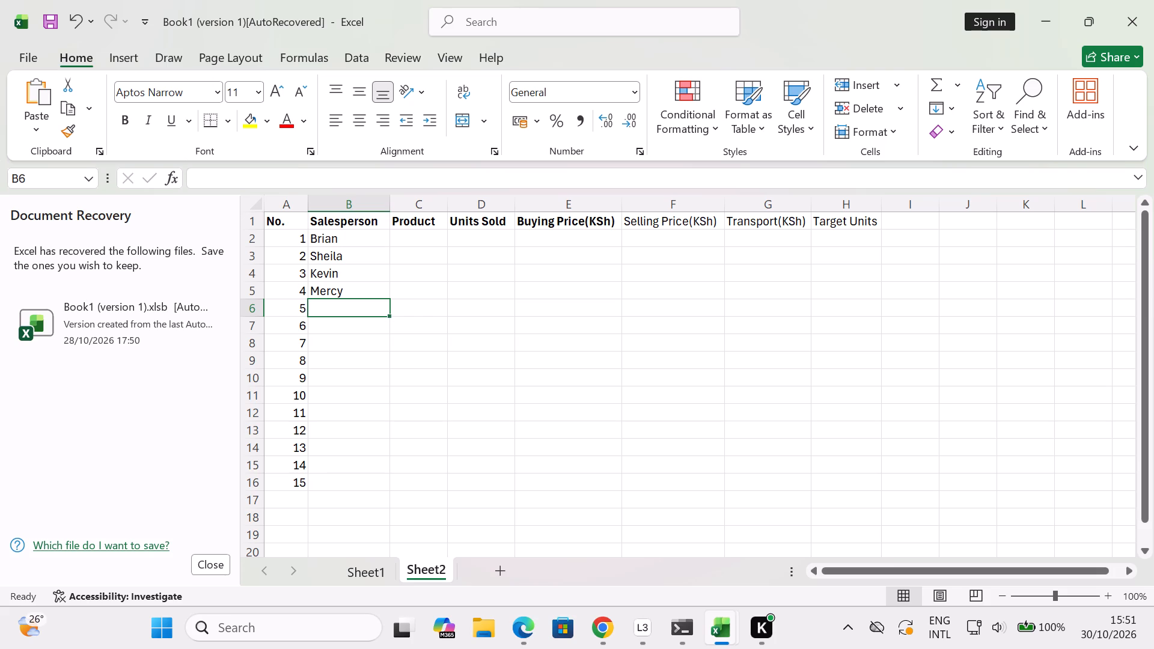
text(Daniel)
key(Down)
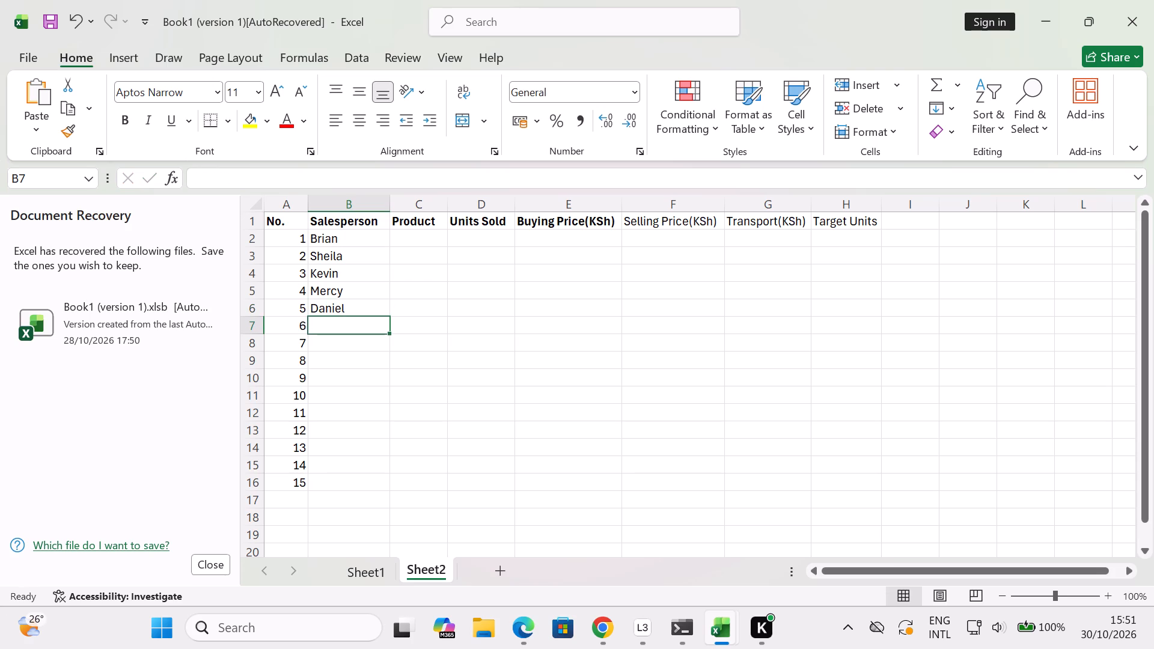
text(Fa)
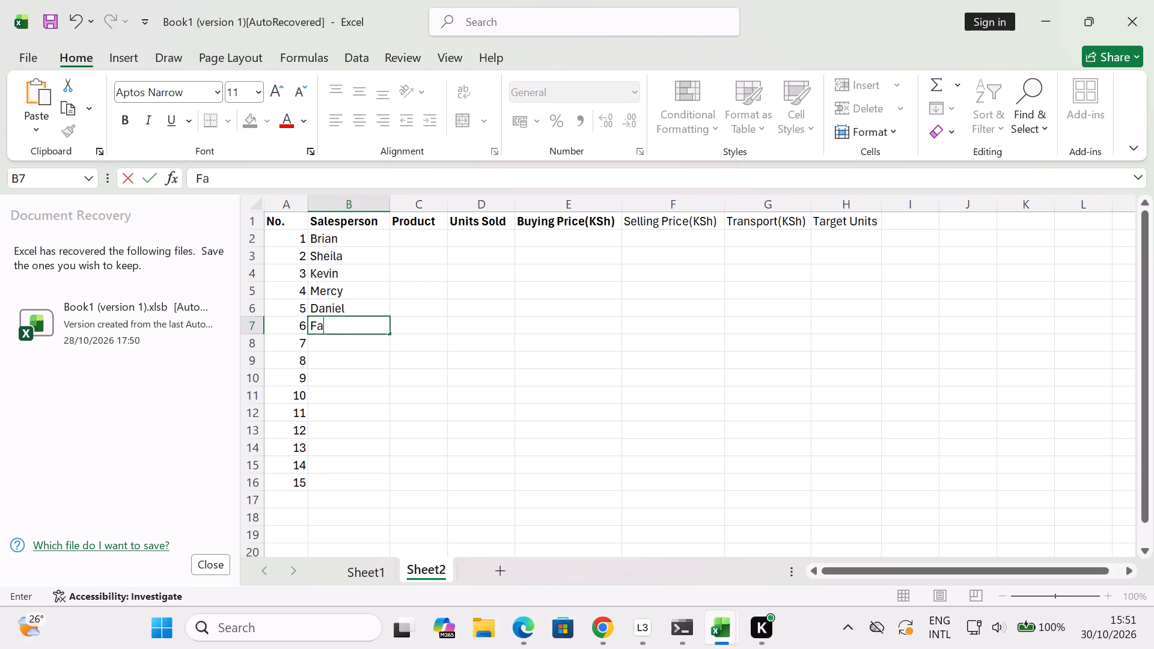
text(ith)
key(Down)
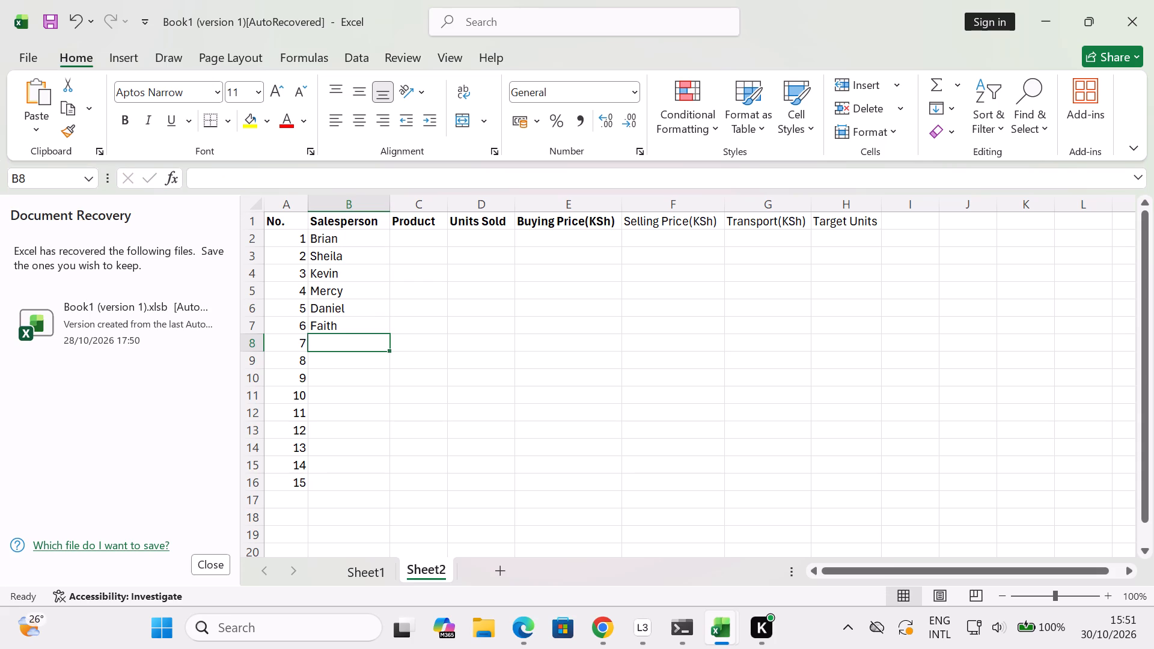
text(Vict)
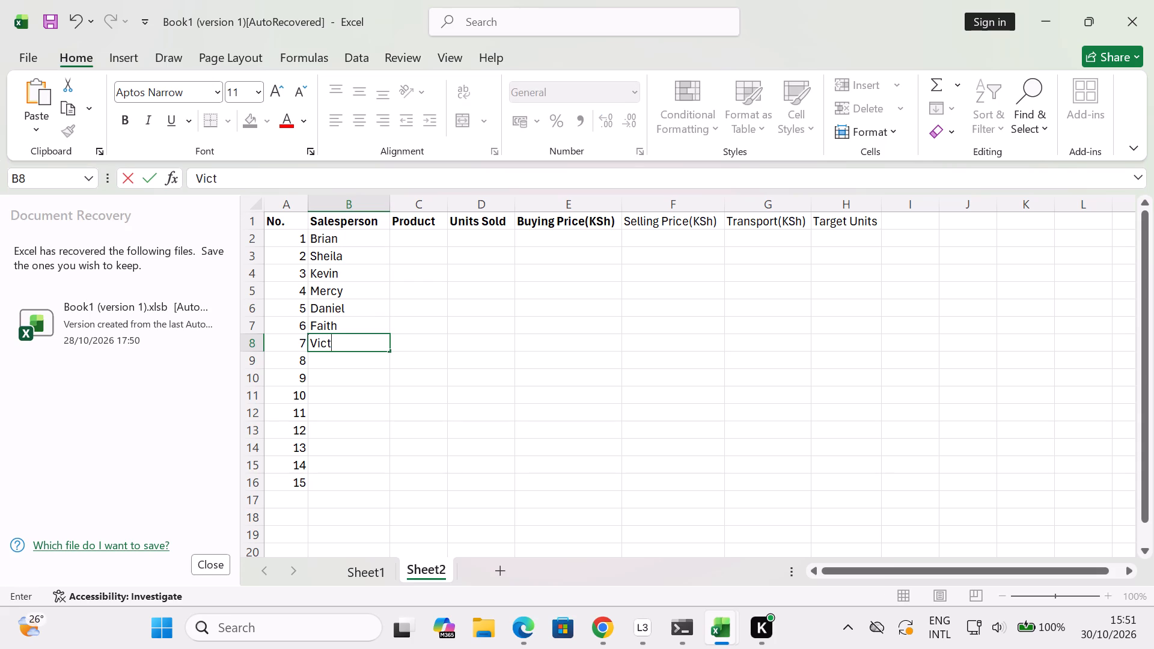
text(or)
key(Down)
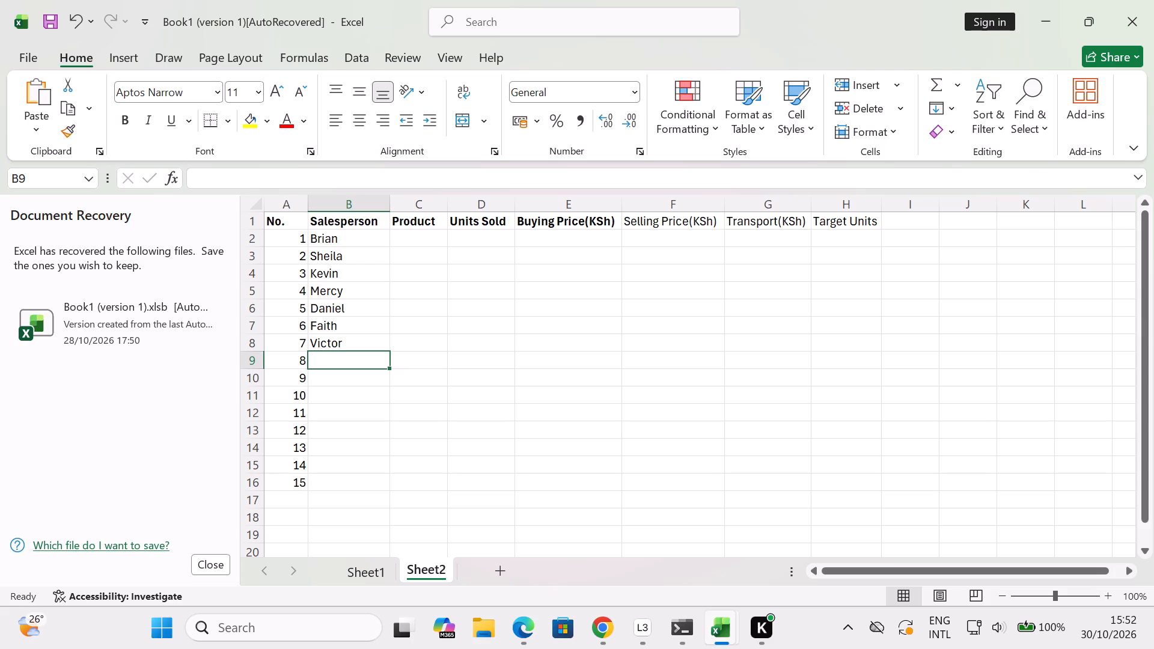
key(shift+s)
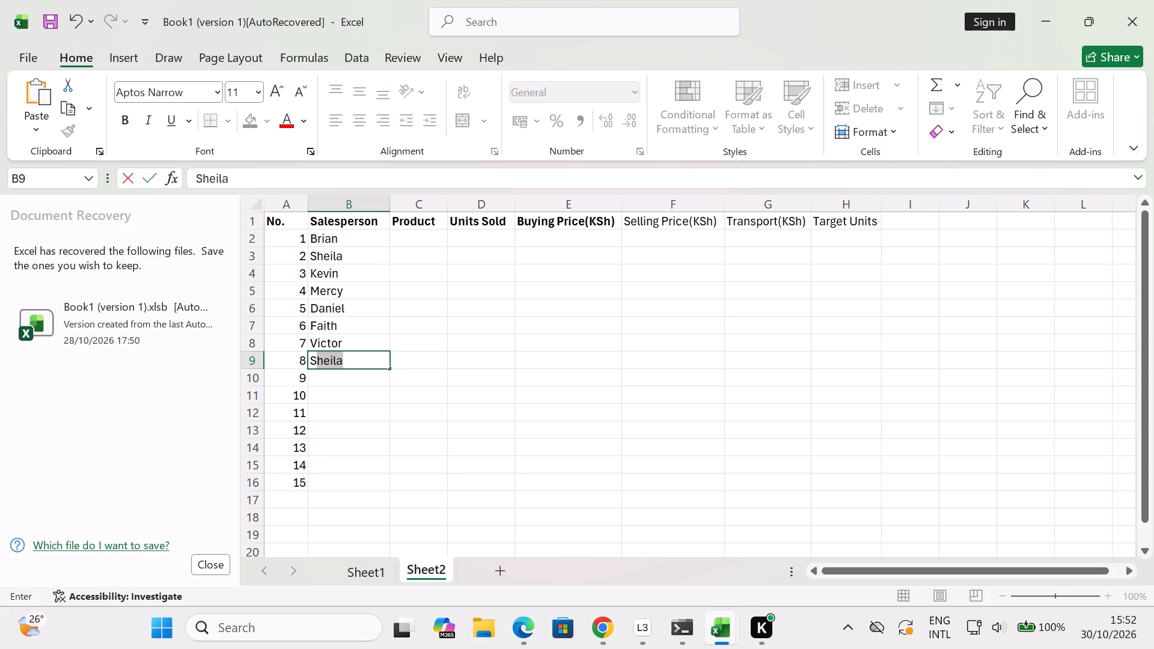
text(haron)
key(Down)
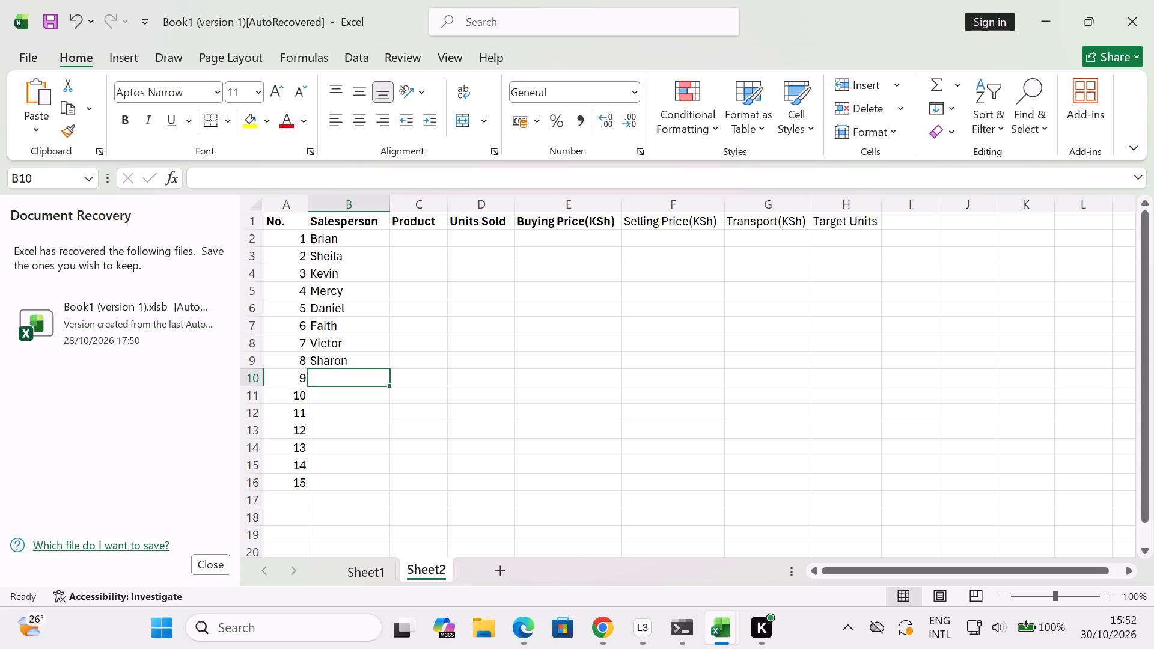
Enter the salesperson names Edwin, Alice and Martin in cells B10 to B12.
text(Edw)
text(in)
key(Down)
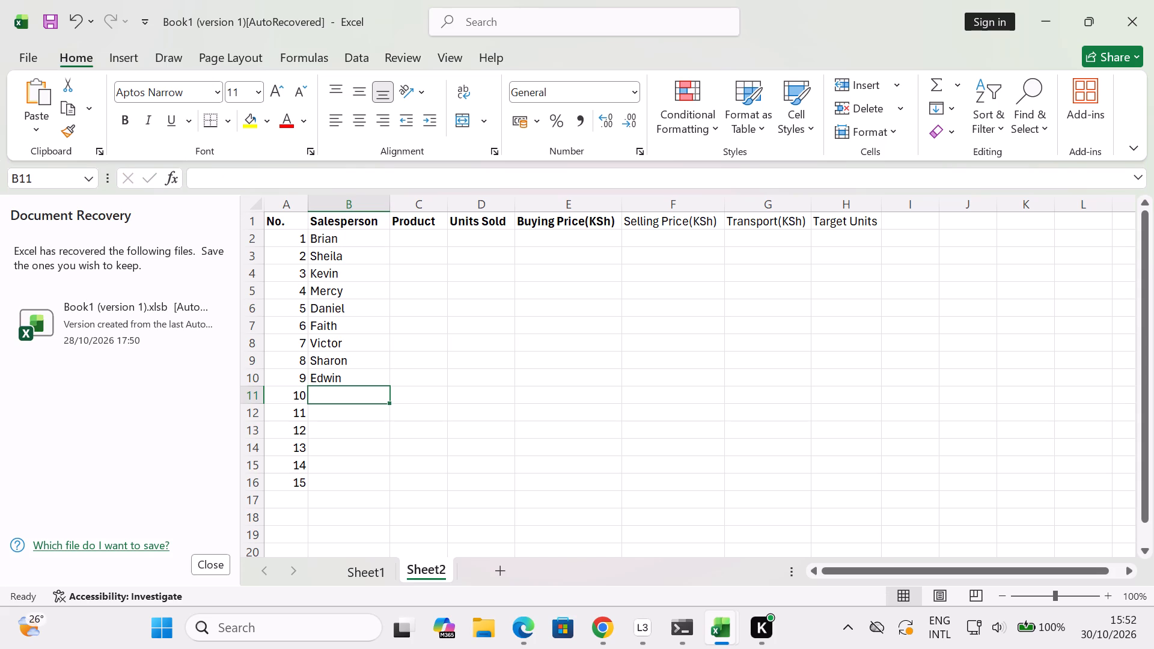
key(shift+a)
text(li)
text(ce)
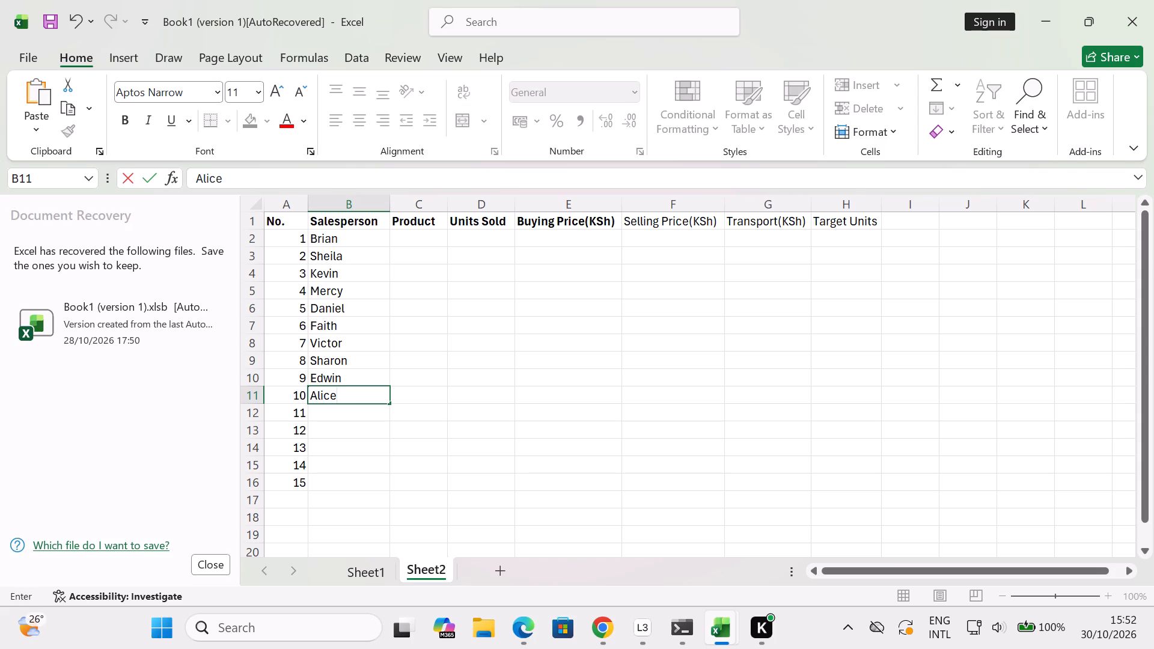
key(Down)
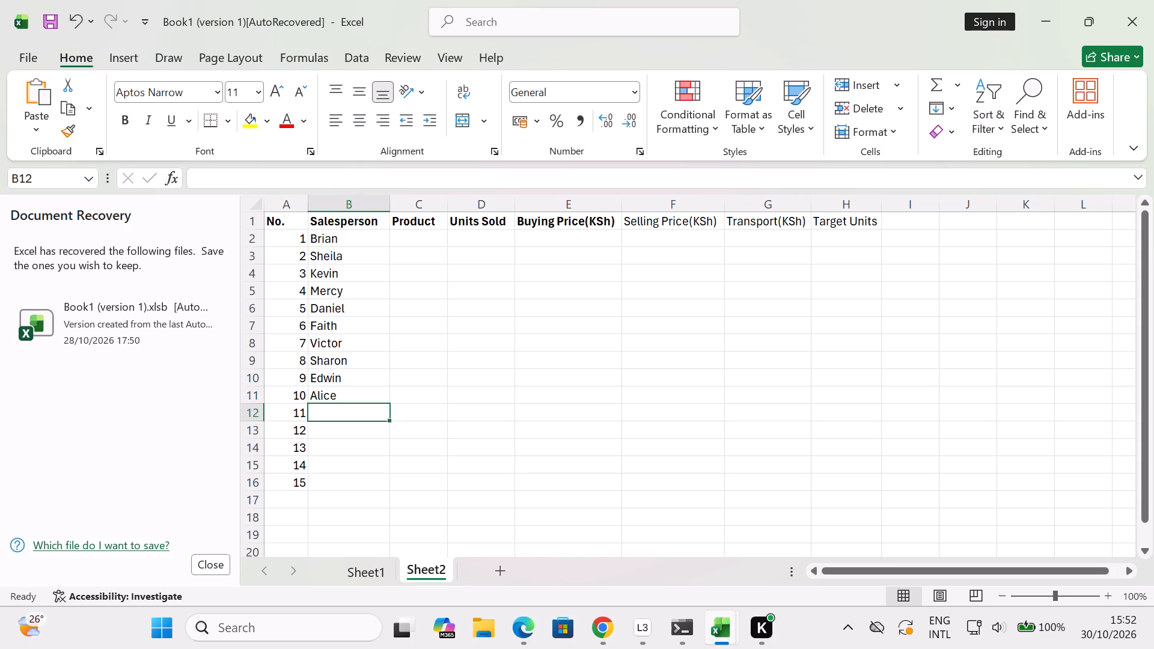
key(shift+m)
text(artin)
key(Down)
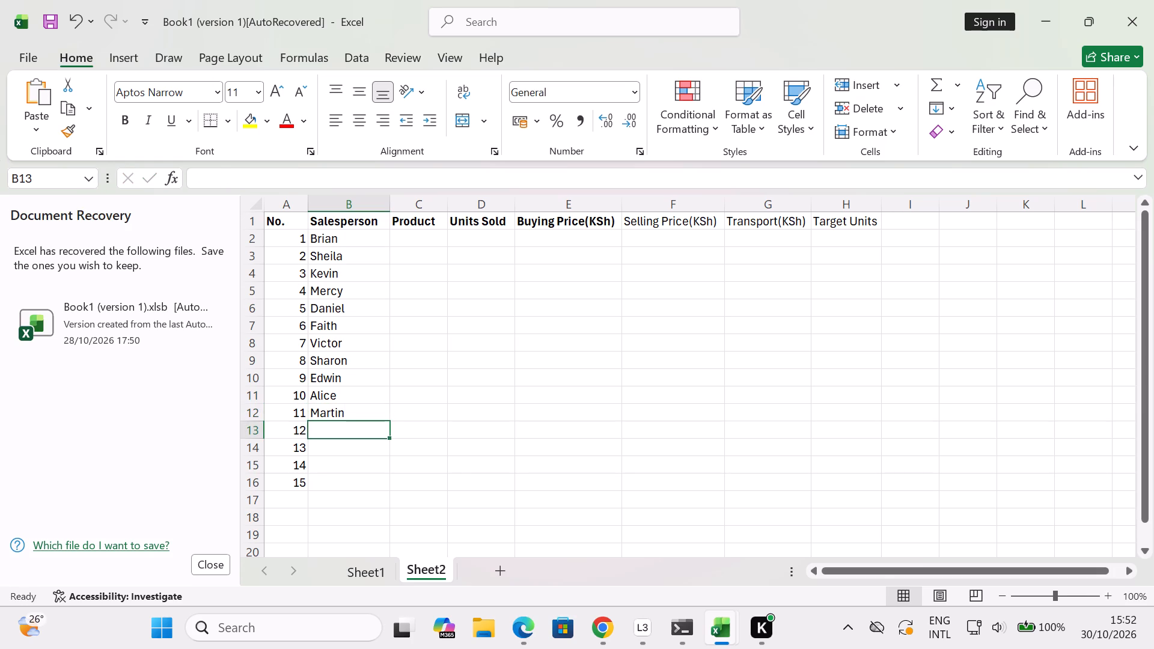
Enter the last four salesperson names, Naomi, Joseph, Esther and Patrick, in cells B13 to B16.
key(shift+n)
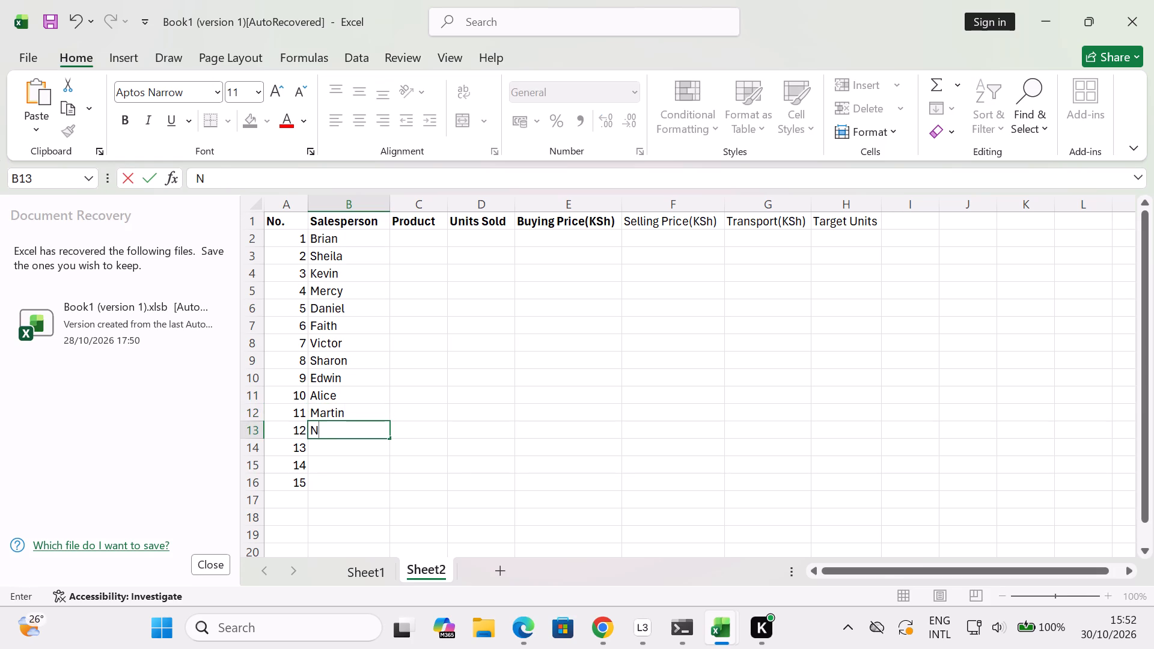
key(a)
text(omi)
key(Down)
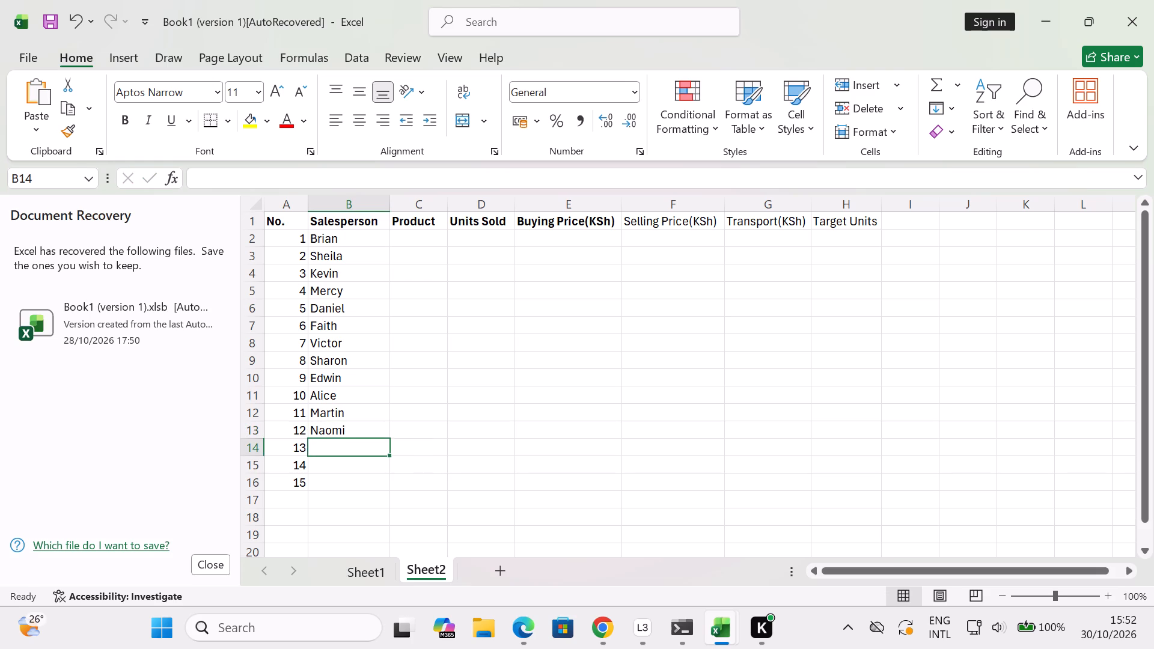
text(Jo)
text(seph)
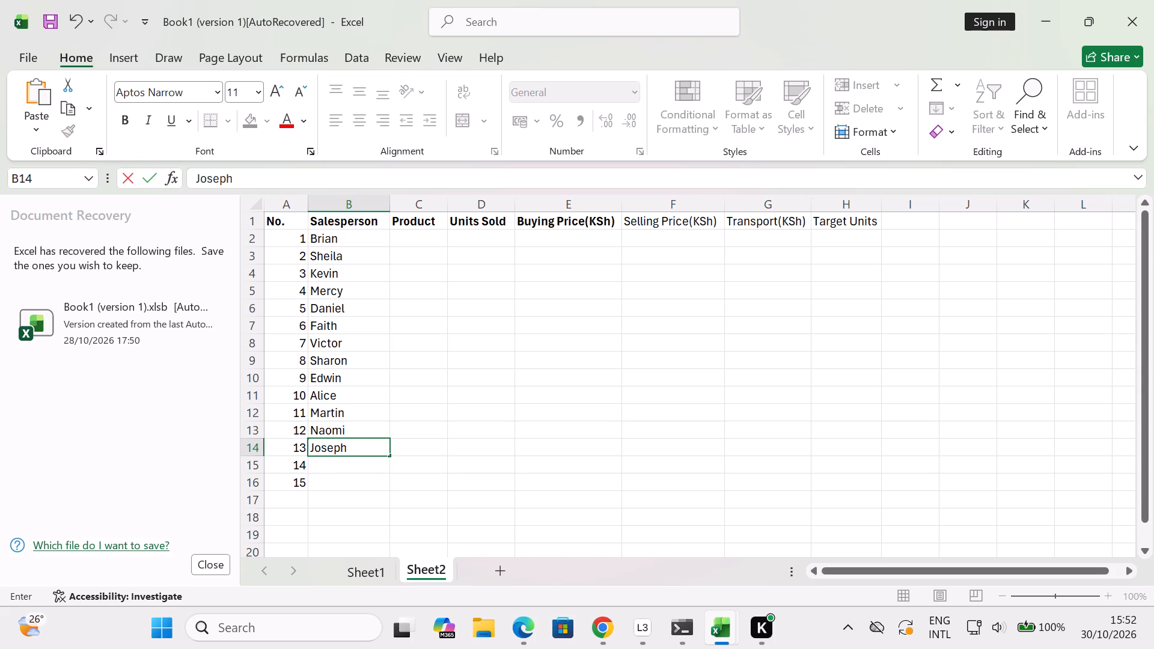
key(Down)
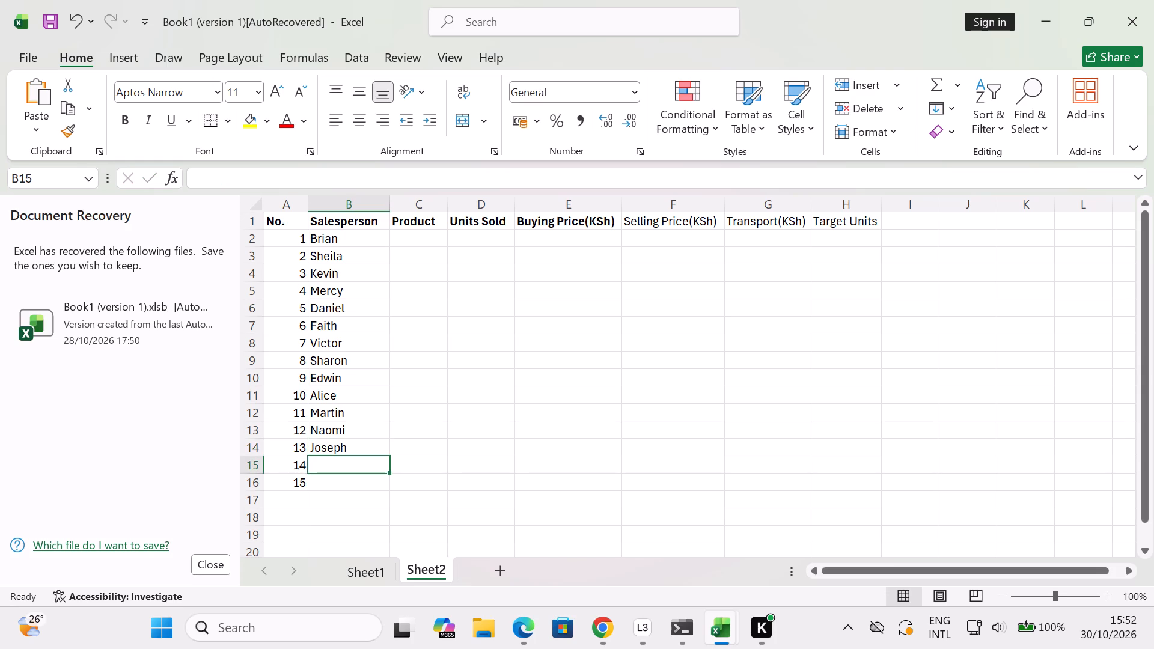
text(Esther)
key(Down)
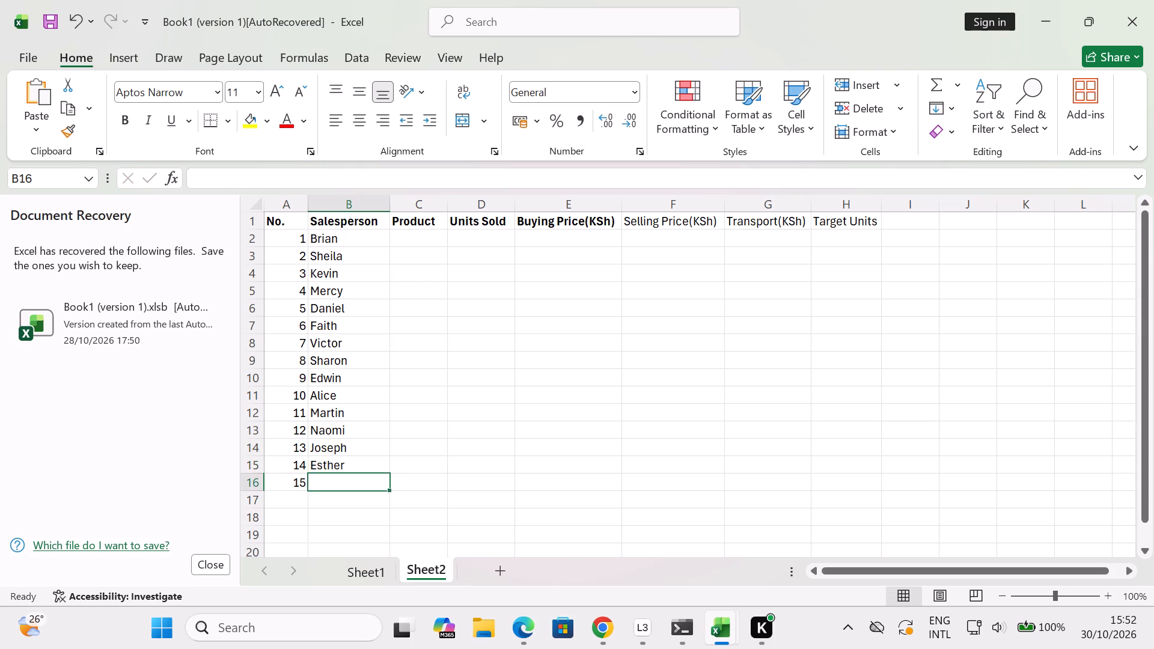
key(shift+p)
text(atri)
key(c)
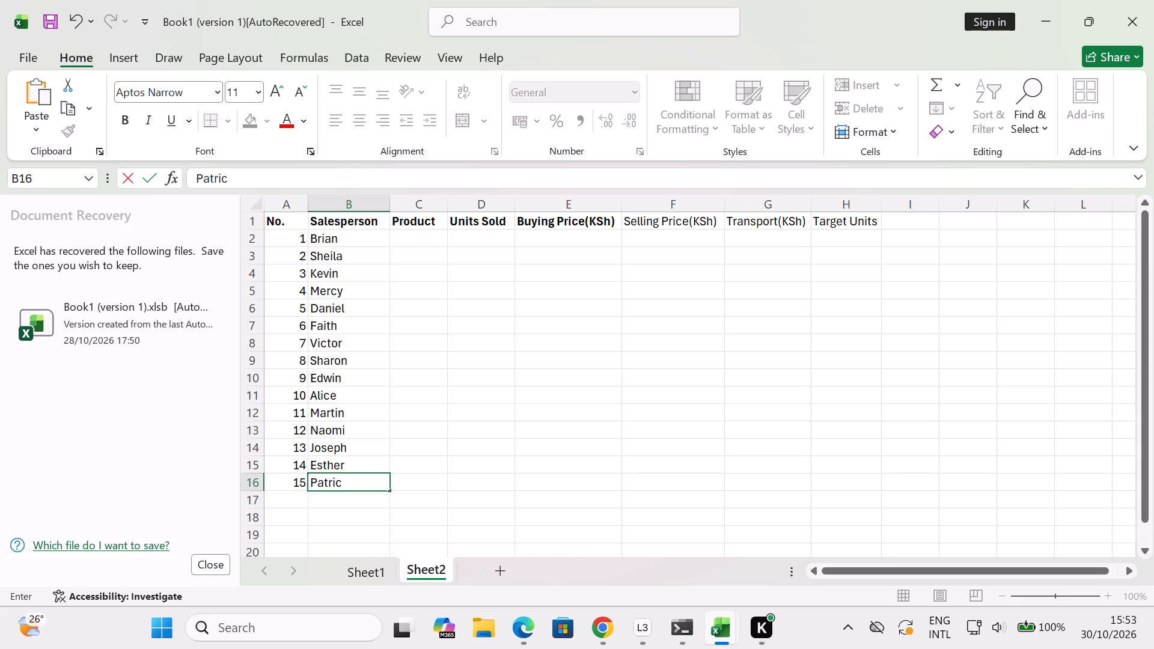
key(k)
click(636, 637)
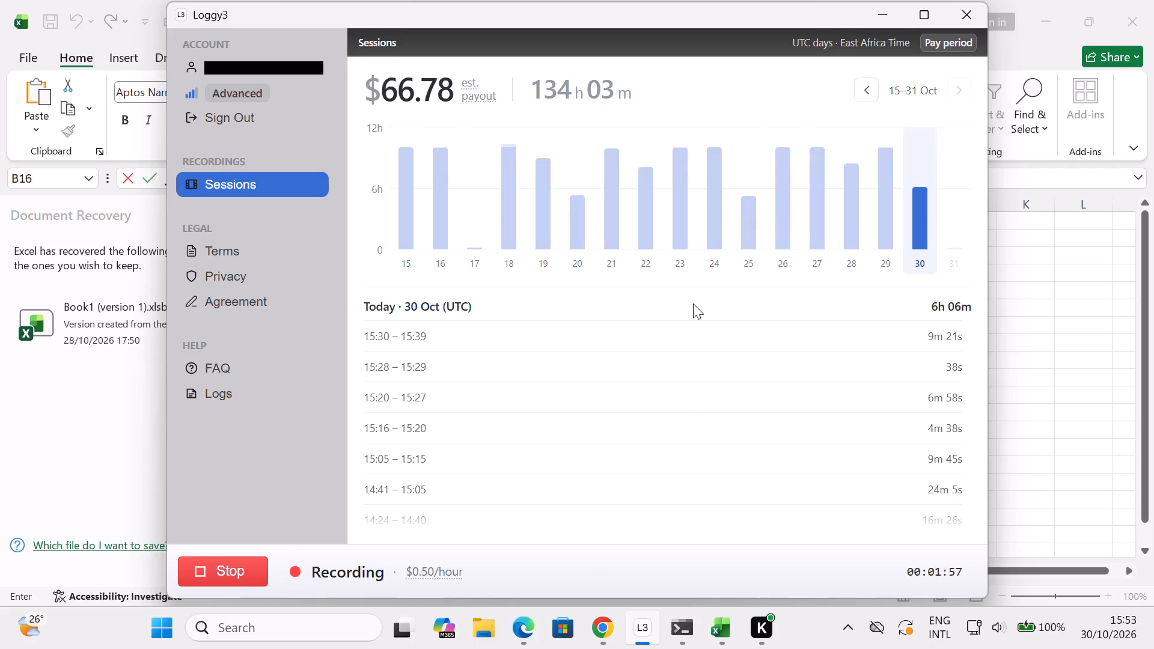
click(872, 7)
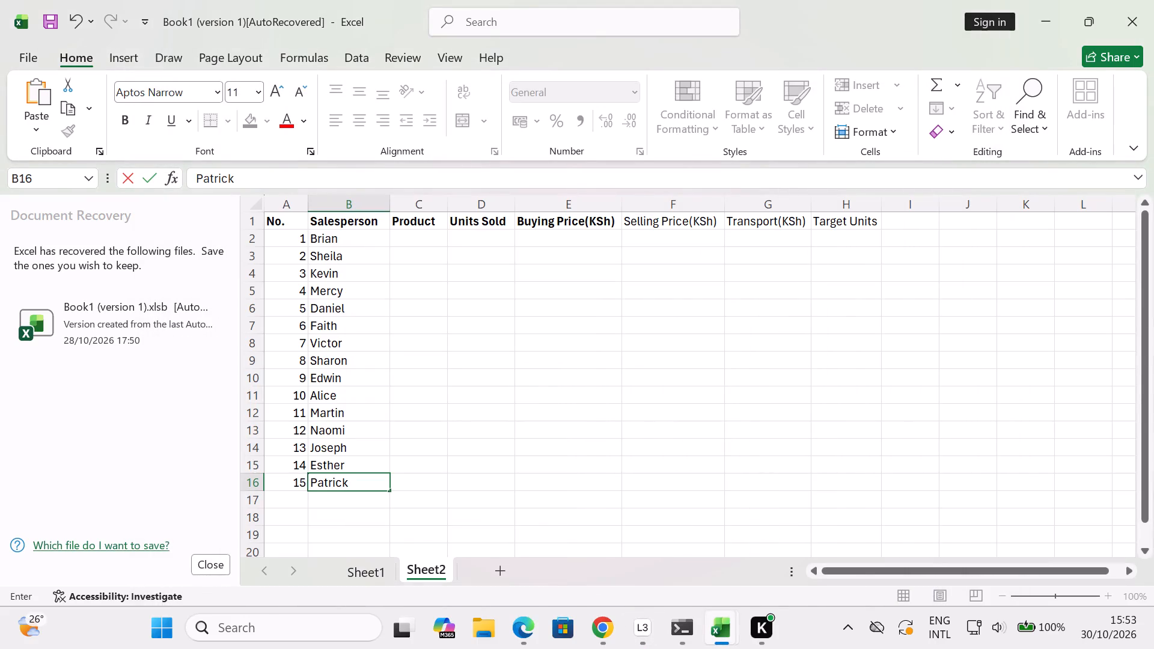
Enter the product Amoxicillin for Brian in cell C2 and widen column C to fit it.
click(435, 237)
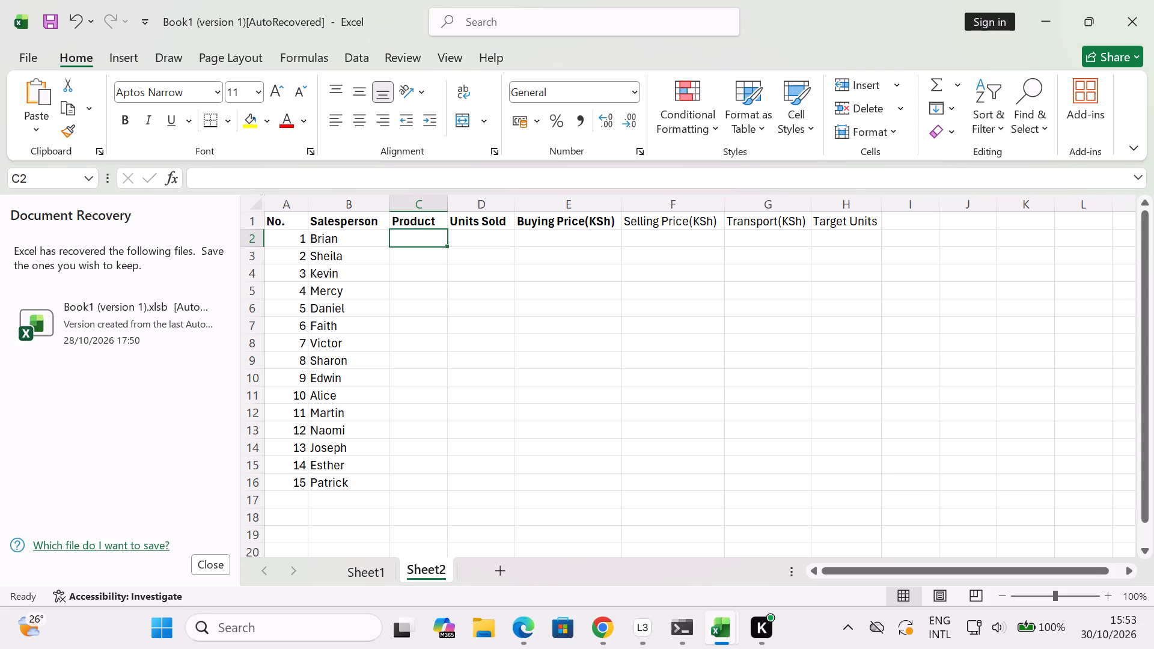
key(shift+a)
text(mo)
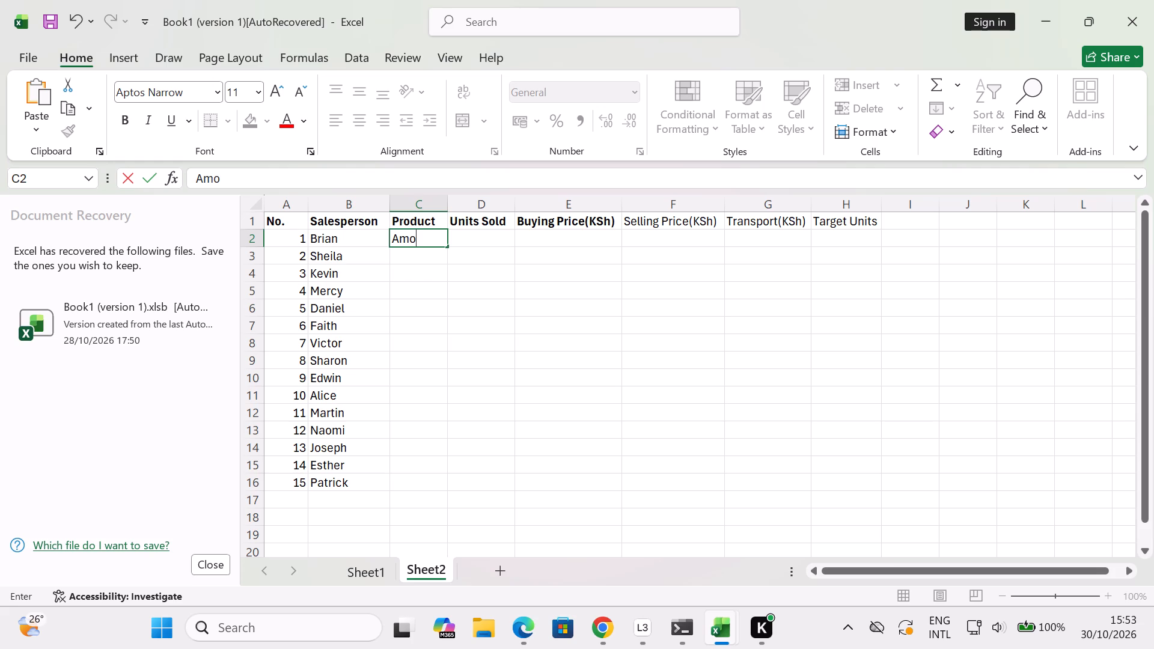
text(xill)
key(BackSpace)
key(BackSpace)
key(BackSpace)
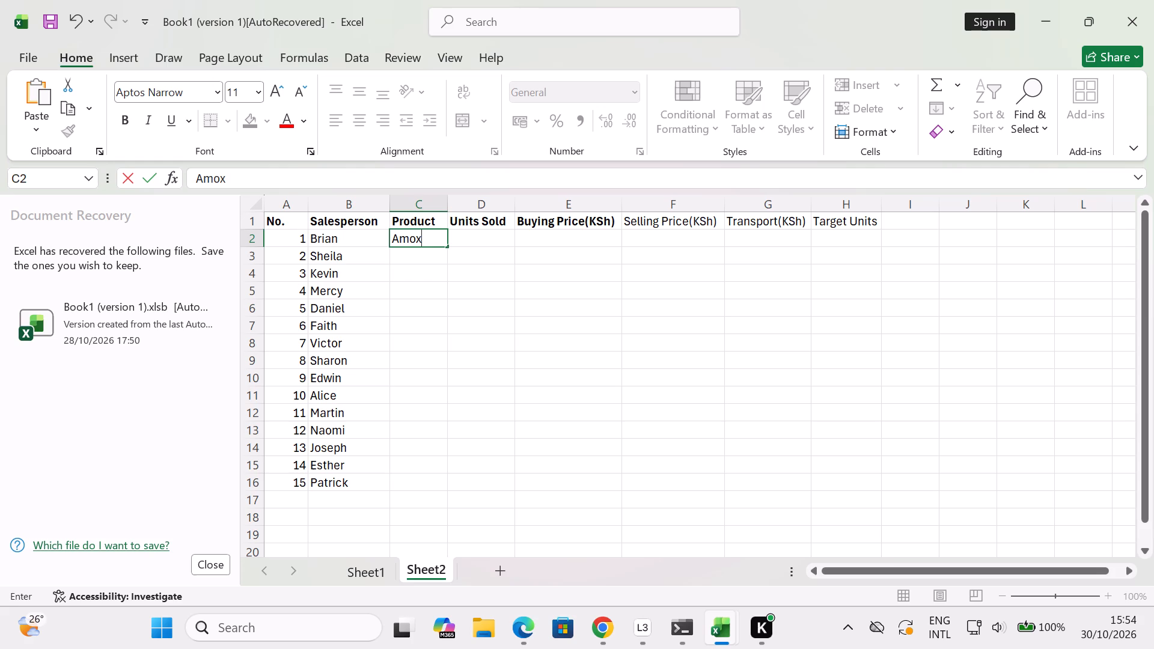
key(i)
text(cillin)
key(Down)
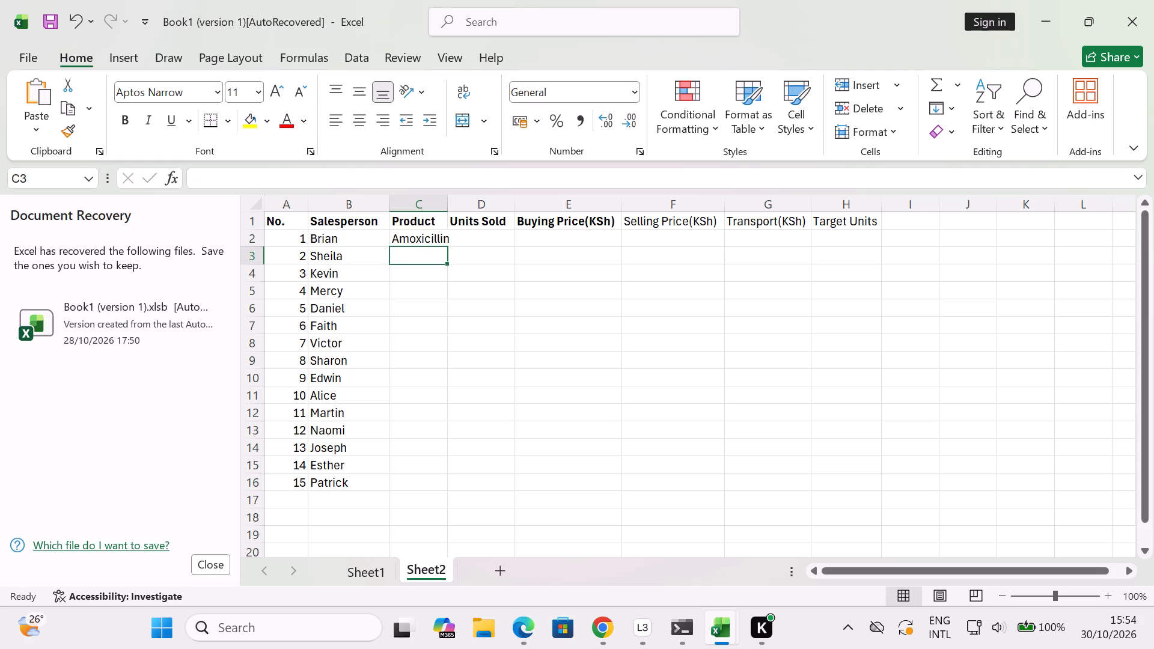
click(484, 259)
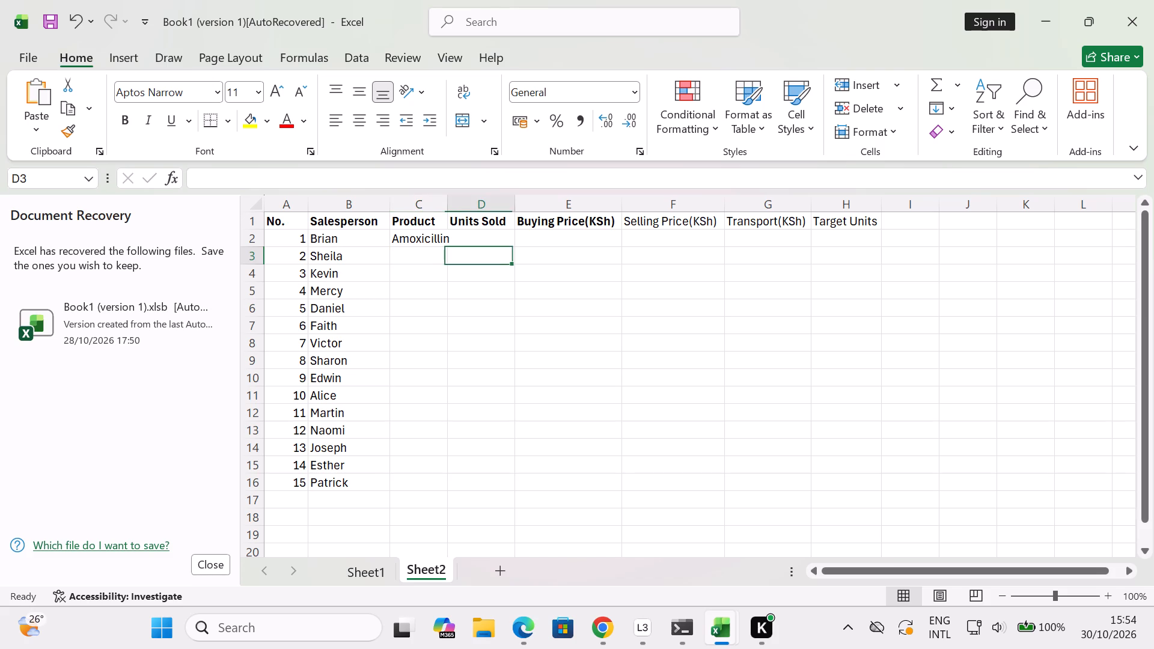
drag(442, 206, 451, 208)
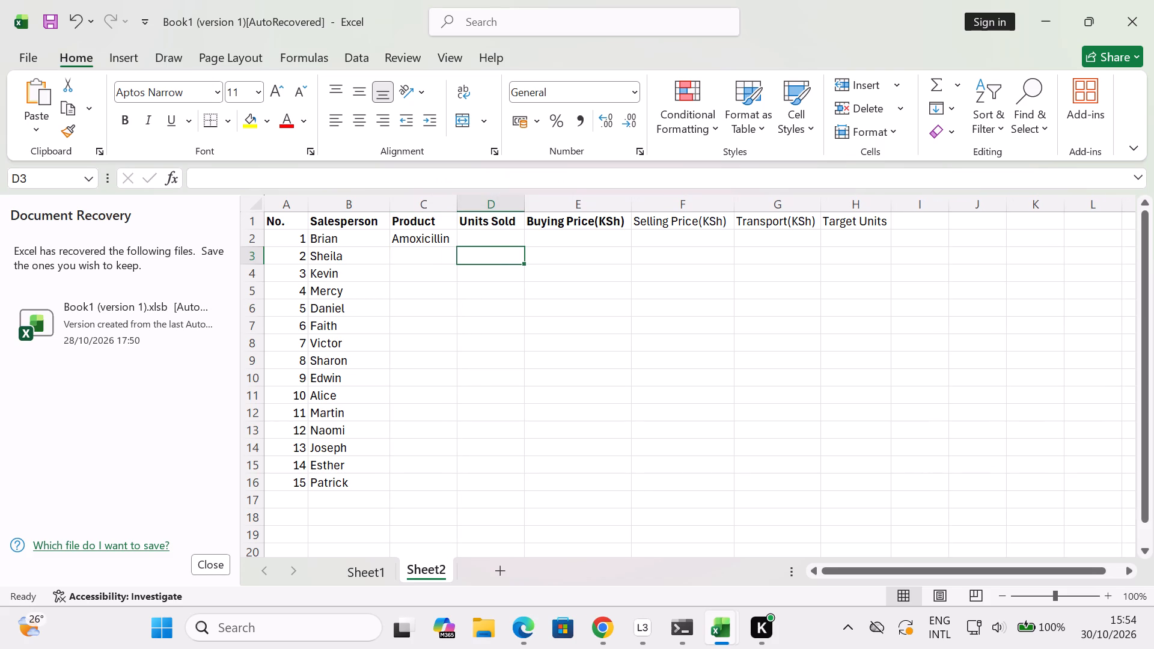
Enter the product Paracetamol for Sheila in cell C3 and widen column C to fit it.
drag(415, 249, 438, 255)
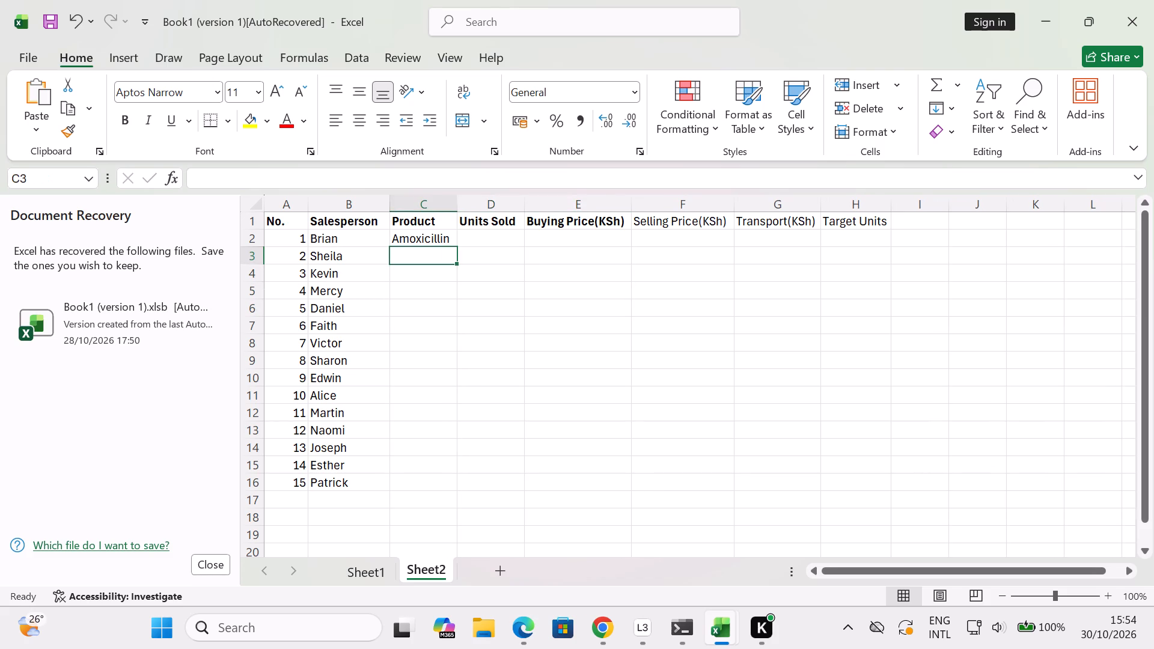
drag(438, 255, 436, 254)
key(shift+p)
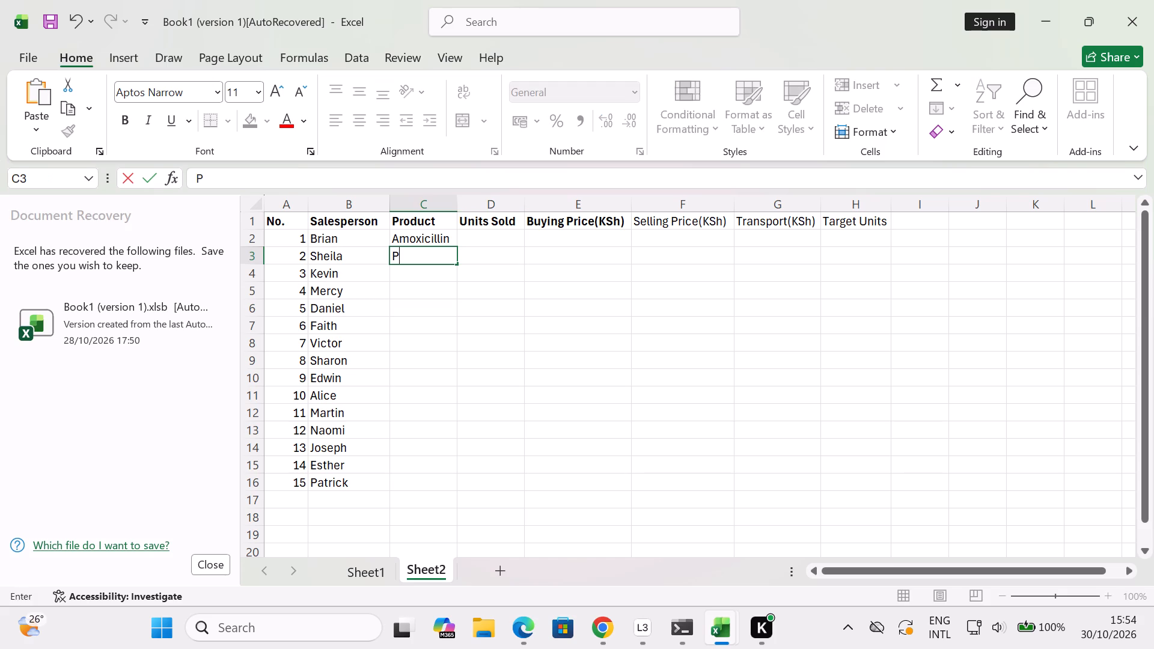
text(arac)
key(e)
text(ta)
text(mol)
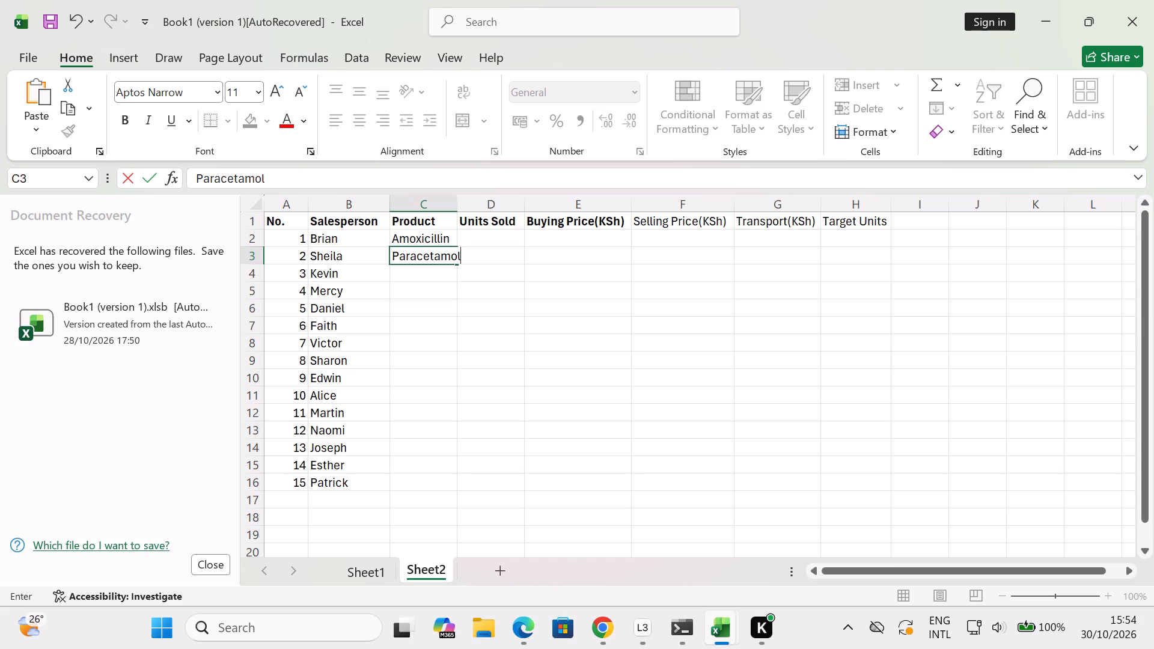
click(479, 332)
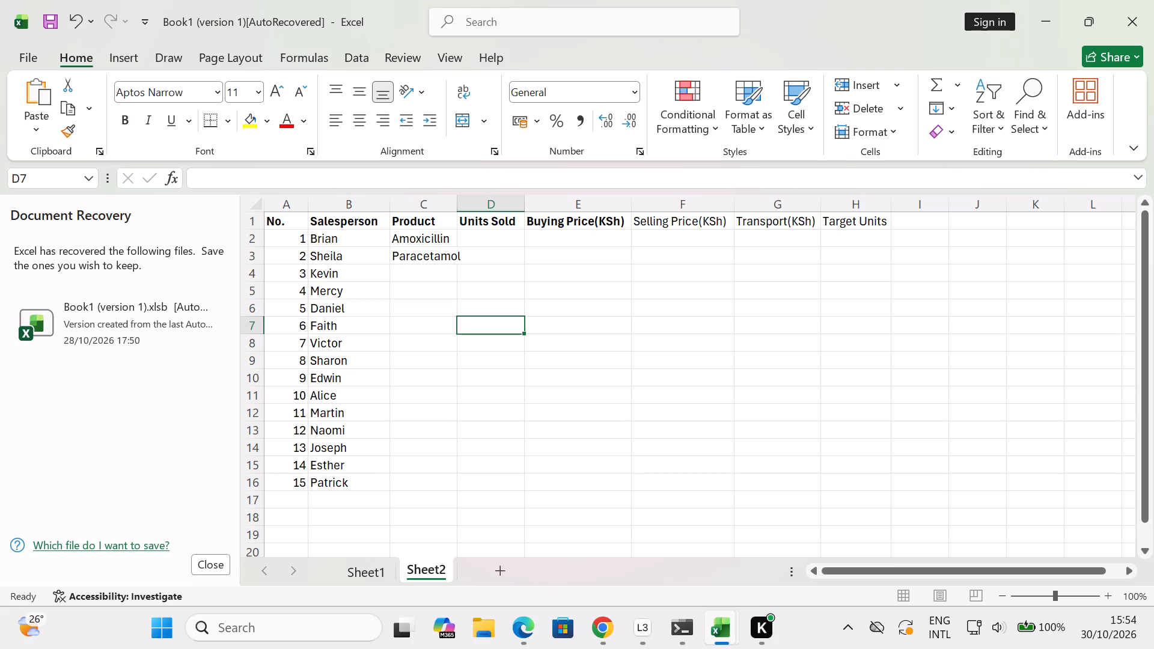
drag(456, 196, 465, 197)
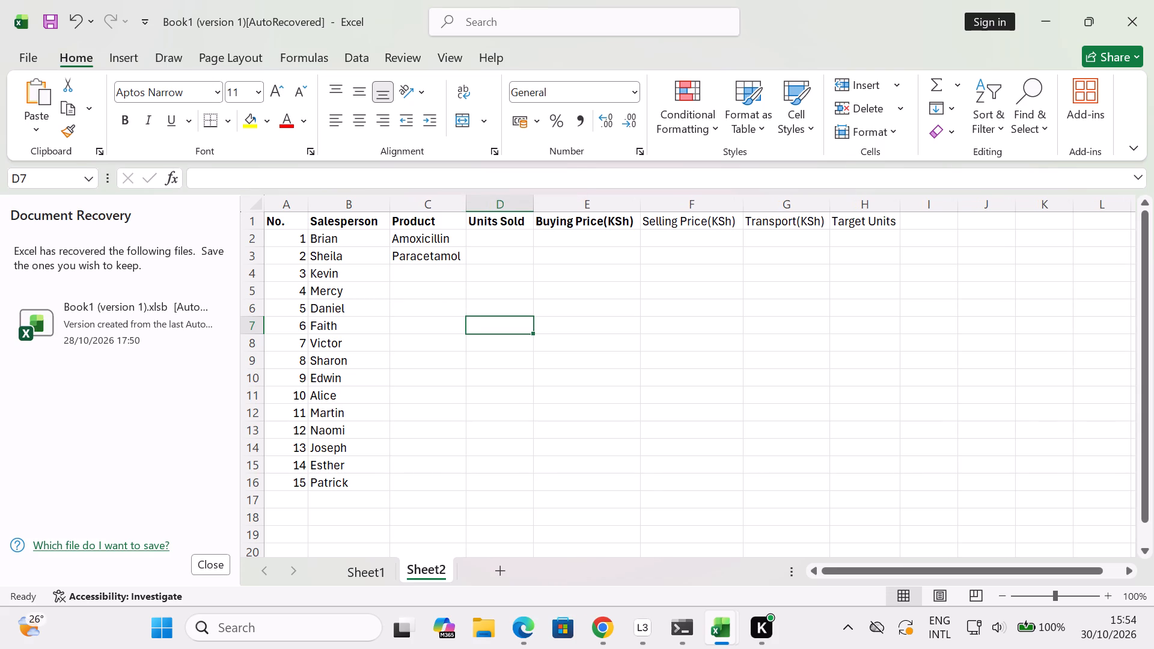
Enter the products Cetirizine for Kevin in cell C4 and Metformin for Mercy in cell C5.
click(435, 276)
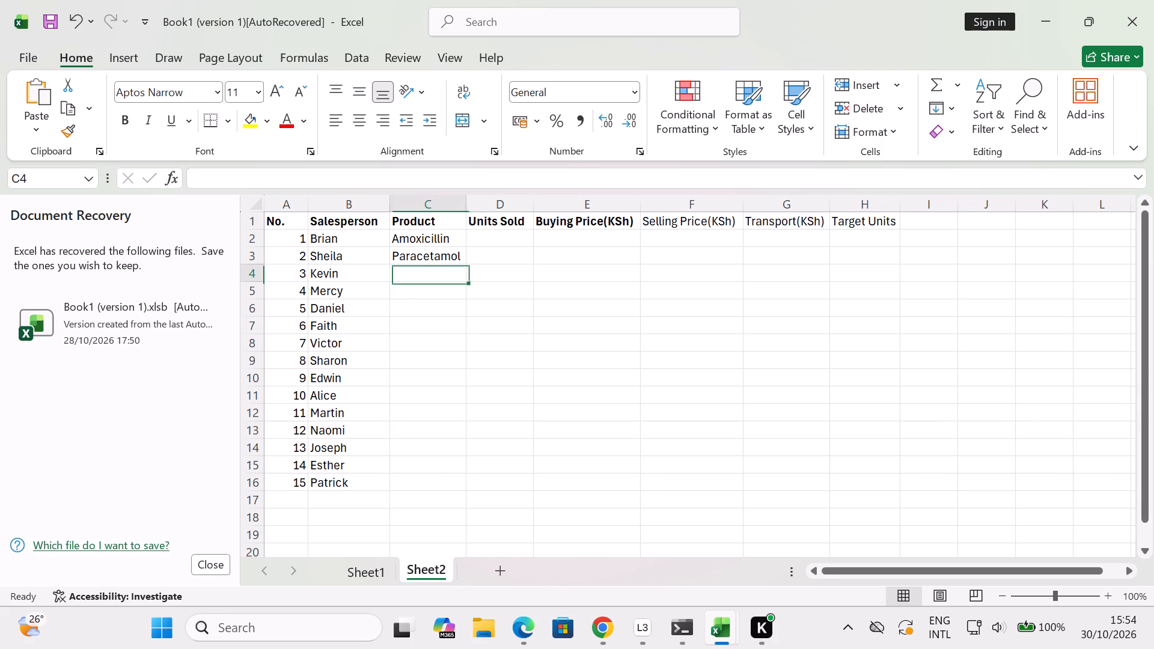
text(Cetra)
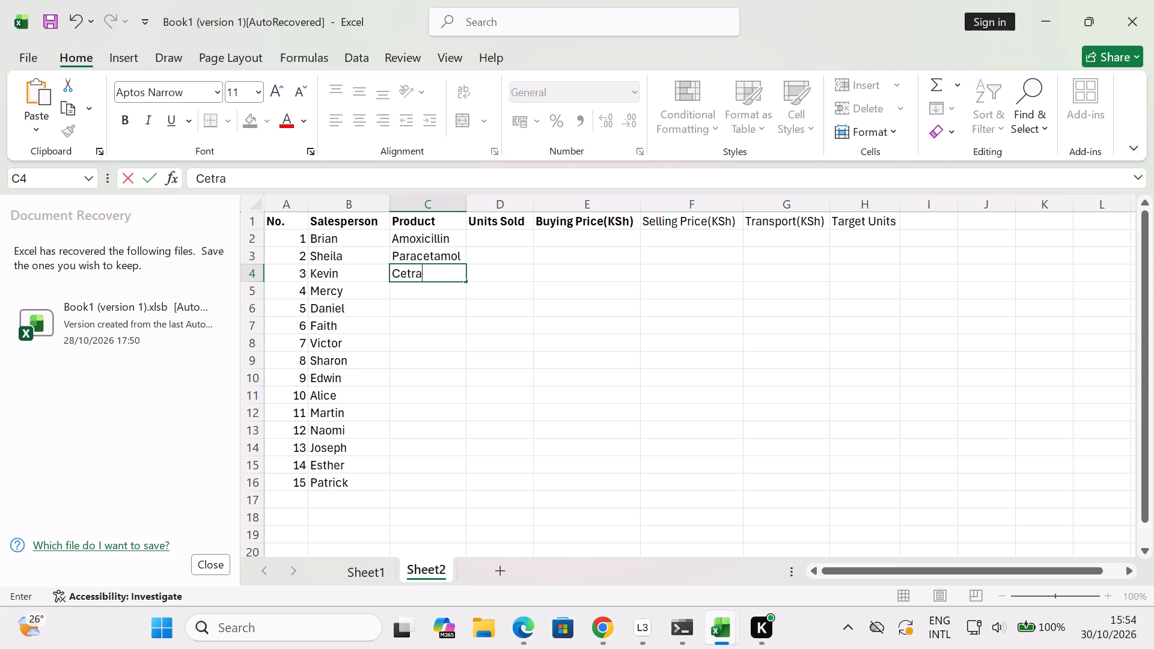
key(BackSpace)
key(BackSpace)
key(i)
text(ri)
key(z)
text(ine)
key(Down)
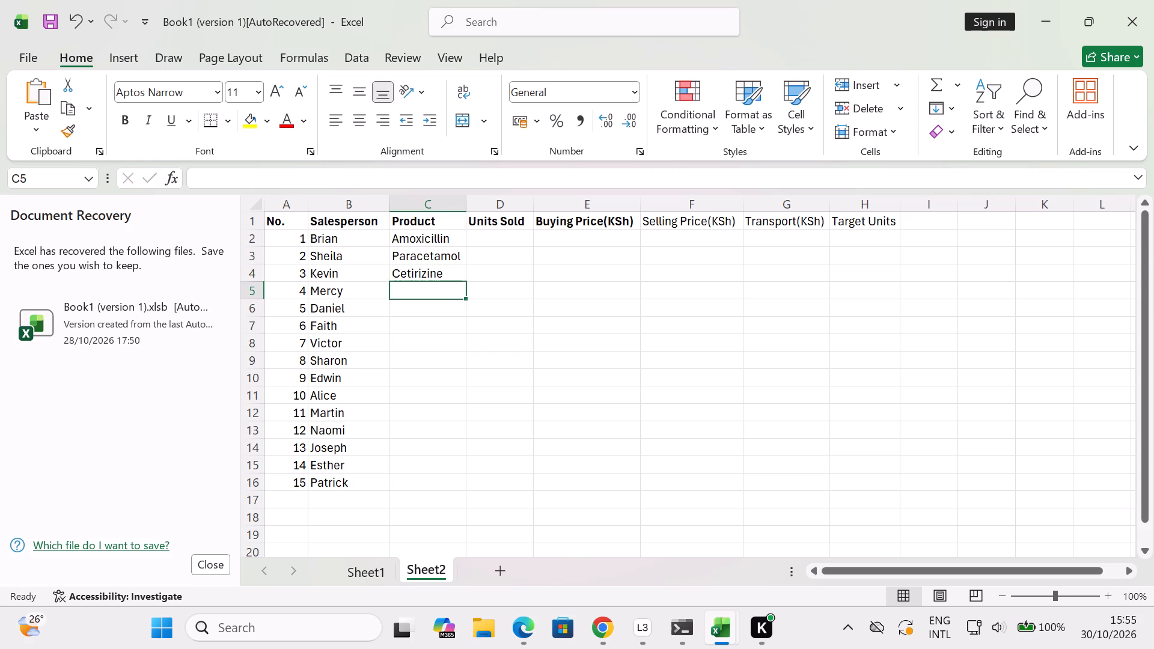
key(shift+m)
text(et)
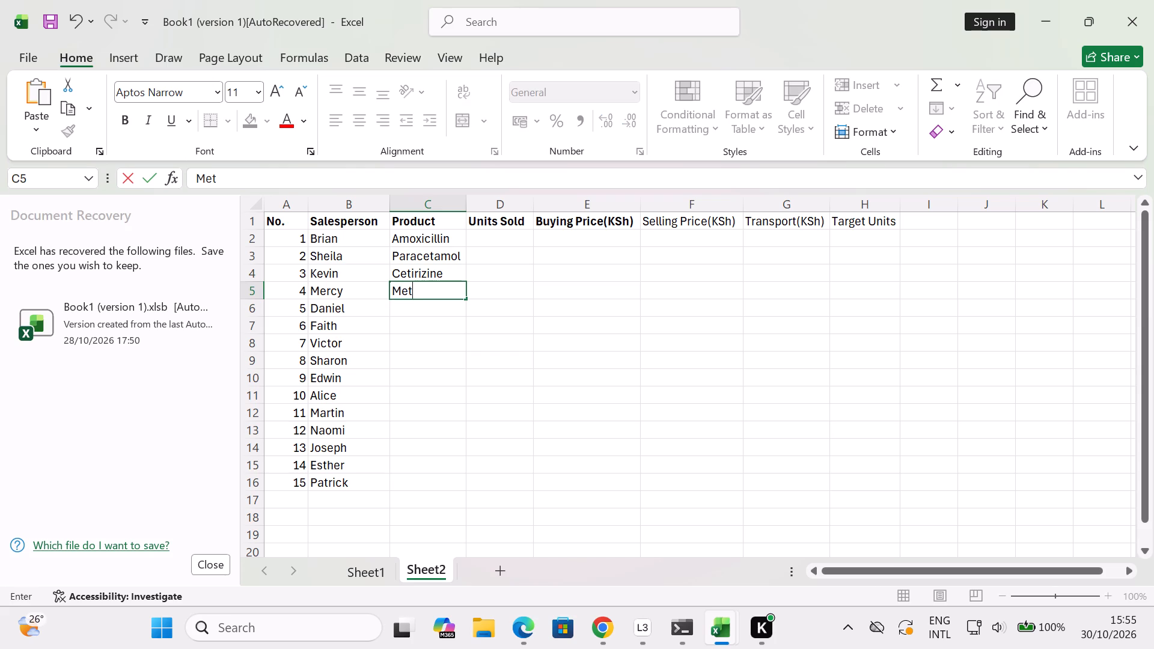
text(formin)
key(Down)
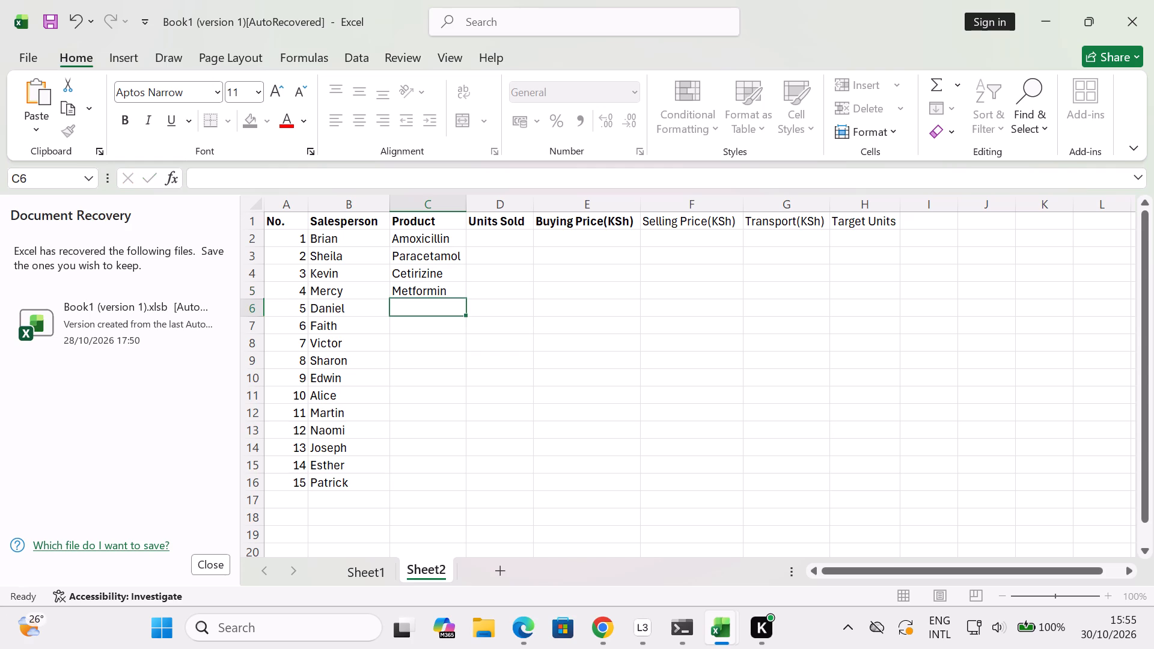
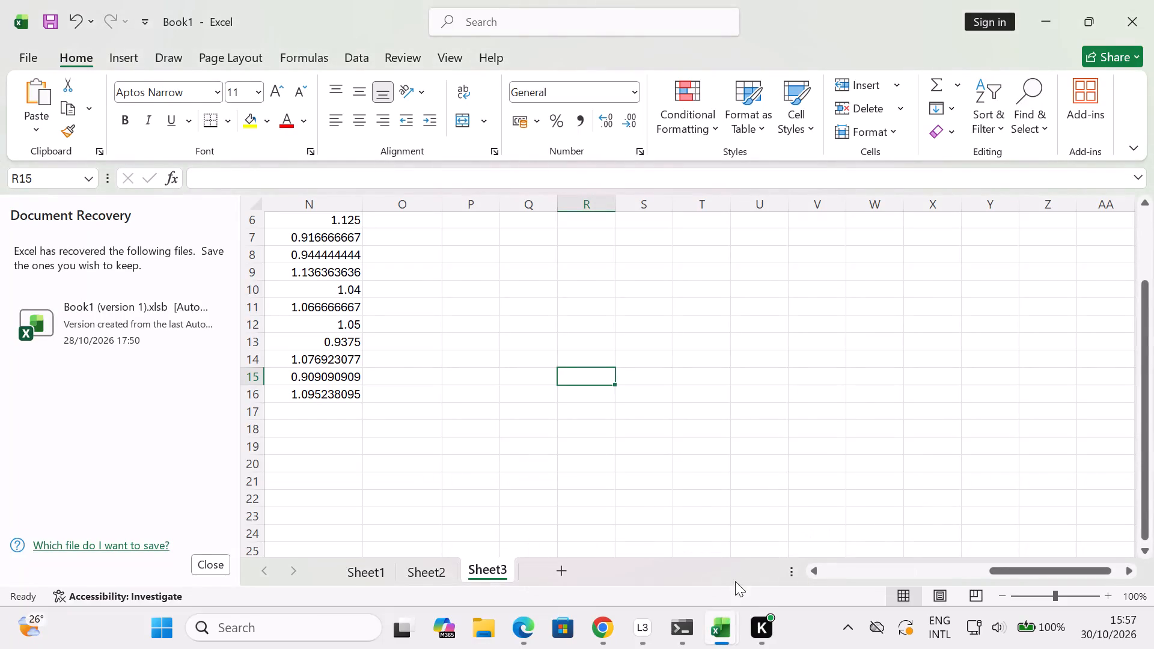
Switch to Loggy3, start a recording session and return to Sheet2 of the Book1 (version 1) workbook.
click(795, 558)
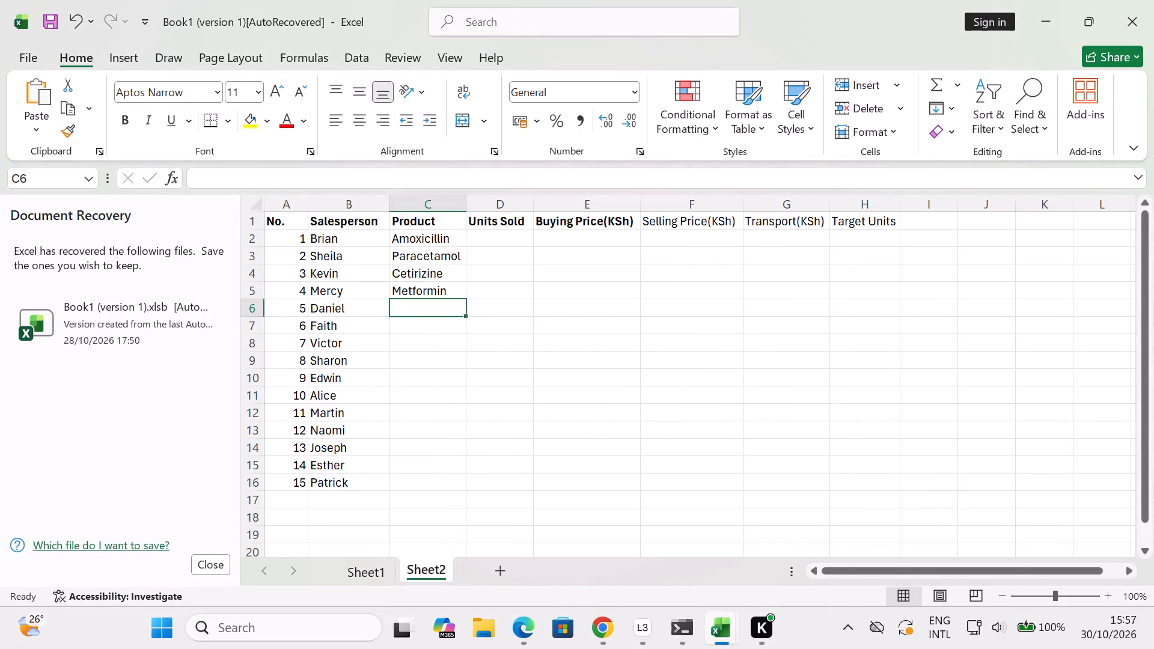
click(640, 624)
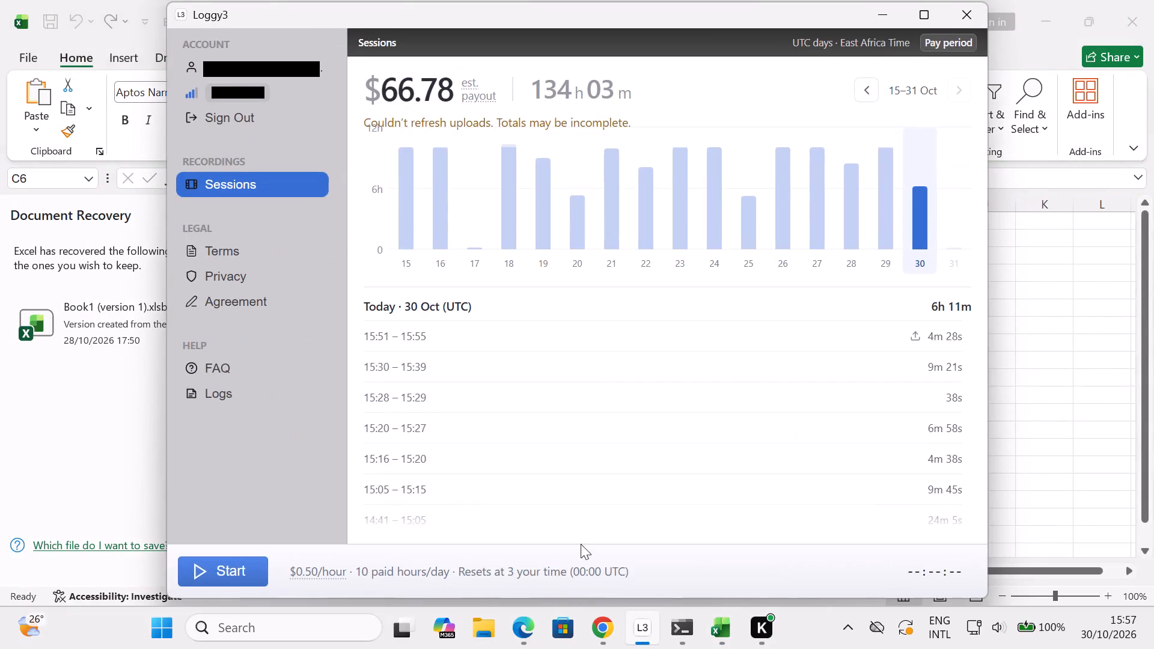
click(237, 575)
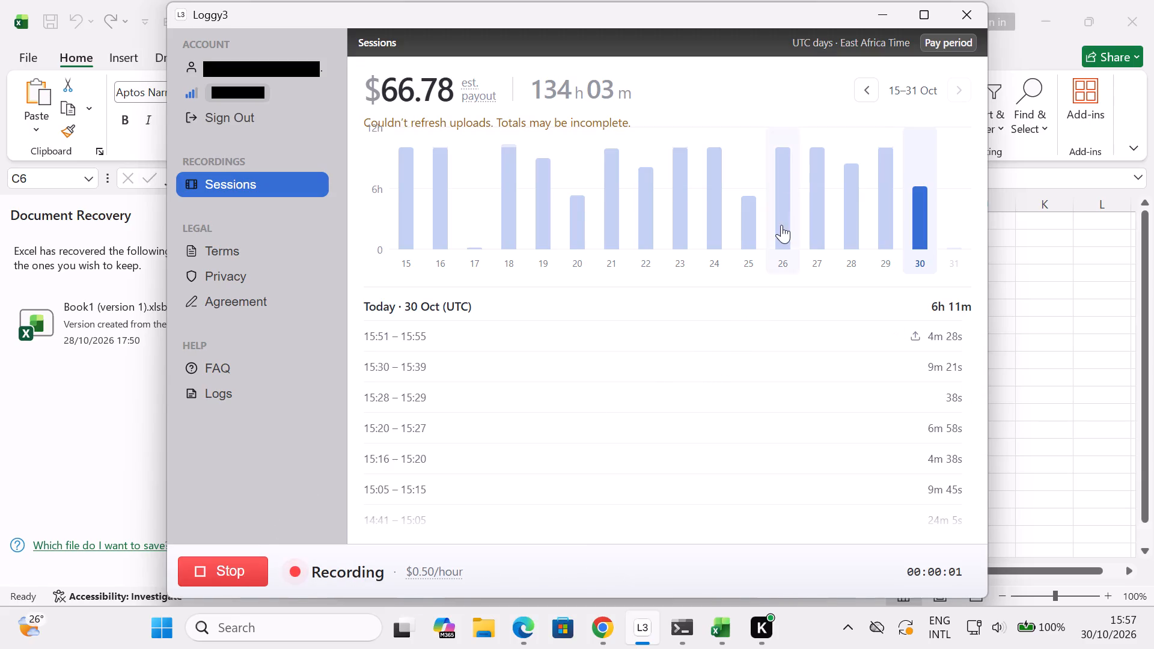
click(879, 10)
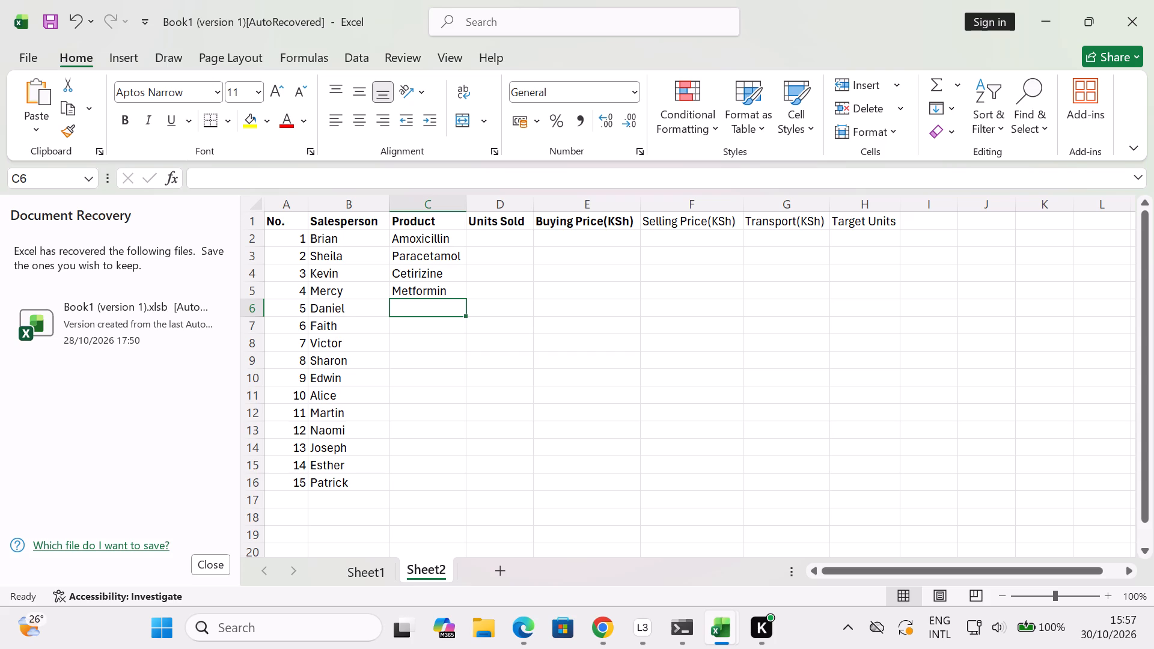
Enter the products Omeprazole for Daniel in cell C6 and Ibuprofen for Faith in cell C7.
text(Omo)
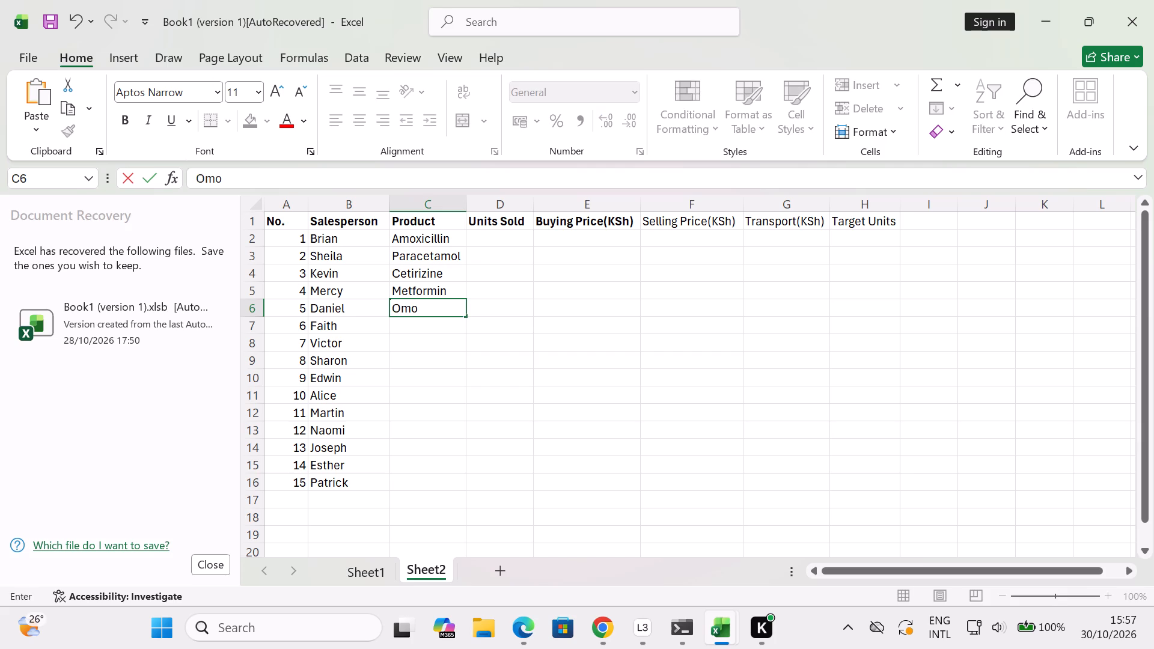
key(BackSpace)
text(ep)
text(raz)
text(ole)
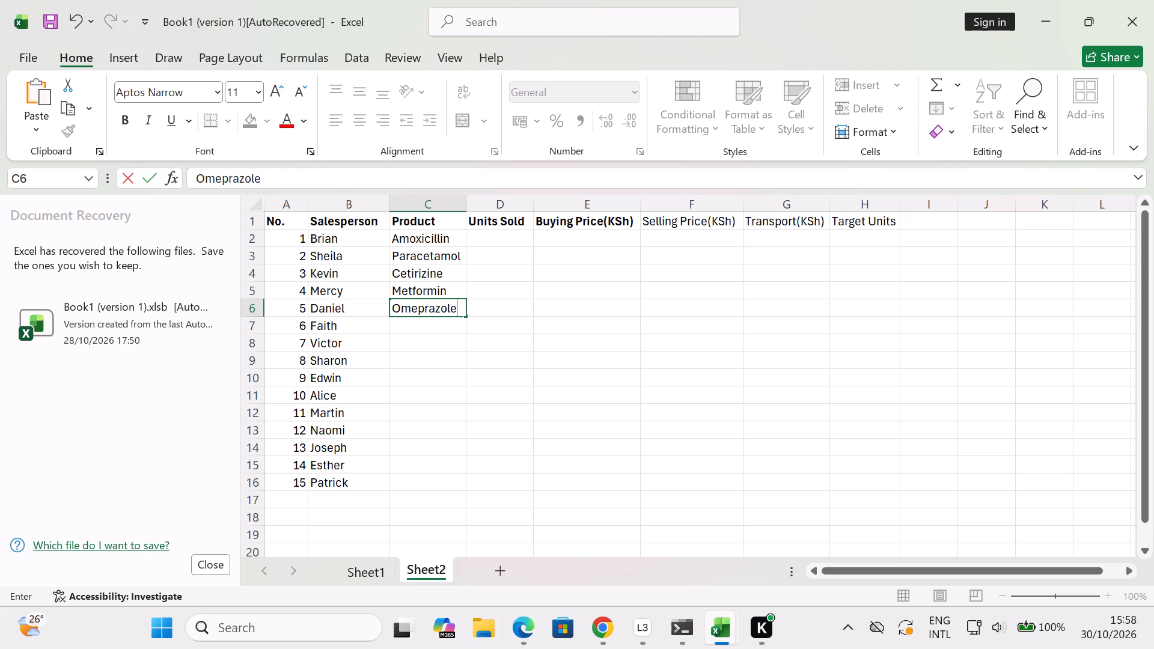
key(Down)
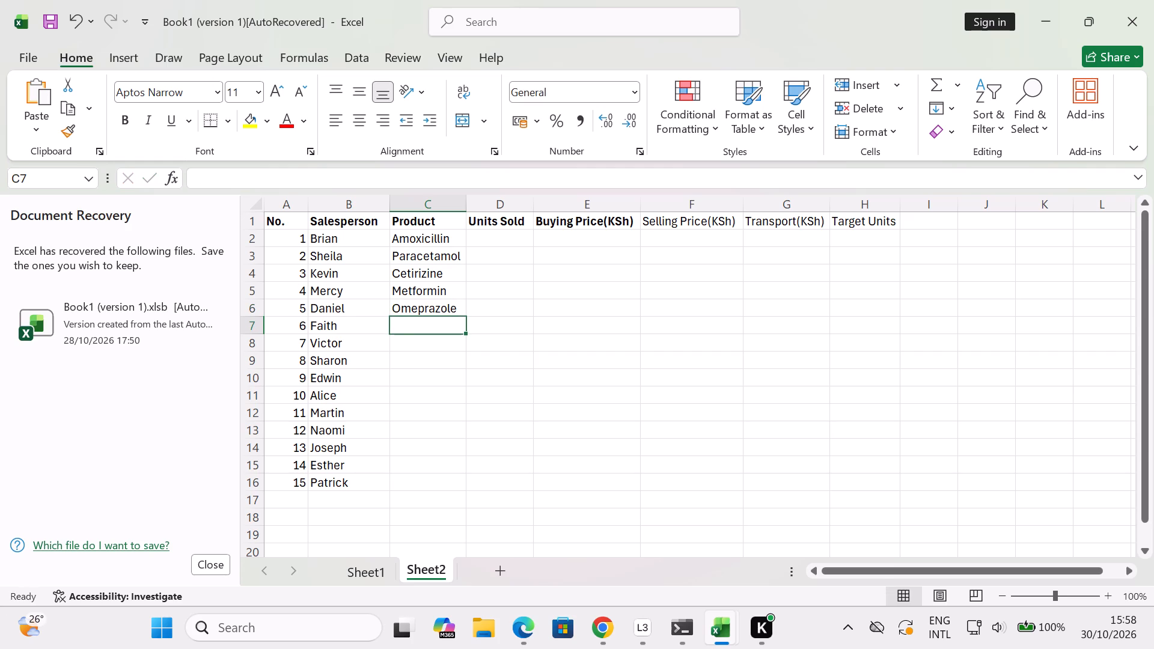
key(shift+i)
text(bu)
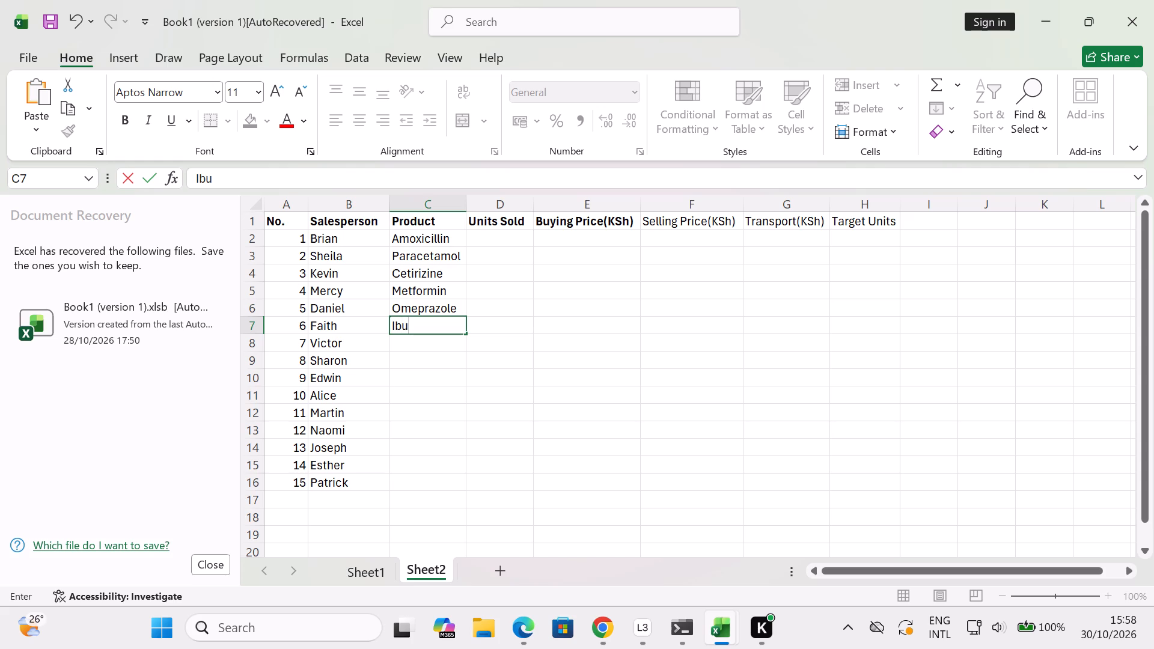
text(profen)
key(Down)
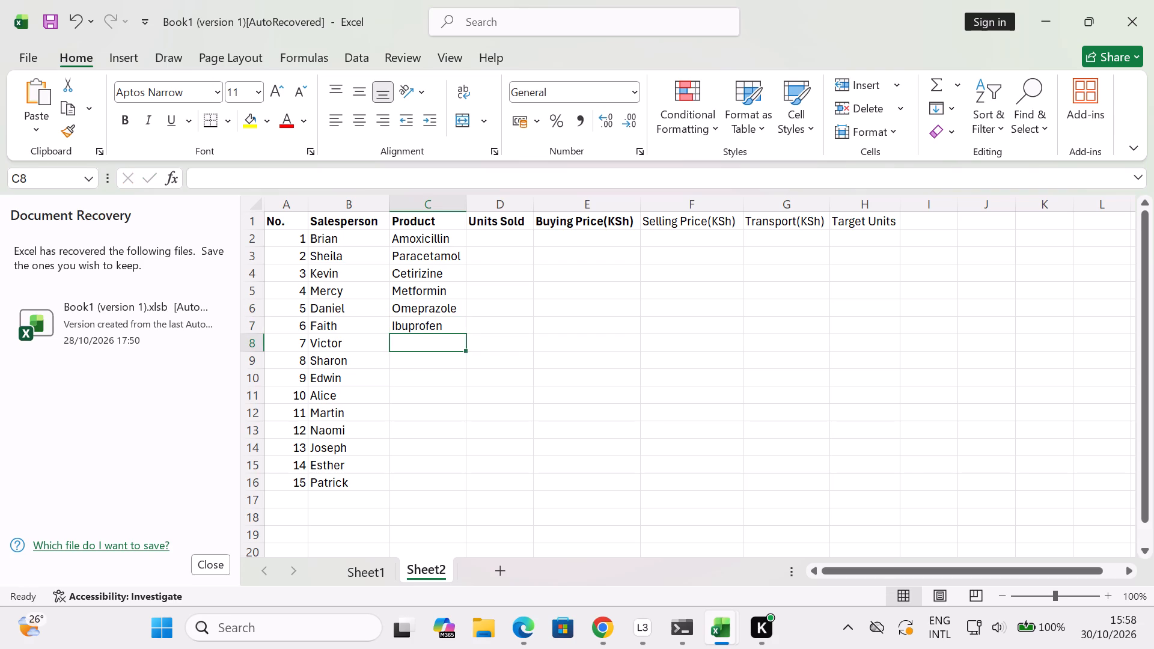
Enter the products Azithromycin for Victor in cell C8 and Vitamin C for Sharon in cell C9.
text(azi)
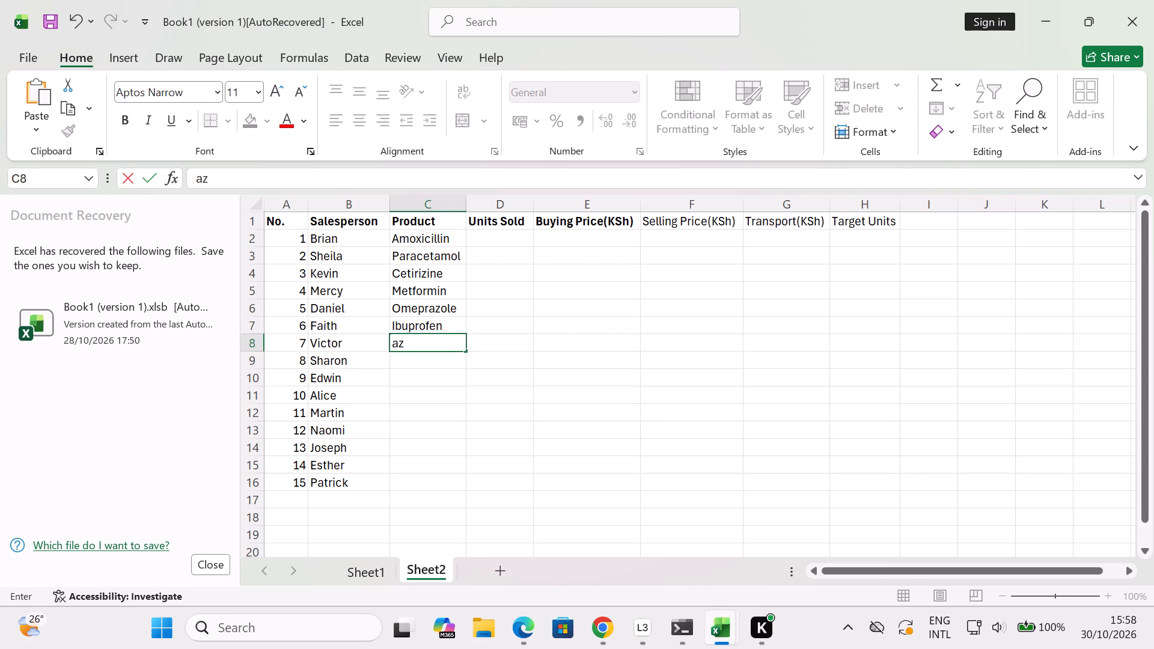
key(BackSpace)
key(BackSpace)
key(BackSpace)
text(Az)
key(i)
text(th)
text(romycin)
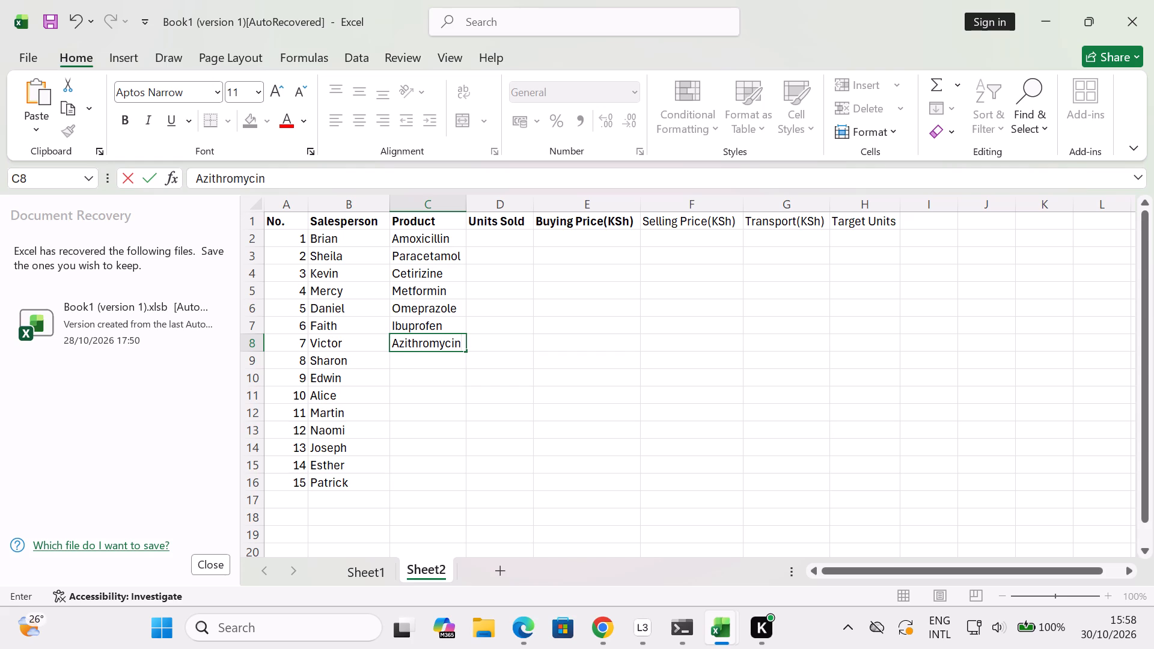
key(Down)
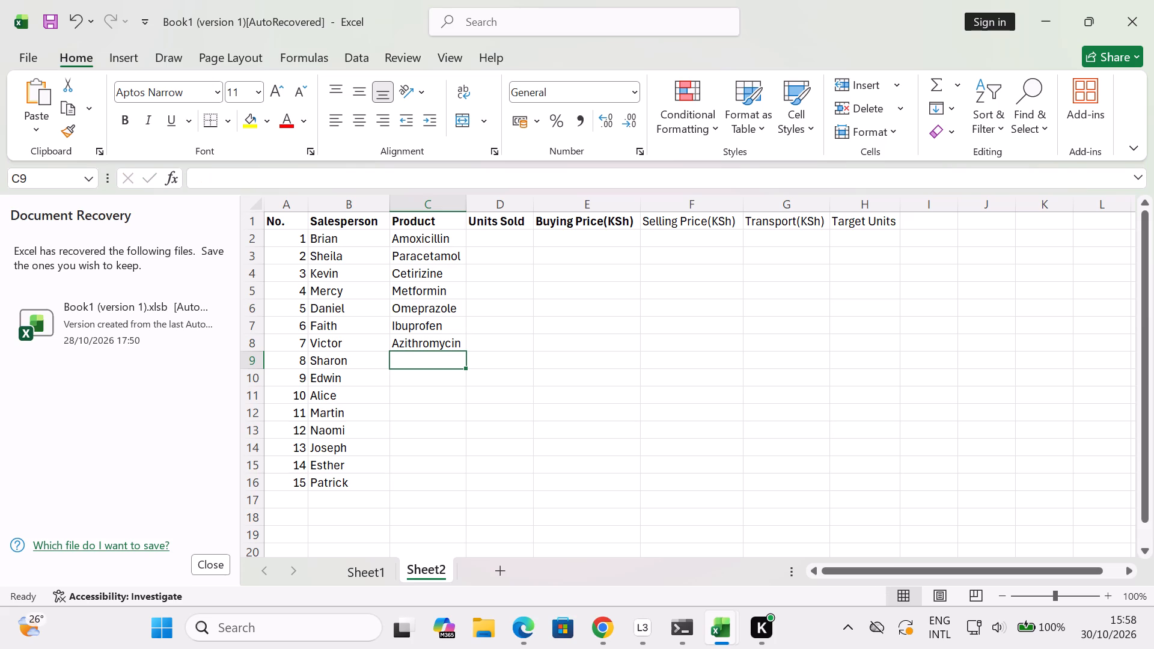
text(Vitamin)
key(space)
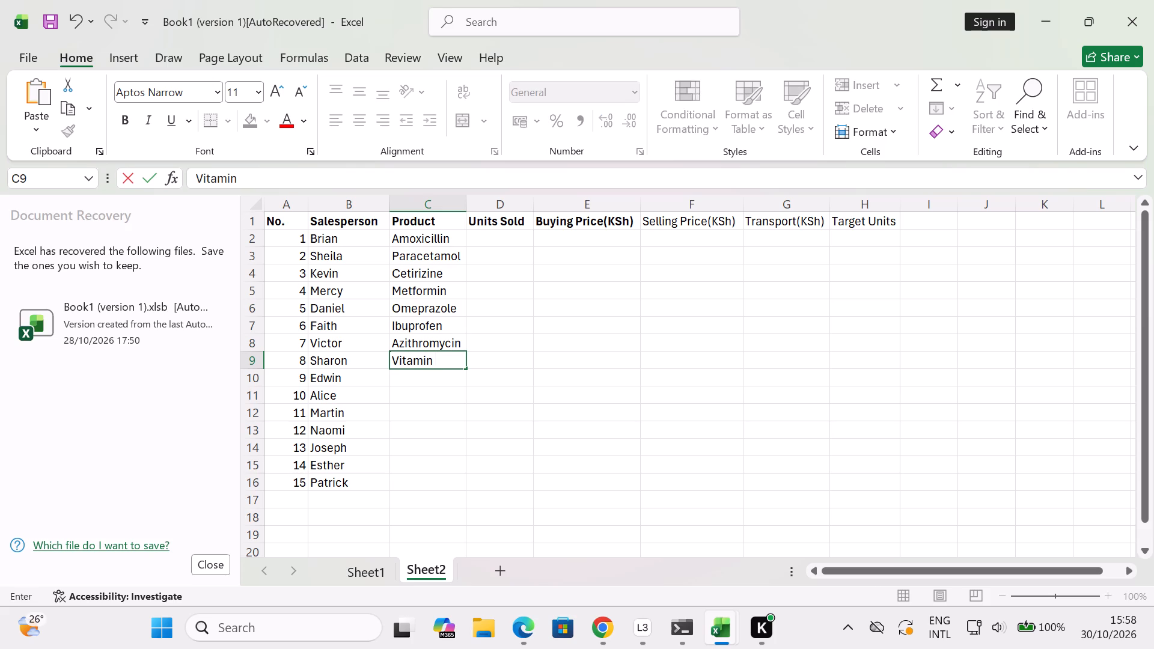
key(shift+c)
key(Down)
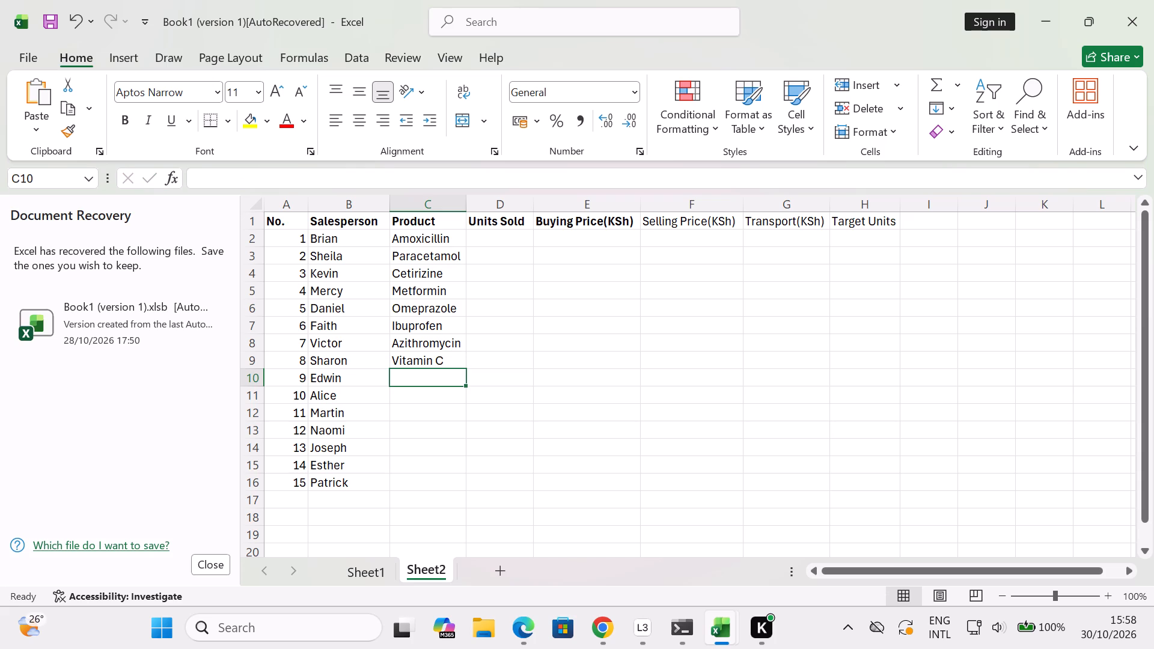
Enter the products Dichlofenac for Edwin in cell C10 and Cough Syrup for Alice in cell C11.
text(Di)
text(ch)
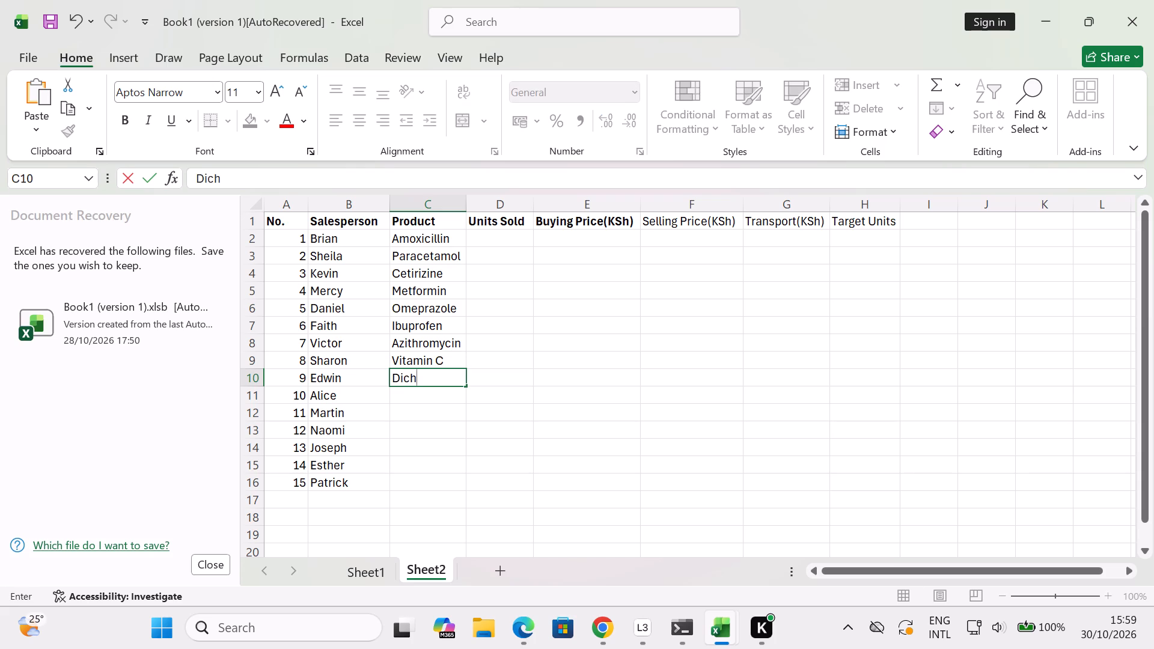
text(lo)
text(fen)
text(ac)
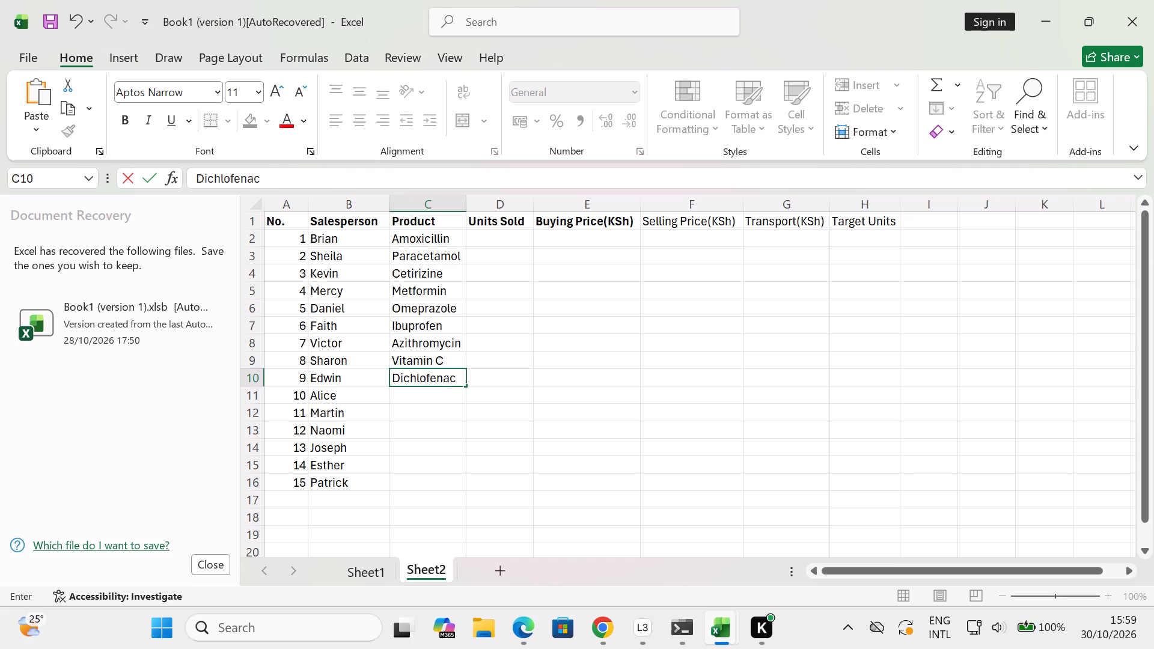
key(Down)
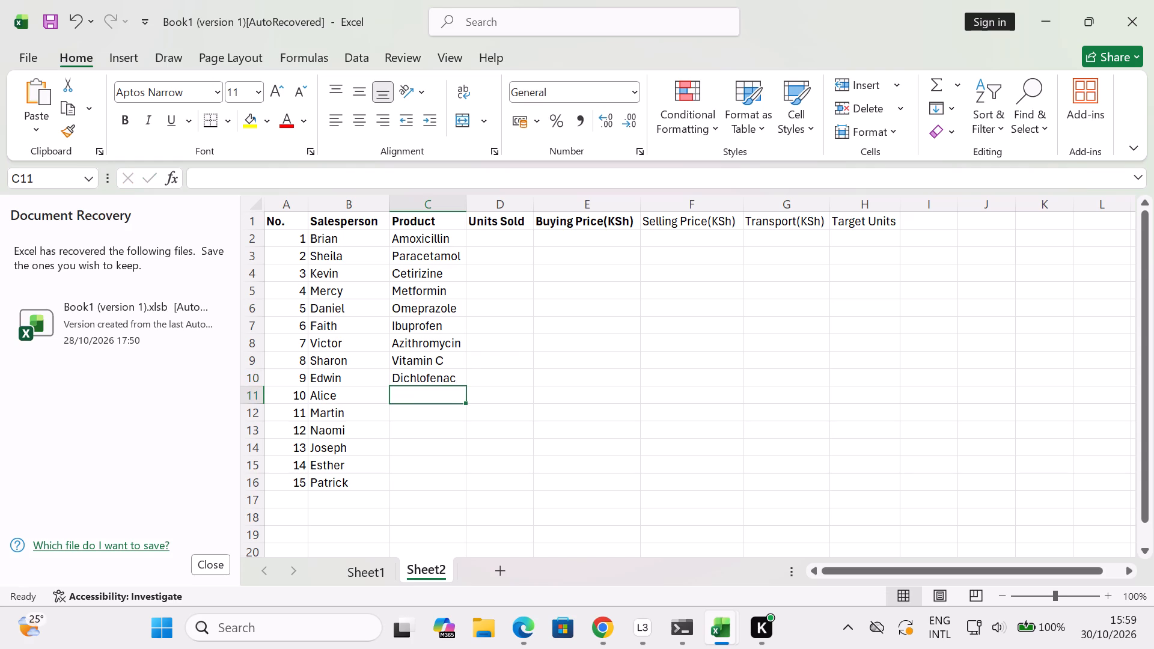
key(shift+c)
key(o)
key(u)
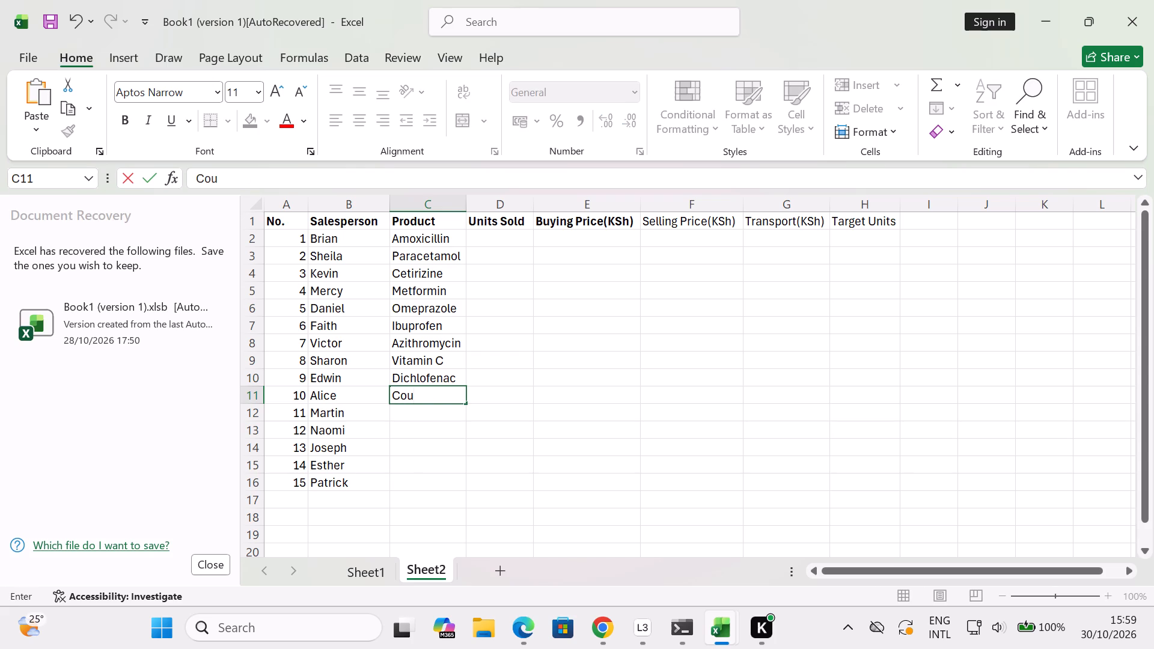
text(gh)
key(space)
key(shift+s)
text(yru)
key(p)
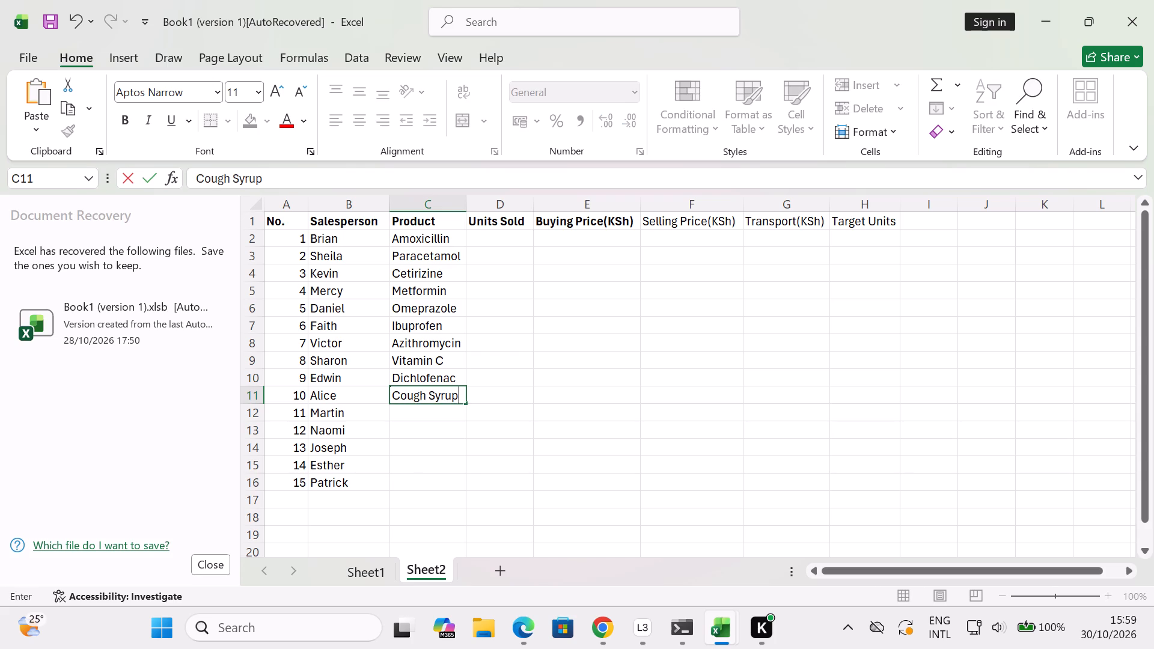
key(Down)
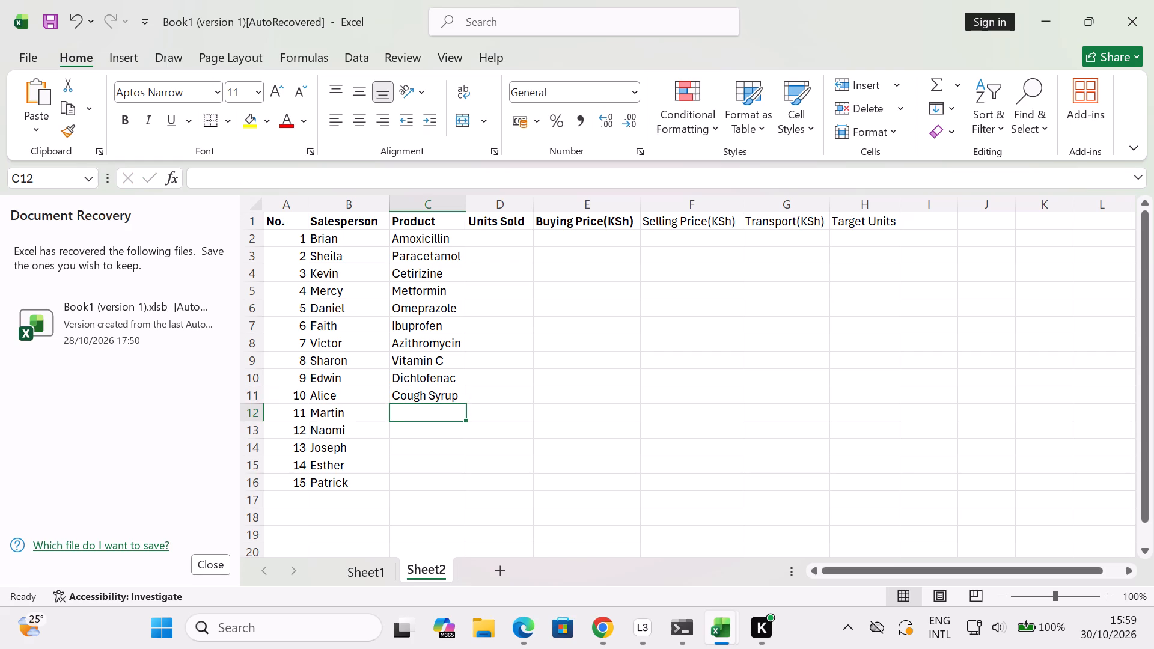
Enter the products Antacid for Martin in cell C12 and Insulin for Naomi in cell C13.
key(shift+a)
key(n)
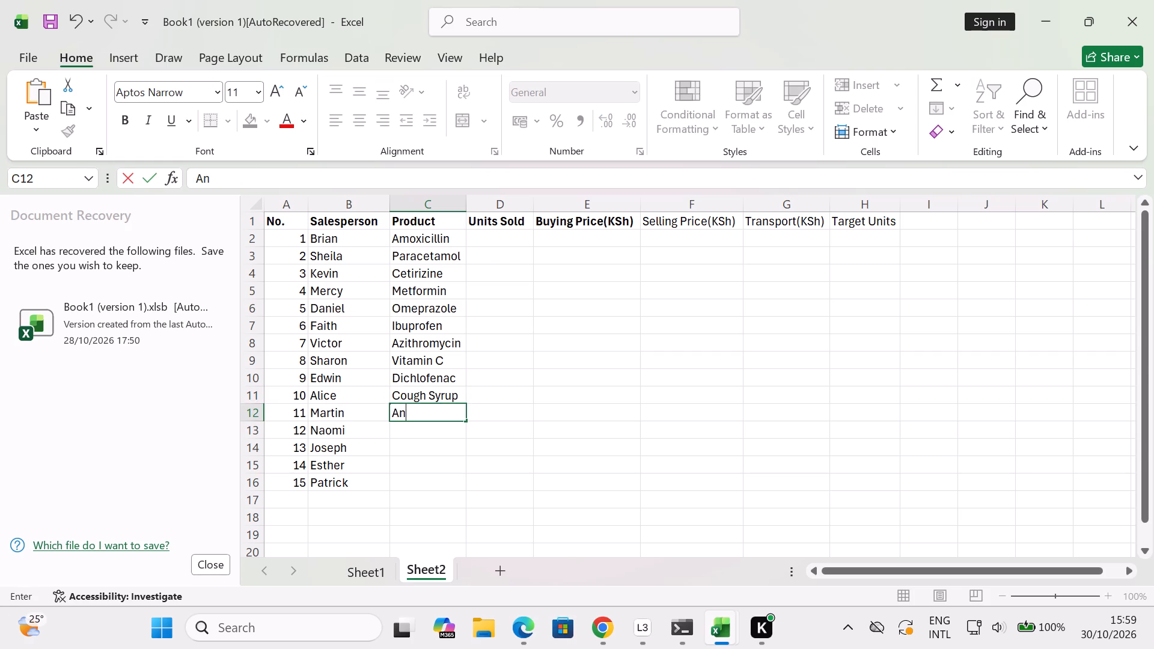
key(t)
text(ac)
key(i)
key(d)
key(Down)
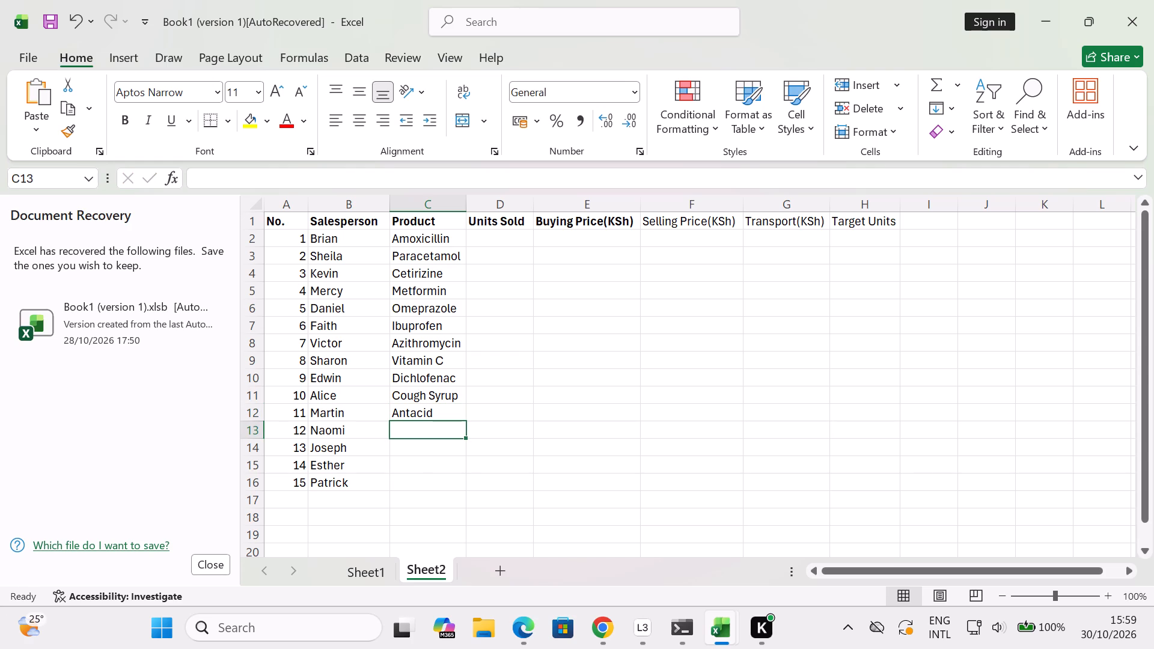
key(shift+i)
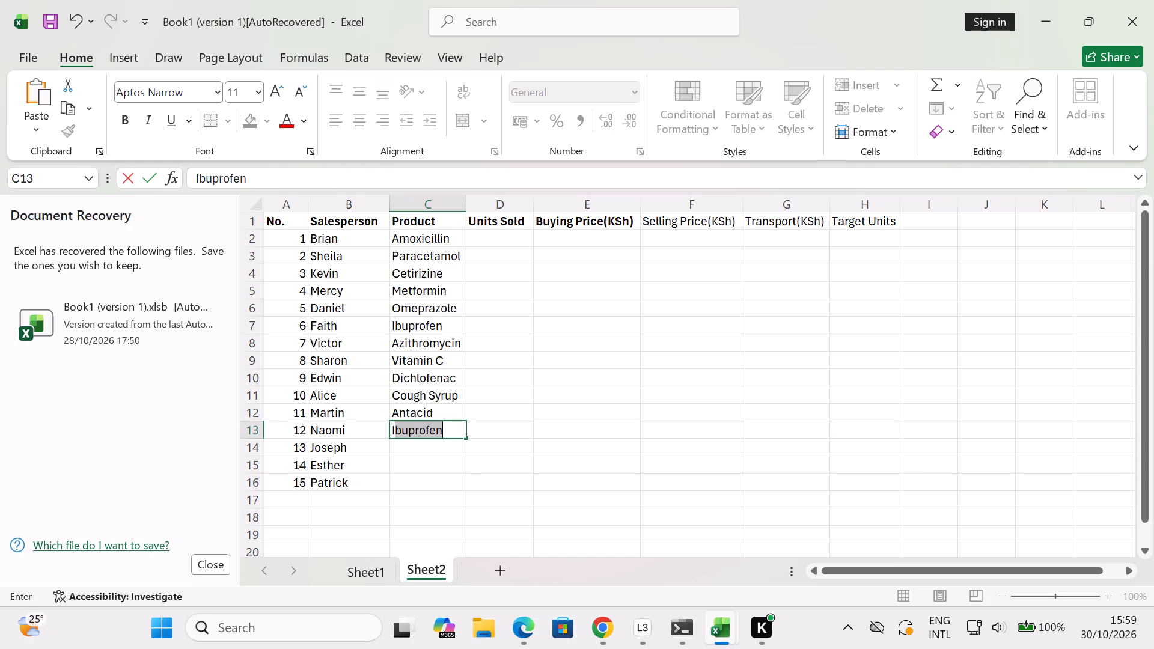
text(nsulin)
key(Down)
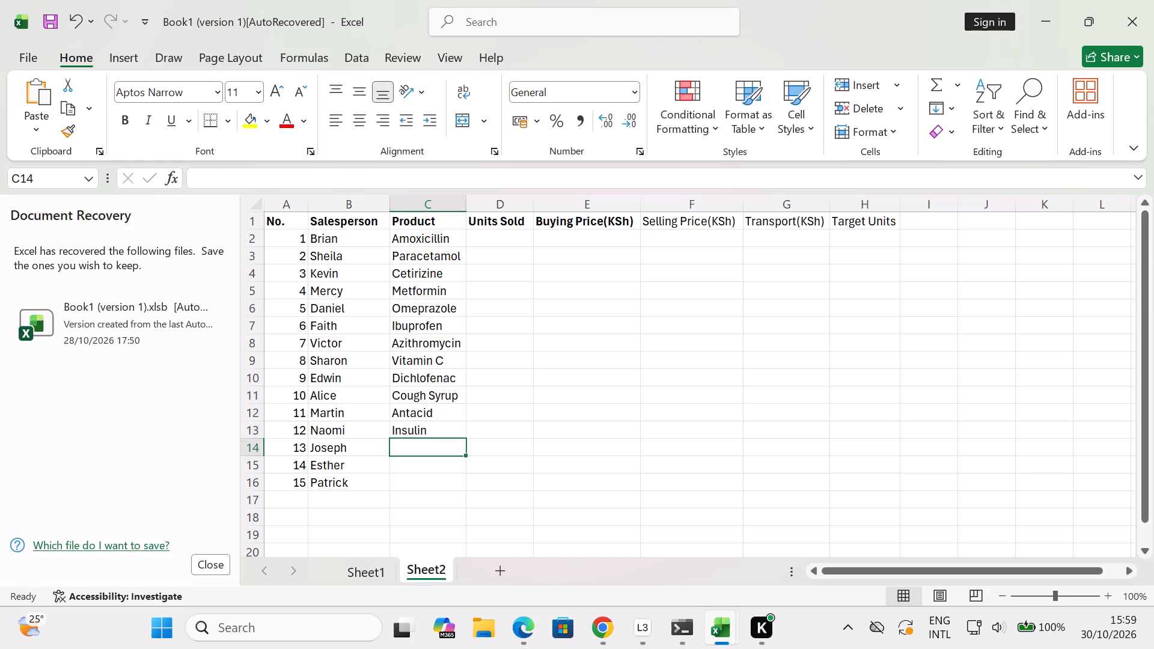
Complete the Product column with Multivitamins in cell C14, Salbutamol in C15 and ORS in C16.
text(Mu)
text(lti)
key(v)
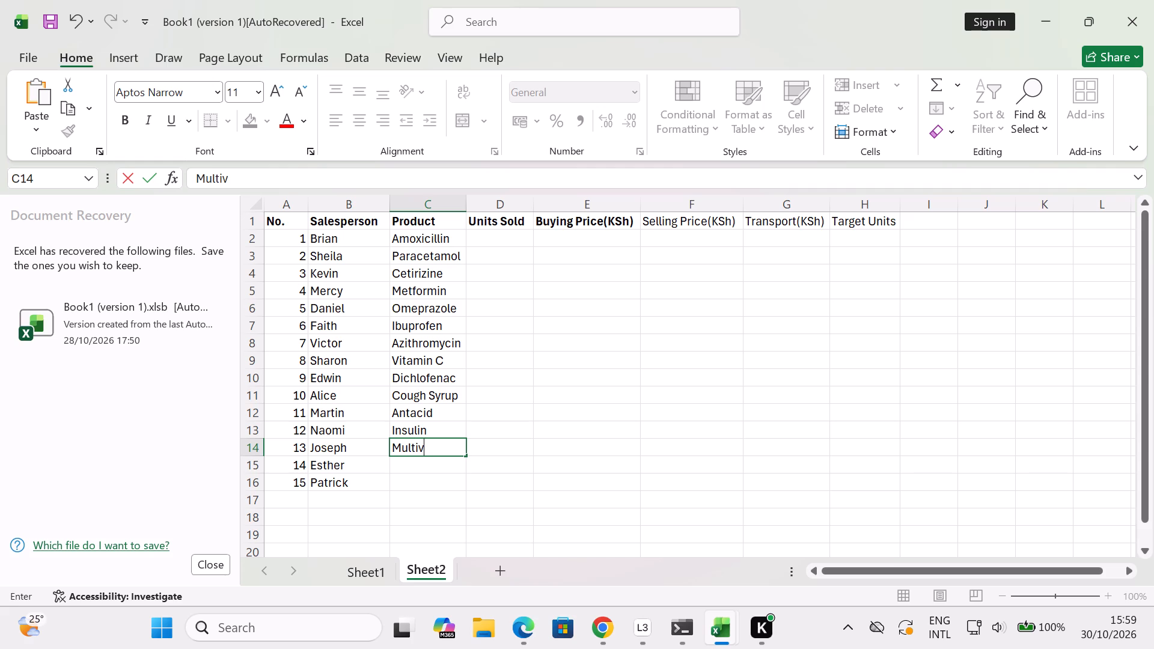
text(itamins)
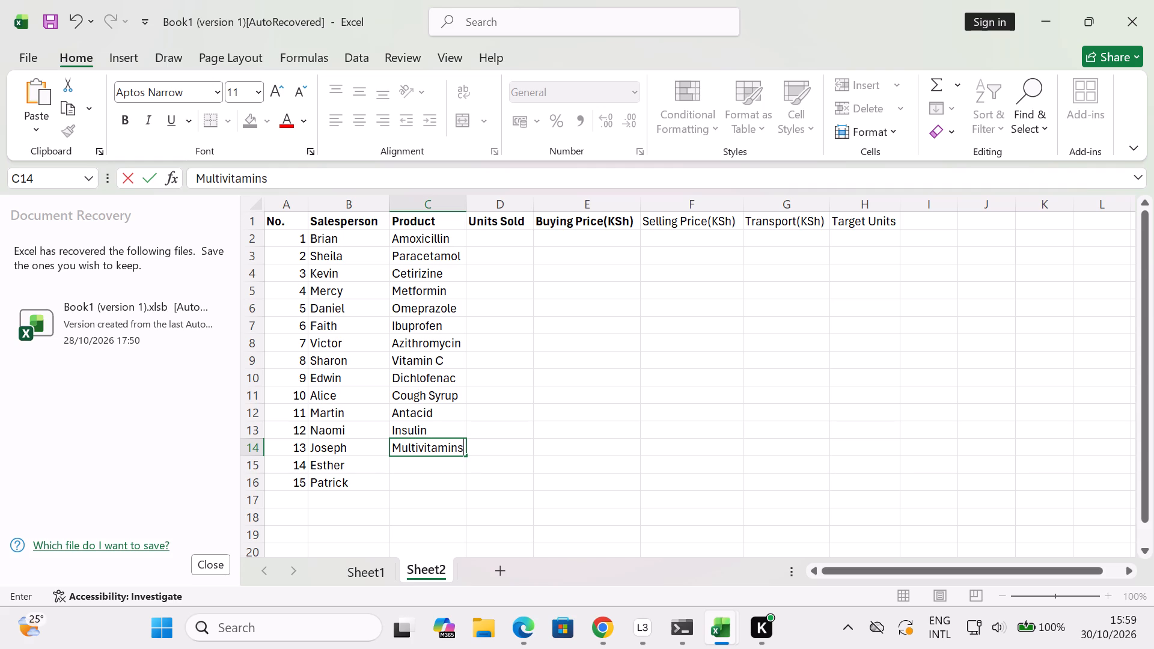
key(Down)
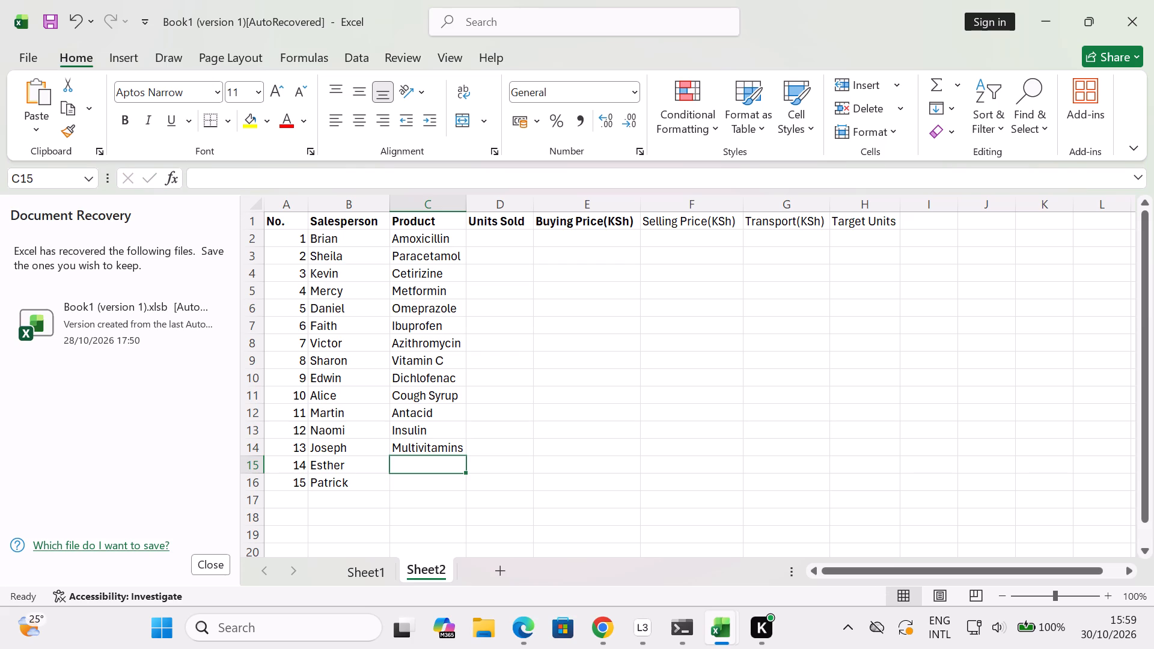
text(Sa)
key(l)
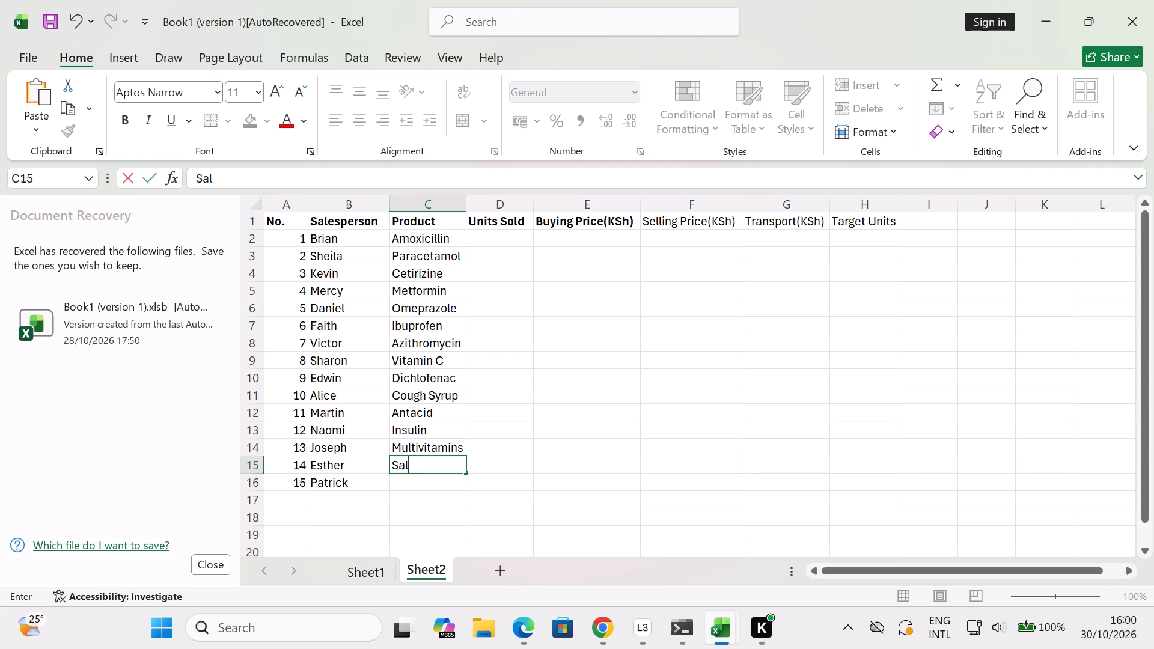
key(b)
text(utamol)
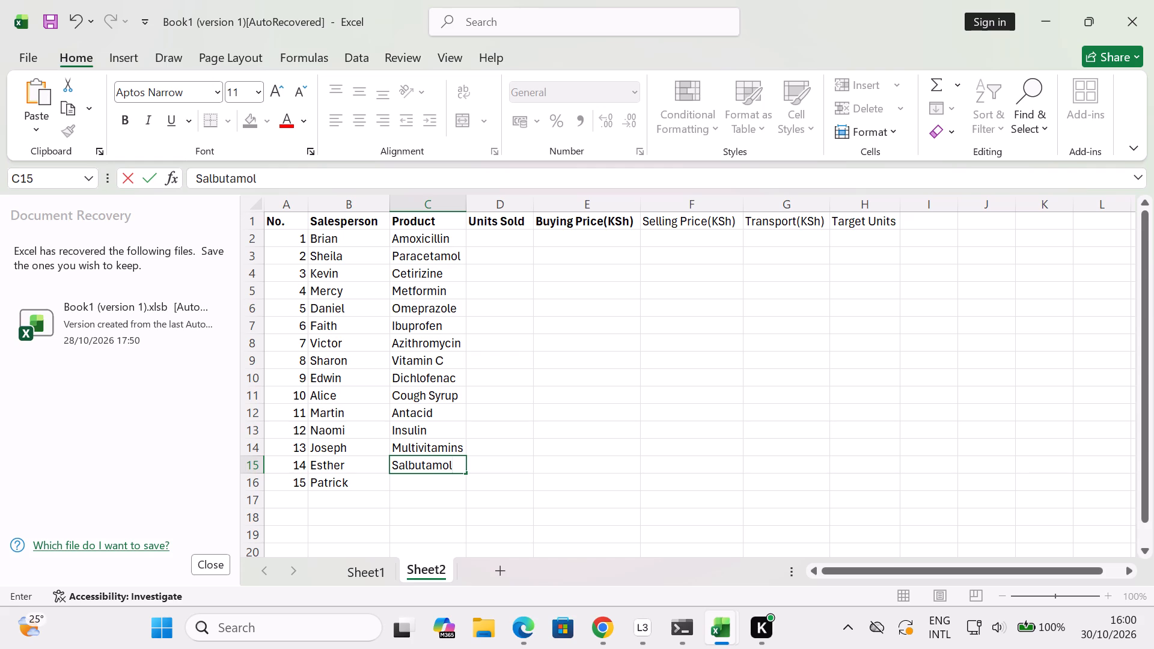
key(Down)
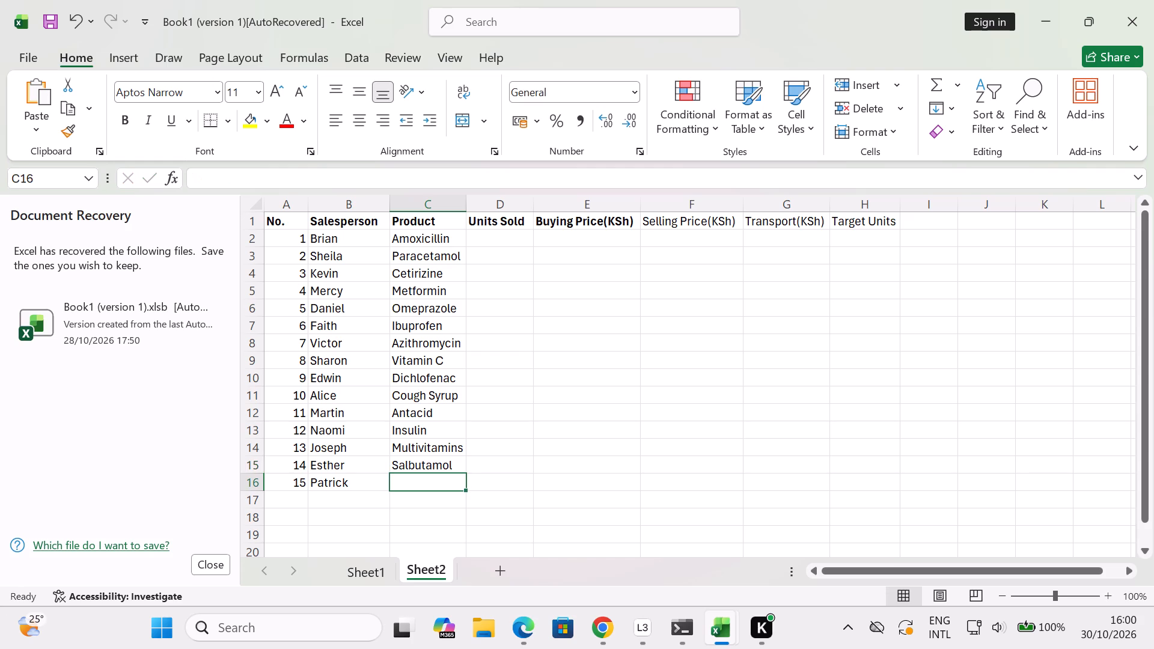
key(shift+o)
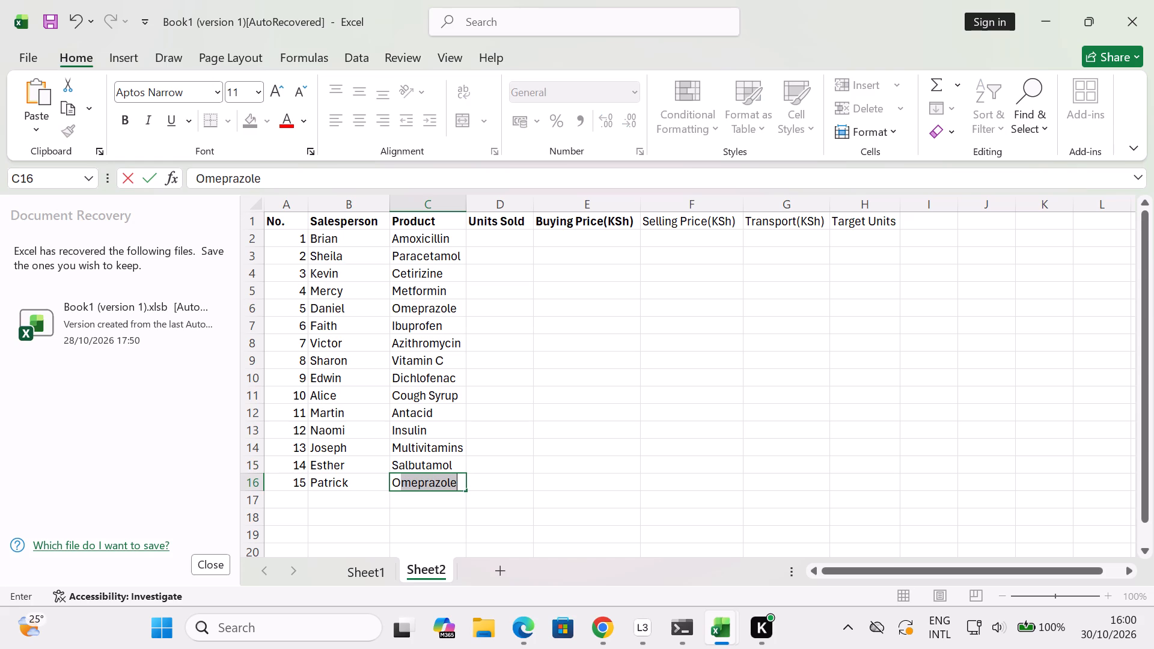
text(RS)
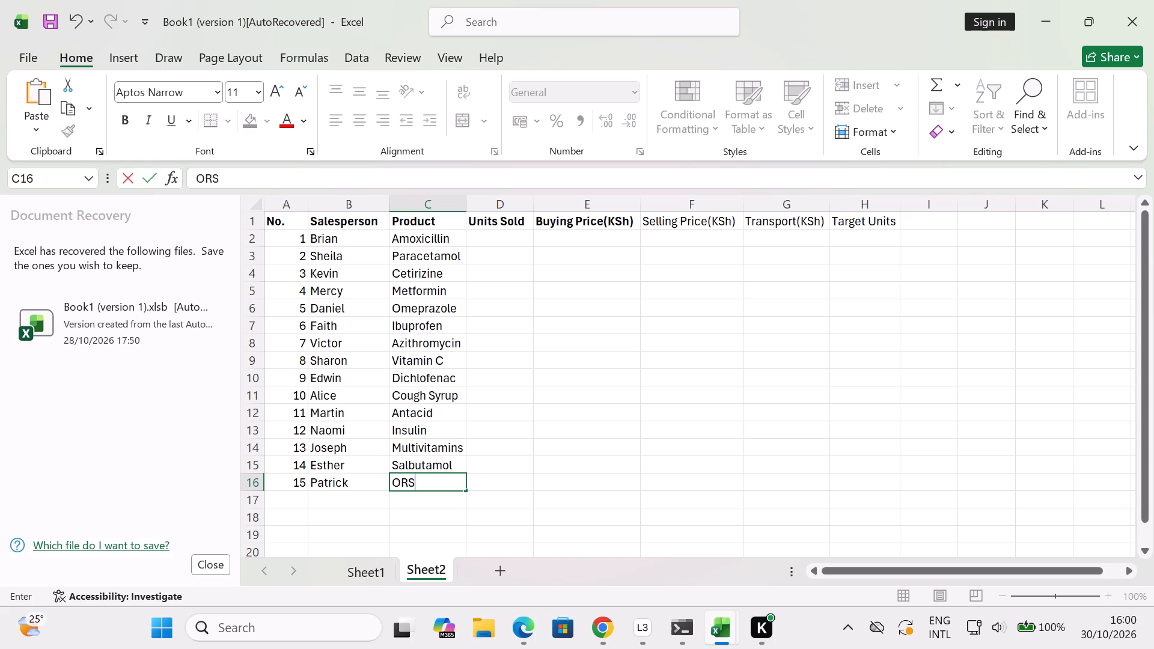
Enter the Units Sold values 120, 200, 95, 150 and 180 in cells D2 to D6.
click(521, 237)
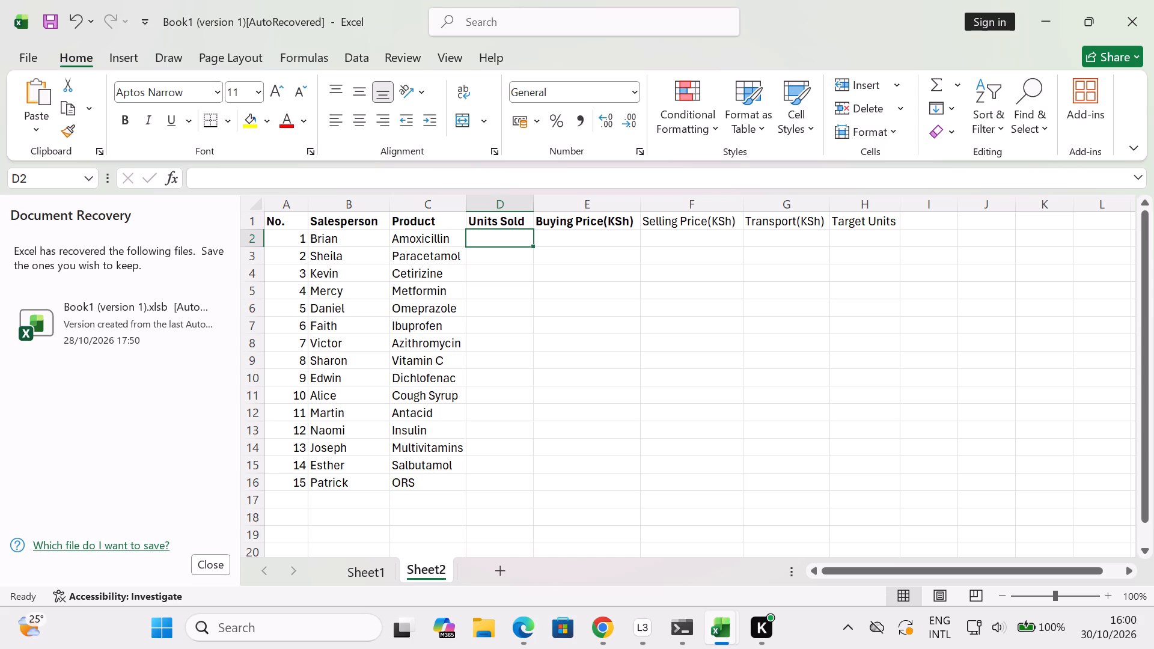
text(120)
key(Down)
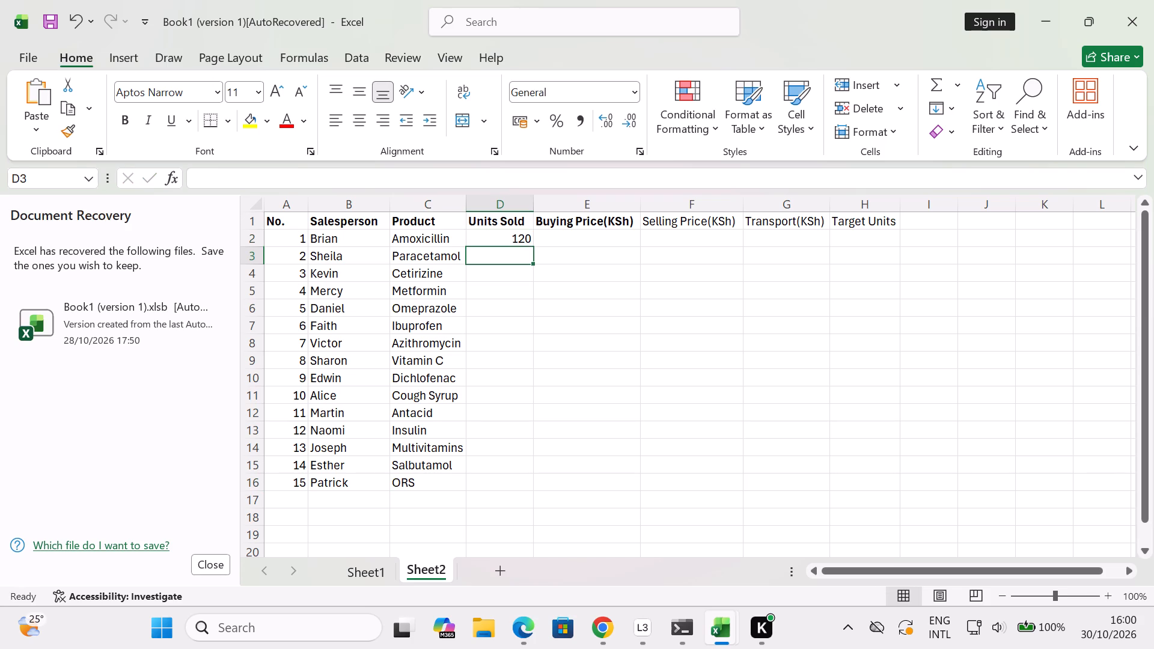
text(200)
key(Down)
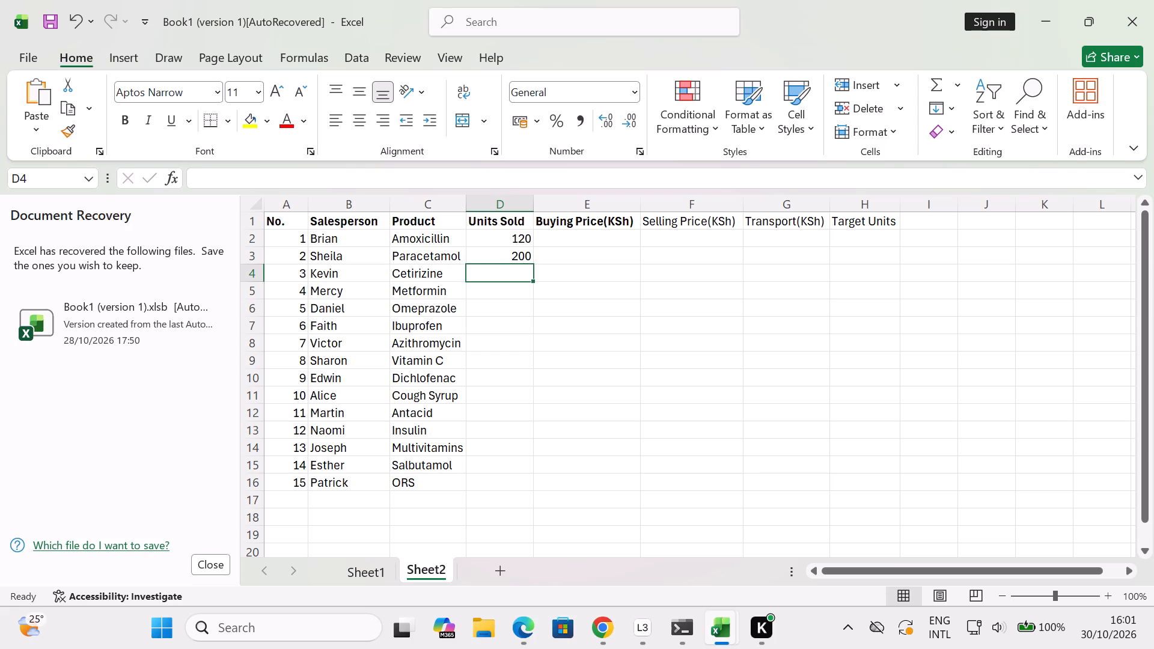
text(95)
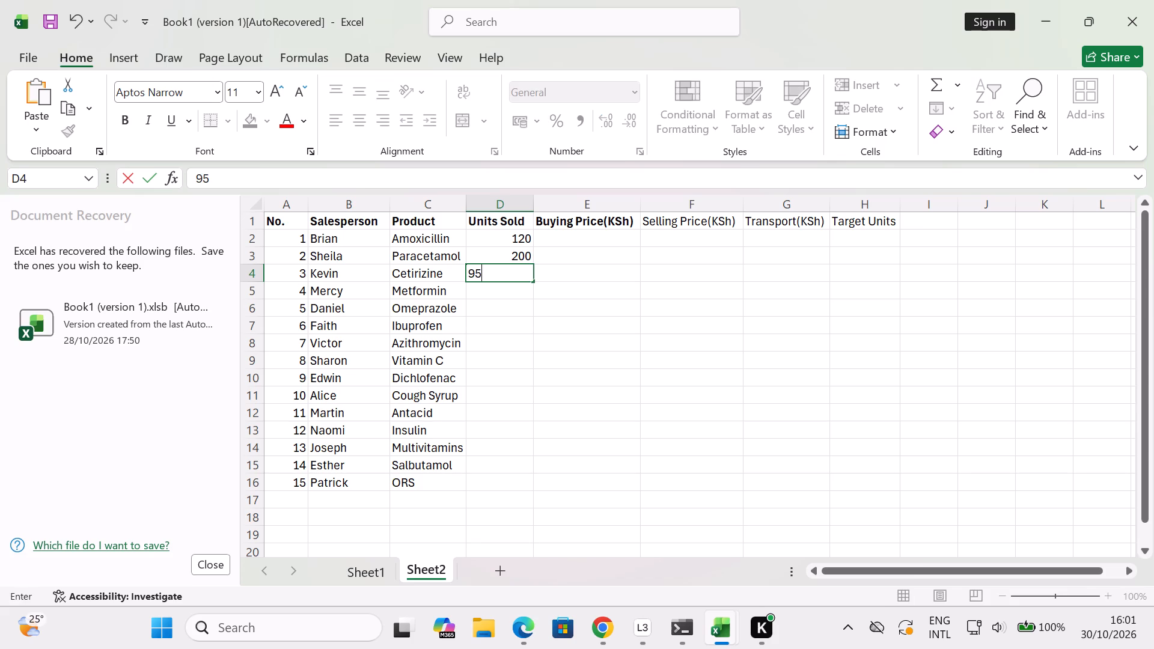
key(Down)
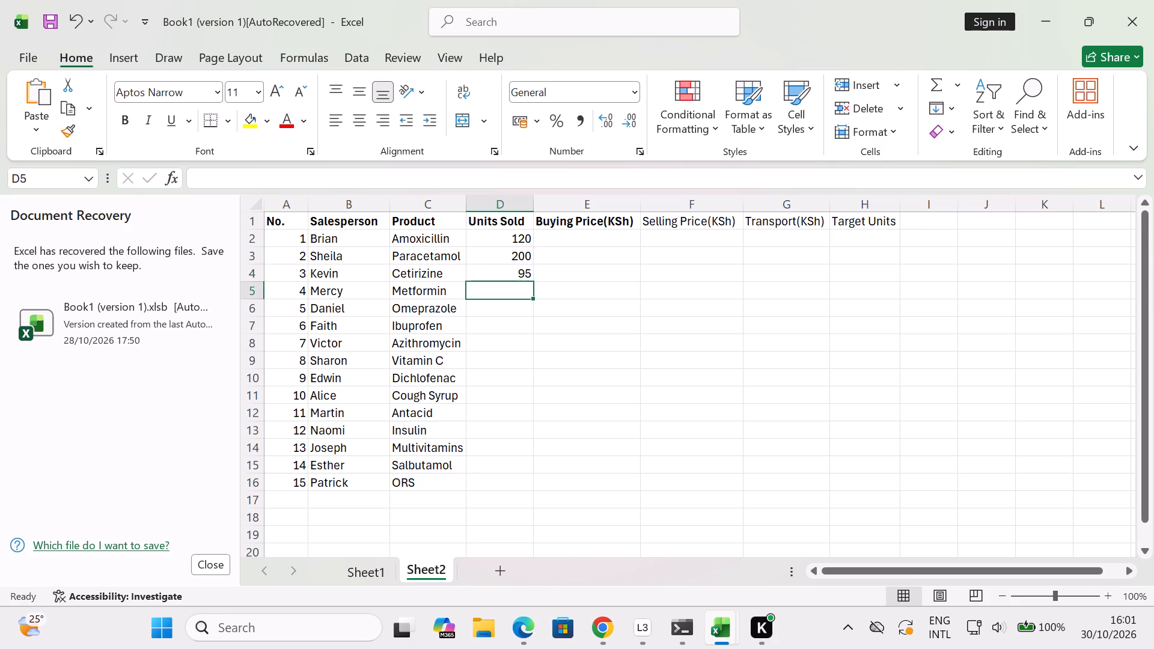
text(150)
key(Down)
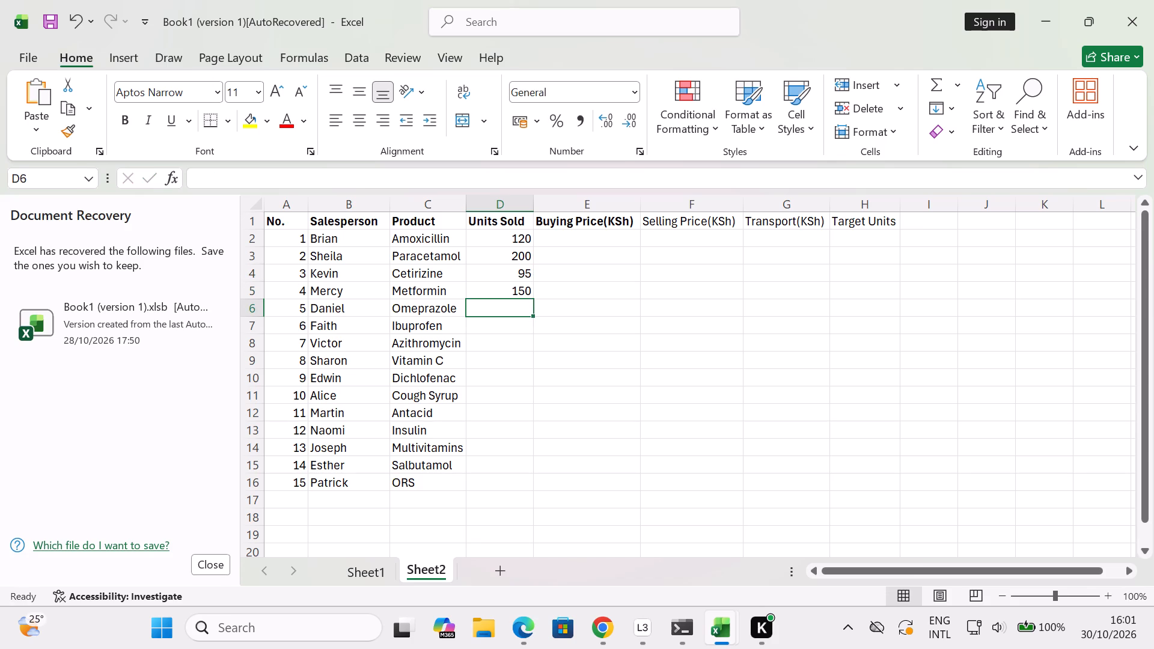
text(180)
key(Down)
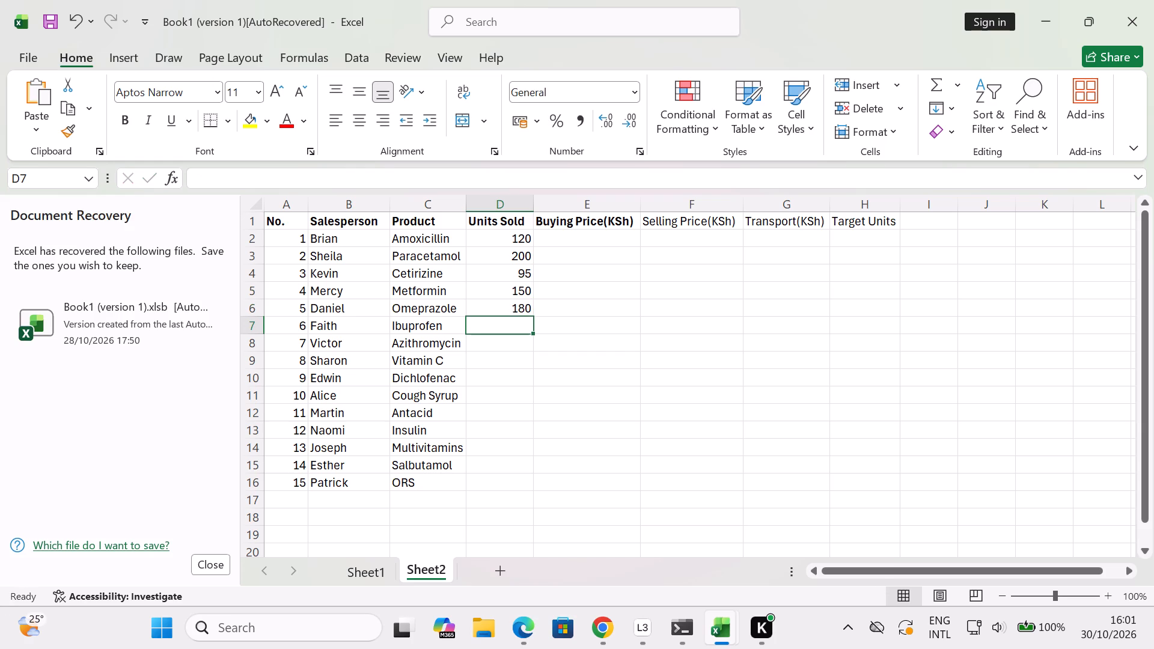
Enter the Units Sold values 110, 85, 250, 130 and 160 in cells D7 to D11.
text(110)
key(Down)
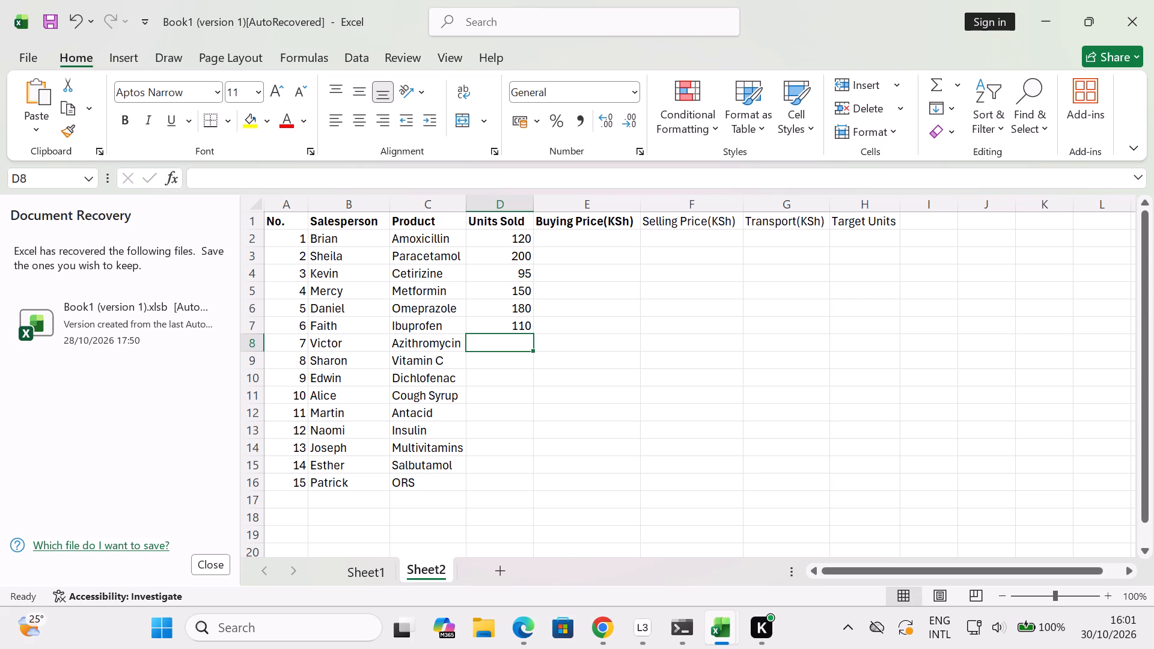
text(85)
key(Down)
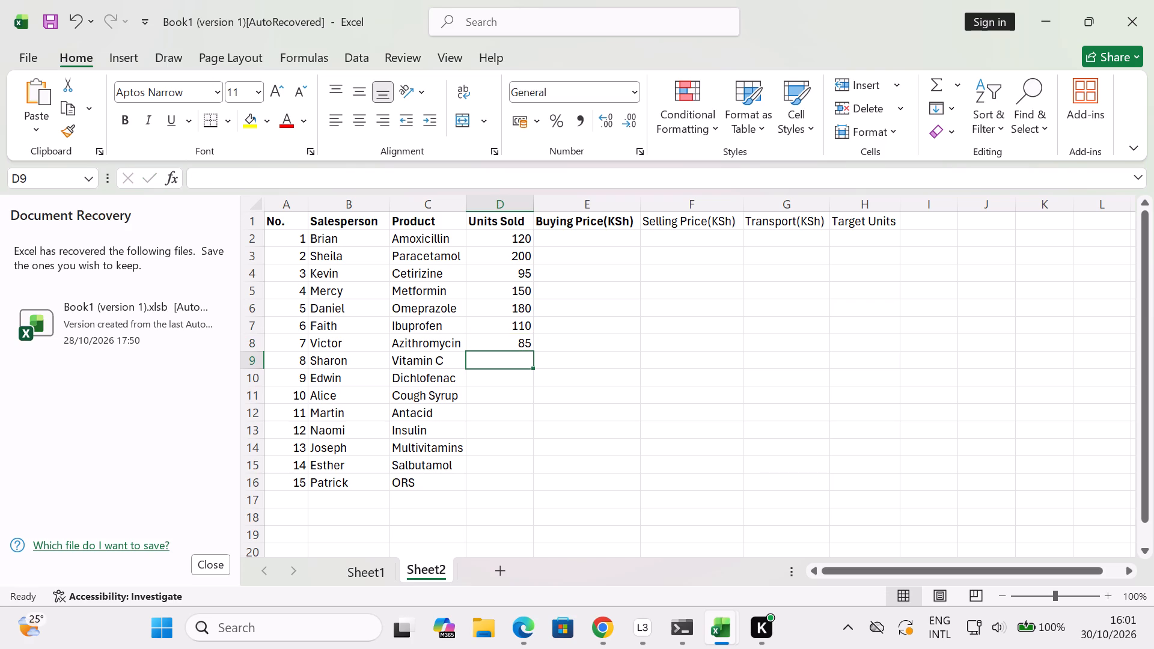
text(250)
key(Down)
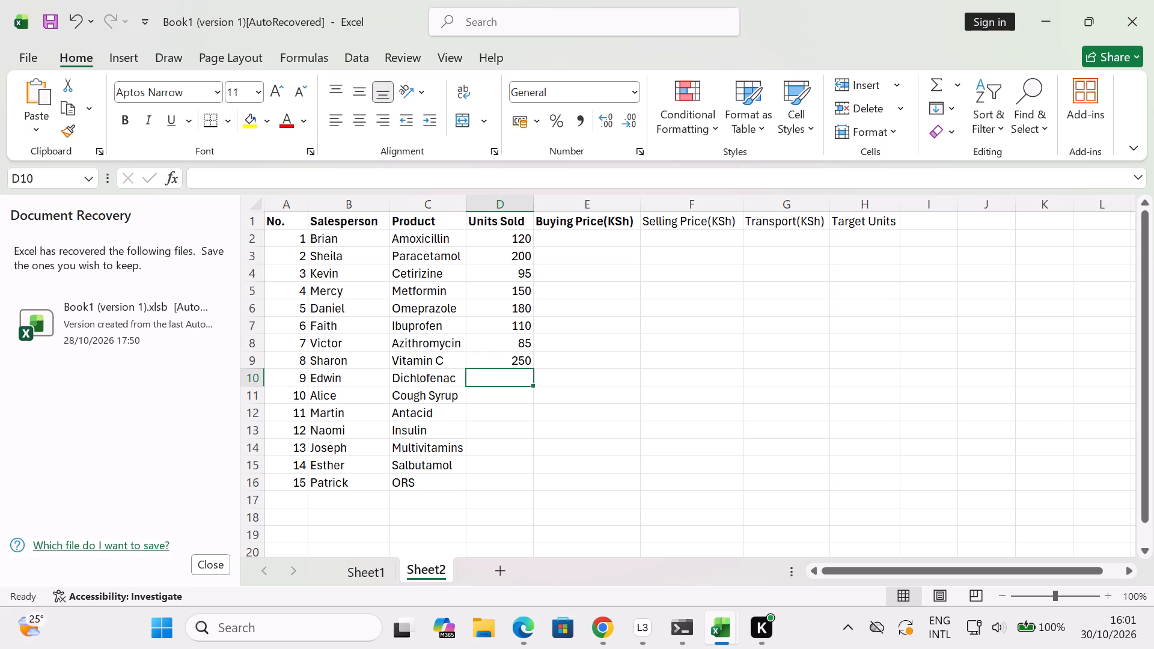
text(130)
key(Down)
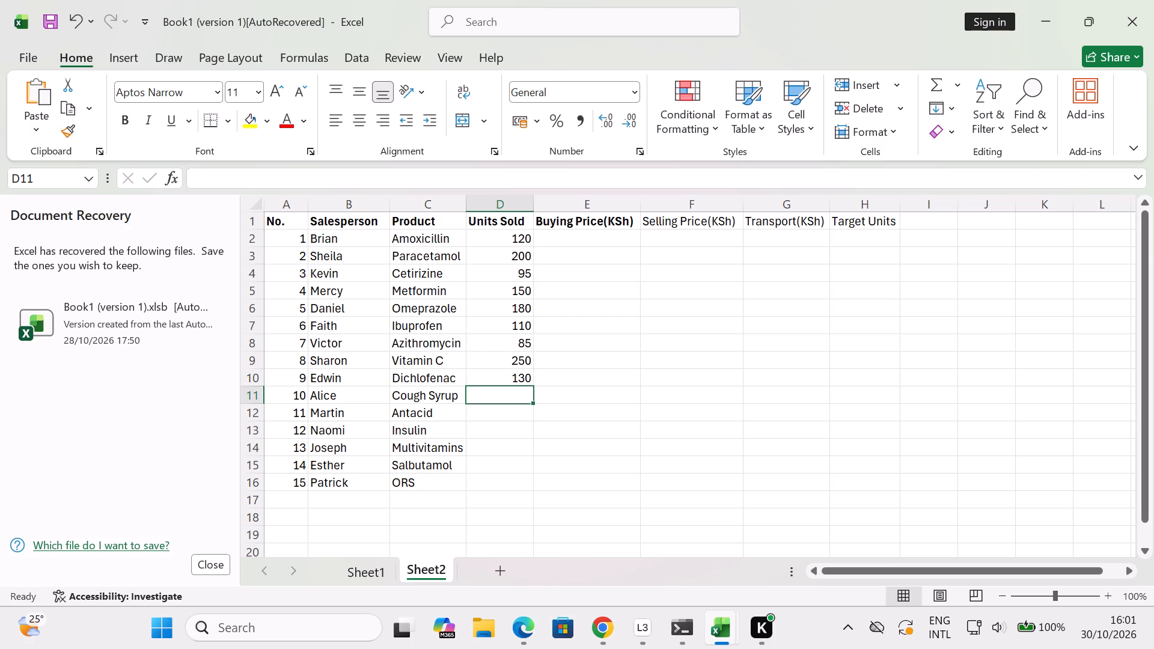
text(160)
key(Down)
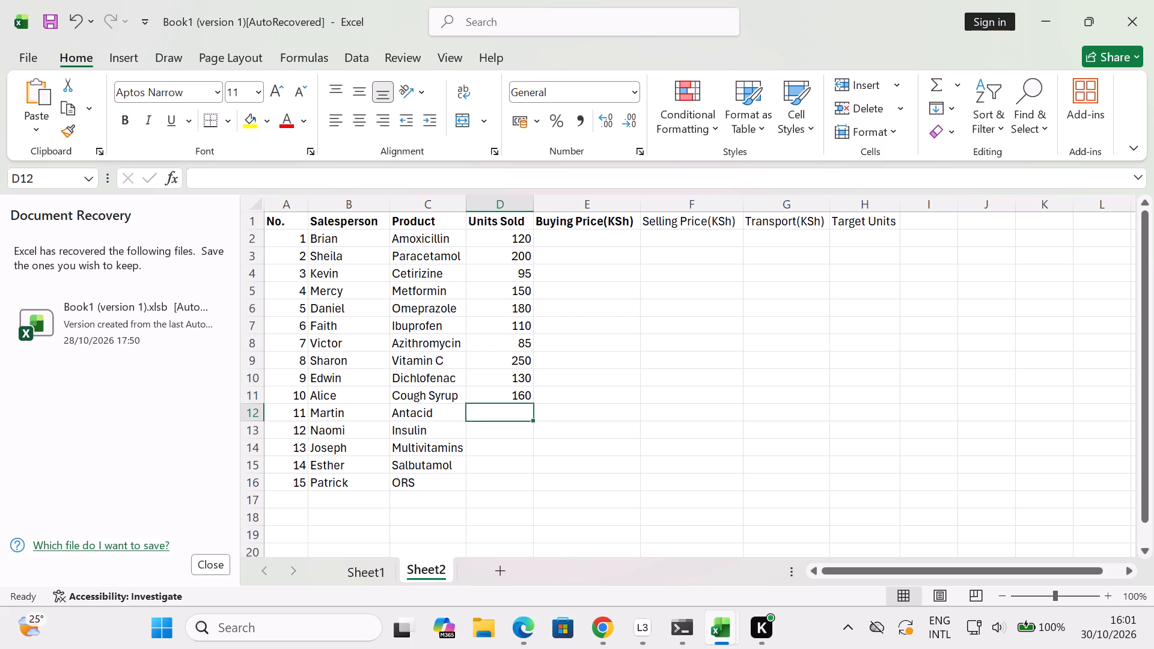
Enter the Units Sold values 210, 75, 140, 100 and 230 in cells D12 to D16.
text(210)
key(Down)
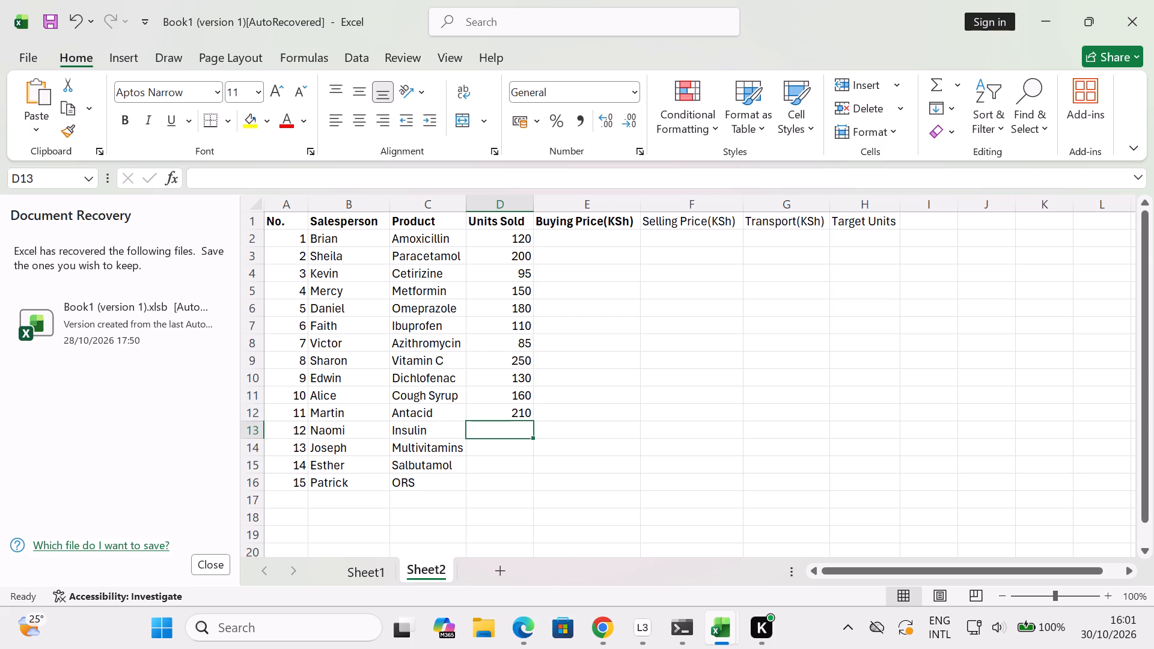
text(75)
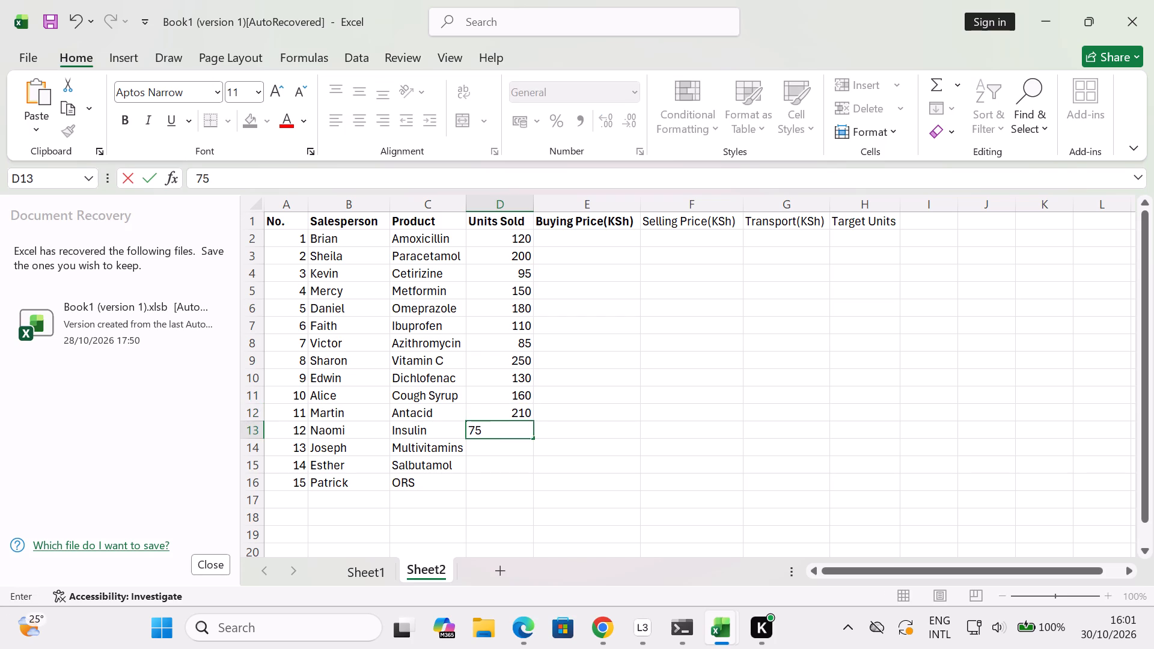
key(Down)
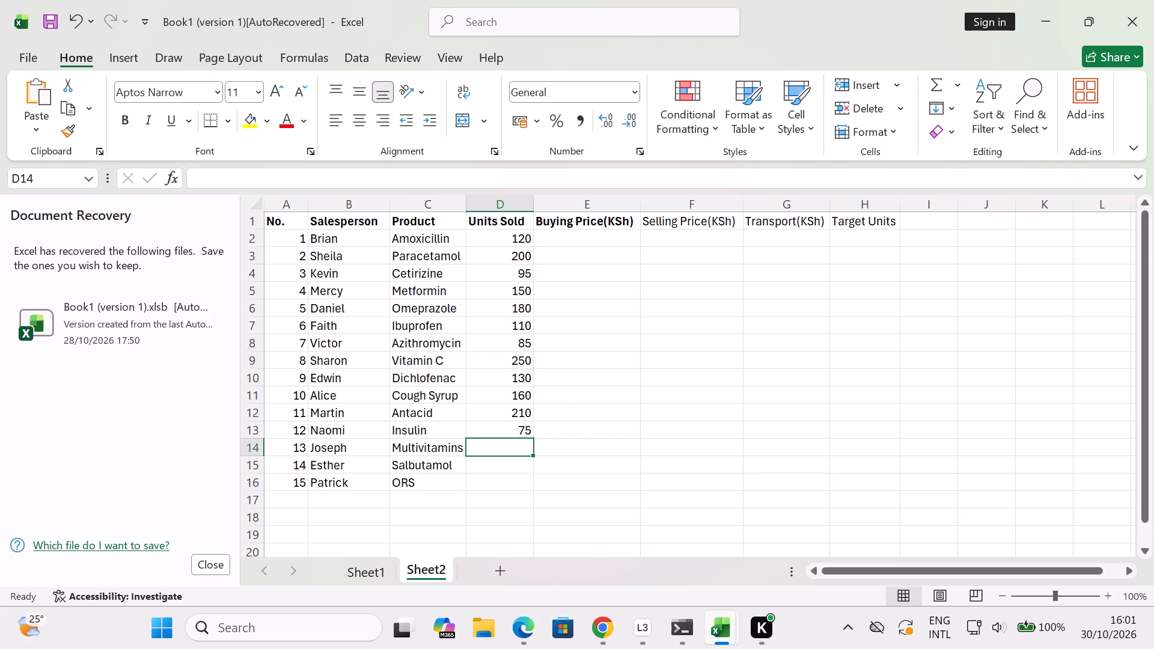
text(140)
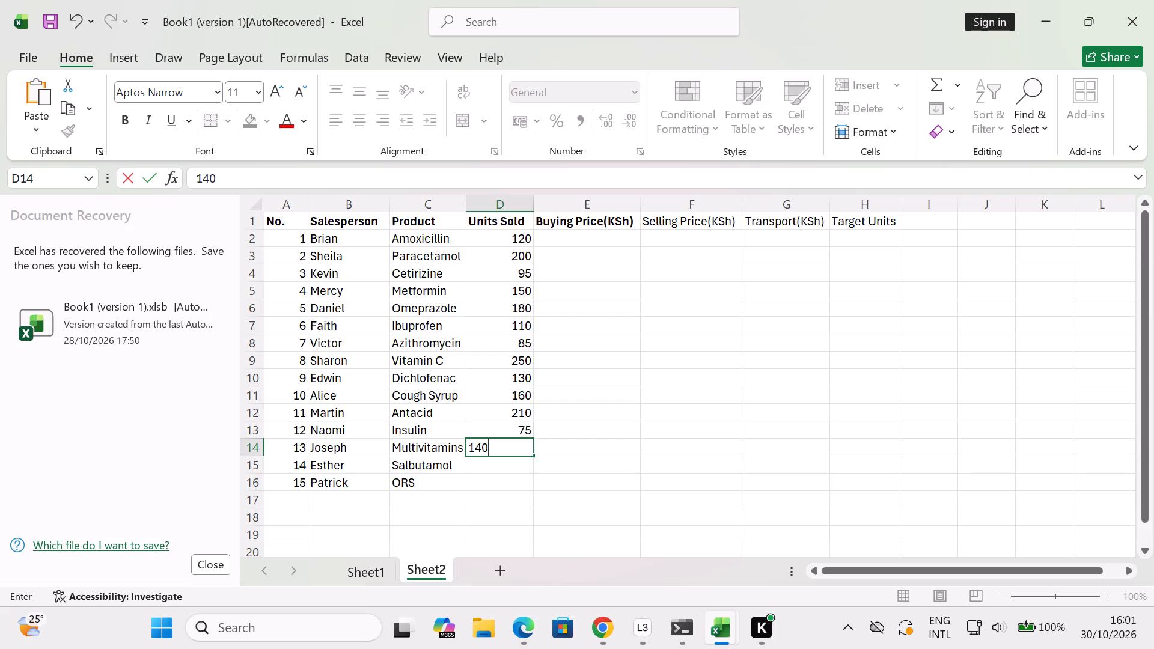
key(Down)
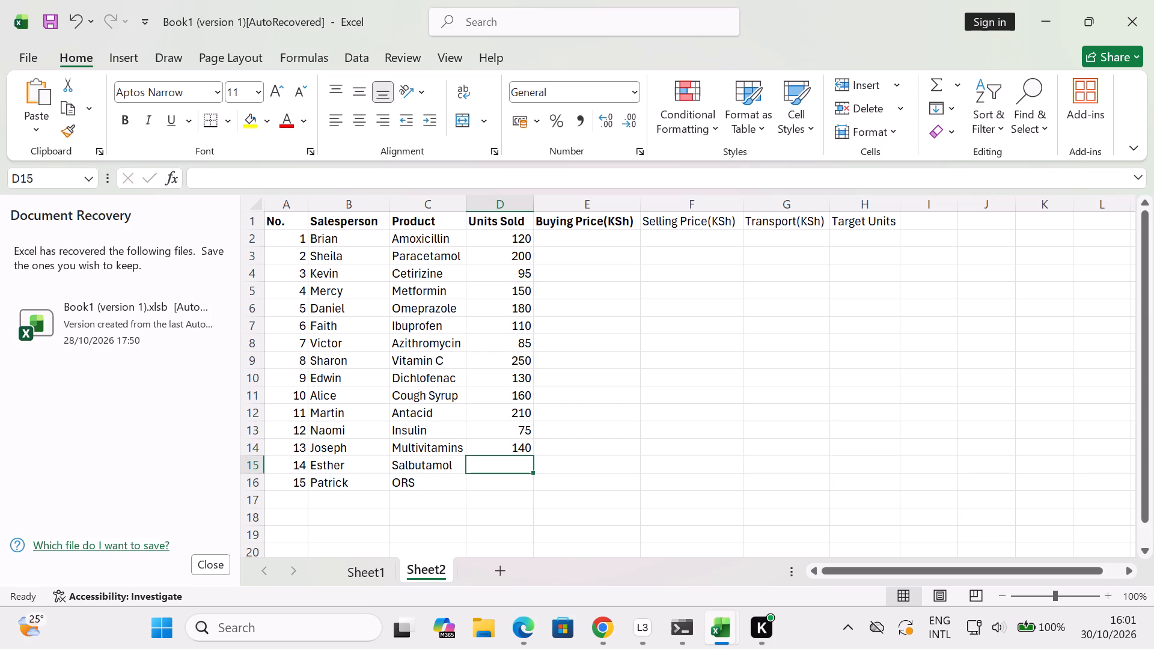
text(100)
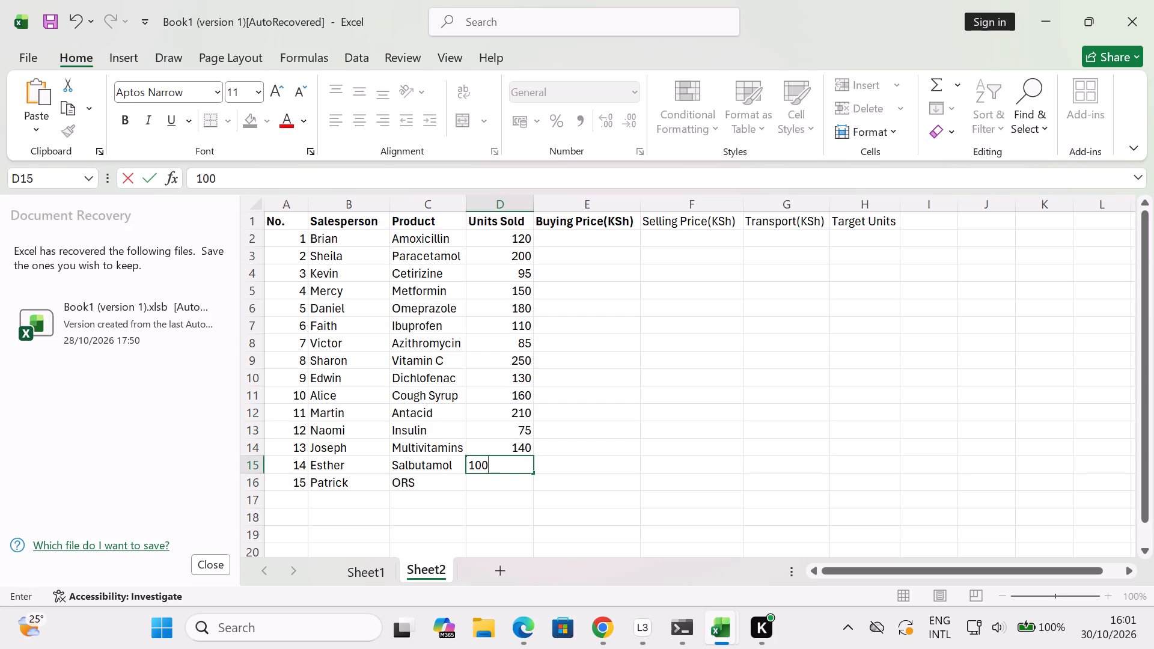
key(Down)
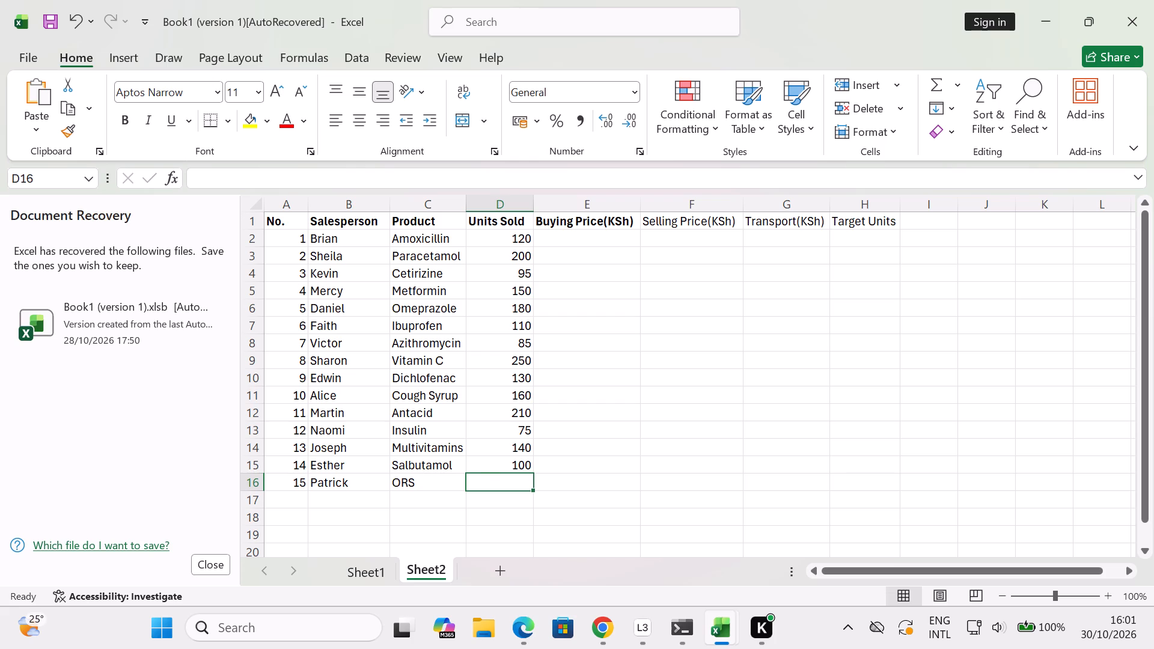
text(230)
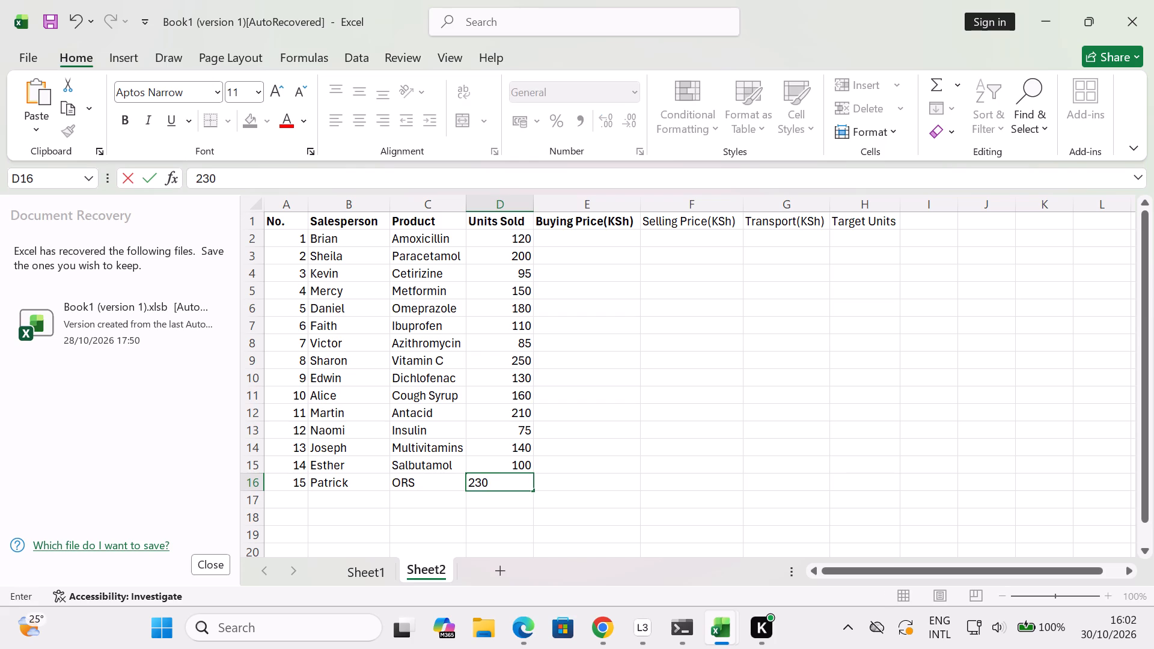
Enter the Buying Price(KSh) values 45, 12, 30 and 60 in cells E2 to E5.
click(602, 240)
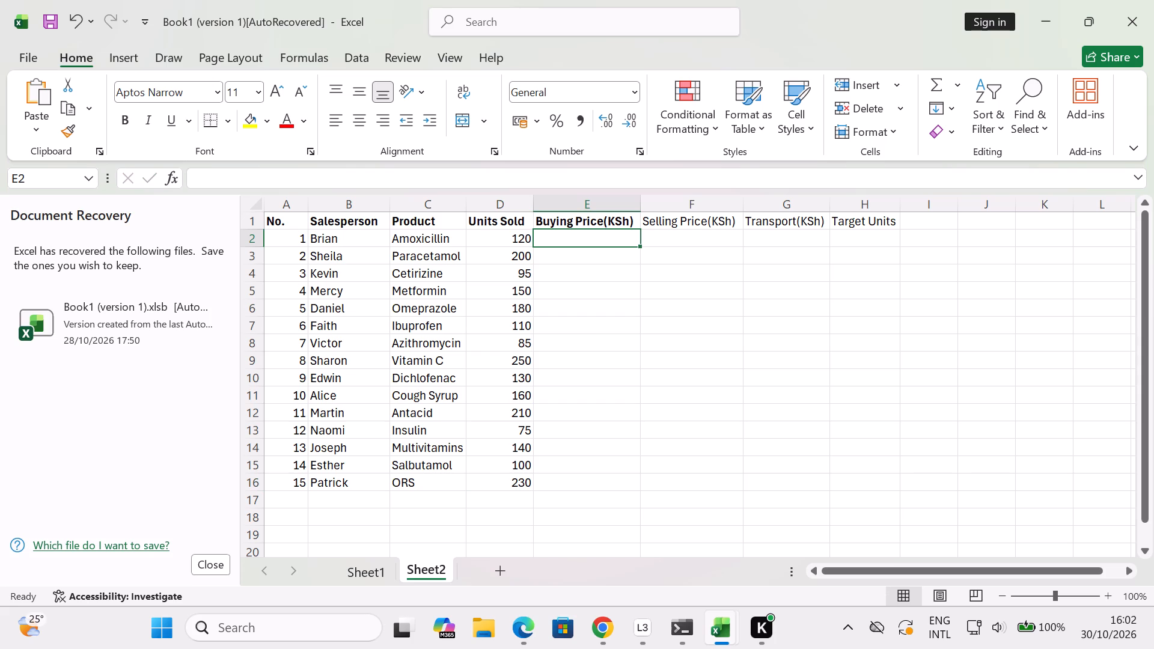
text(45)
key(Down)
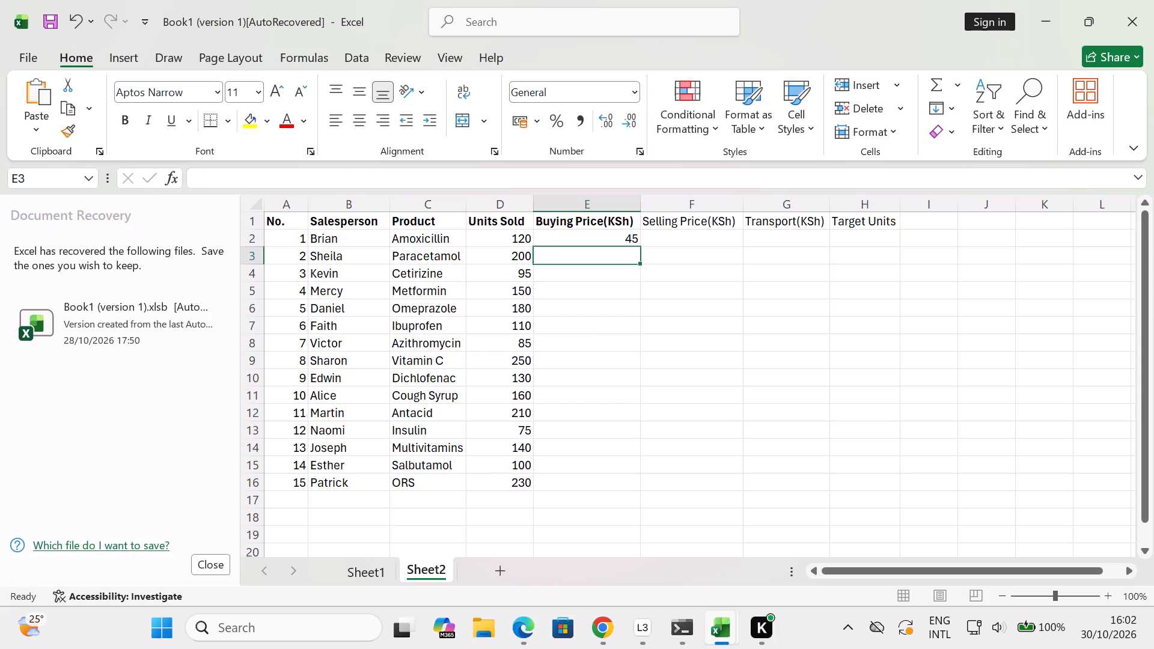
text(12)
key(Down)
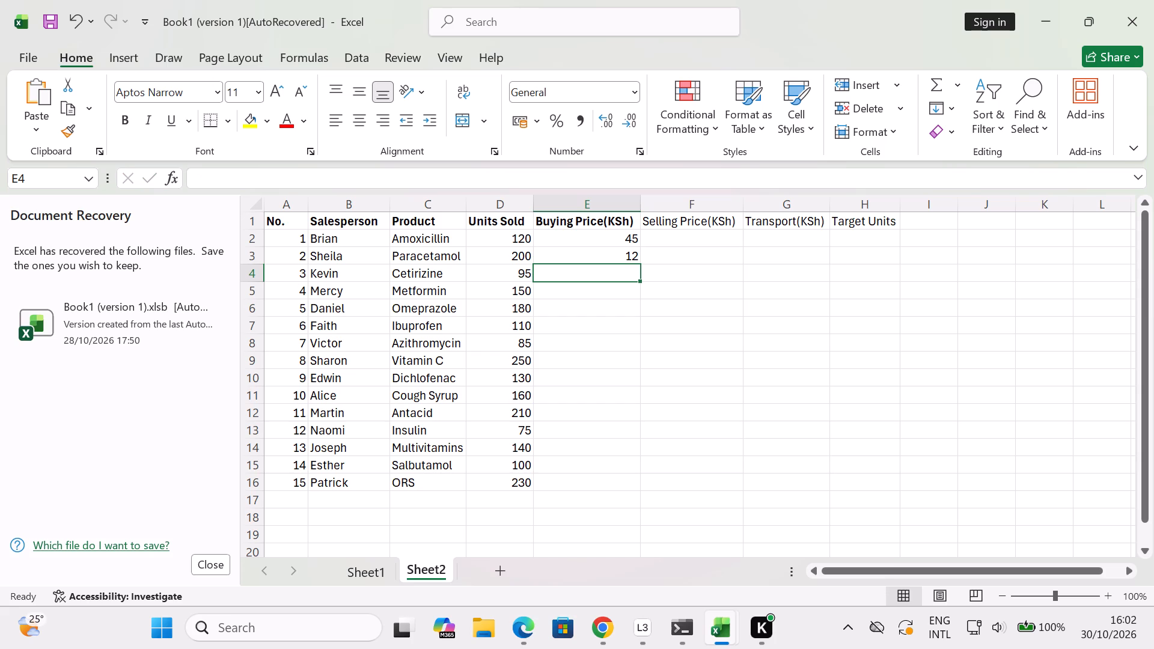
text(30)
key(Down)
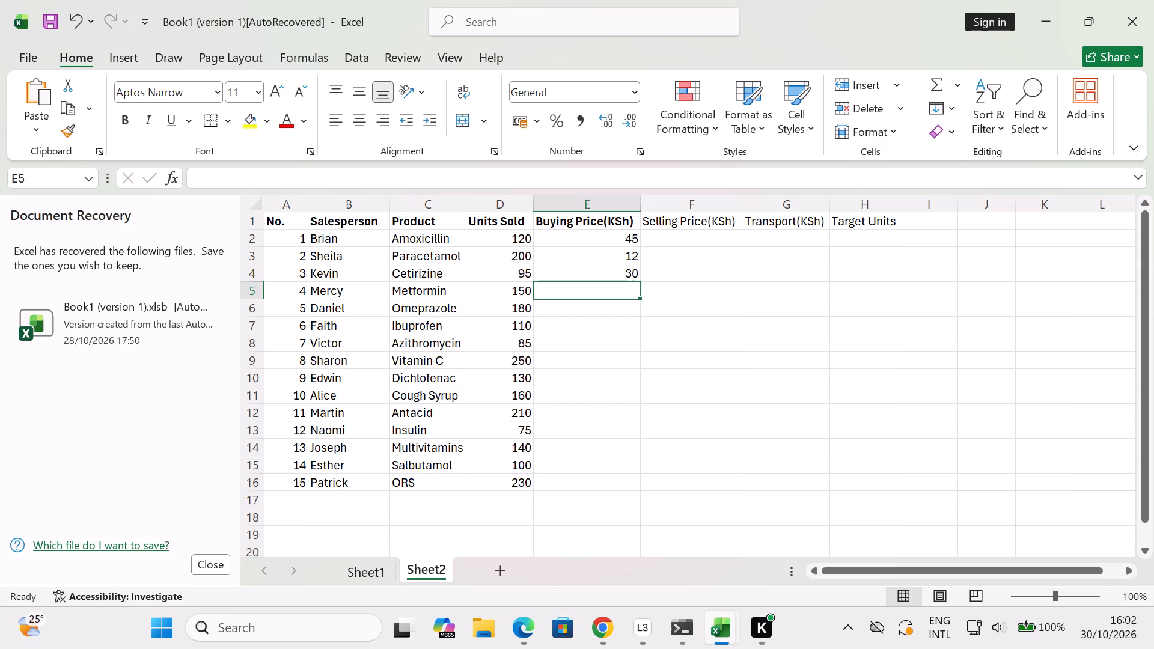
text(60)
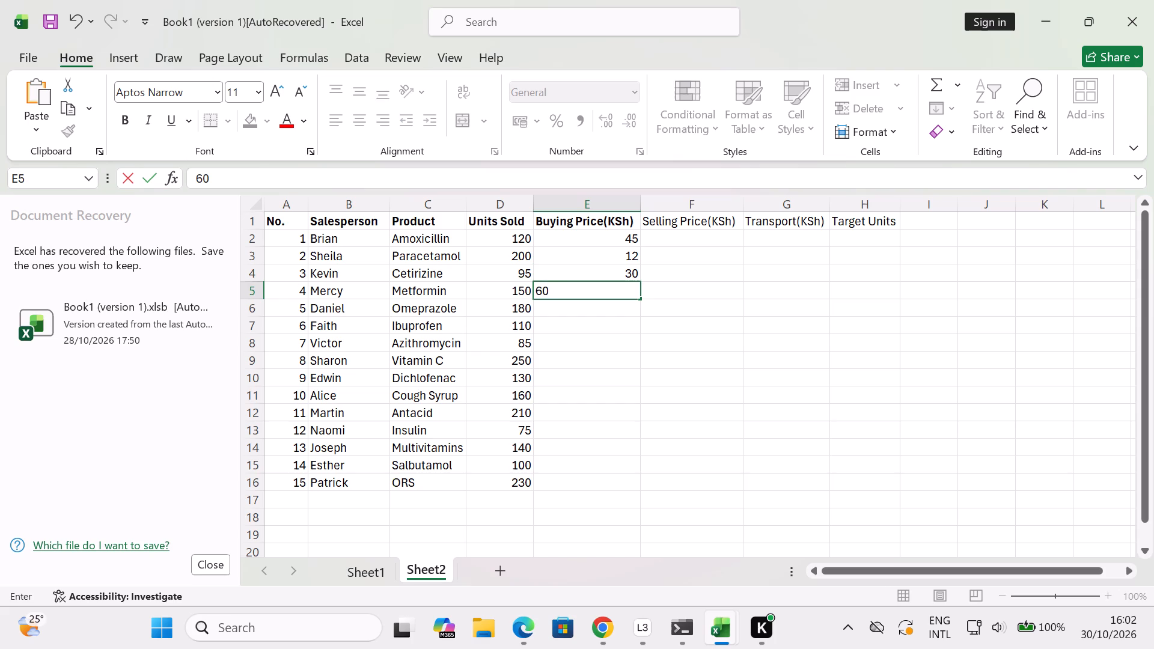
key(Down)
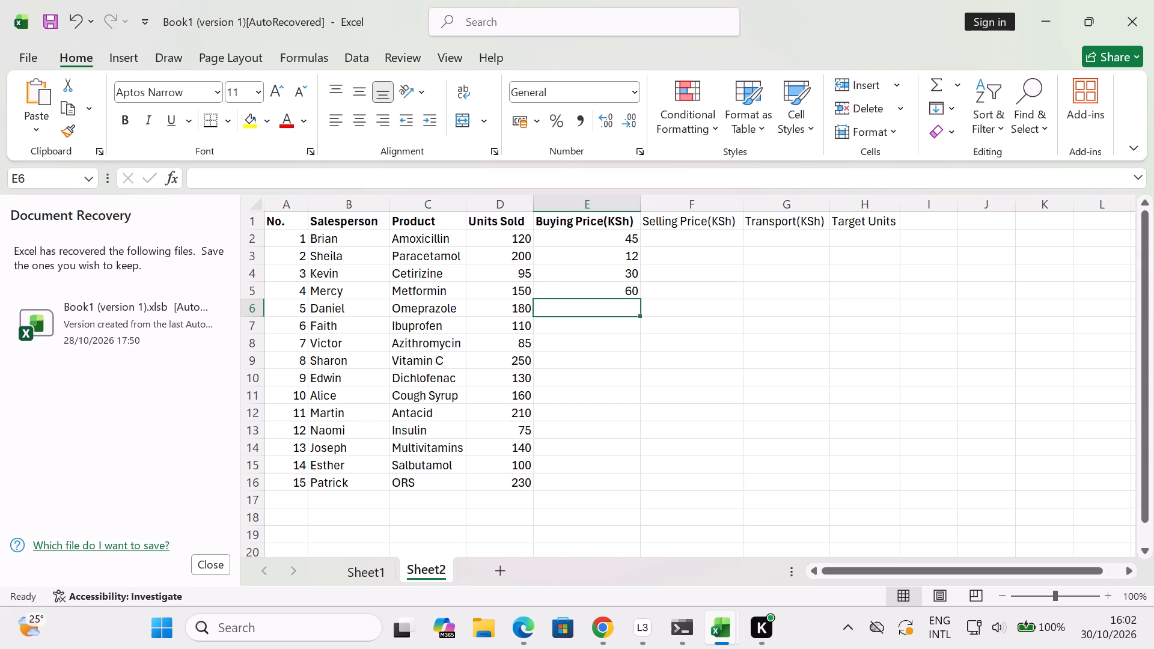
Enter the Buying Price(KSh) values 35, 25 and 90 in cells E6 to E8.
text(35)
key(Down)
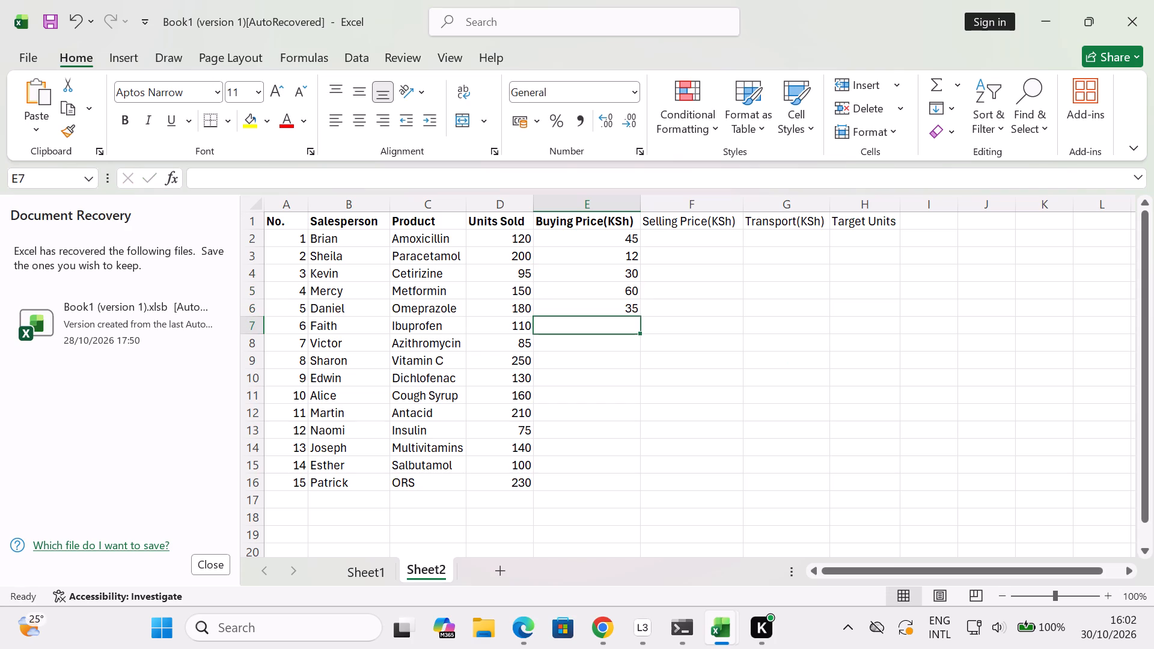
text(25)
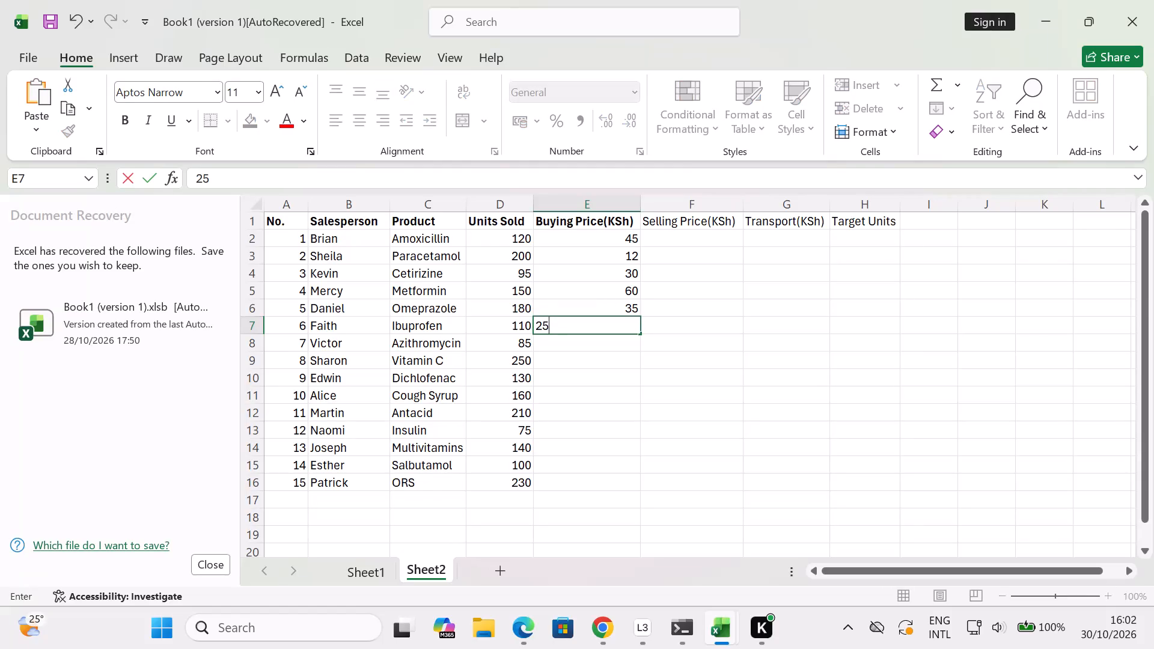
key(Down)
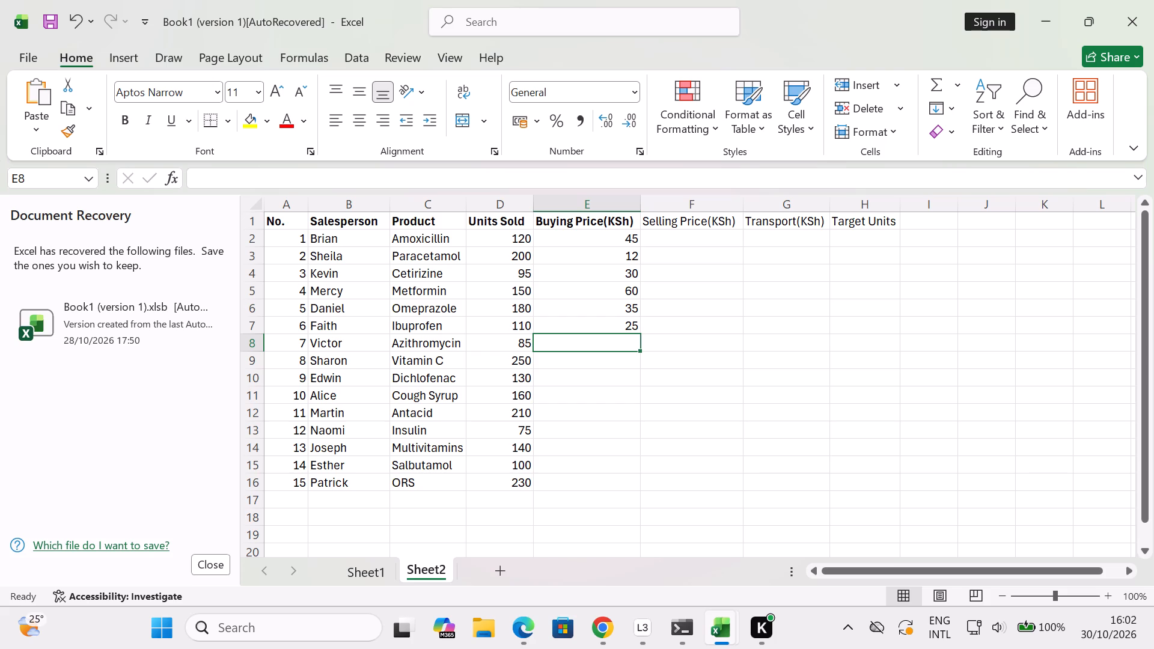
text(90)
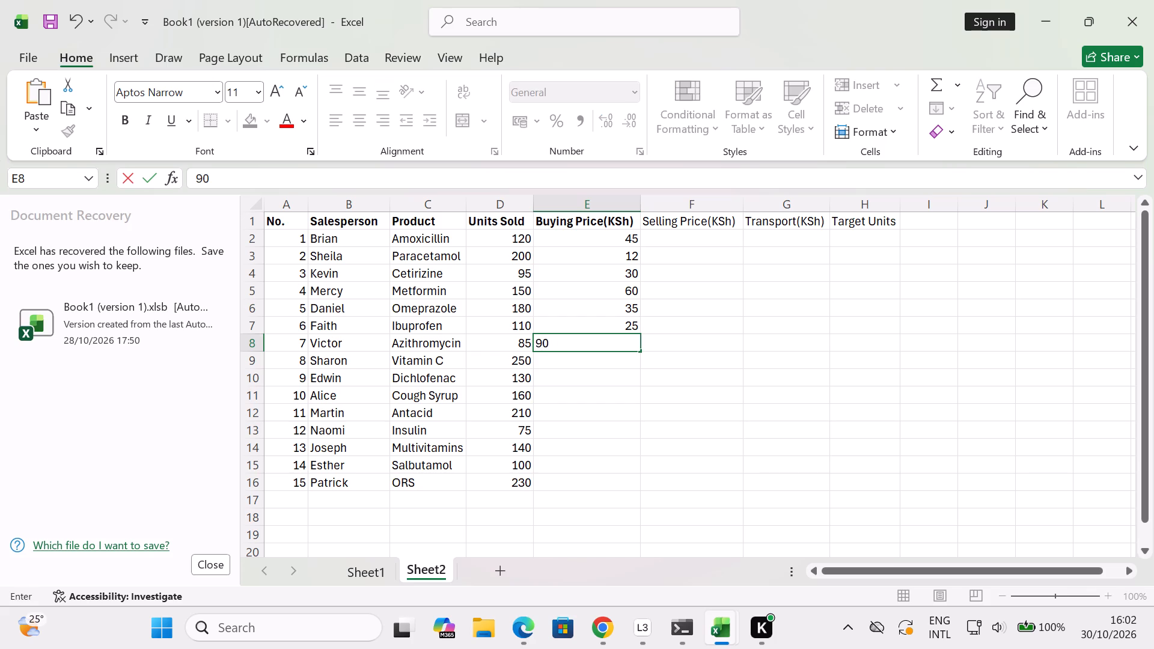
key(Down)
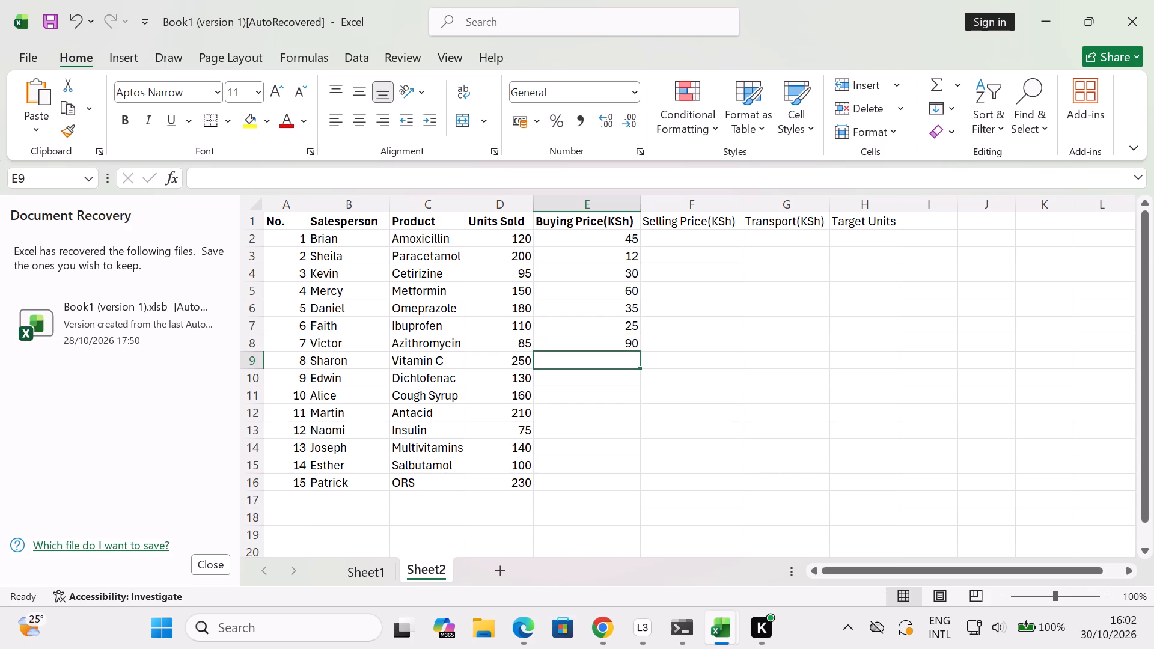
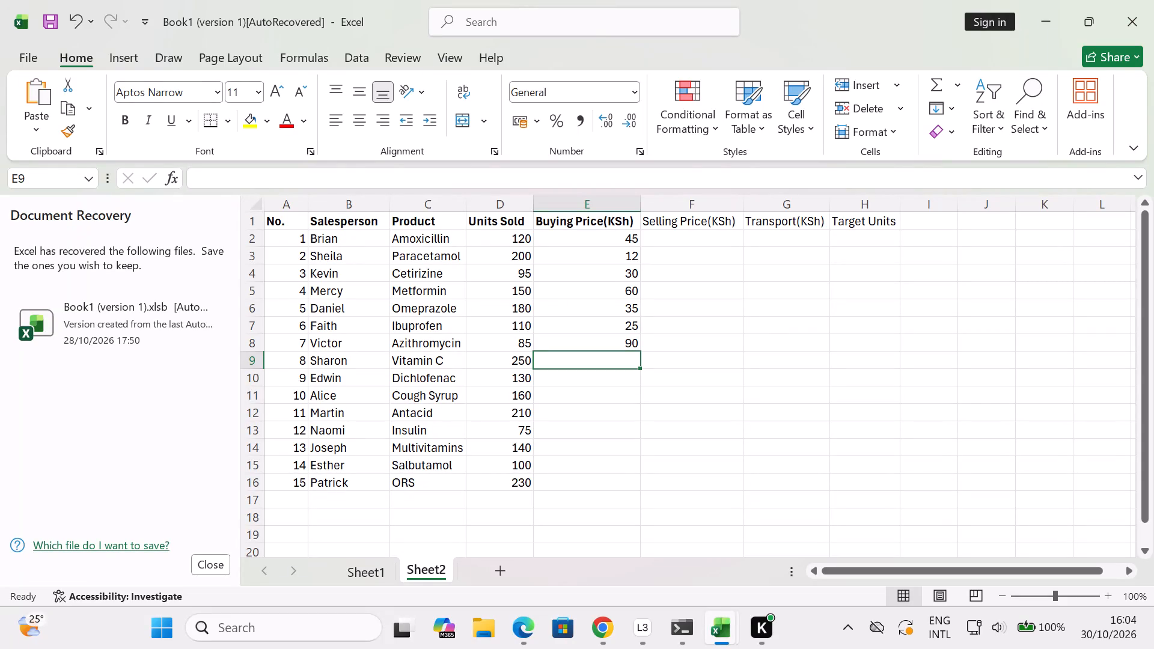
Enter the Buying Price(KSh) values 15, 28, 50 and 18 in cells E9 to E12.
text(15)
key(Down)
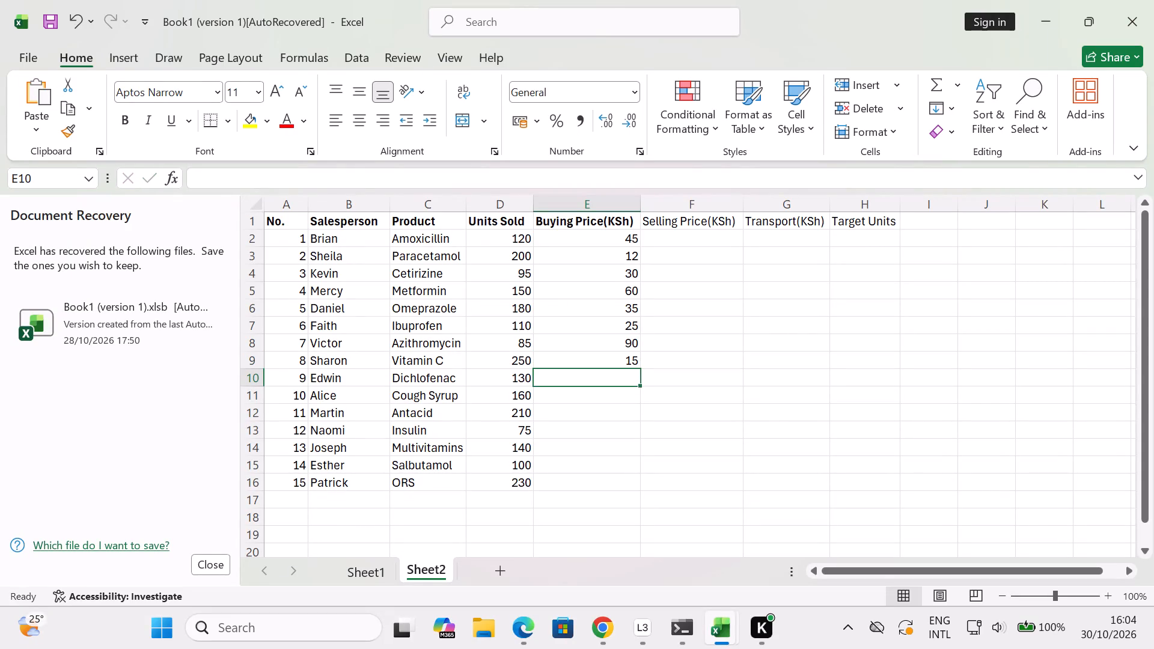
text(28)
key(Down)
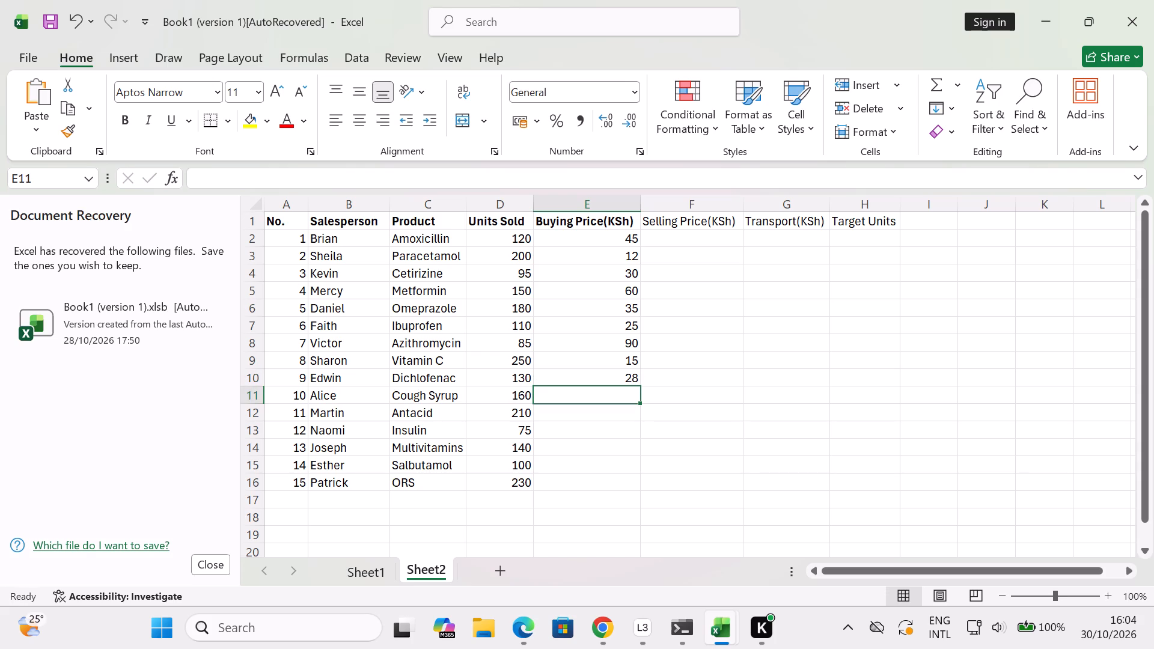
text(50)
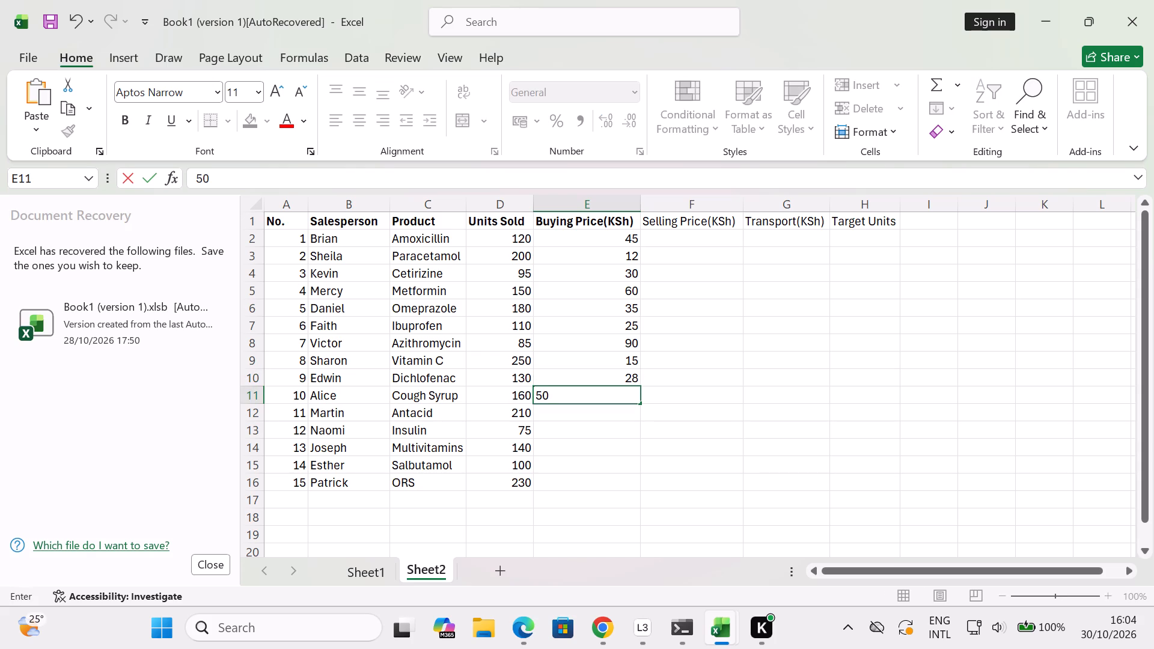
key(Down)
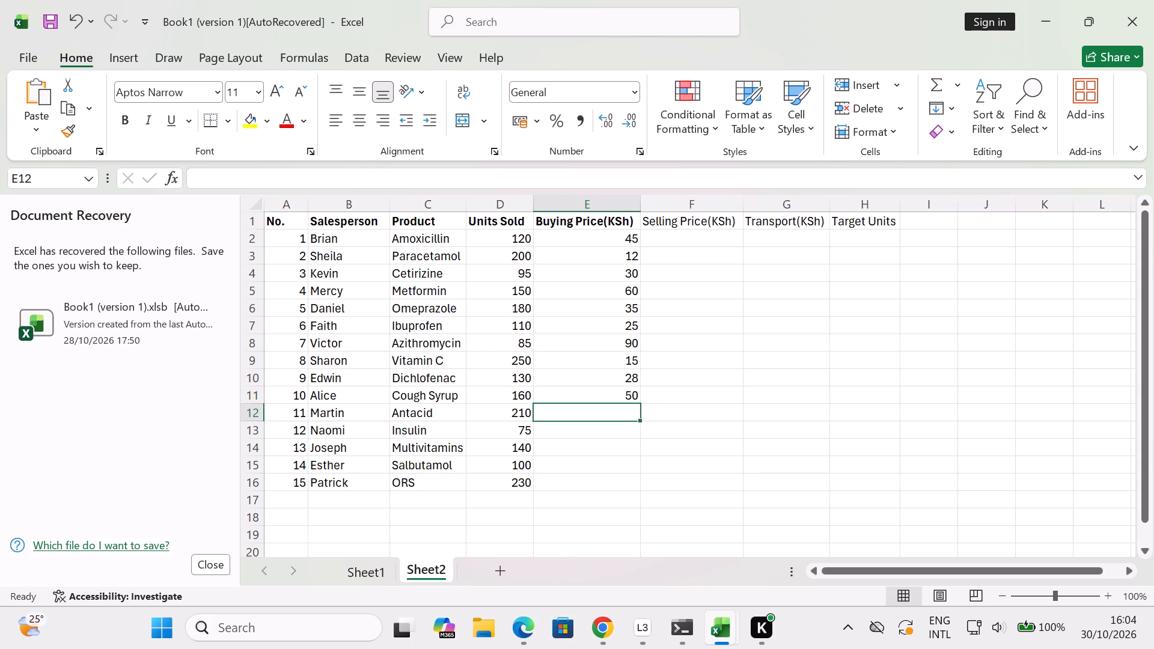
key(1)
key(8)
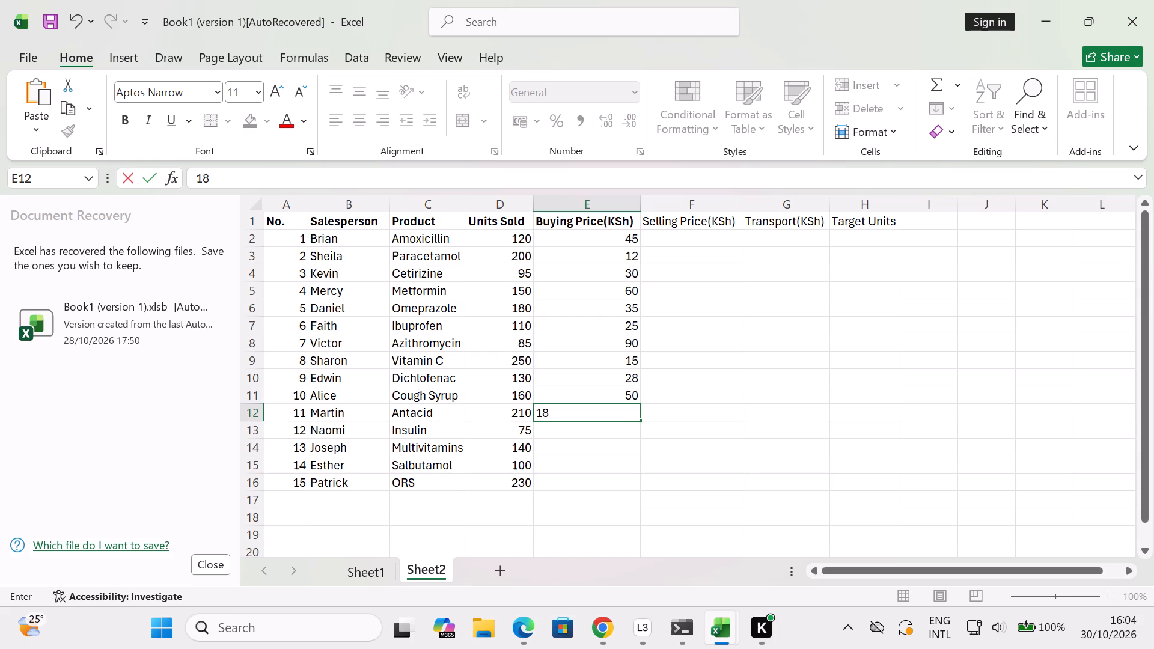
key(Down)
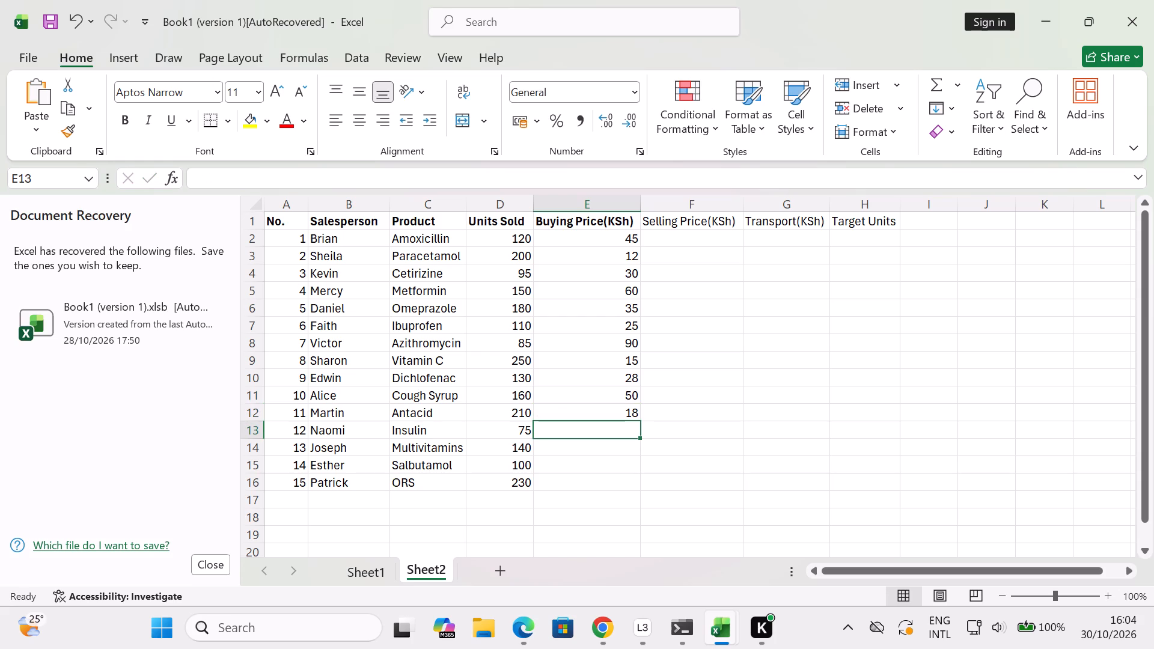
Enter the Buying Price(KSh) values 180, 40, 55 and 10 in cells E13 to E16.
key(1)
text(80)
key(Down)
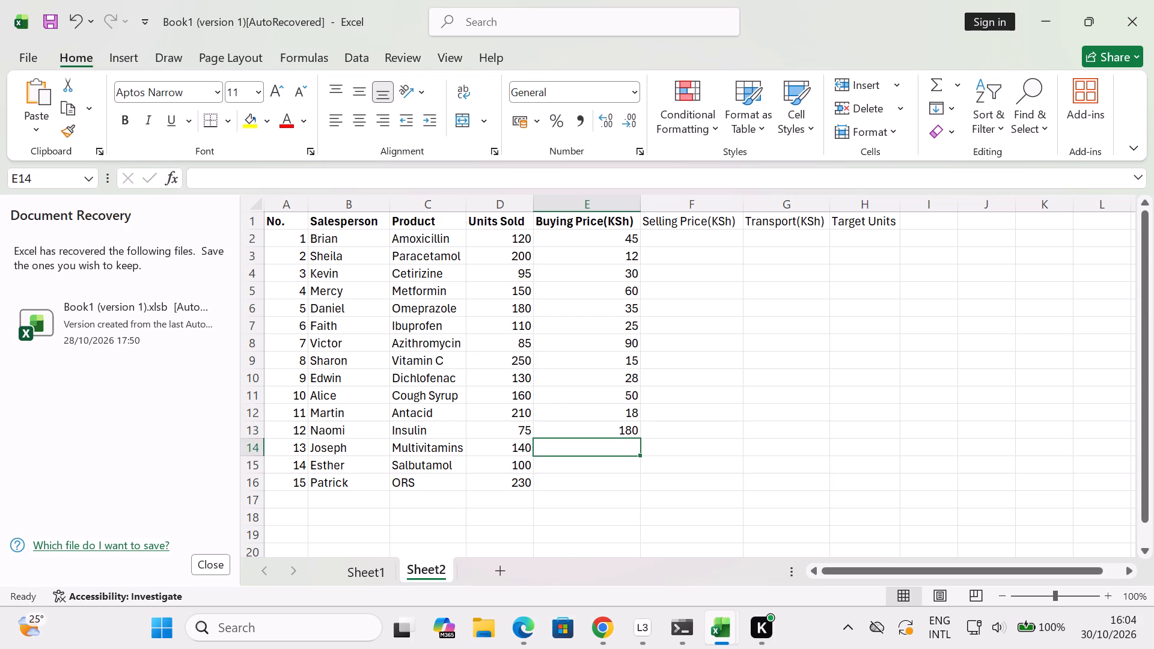
text(40)
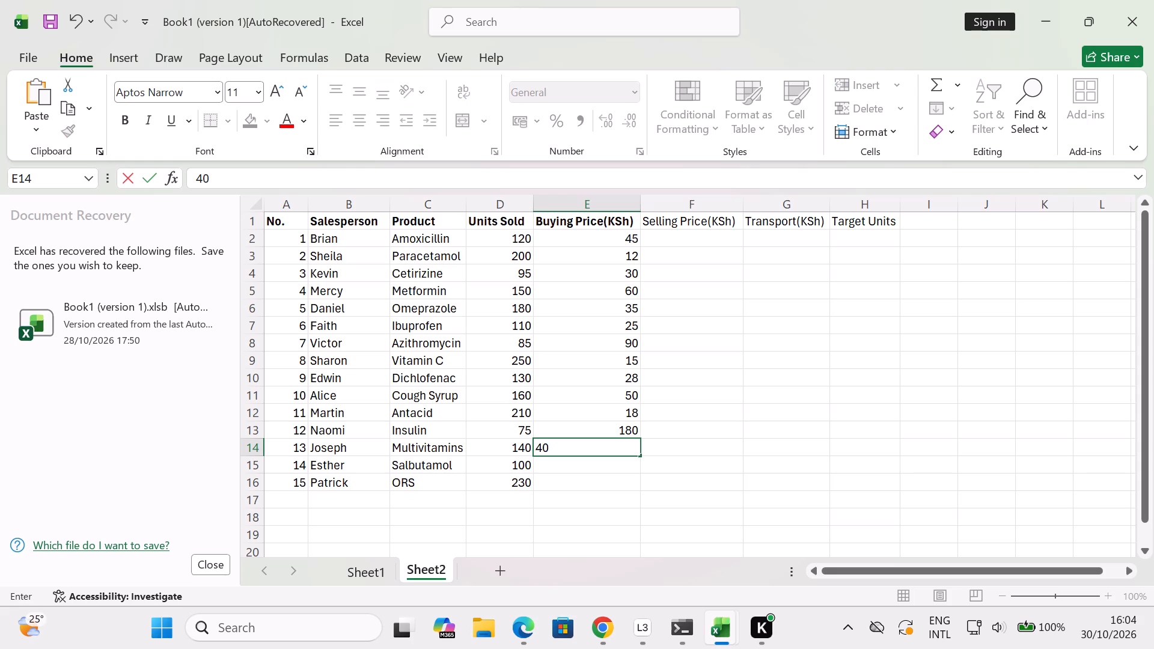
key(Down)
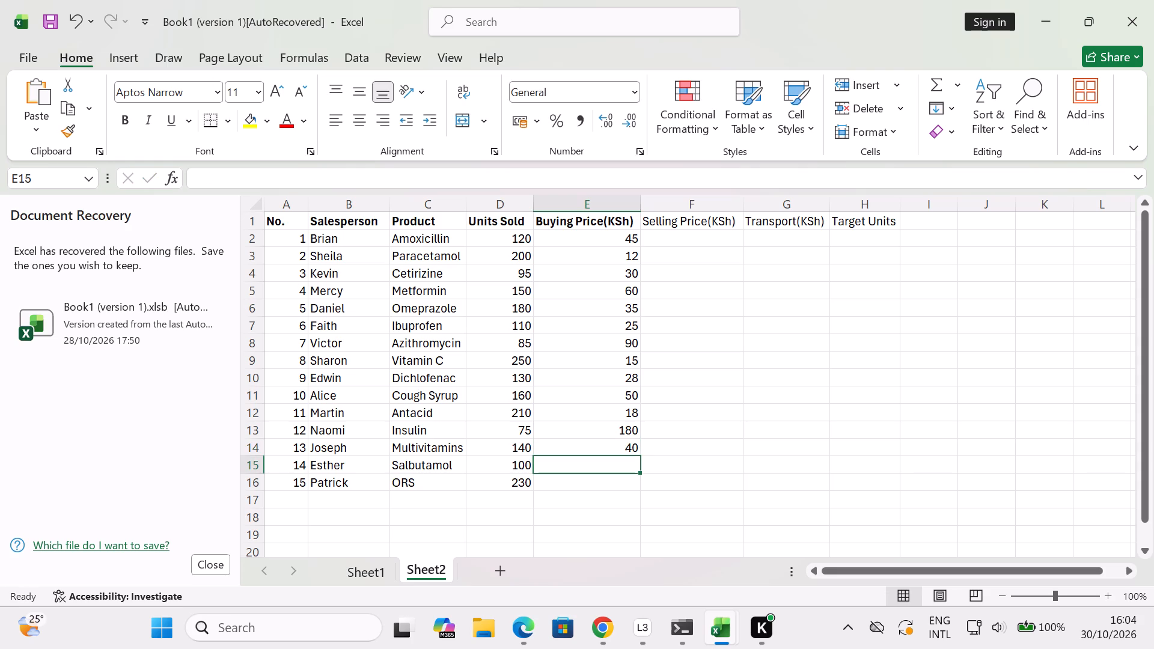
text(55)
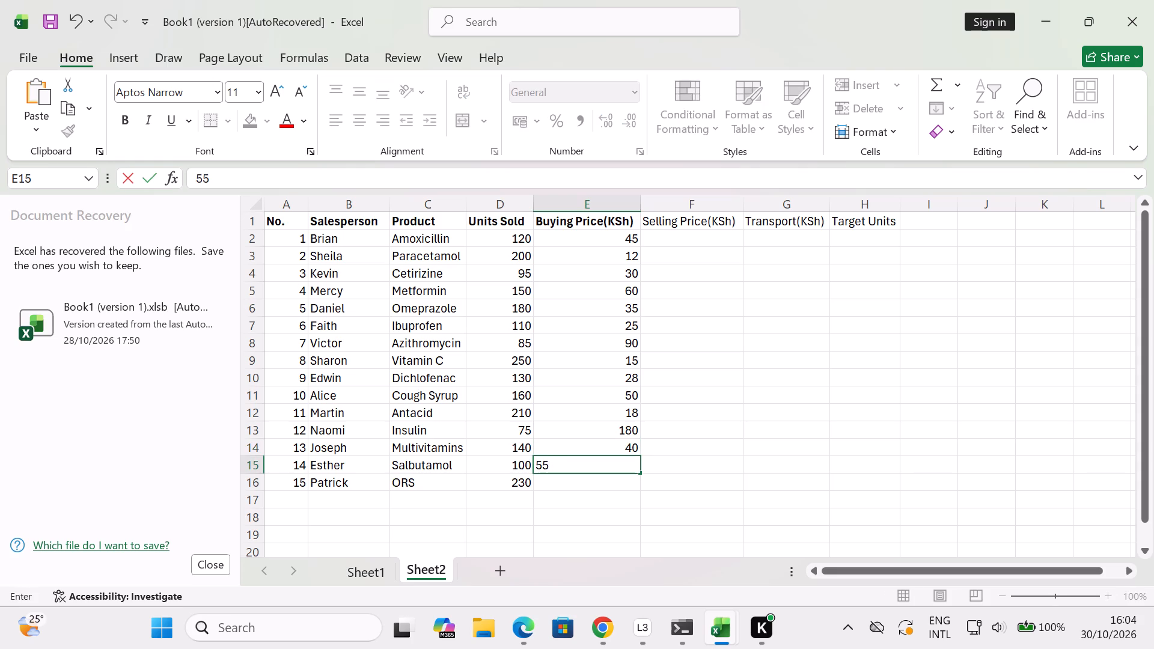
key(Down)
text(10)
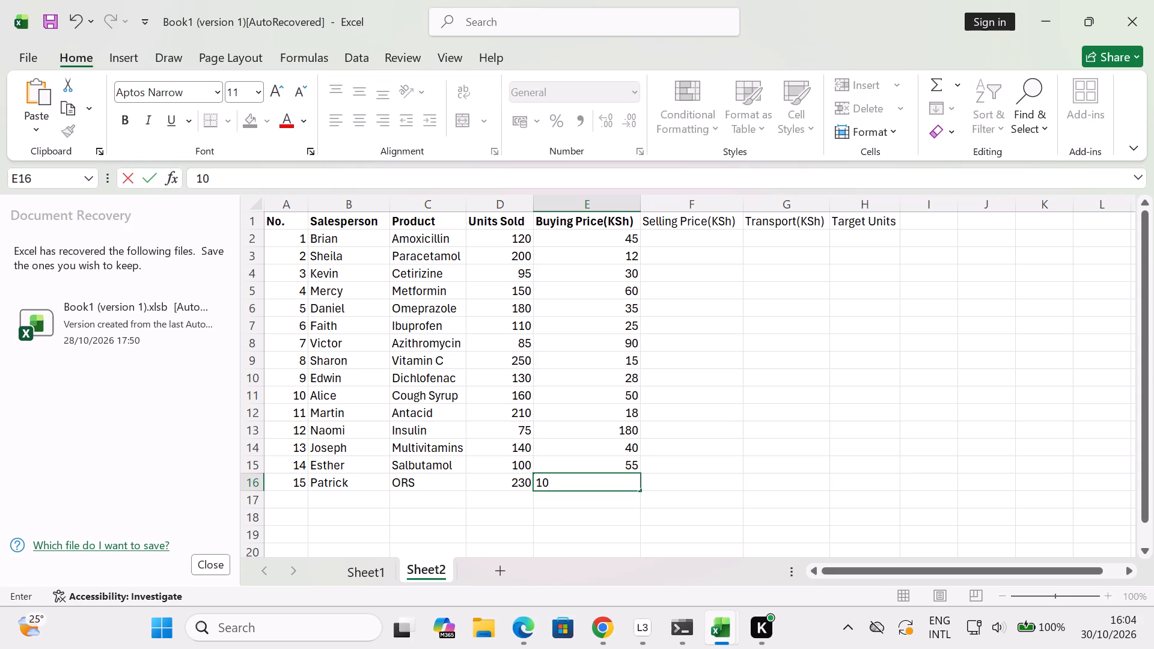
click(707, 234)
Make the Selling Price(KSh), Transport(KSh) and Target Units headers in cells F1 to H1 bold.
click(716, 222)
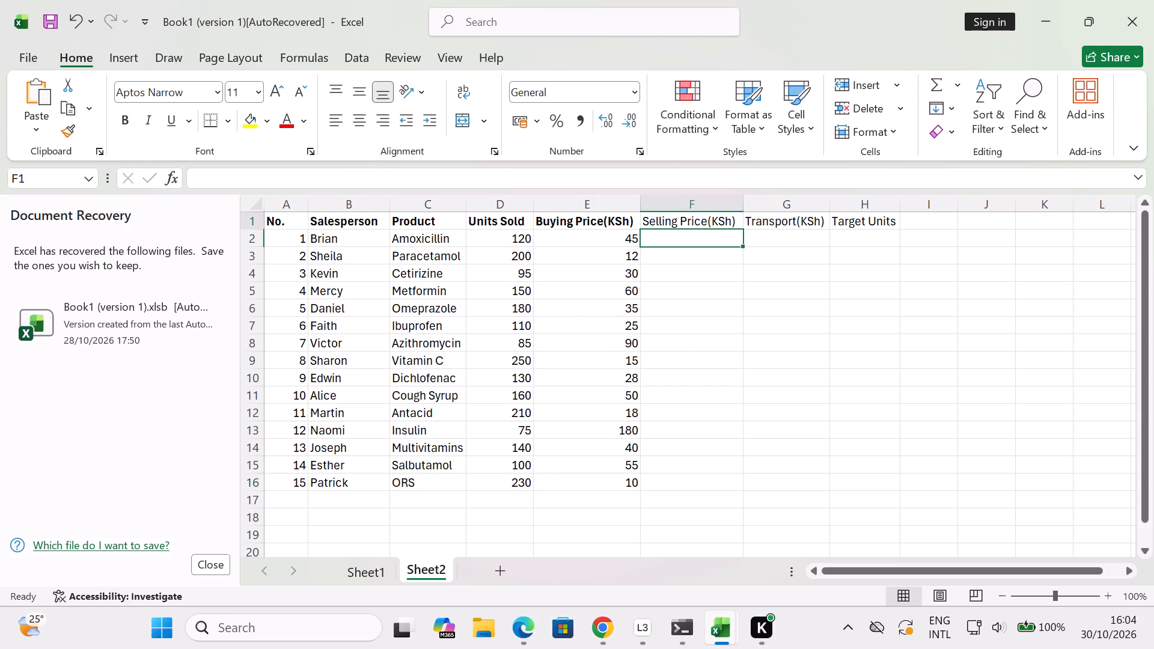
click(127, 116)
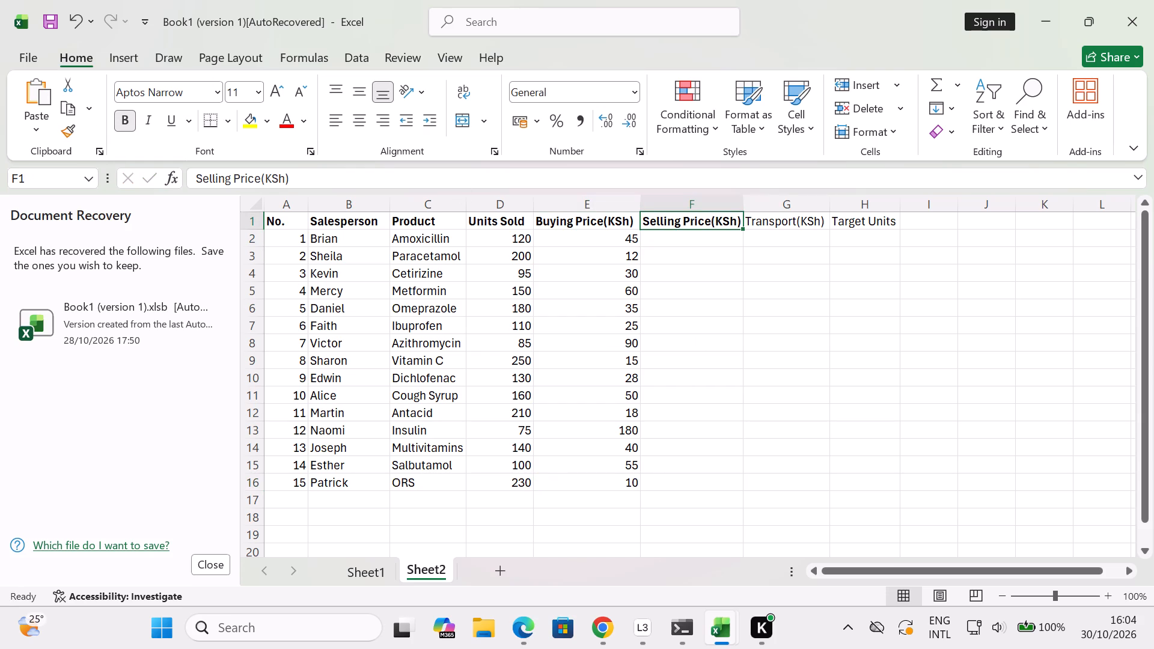
click(792, 223)
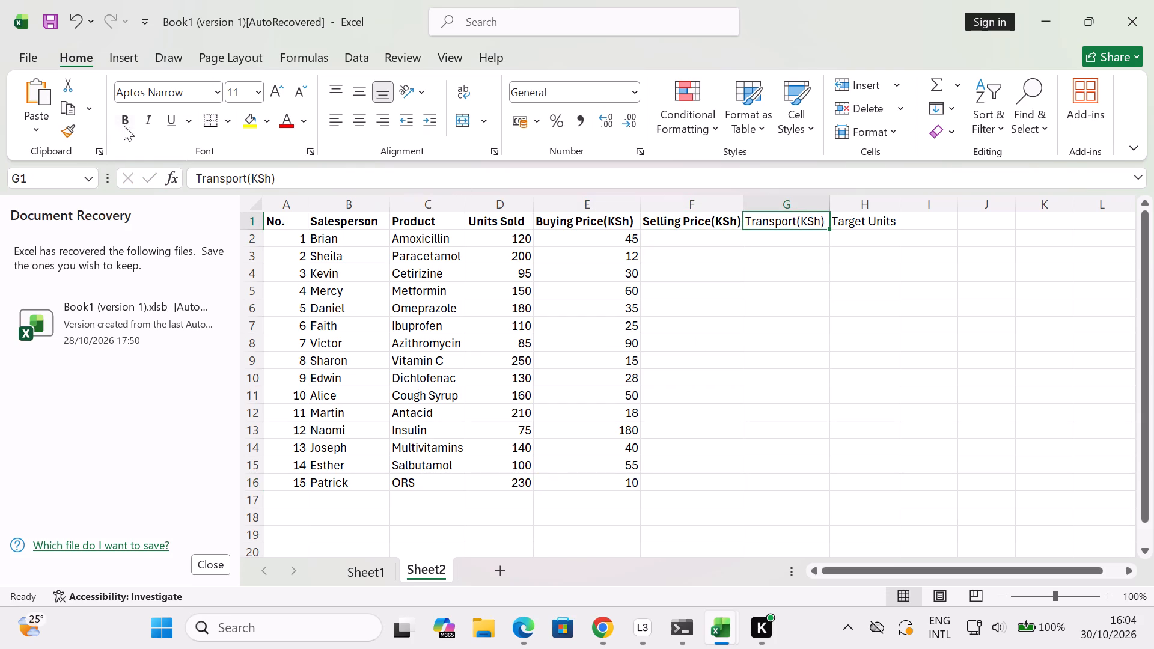
click(132, 117)
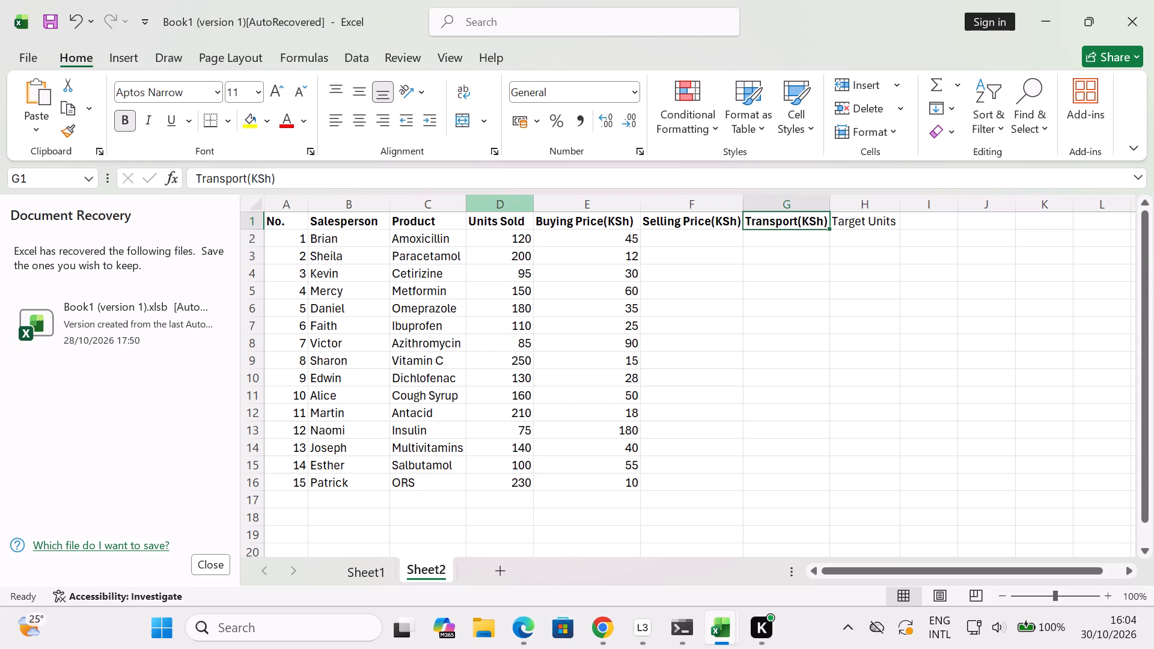
click(867, 222)
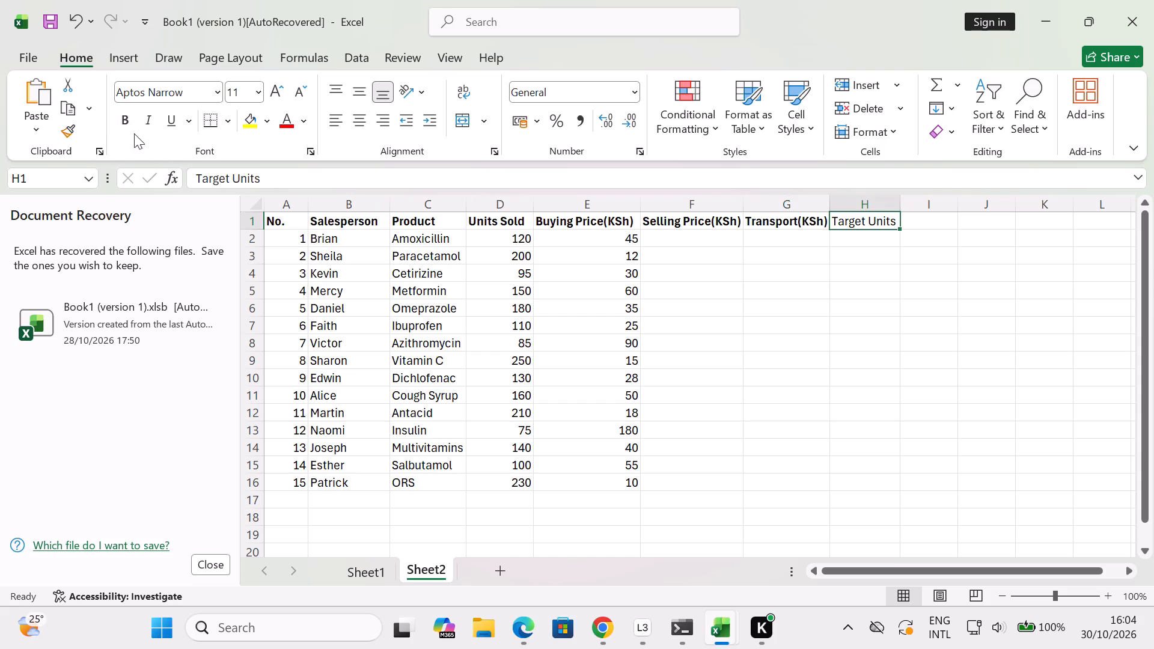
click(129, 118)
Enter the Selling Price(KSh) values 75, 25, 55, 95 and 65 in cells F2 to F6.
click(710, 240)
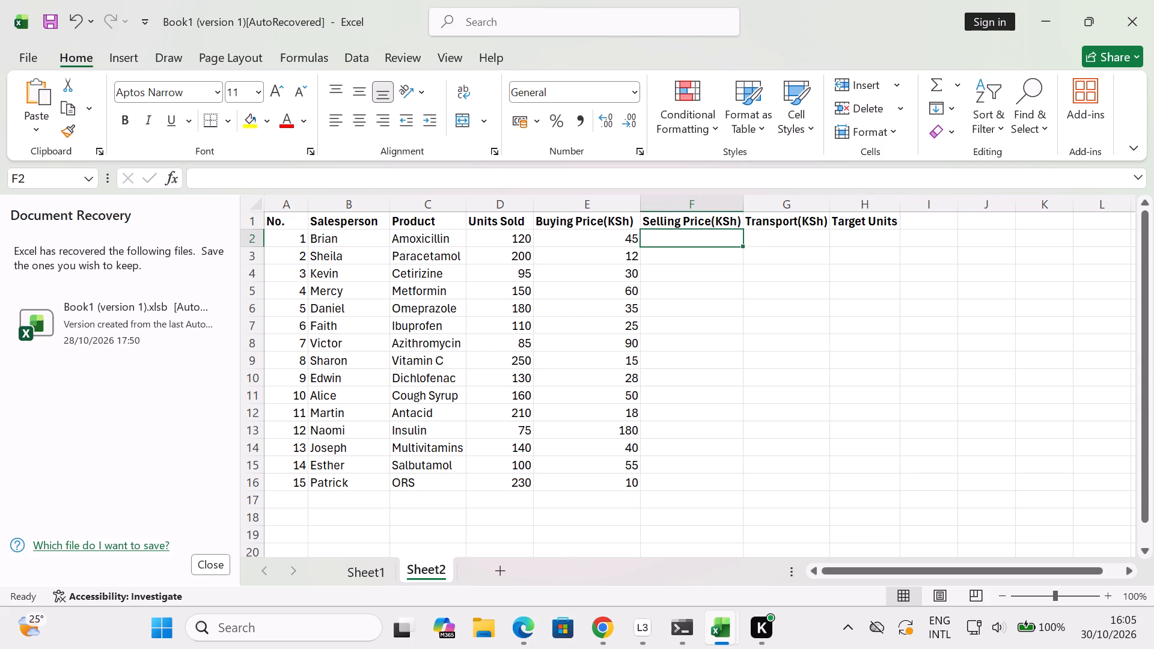
text(75)
key(Down)
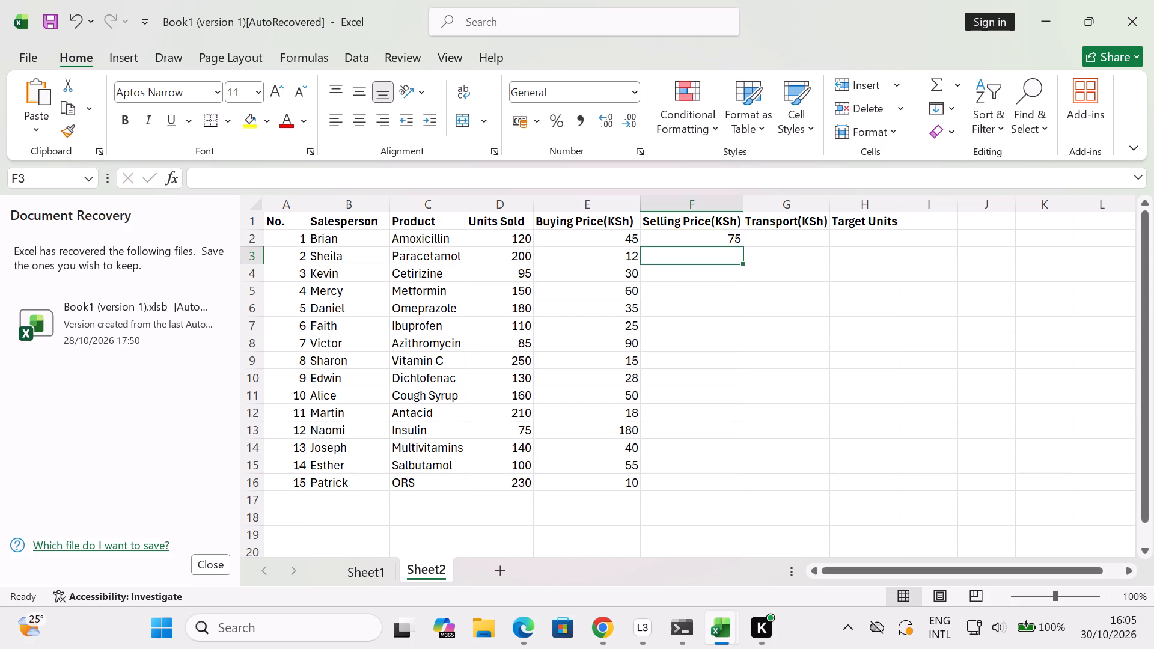
key(2)
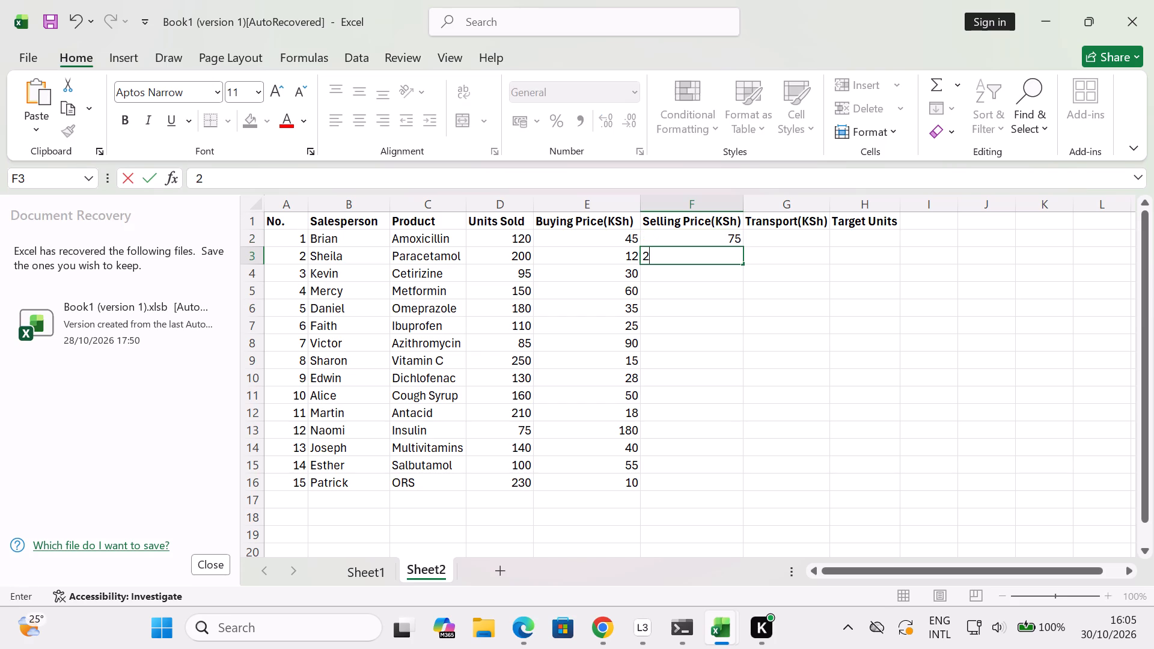
key(5)
key(Down)
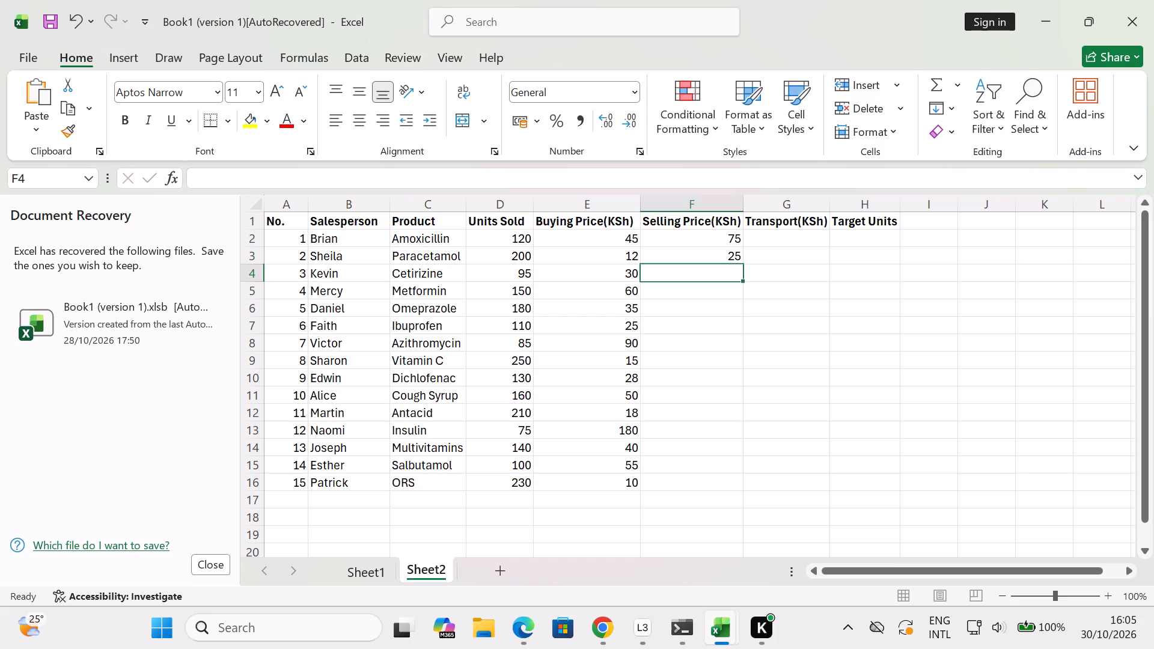
text(55)
key(Down)
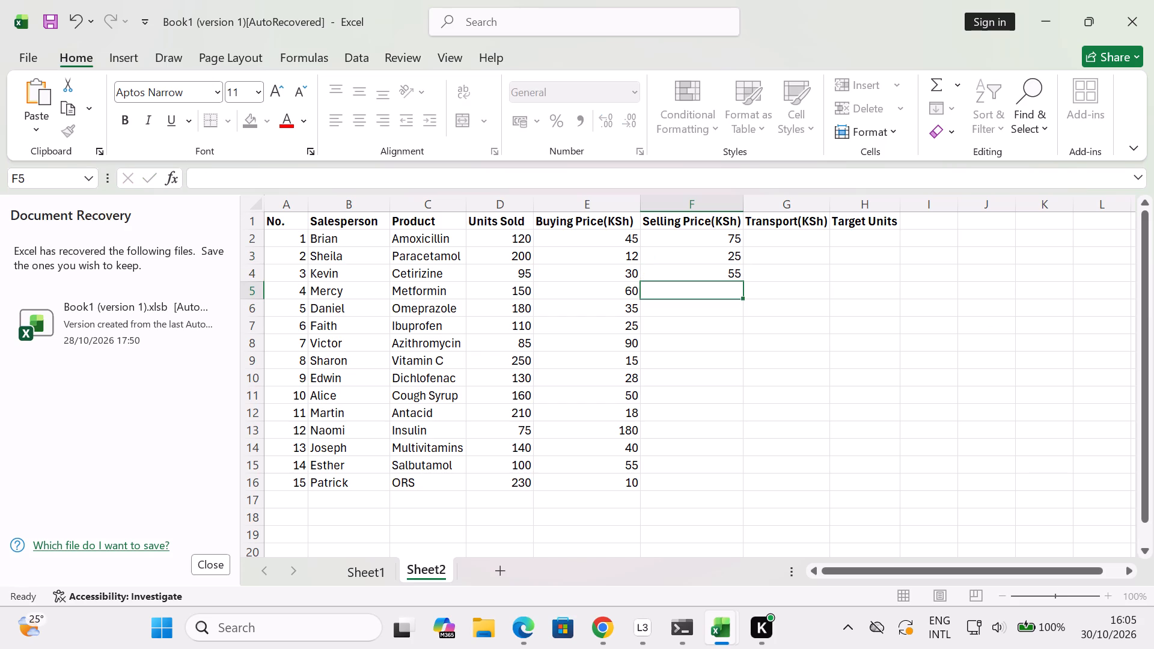
text(95)
key(Down)
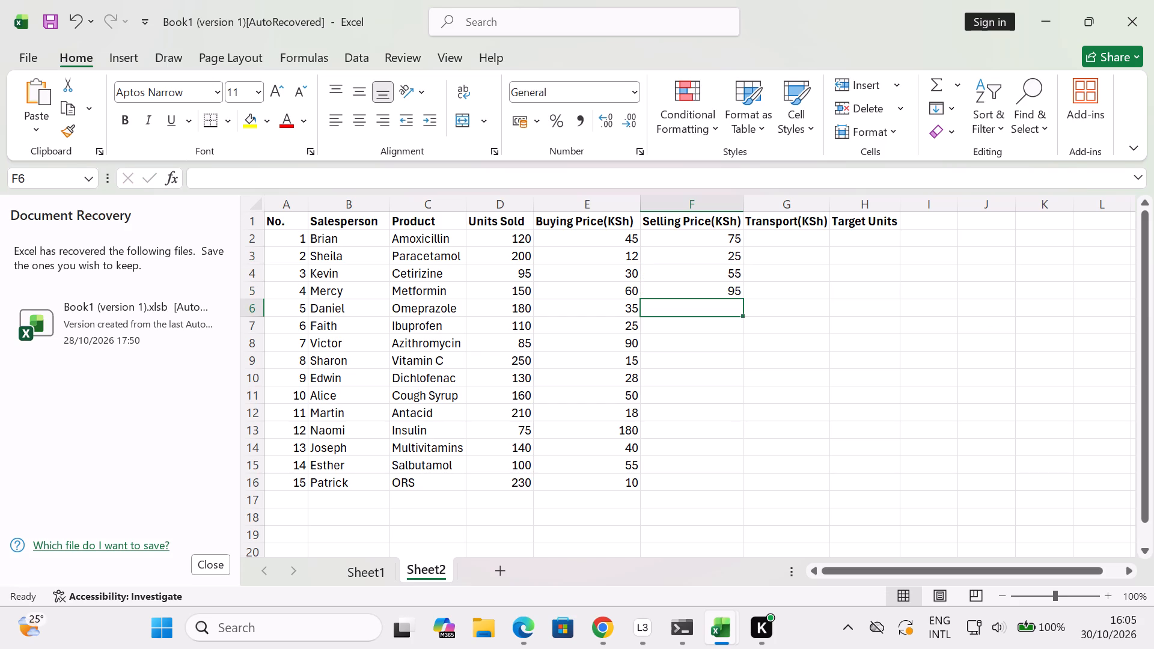
text(65)
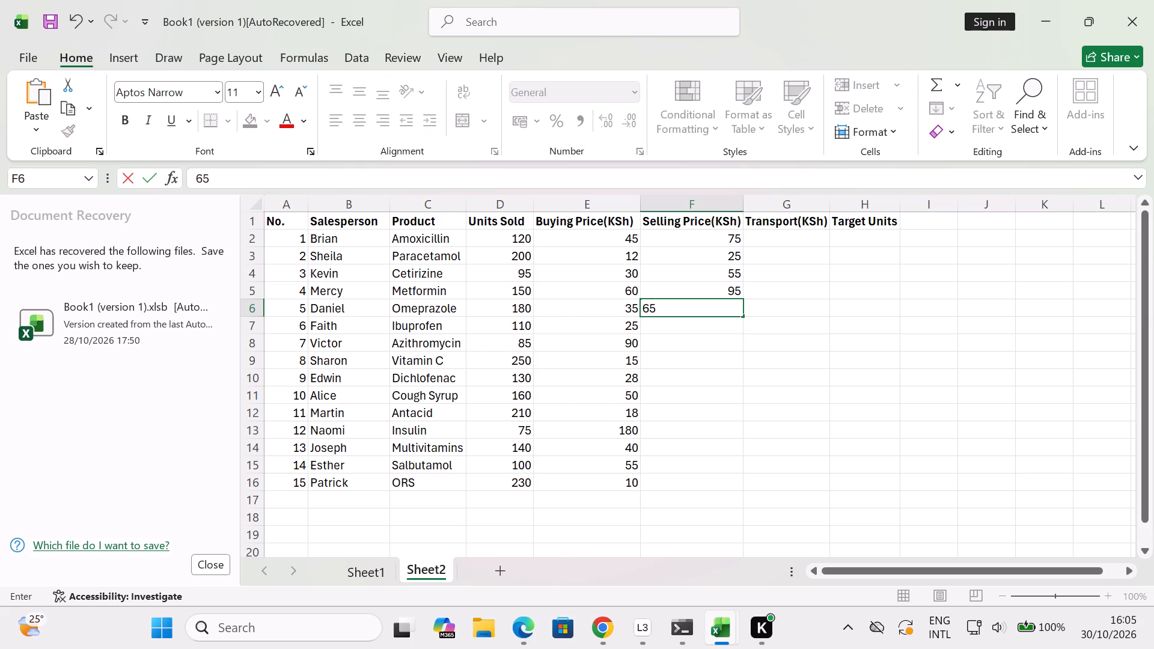
key(Down)
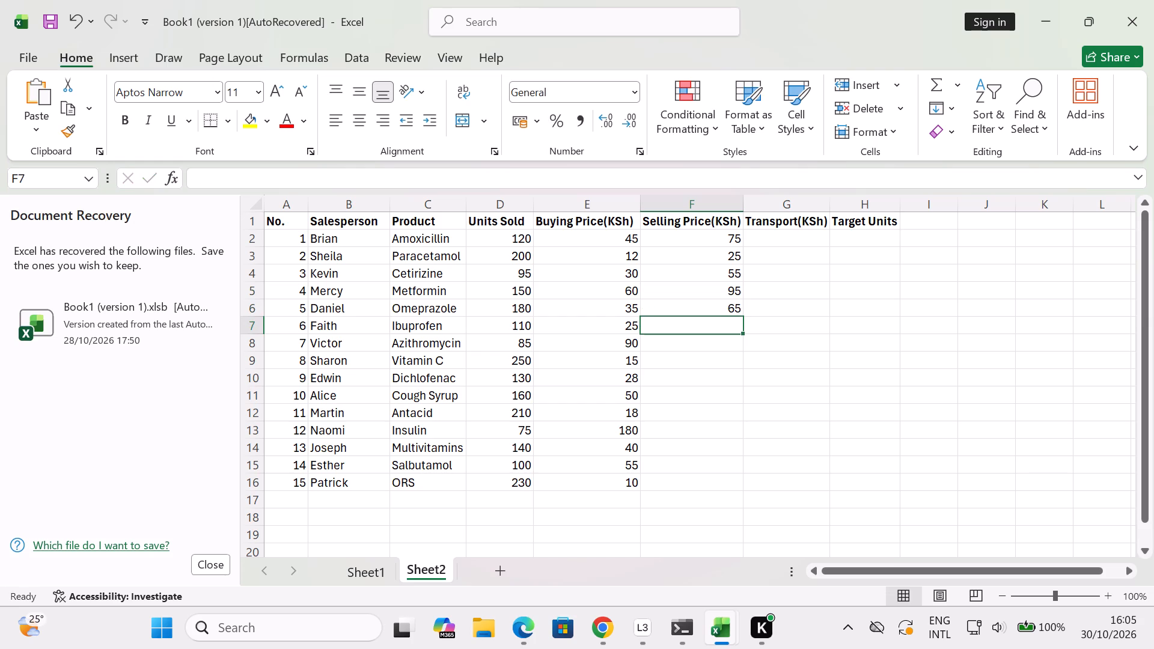
Enter the Selling Price(KSh) values 48, 140, 30, 52 and 85 in cells F7 to F11.
text(48)
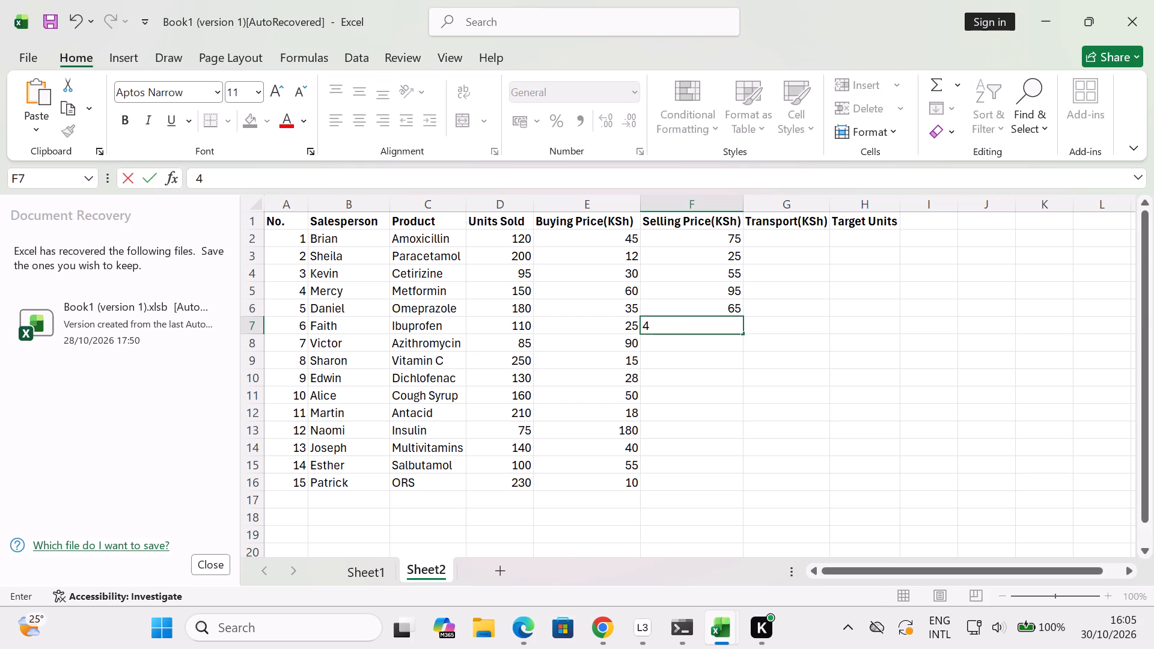
key(Down)
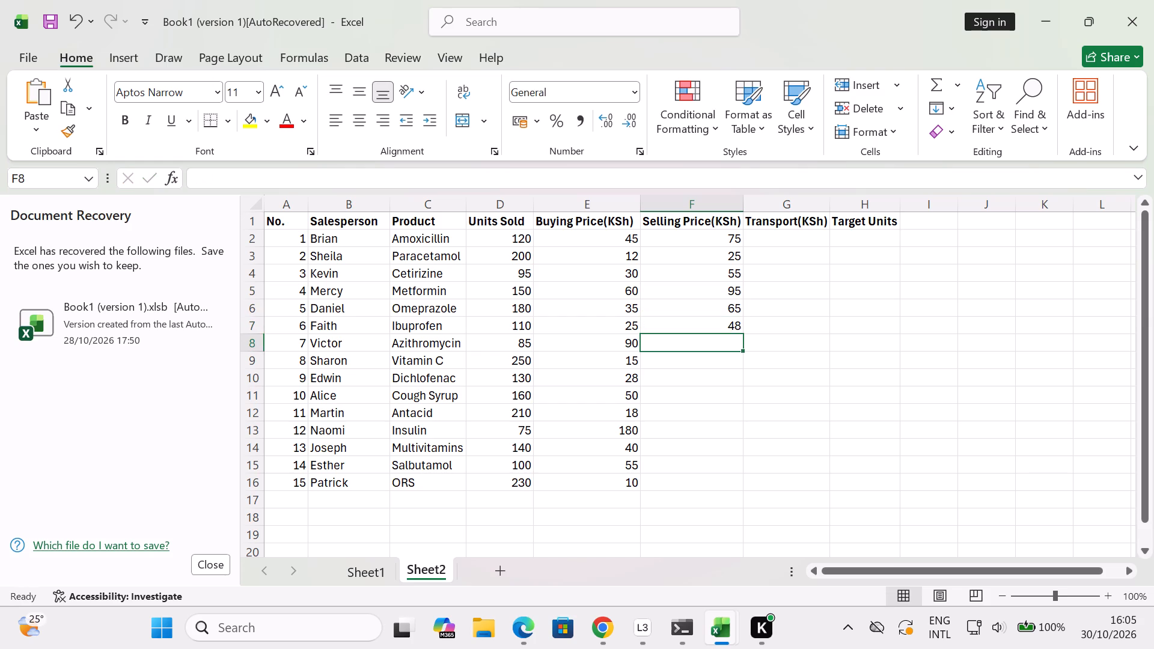
text(140)
key(Down)
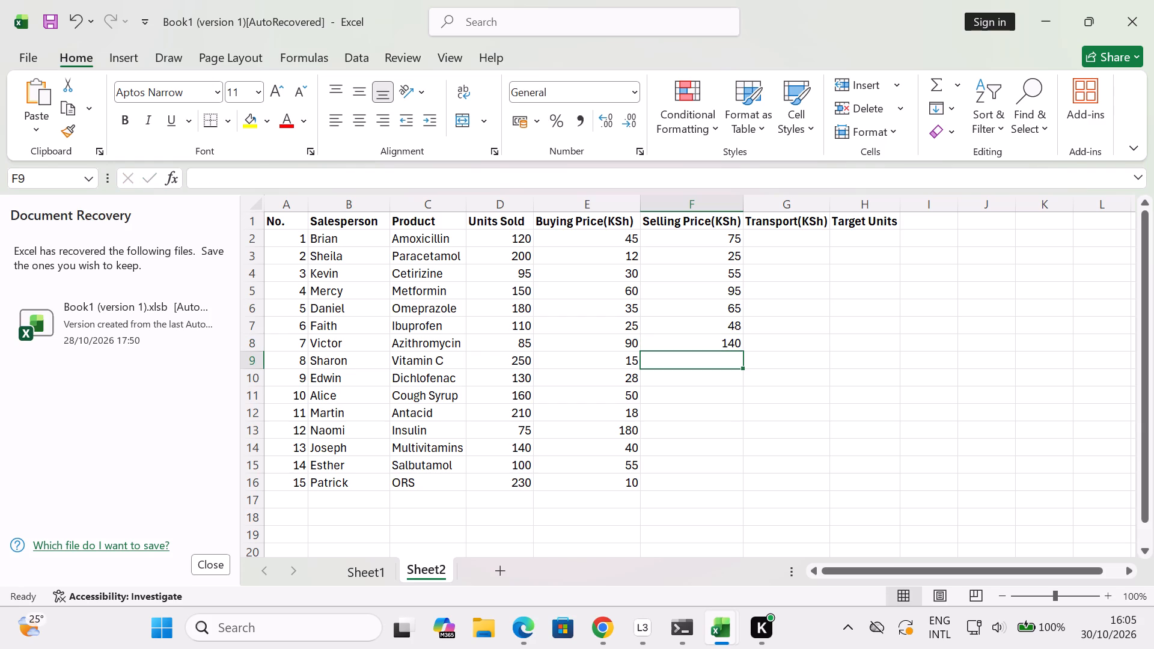
text(30)
key(Down)
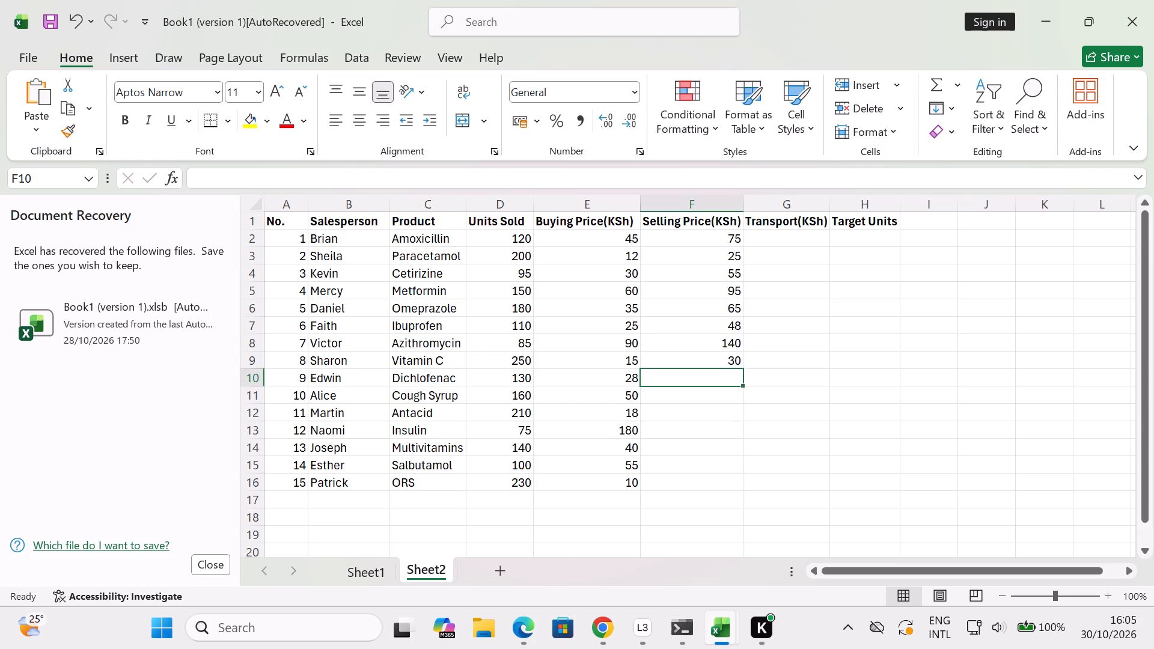
key(5)
key(2)
key(Down)
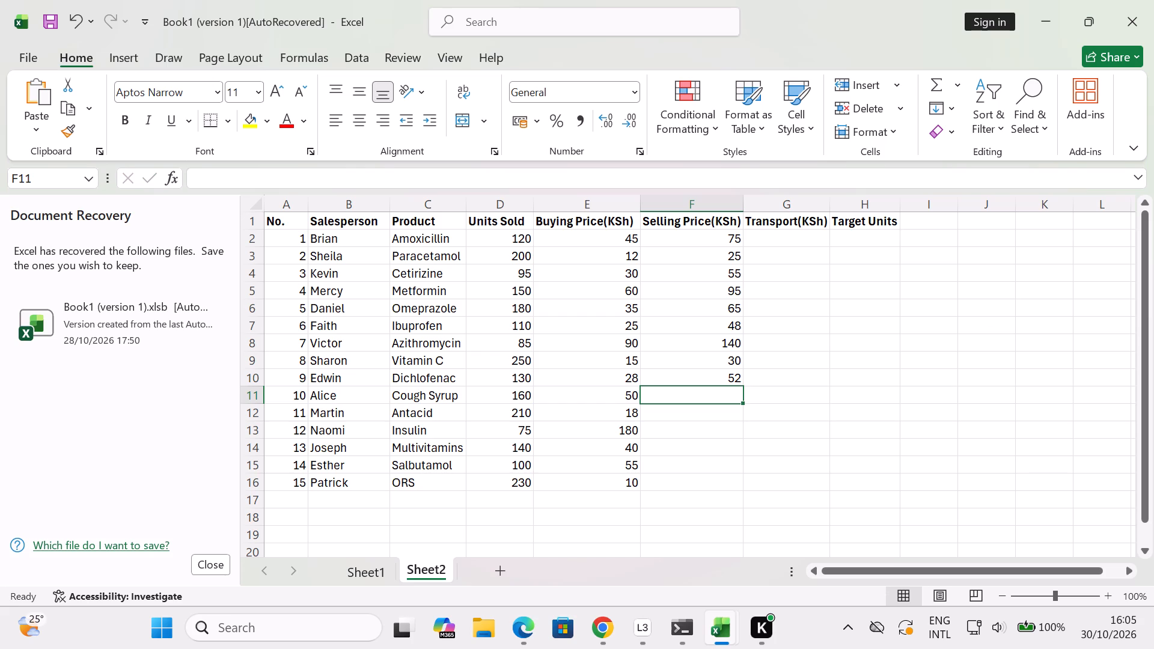
text(85)
key(Down)
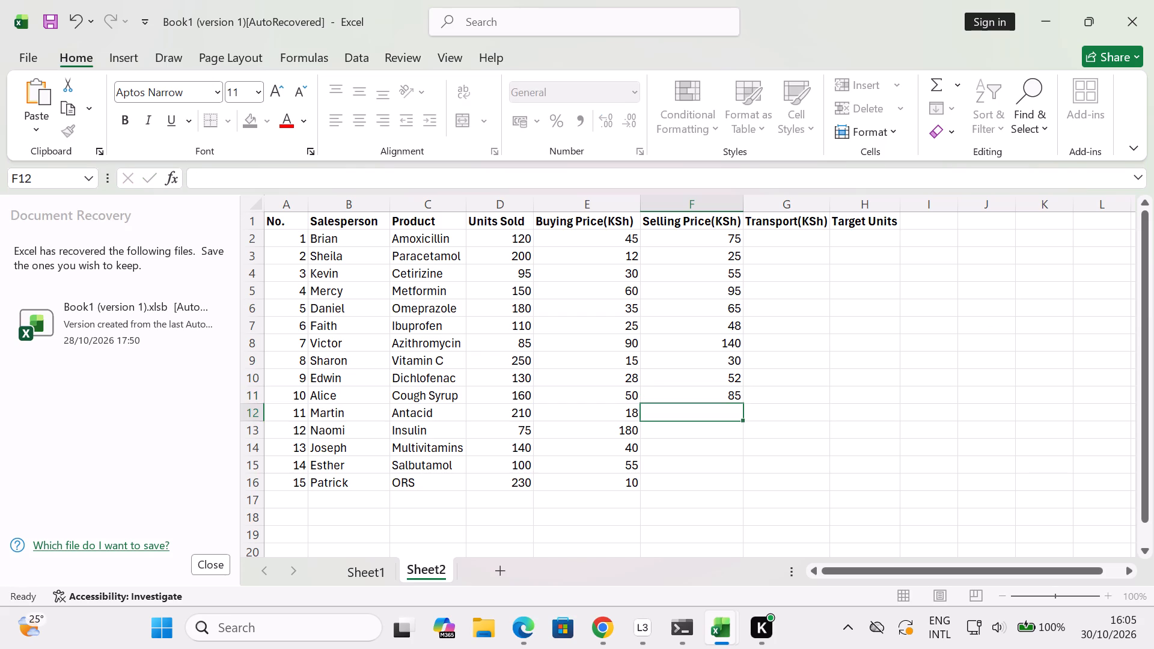
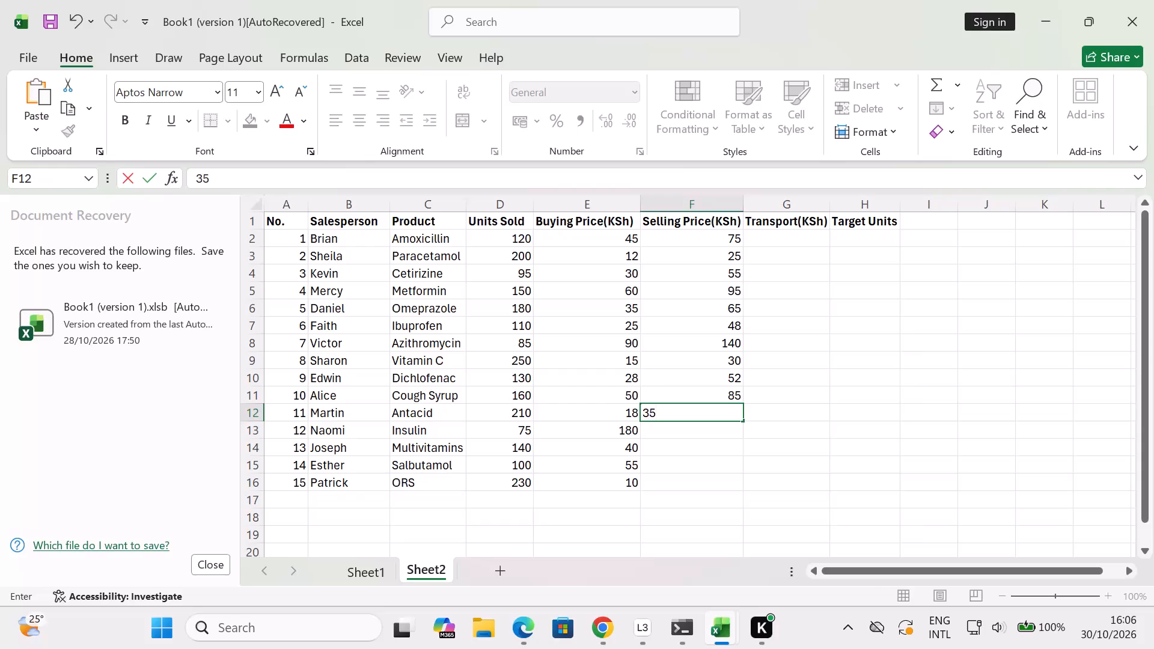
Complete the Selling Price(KSh) column with the values 35, 260, 70, 90 and 22 in cells F12 to F16.
key(Down)
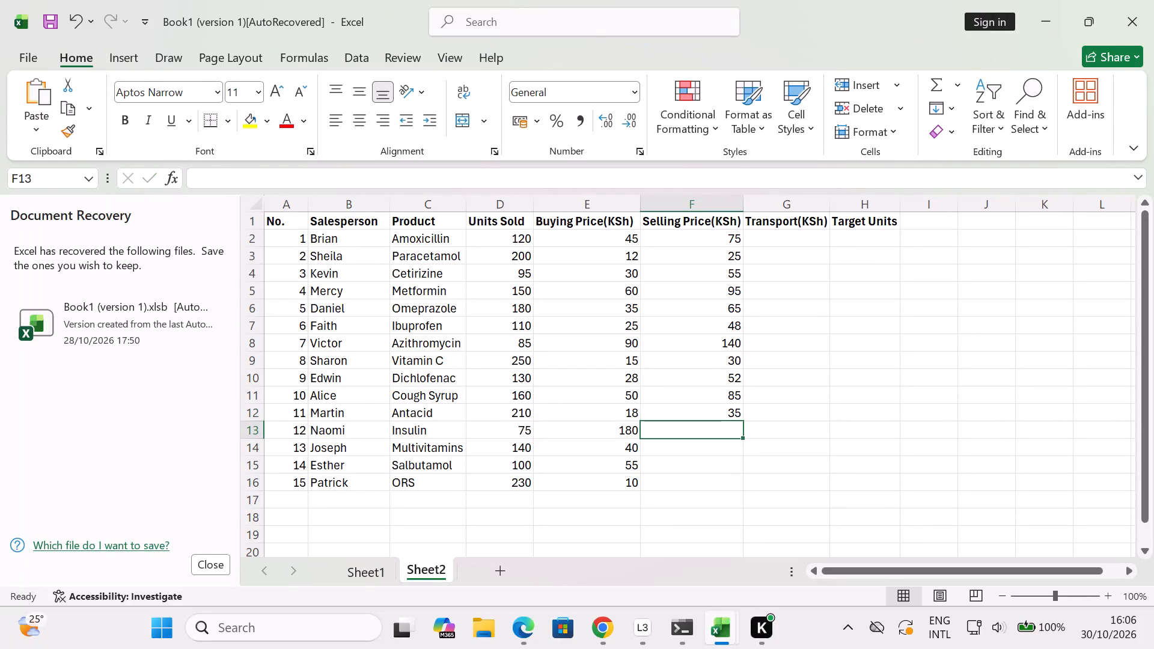
text(260)
key(Down)
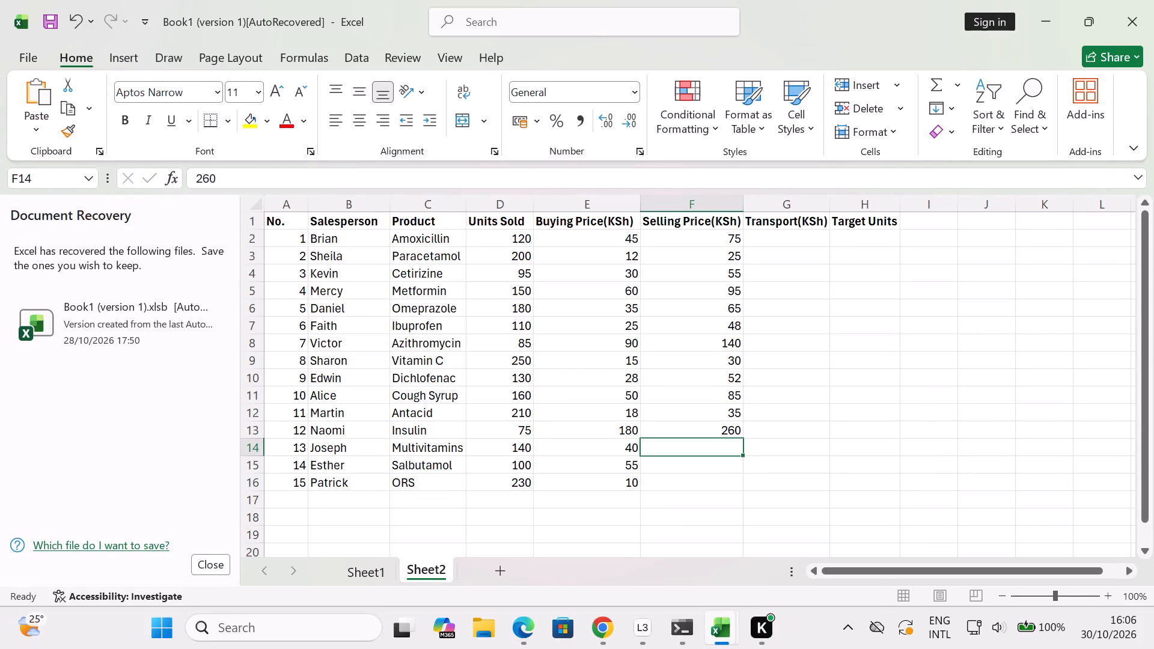
text(70)
key(Down)
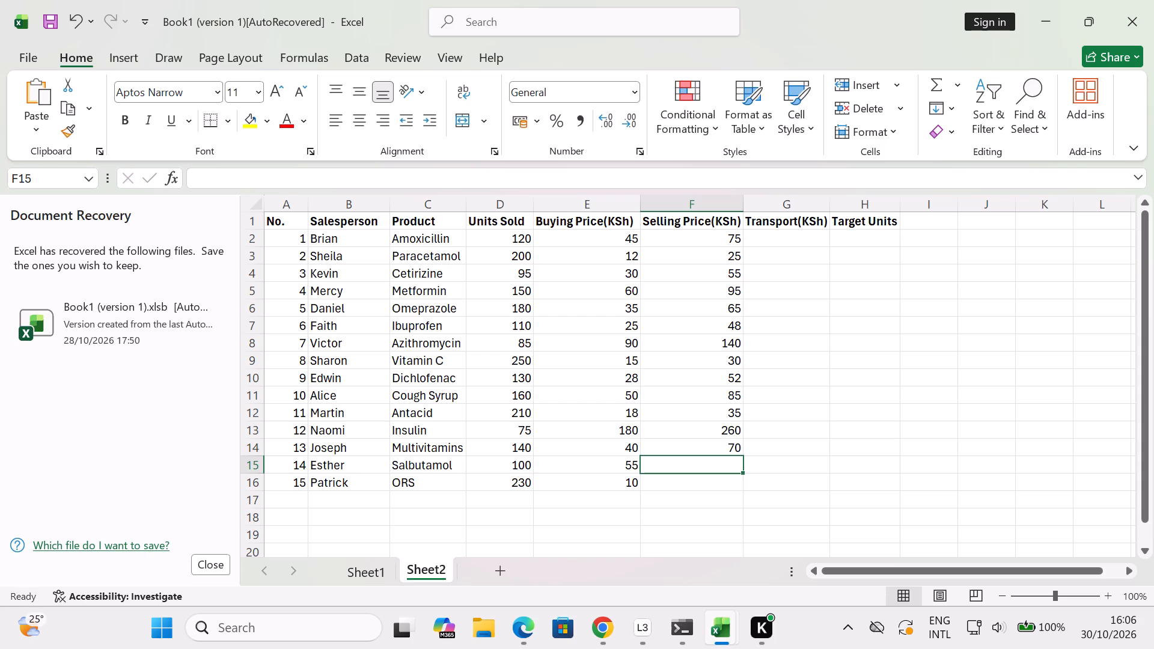
text(90)
key(Down)
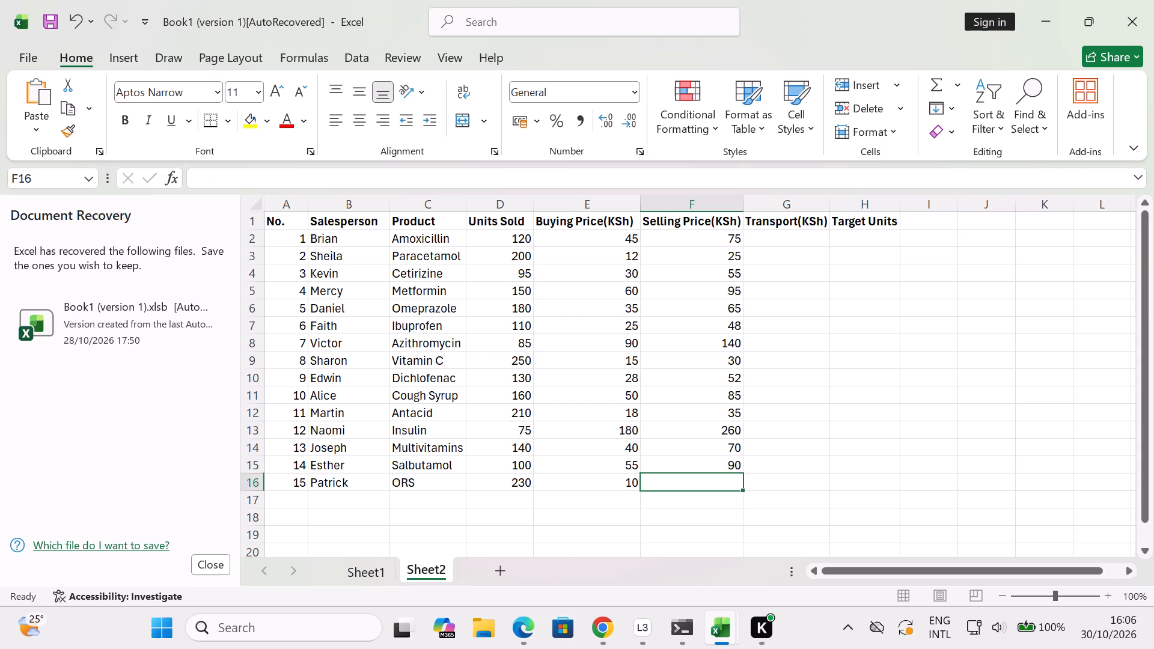
text(22)
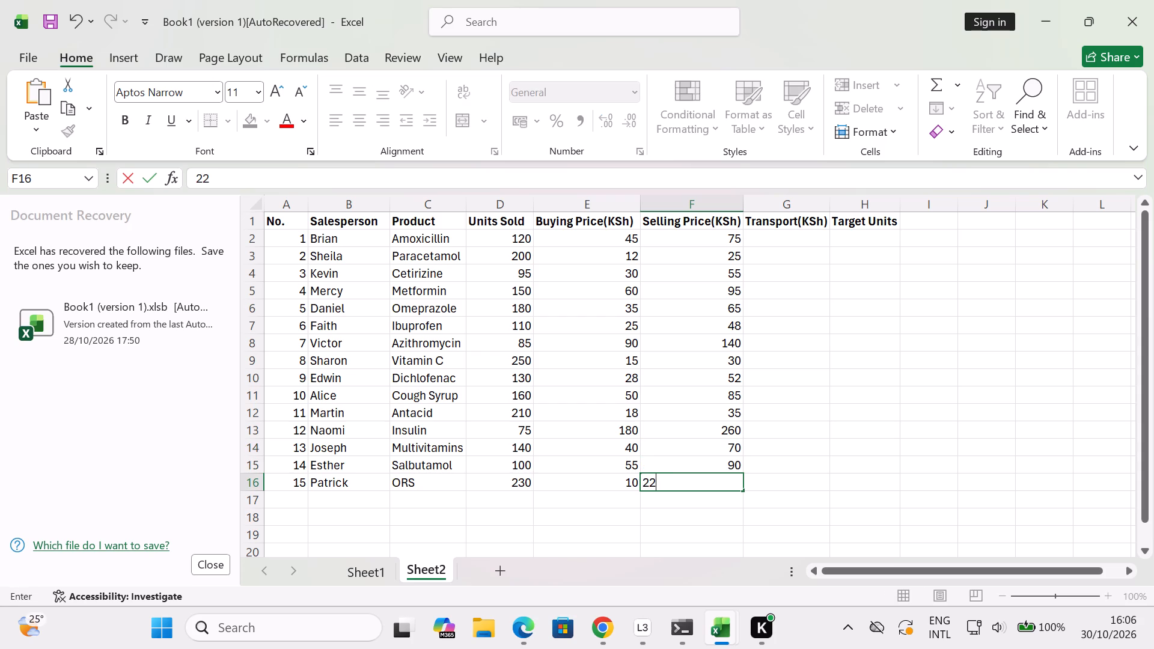
Enter the Transport(KSh) values 500, 350, 400, 600 and 450 in cells G2 to G6.
click(793, 231)
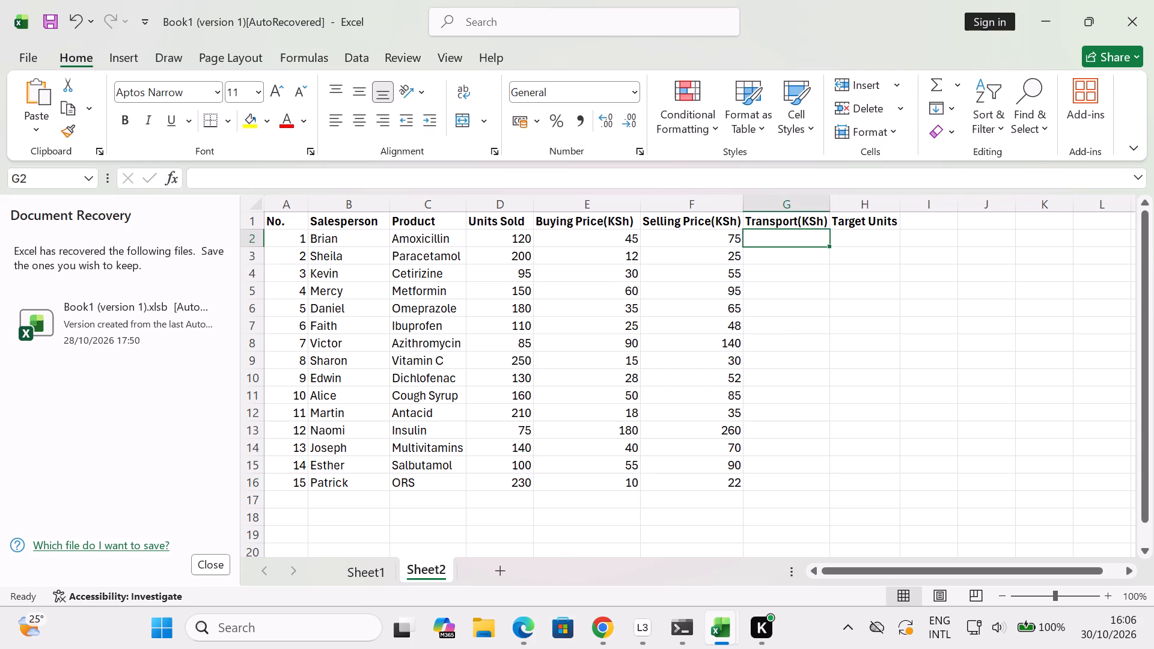
text(500)
key(Down)
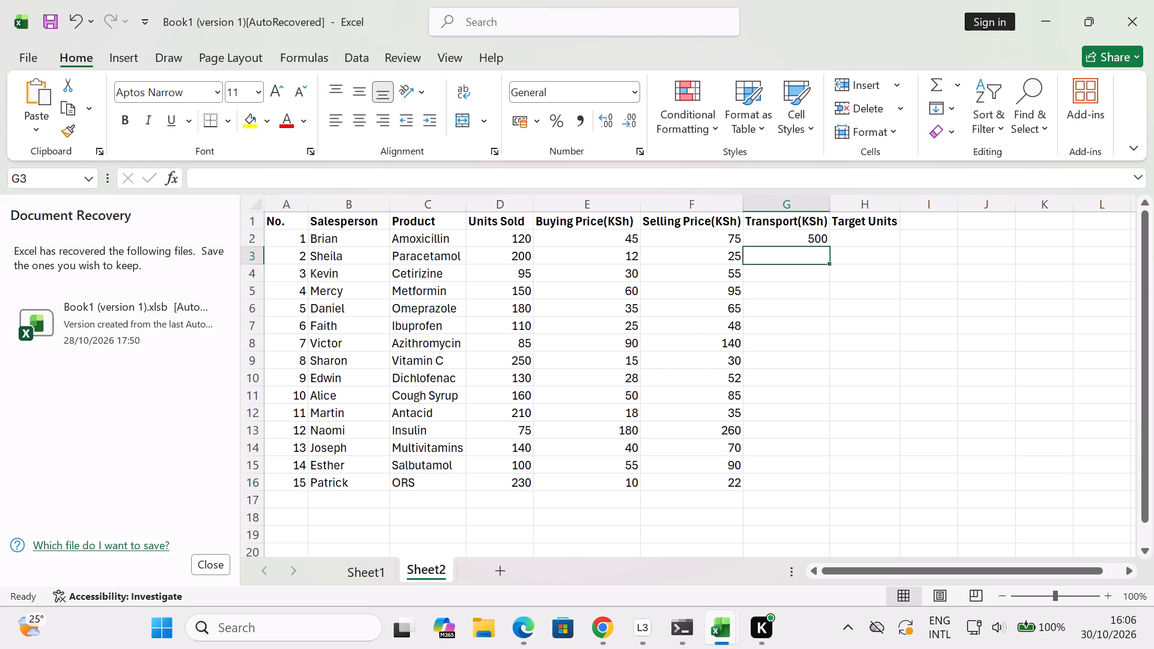
text(350)
key(Down)
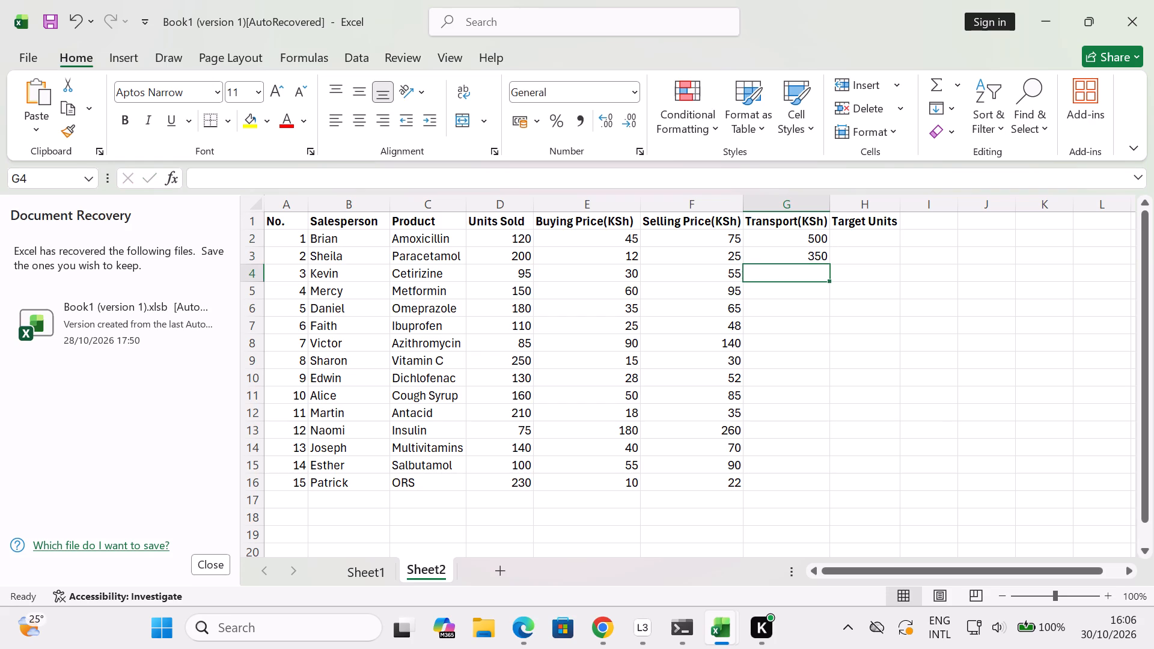
key(4)
text(00)
key(Down)
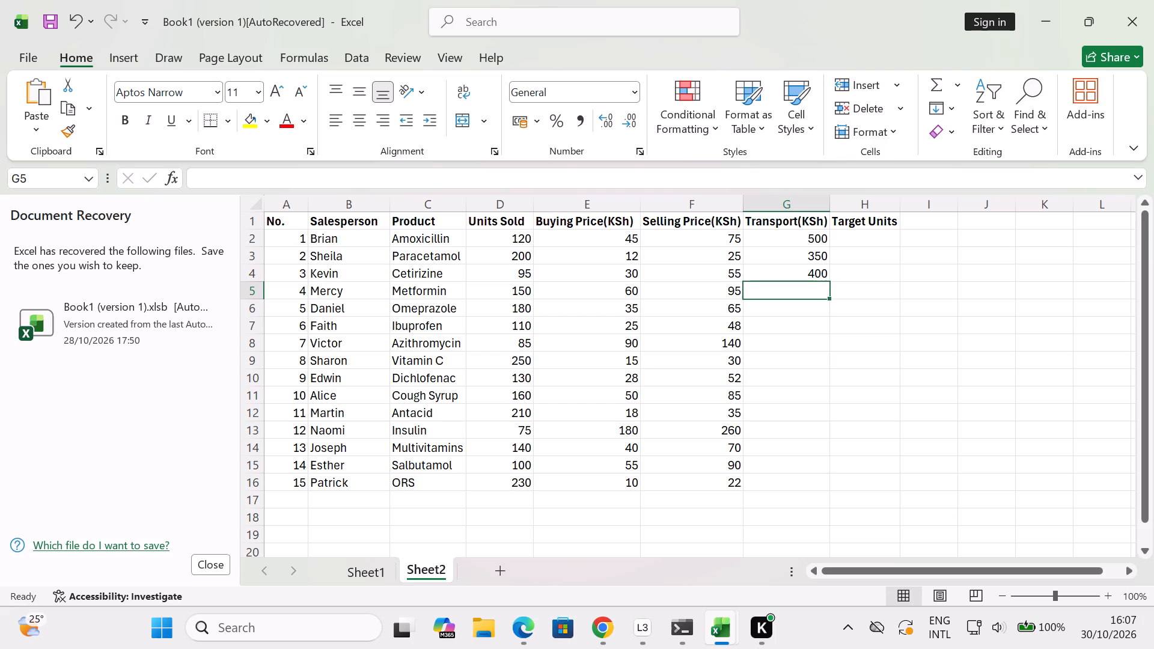
text(600)
key(Down)
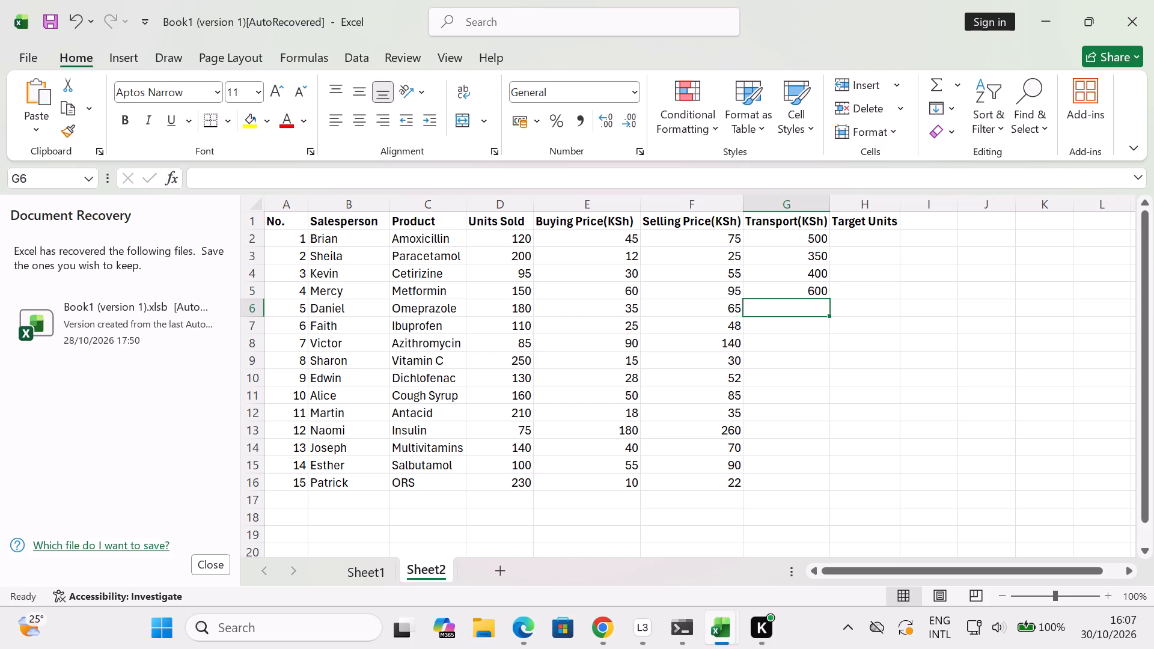
text(450)
key(Down)
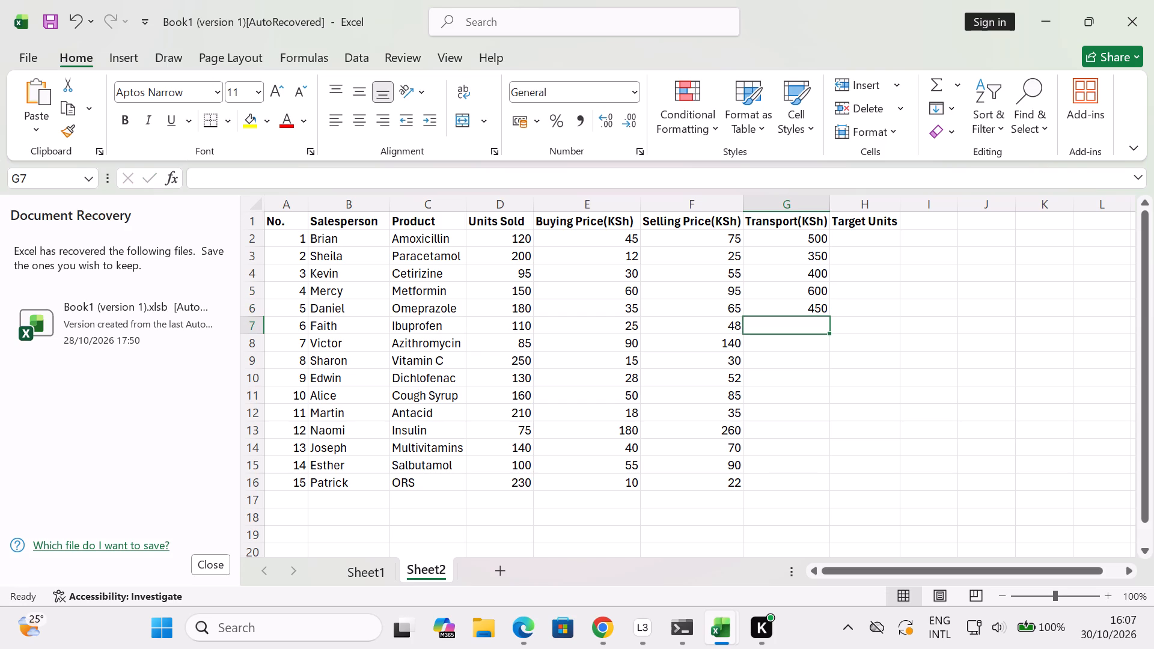
Enter the Transport(KSh) values 300, 550, 400, 350 and 500 in cells G7 to G11.
text(300)
key(Down)
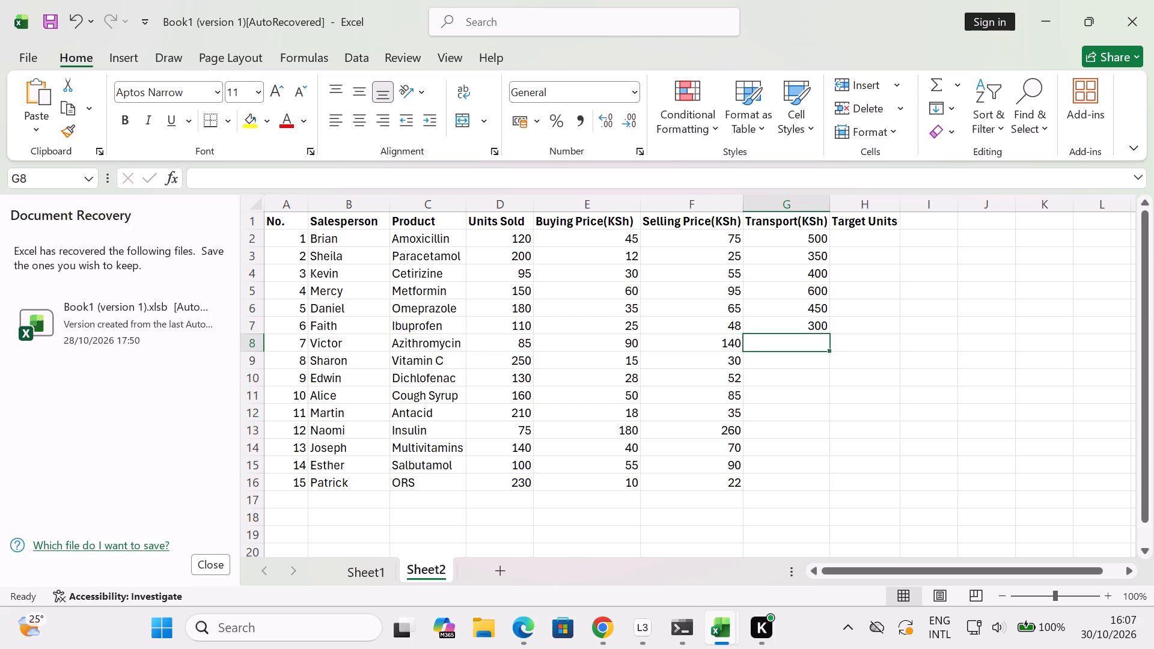
text(55)
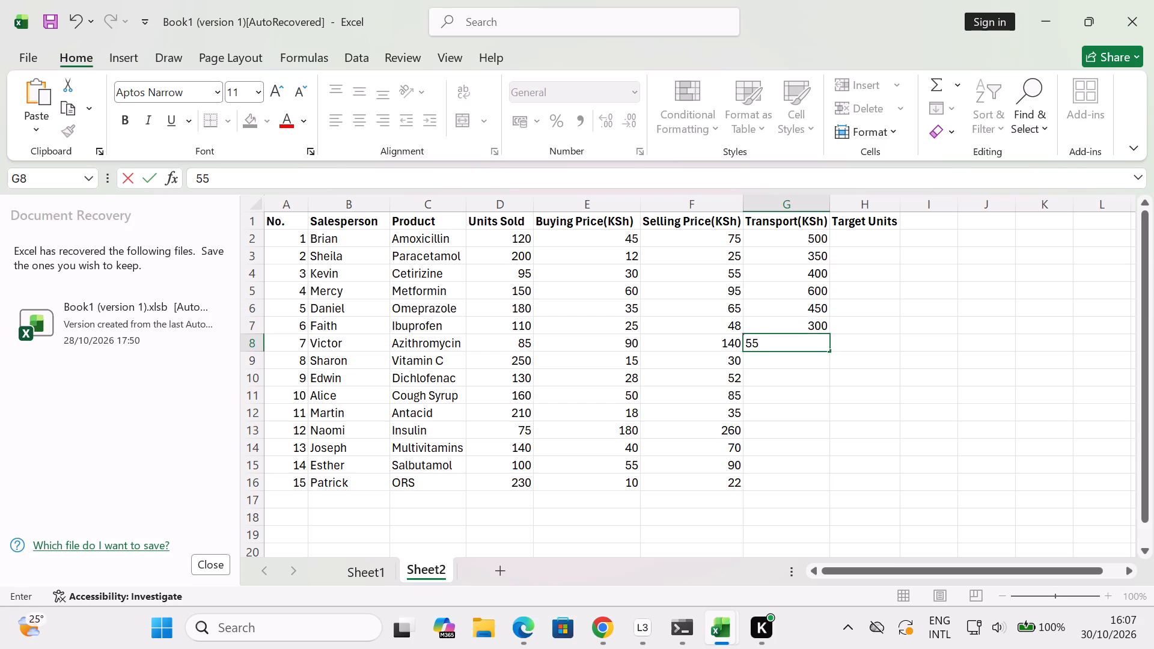
key(0)
key(Down)
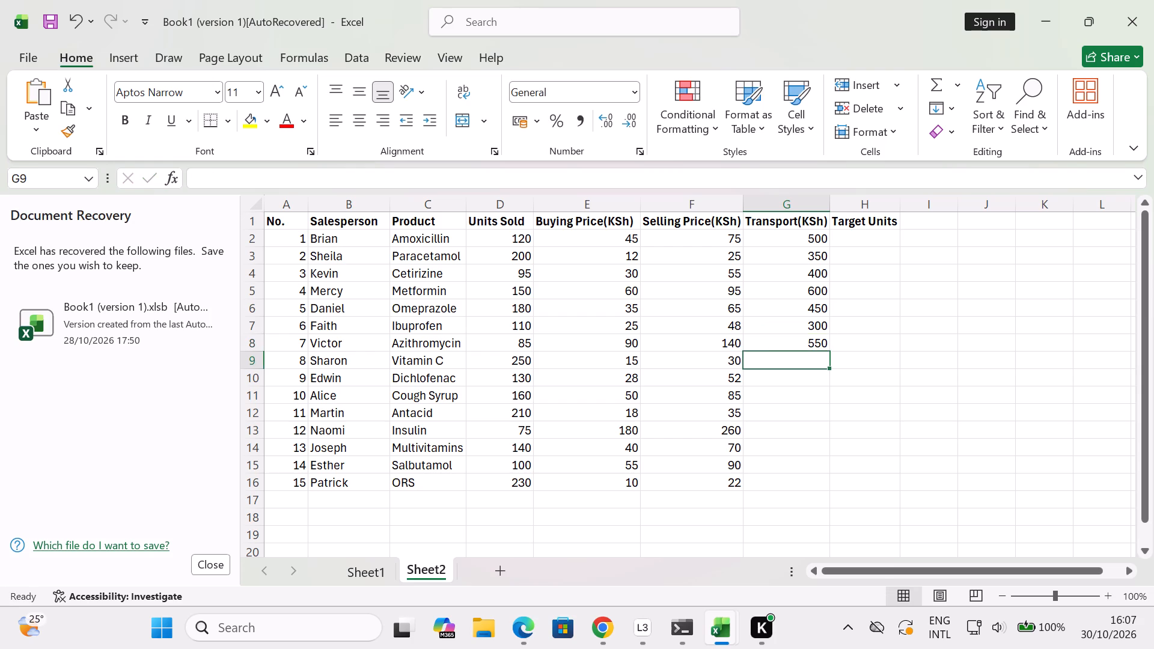
text(400)
key(Down)
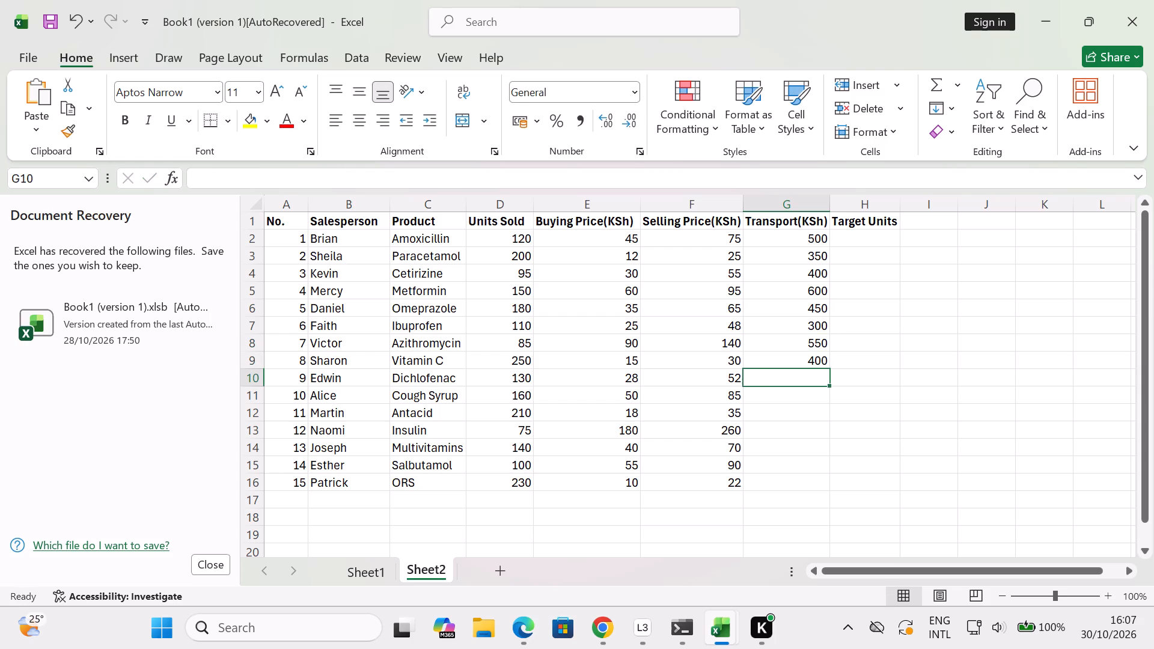
text(350)
key(Down)
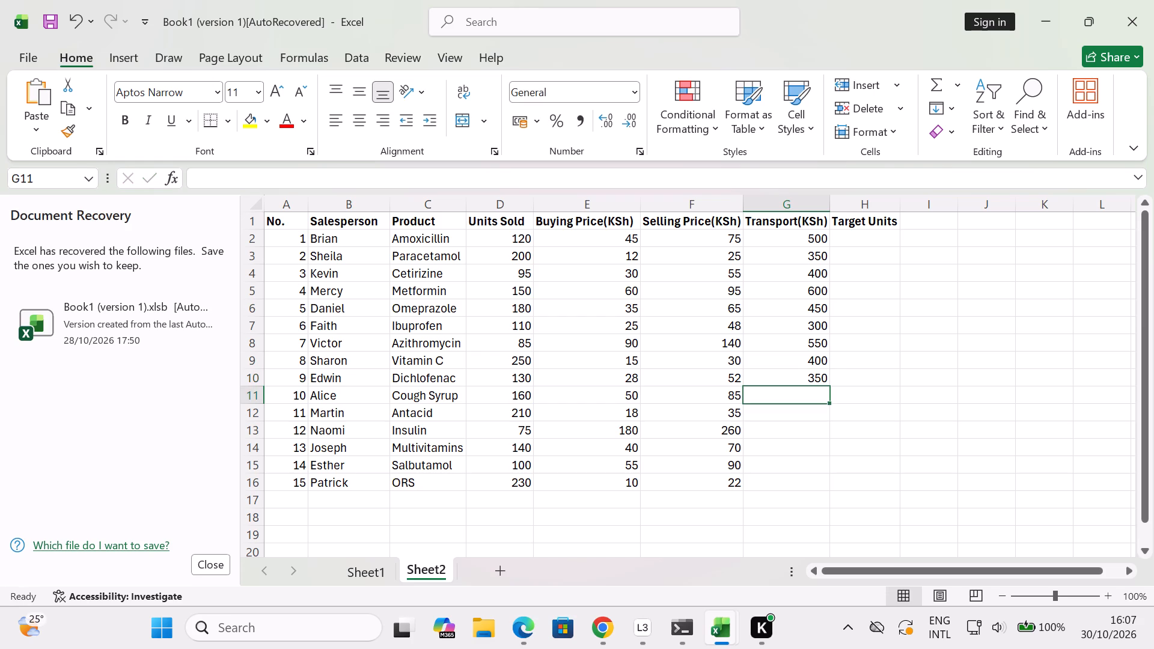
text(500)
key(Down)
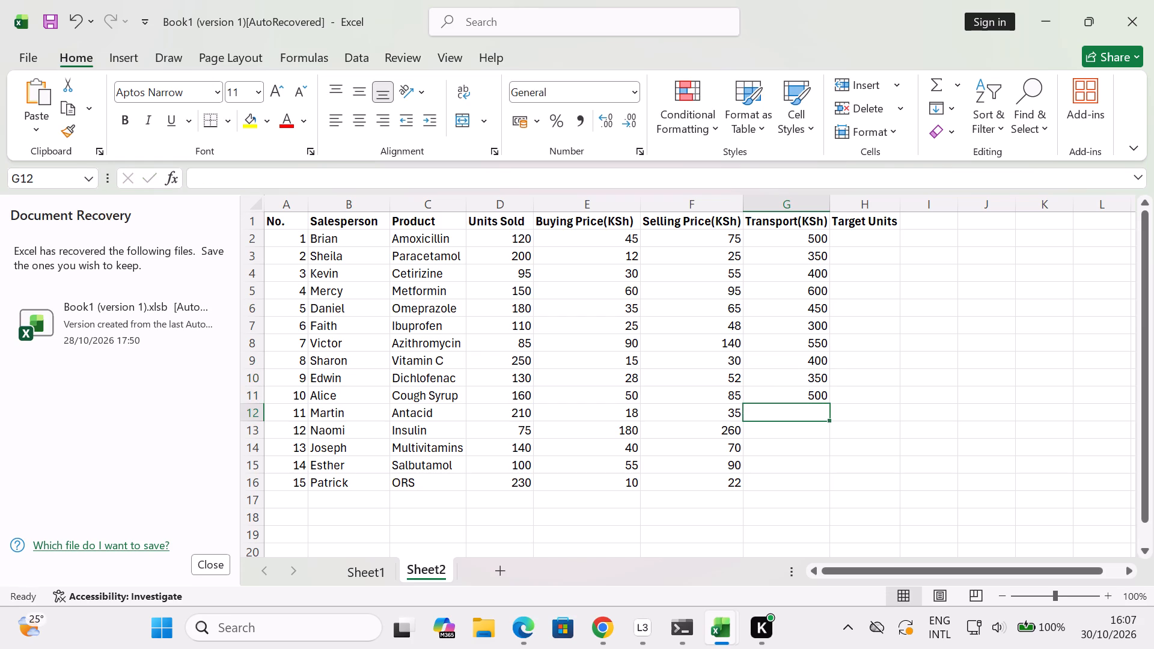
Enter the Transport(KSh) values 300, 700, 450, 400 and 350 in cells G12 to G16.
text(300)
key(Down)
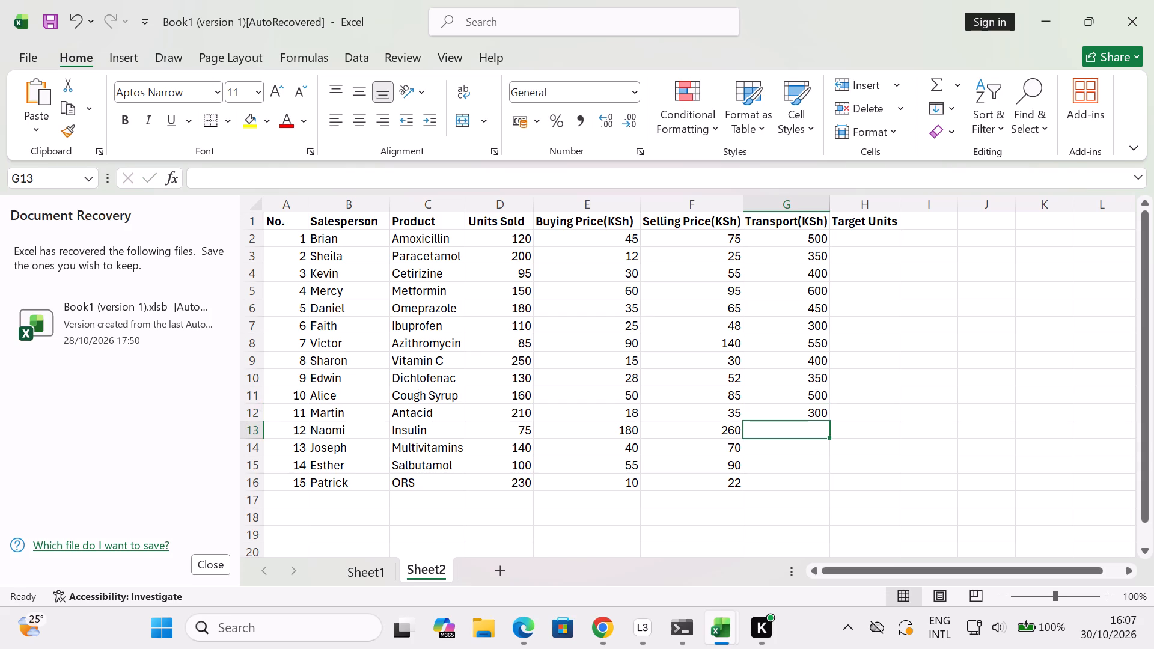
text(700)
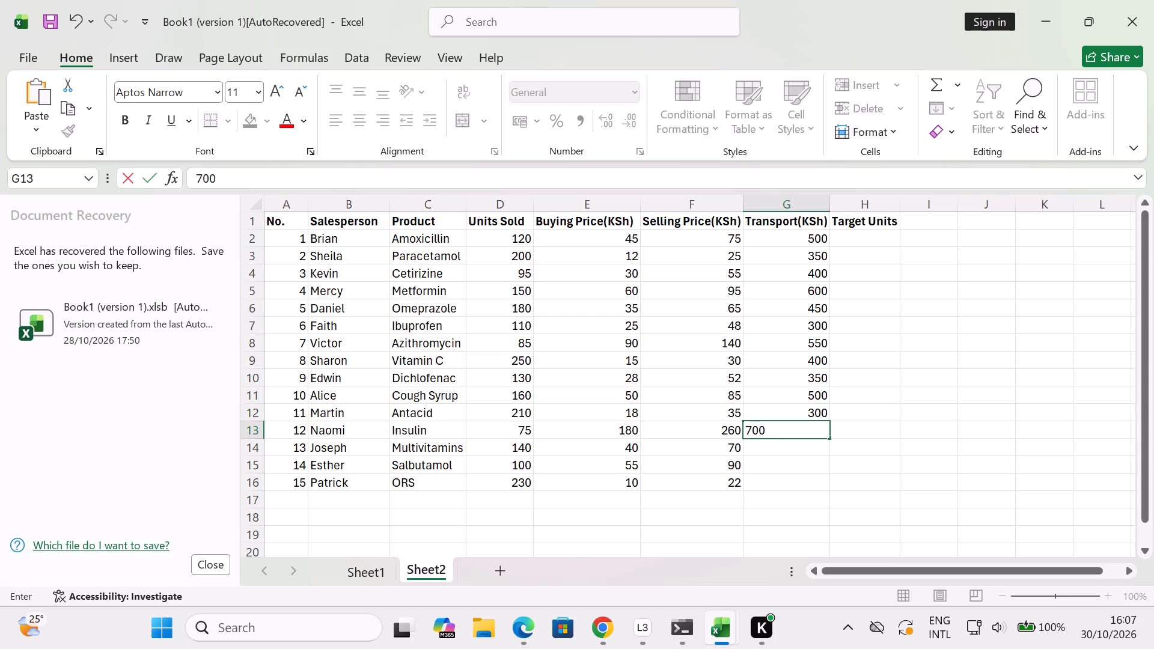
key(Down)
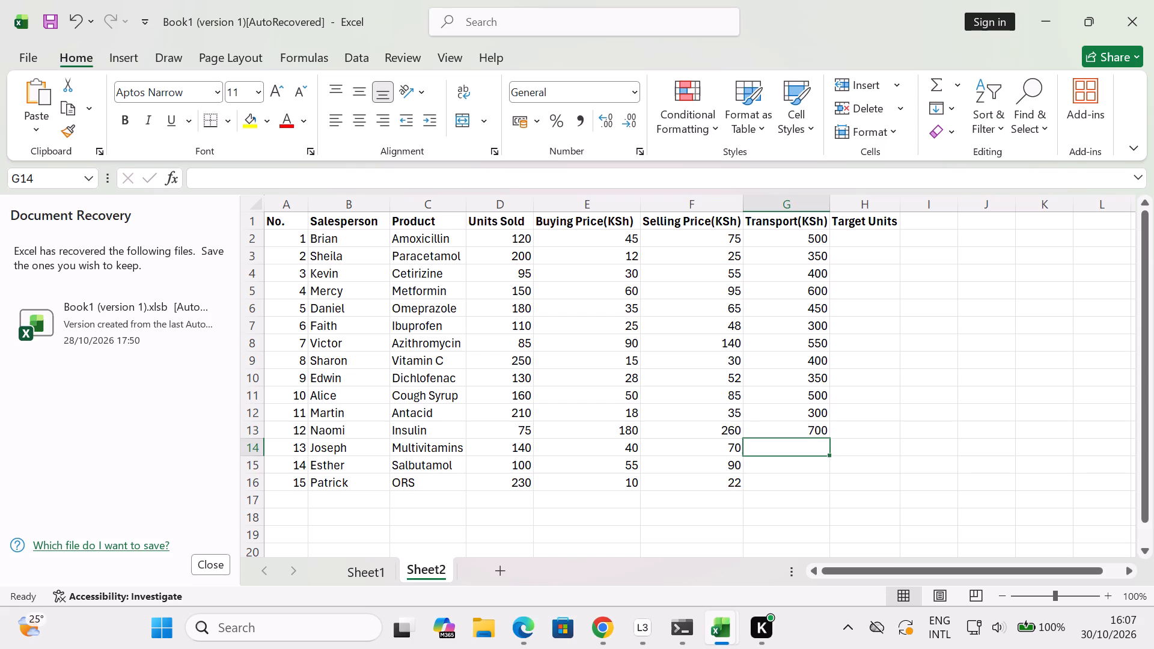
text(450)
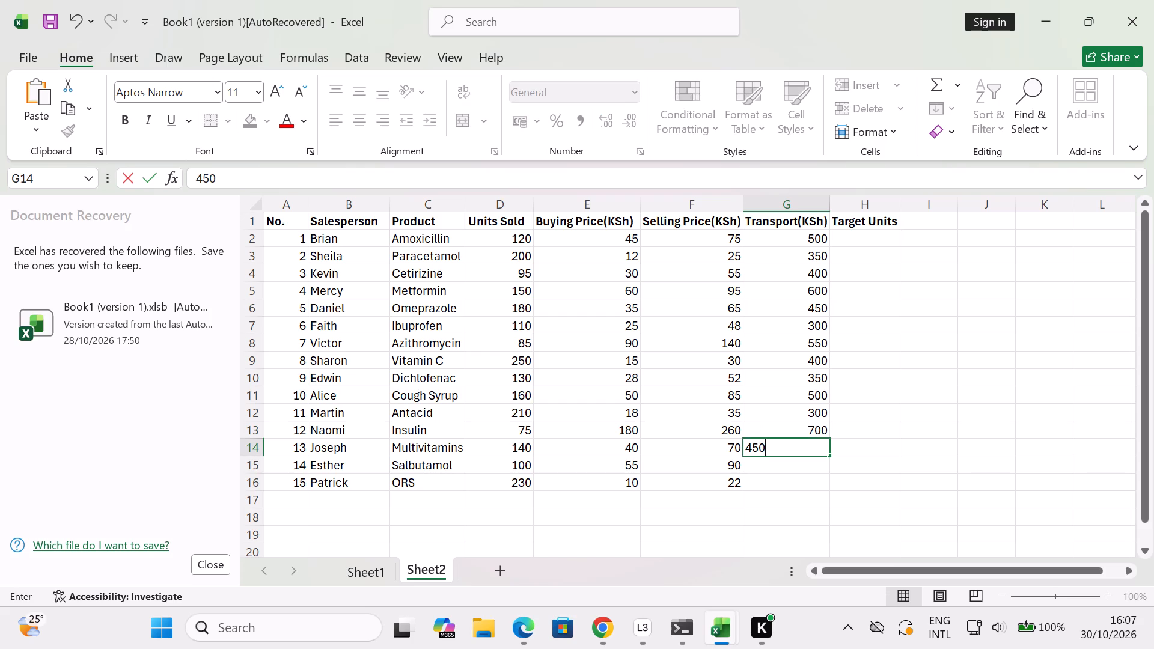
key(Down)
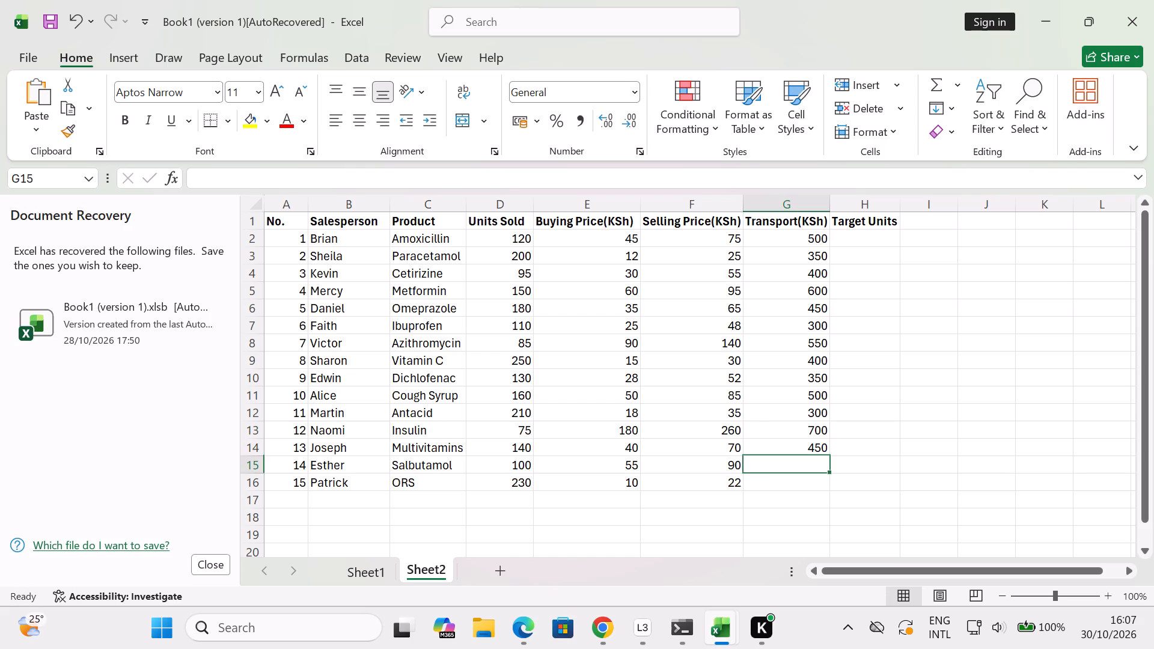
text(400)
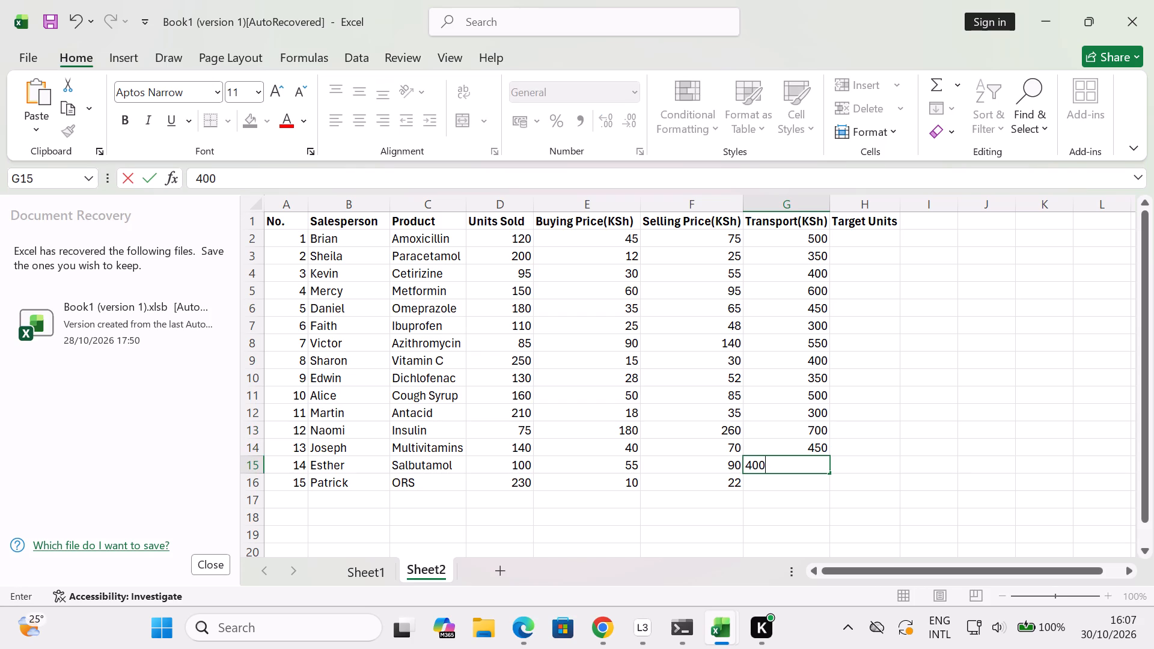
key(Down)
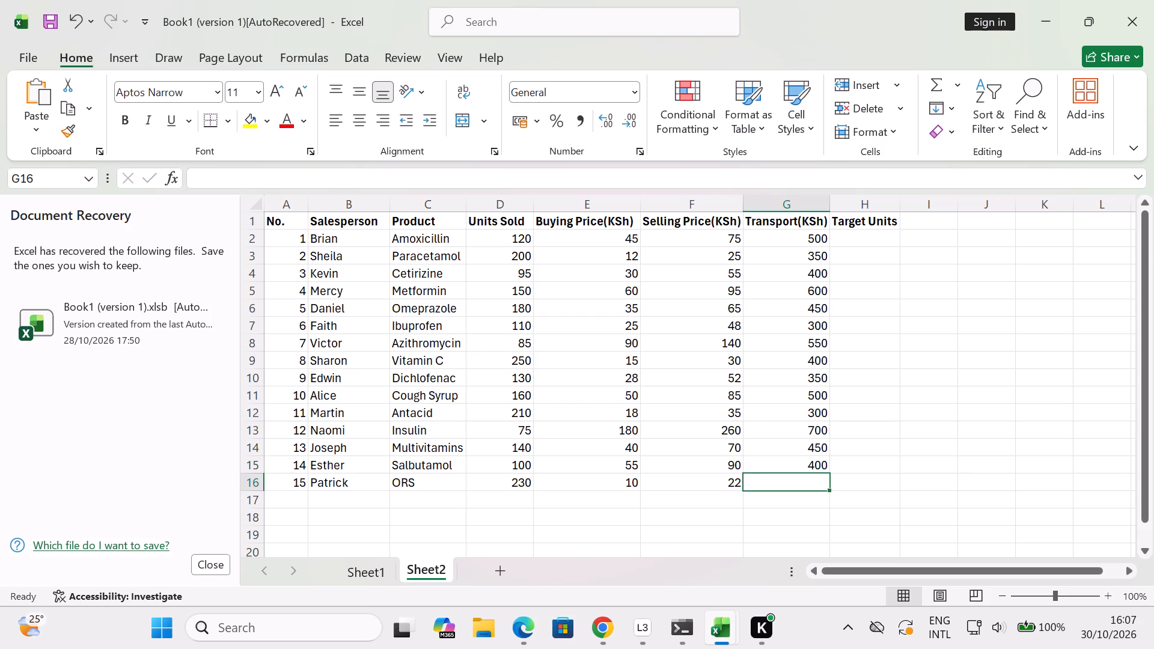
text(350)
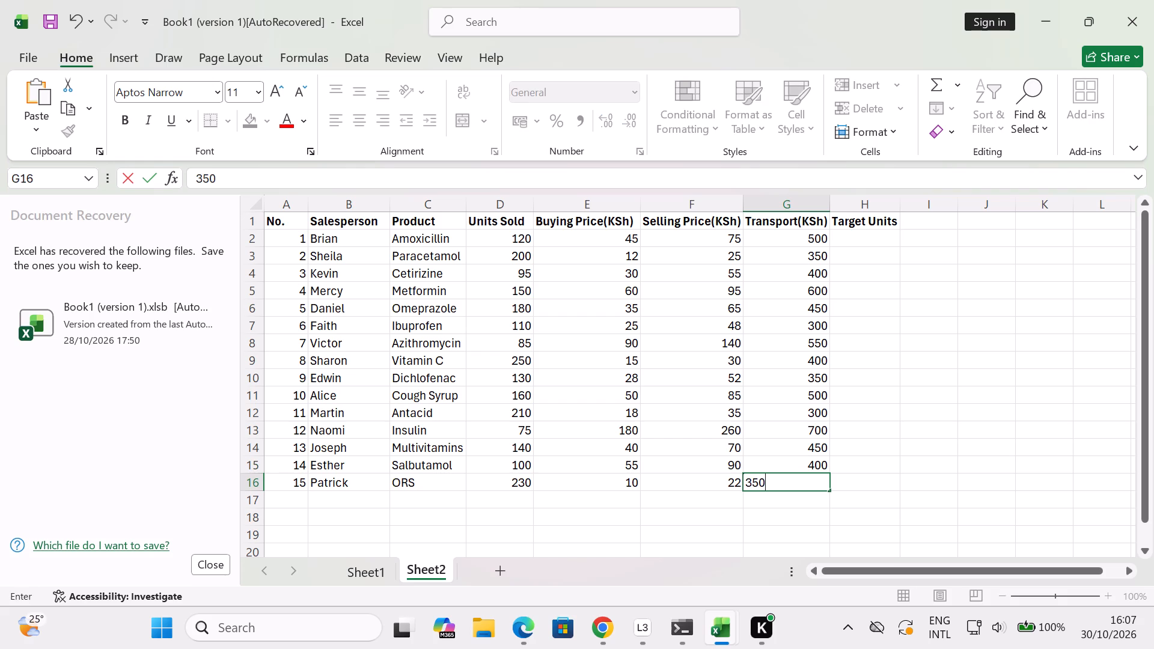
Enter the Target Units values 100, 180 and 100 in cells H2 to H4.
click(885, 234)
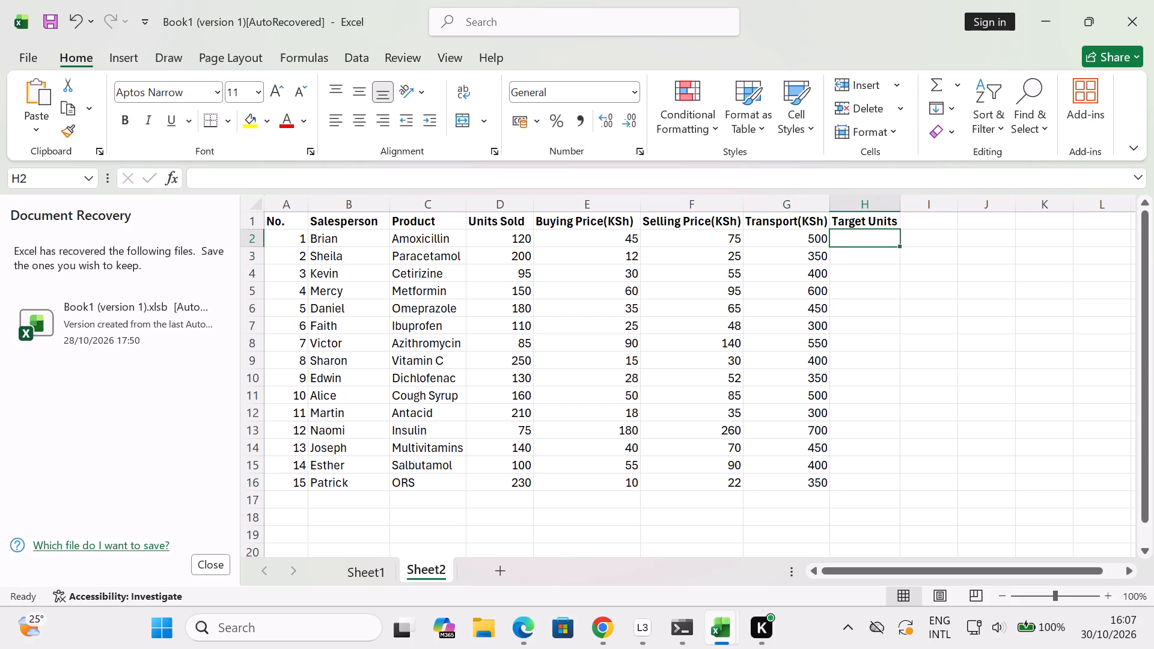
text(100)
key(Down)
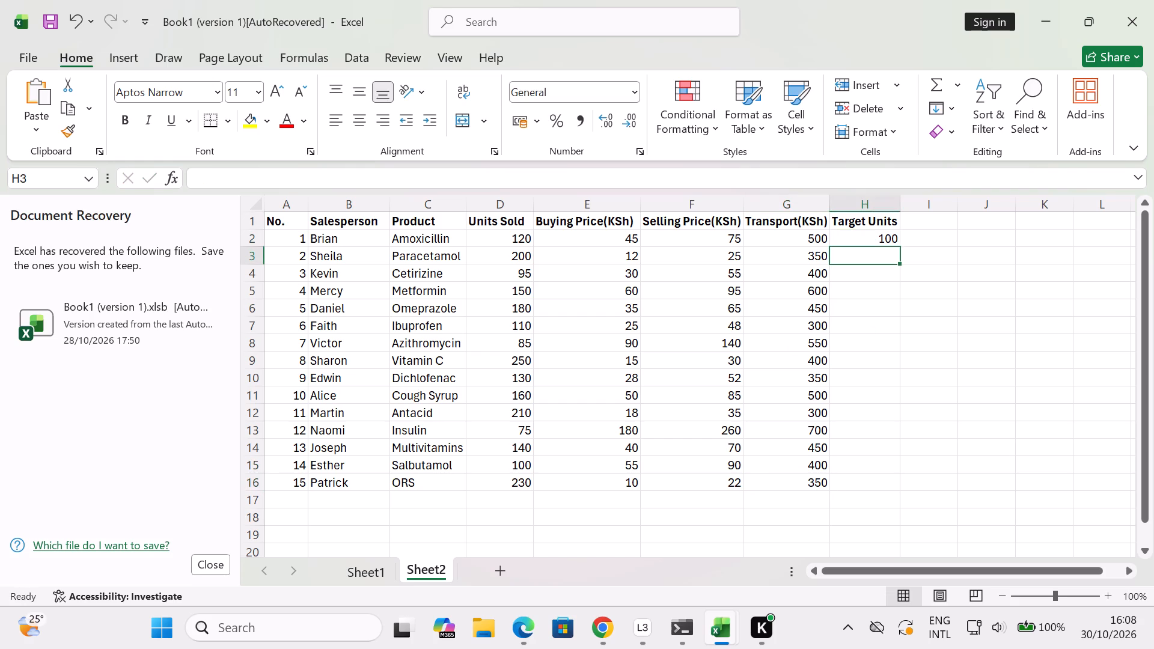
key(1)
text(80)
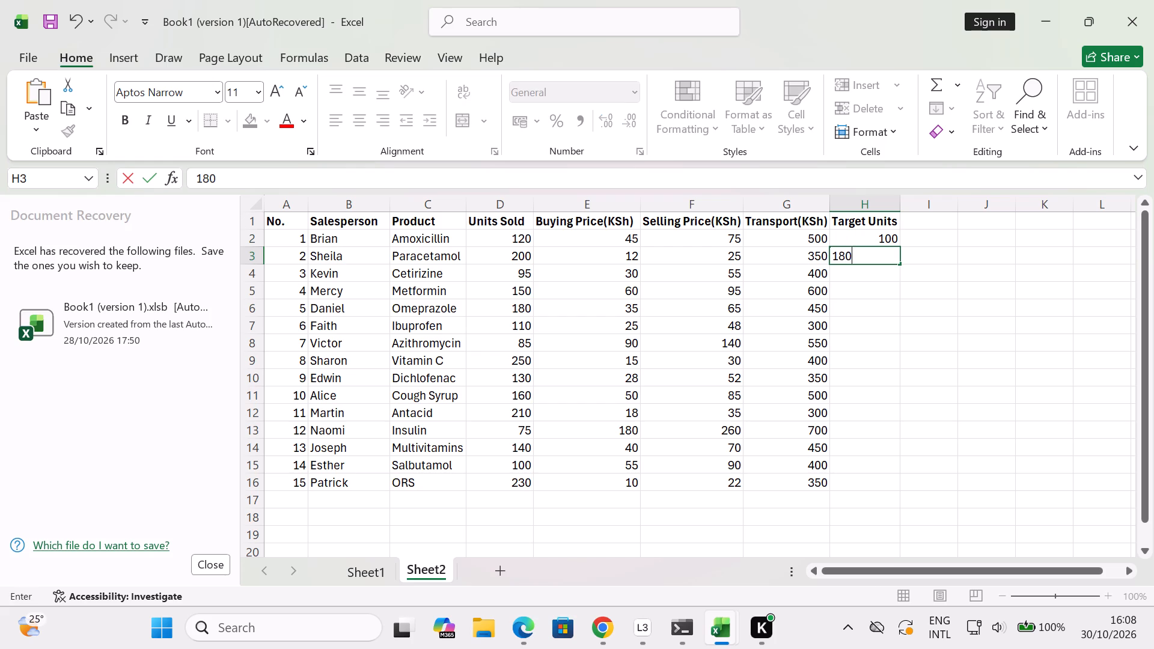
key(Down)
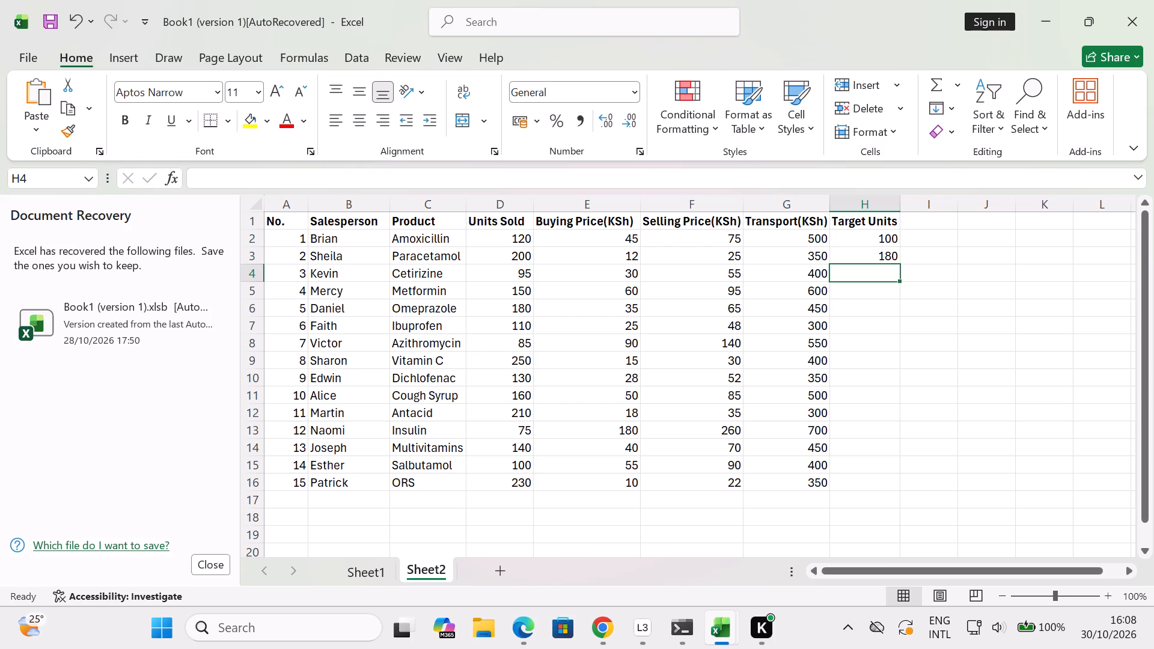
text(100)
key(Down)
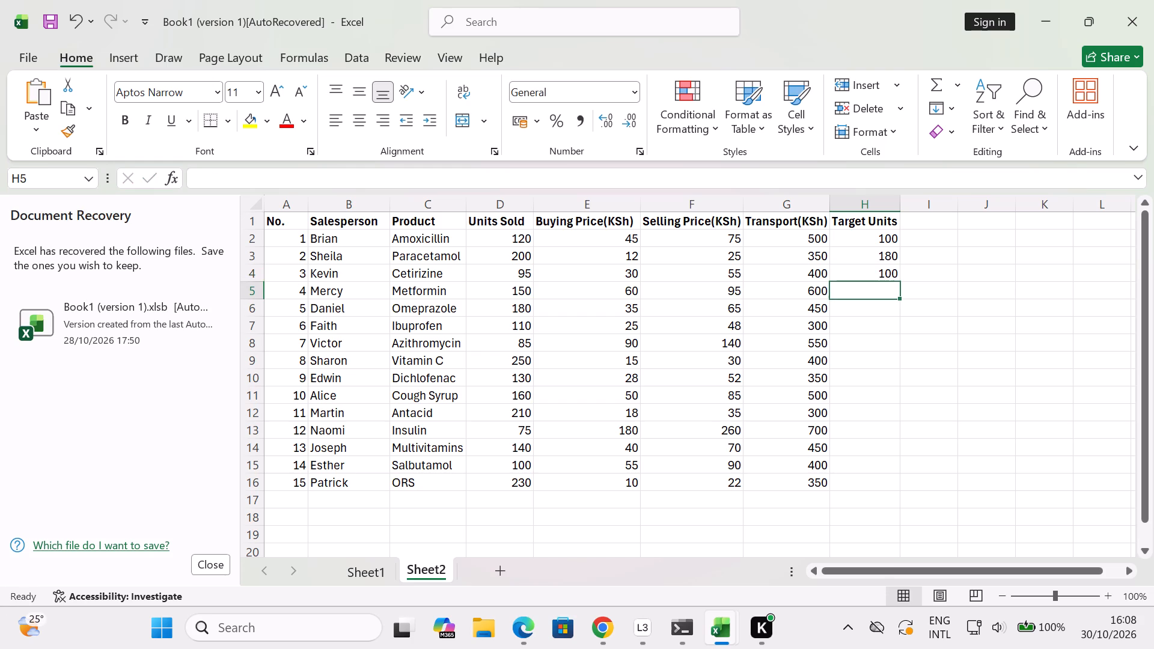
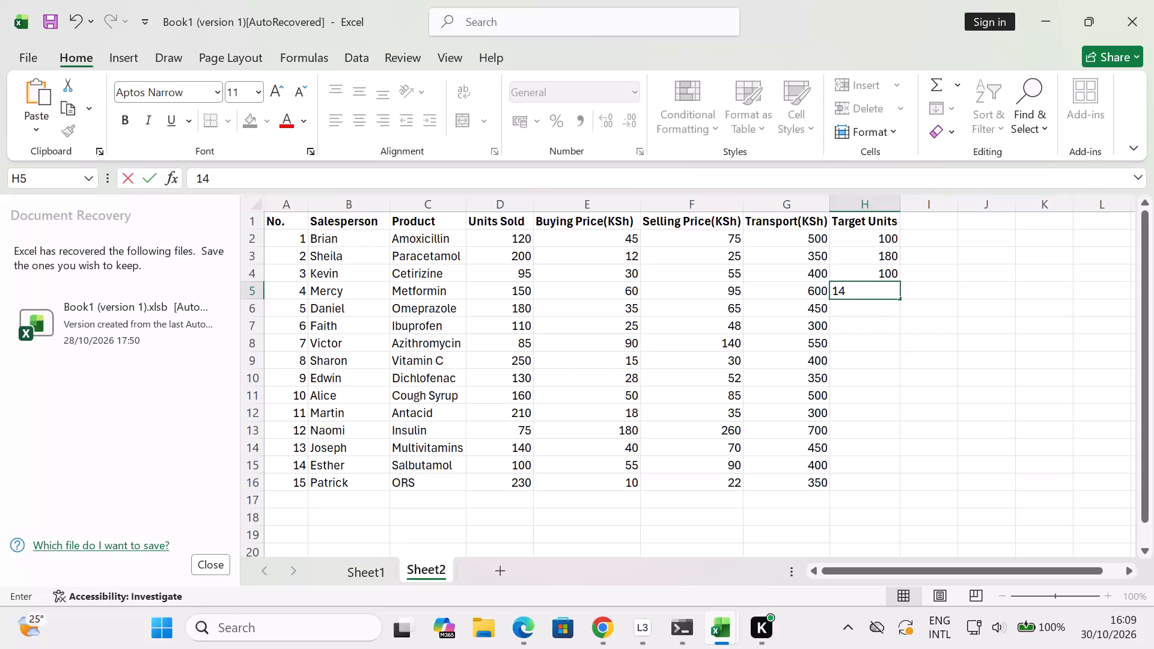
Enter the Target Units values 140, 160, 120, 90, 220 and 125 in cells H5 to H10.
key(Down)
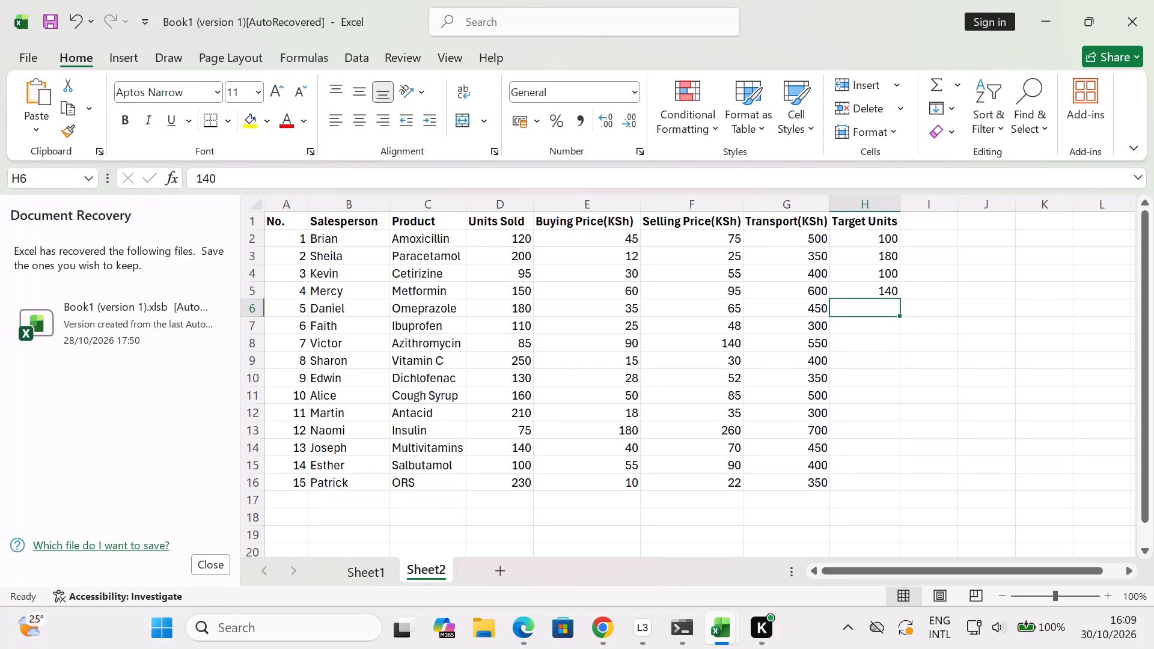
text(160)
key(Down)
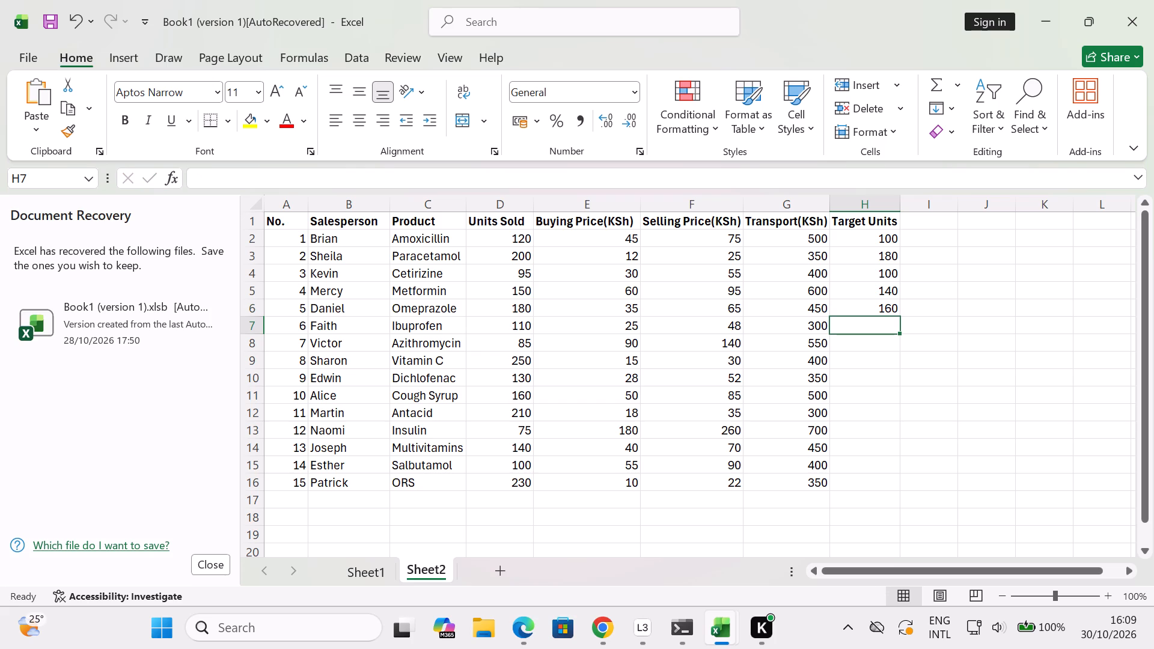
text(120)
key(Down)
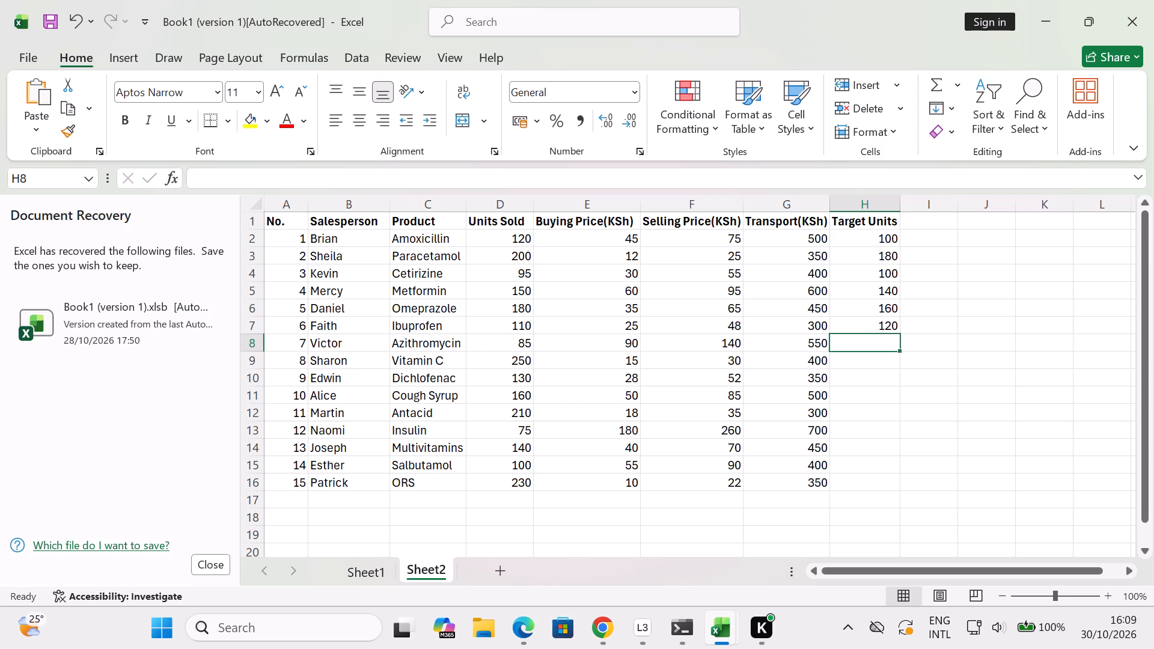
text(90)
key(Down)
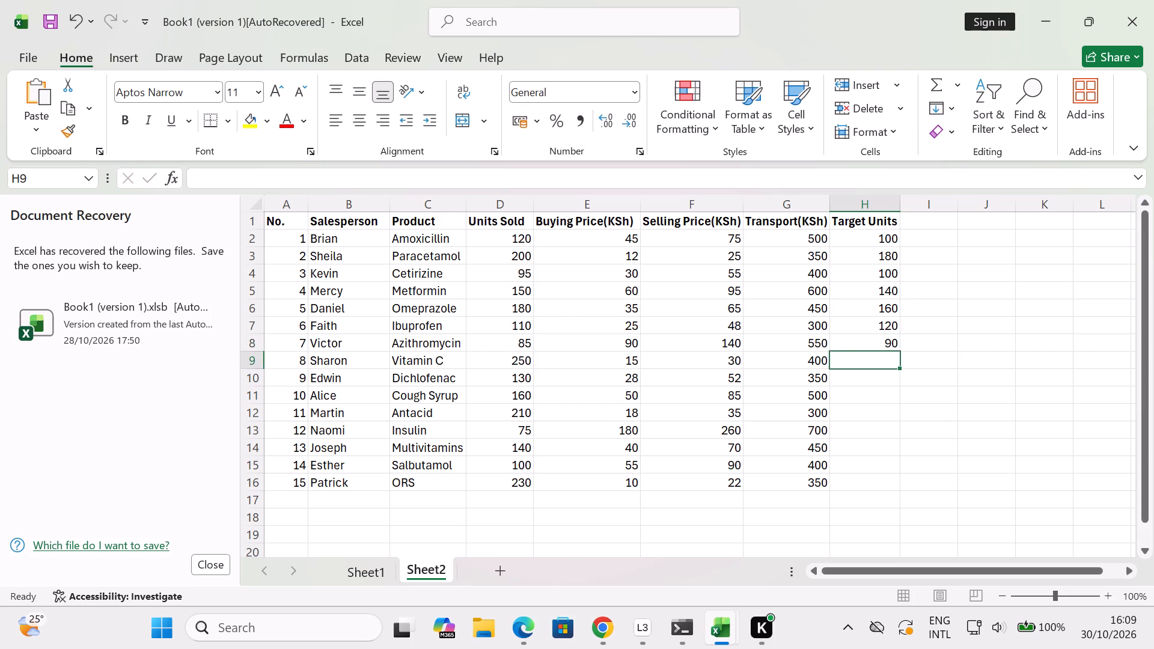
text(220)
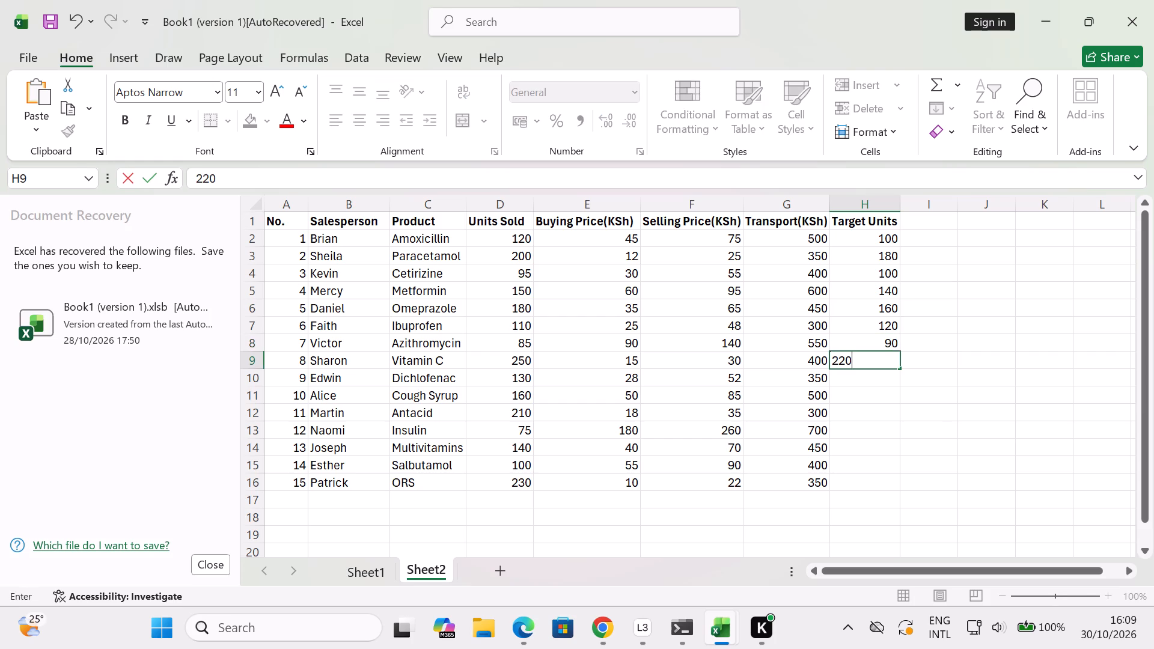
key(Down)
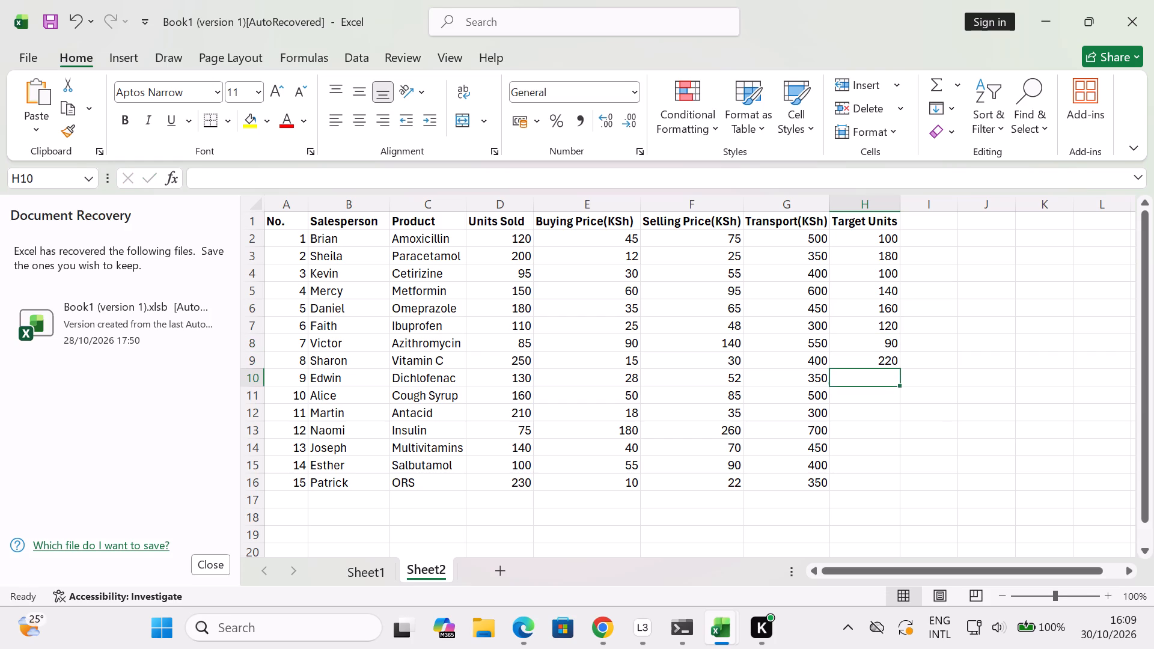
text(125)
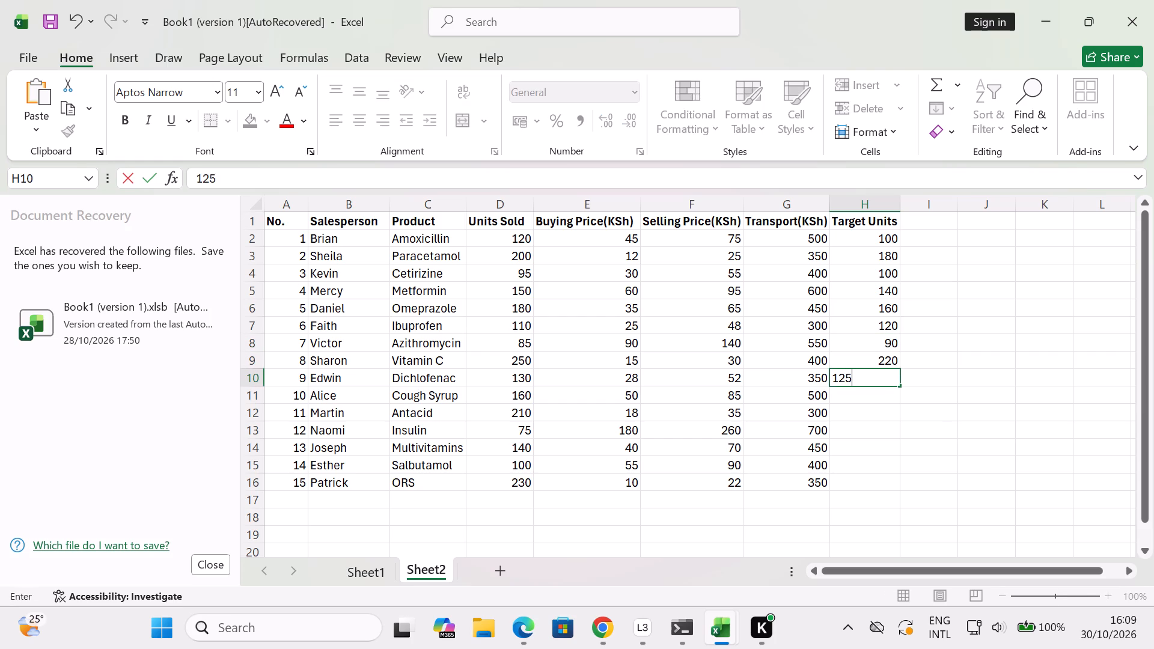
key(Down)
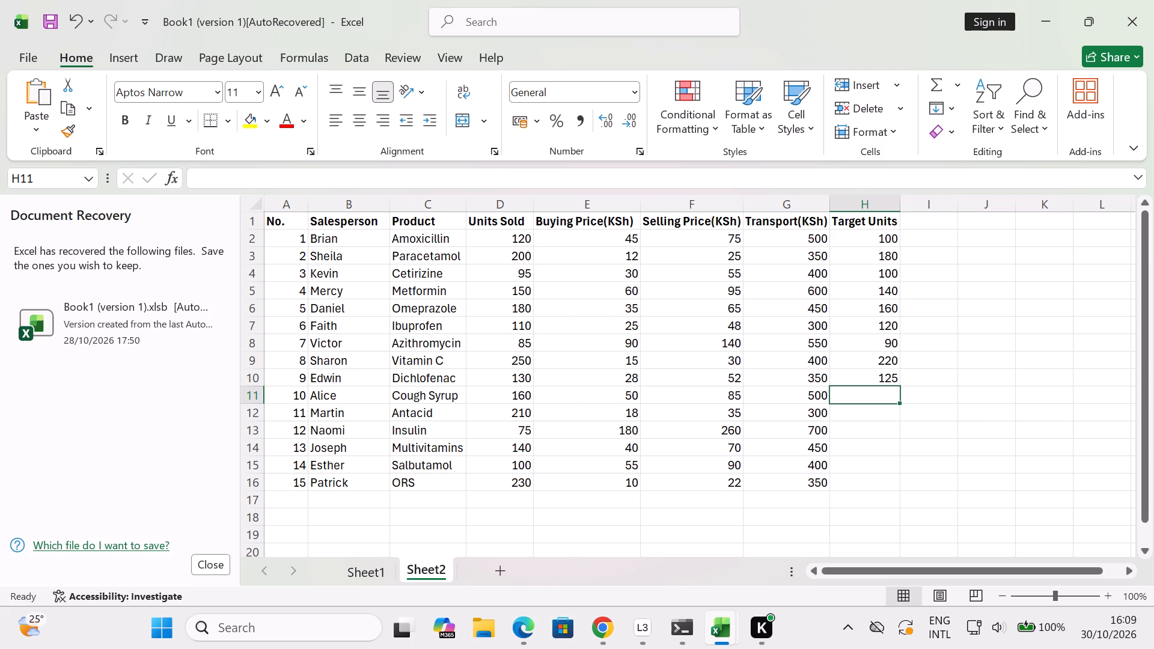
Enter the Target Units values 150, 200, 80, 130, 110 and 210 in cells H11 to H16.
text(15)
key(0)
key(Down)
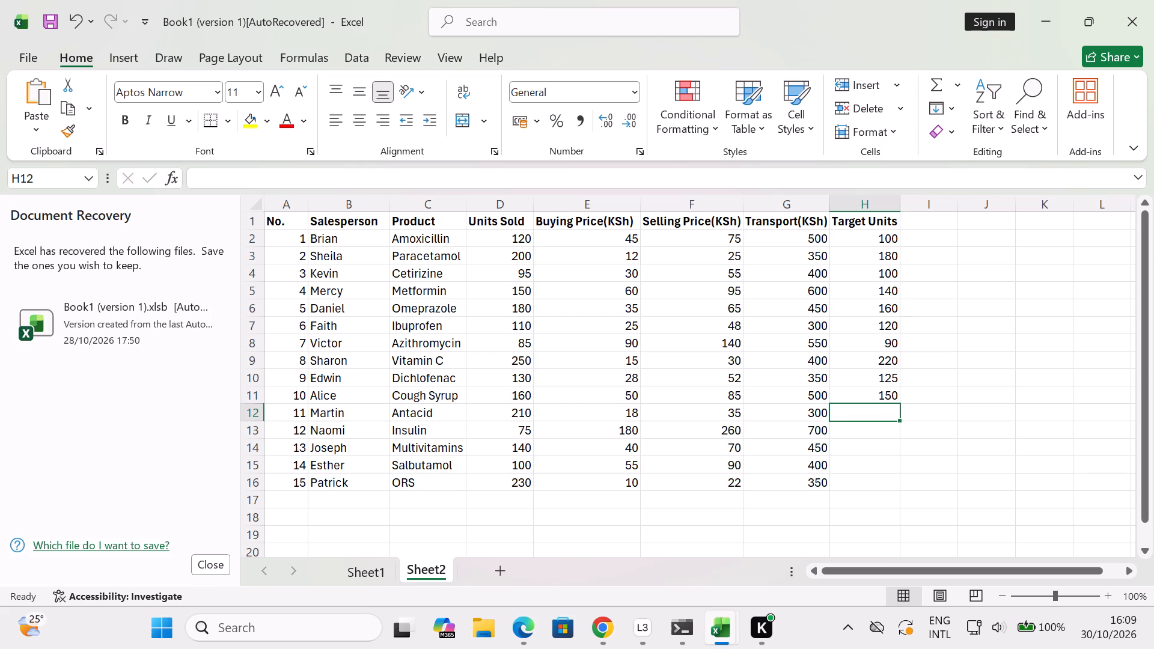
text(200)
key(Down)
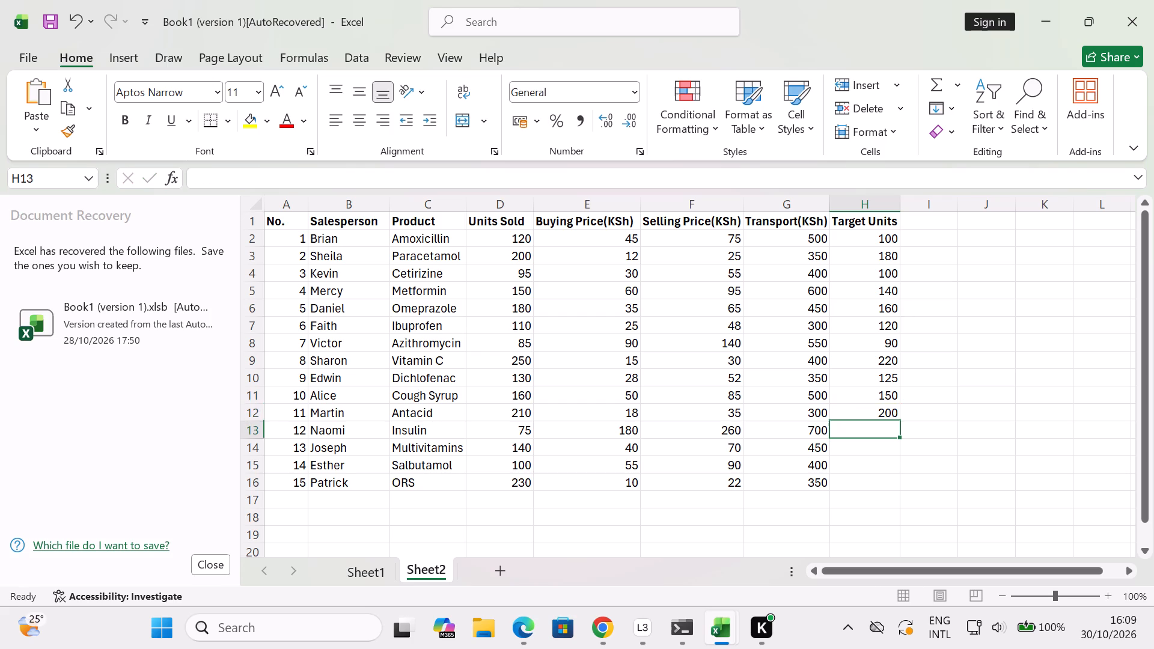
text(80)
key(Down)
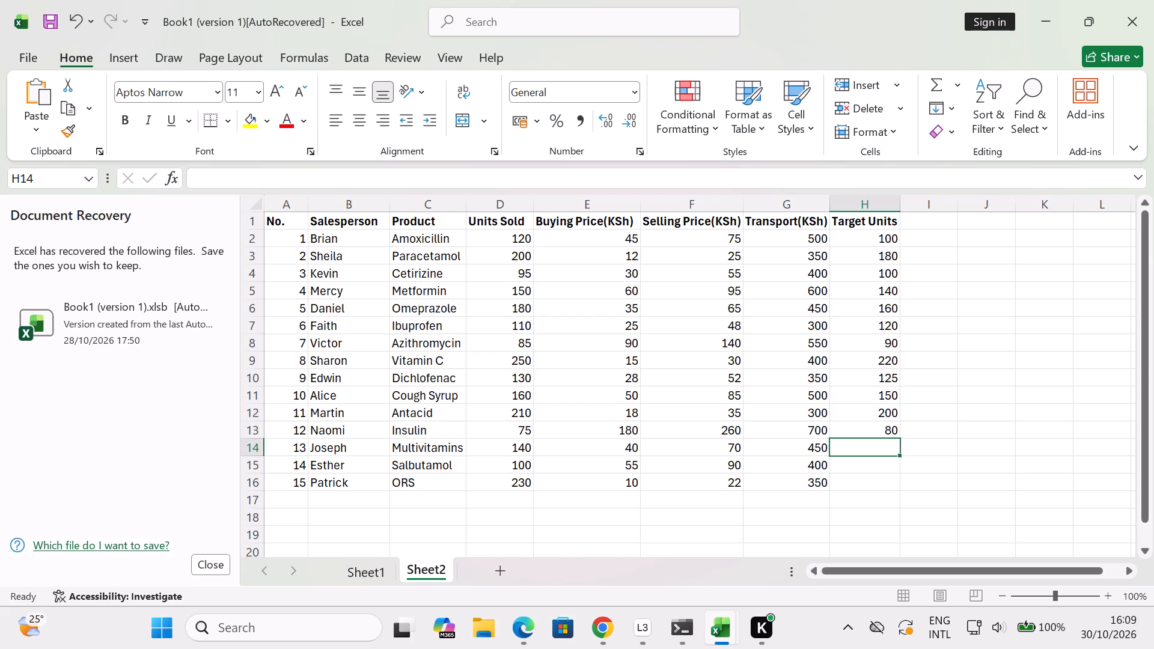
text(130)
key(Down)
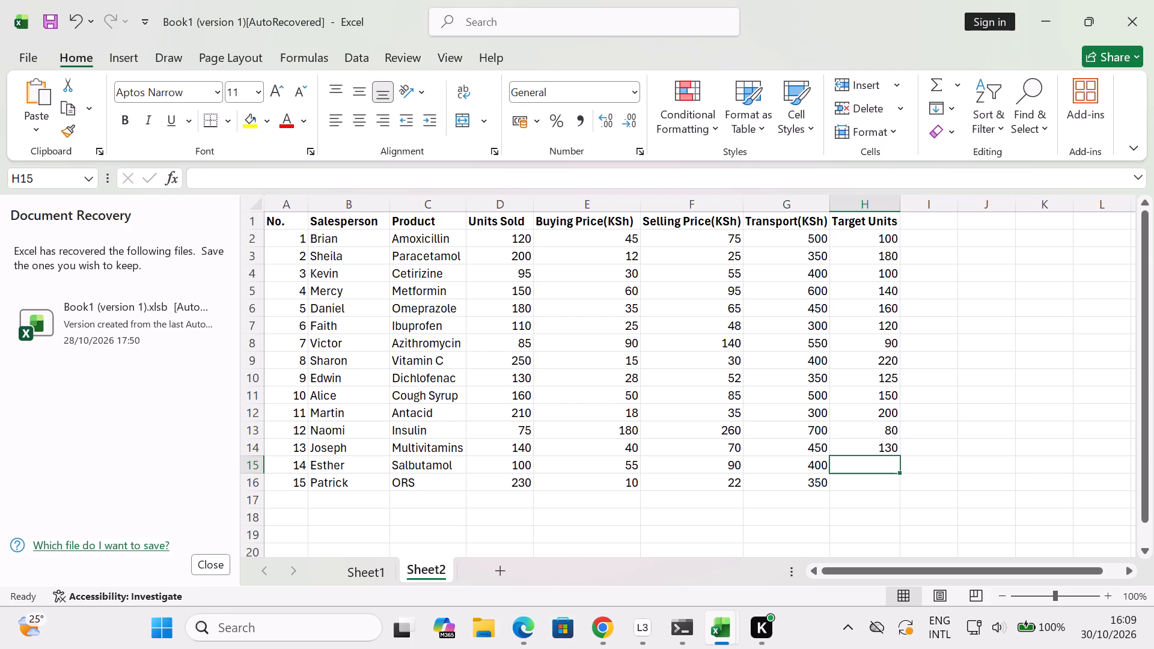
text(11)
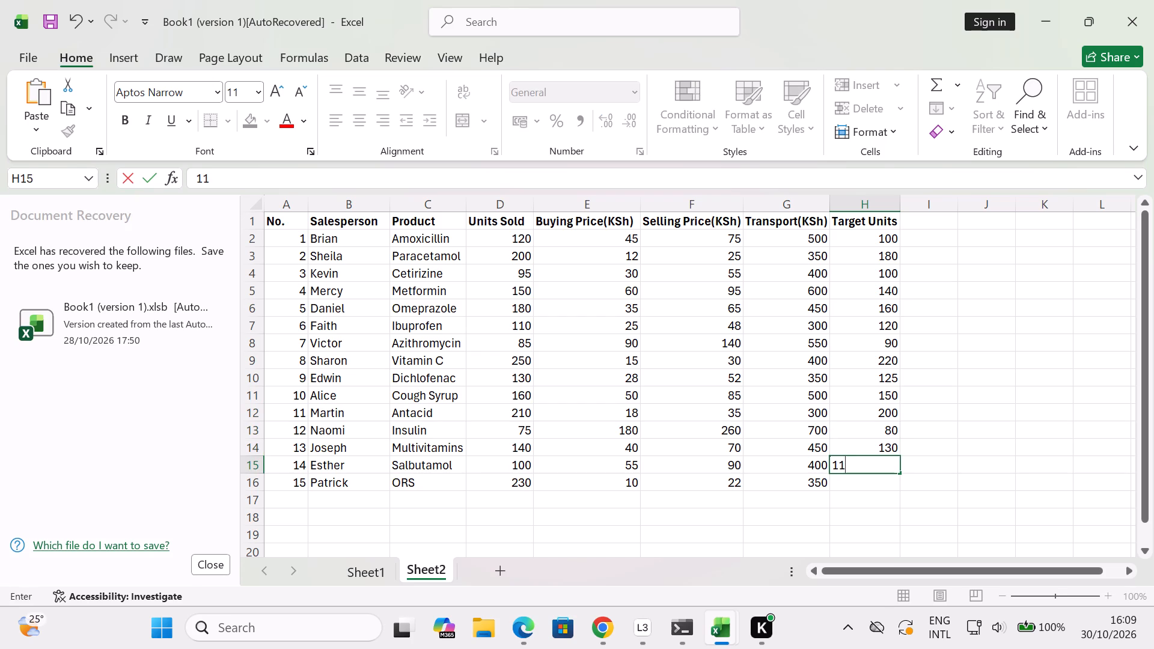
key(0)
key(Down)
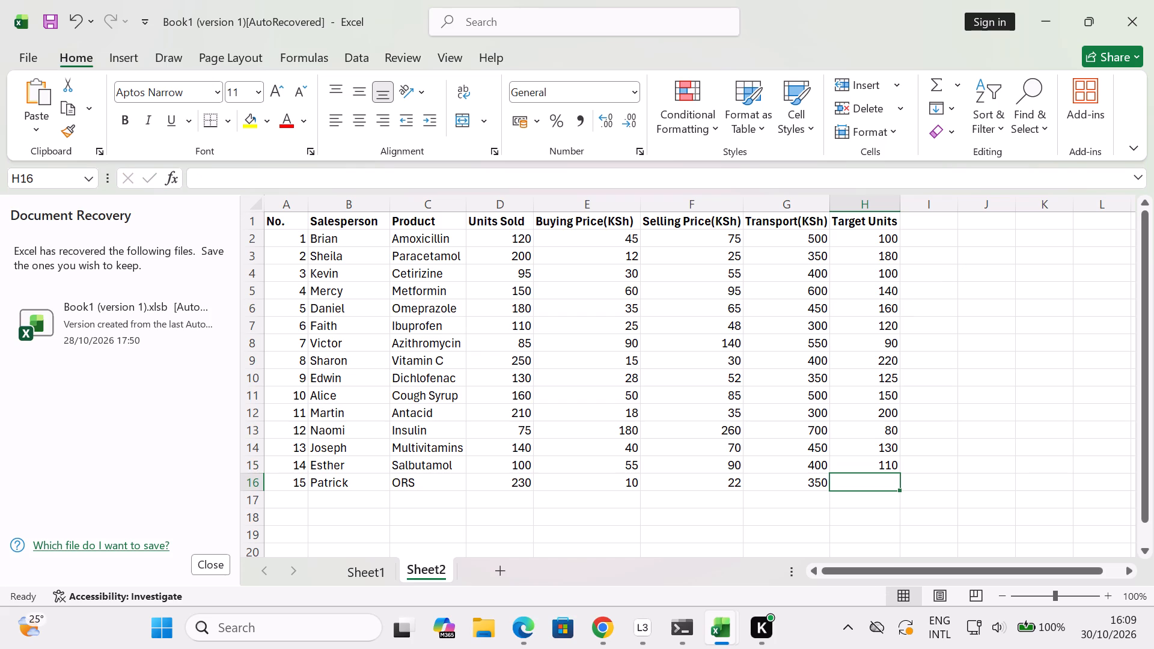
text(21)
key(0)
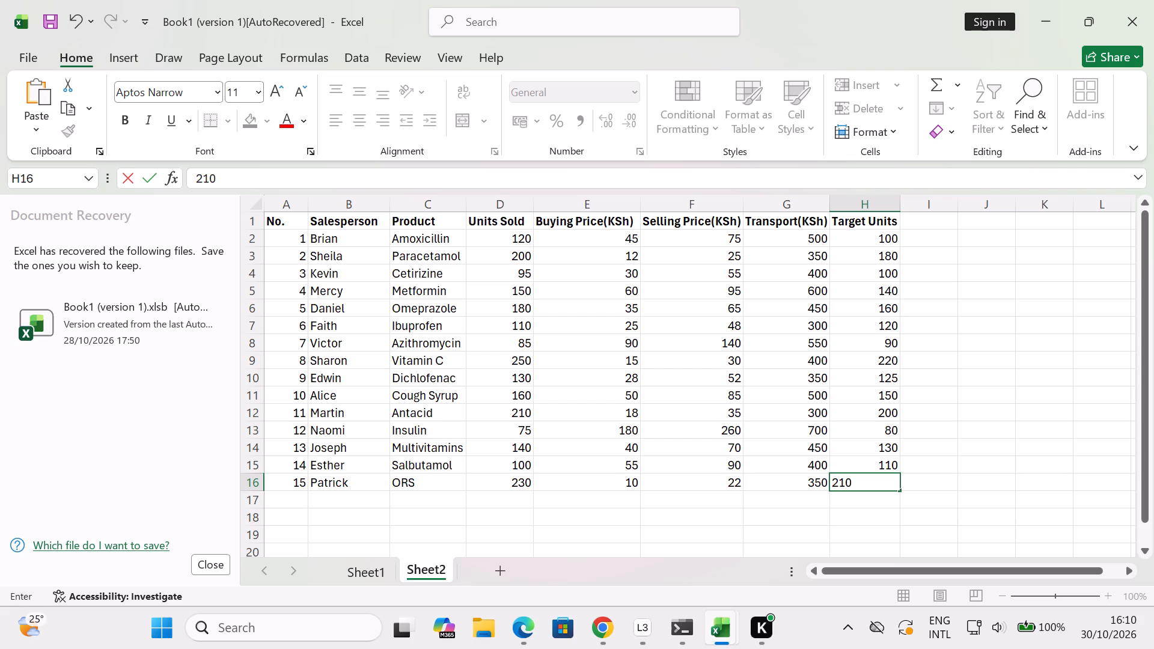
Widen column I and enter the header Total Revenue in cell I1.
click(935, 218)
drag(958, 203, 986, 204)
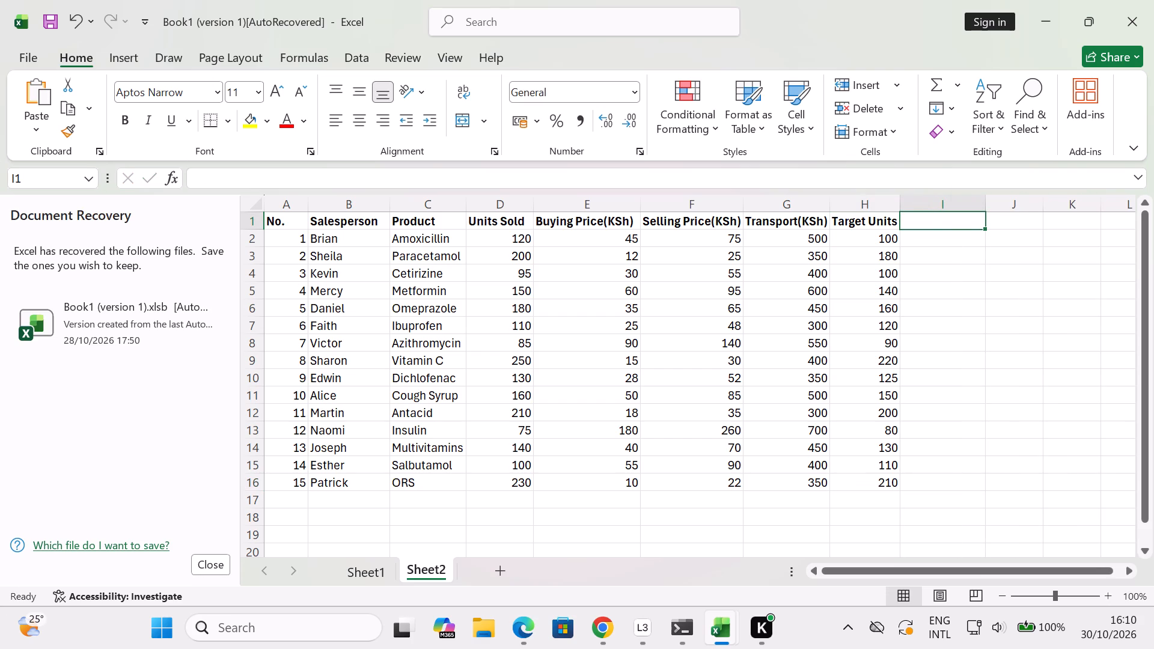
text(Total)
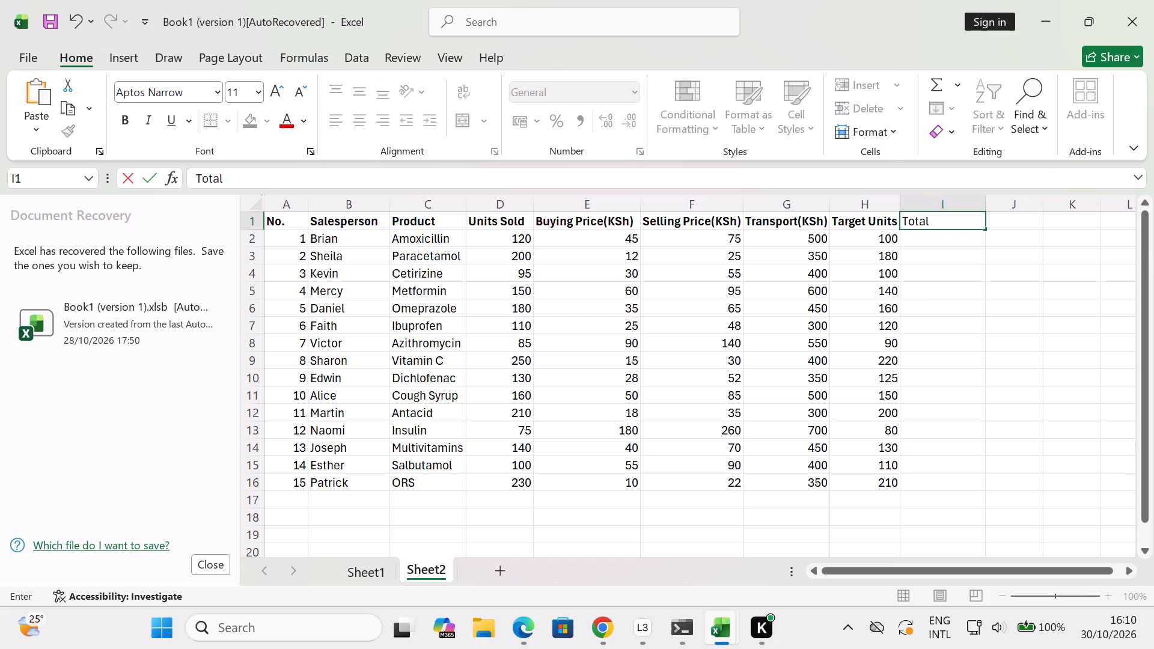
key(space)
text(Revenue)
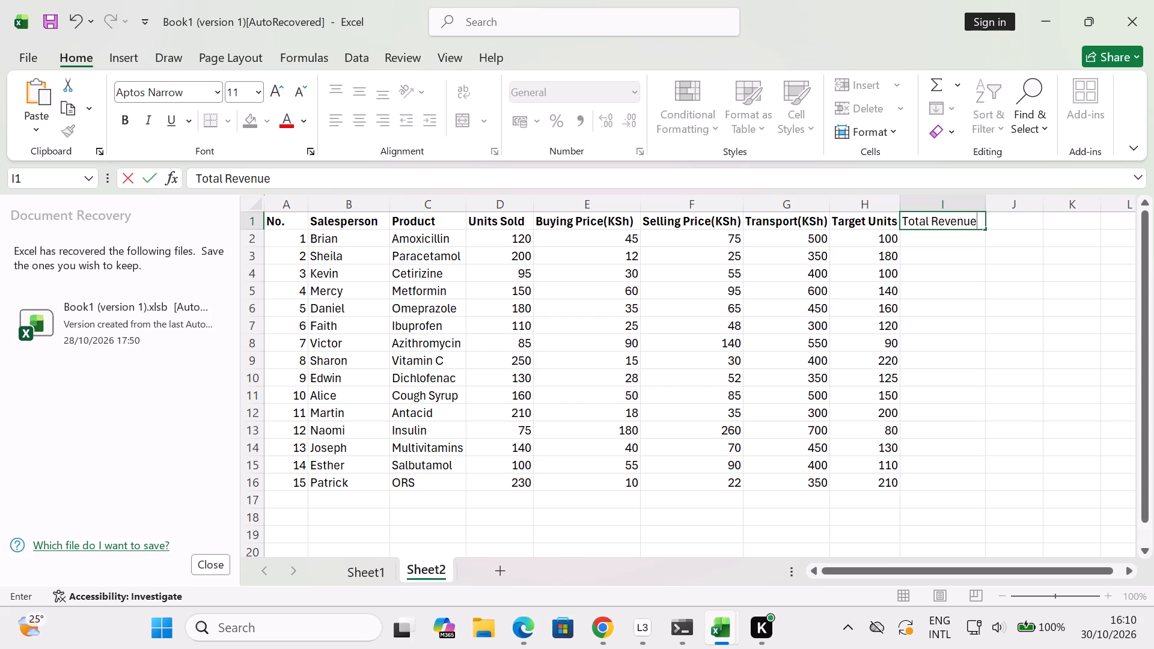
key(Down)
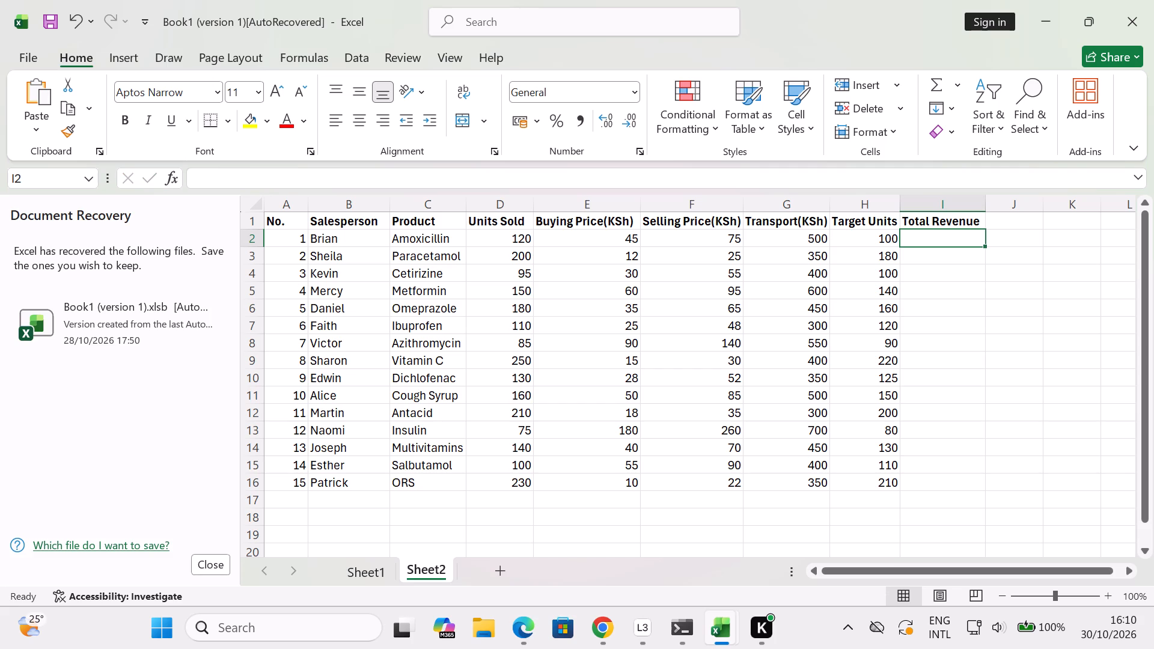
Calculate Total Revenue with the formulas =d2*f2 in cell I2 and =d3*f3 in cell I3.
key(equal)
text(d2)
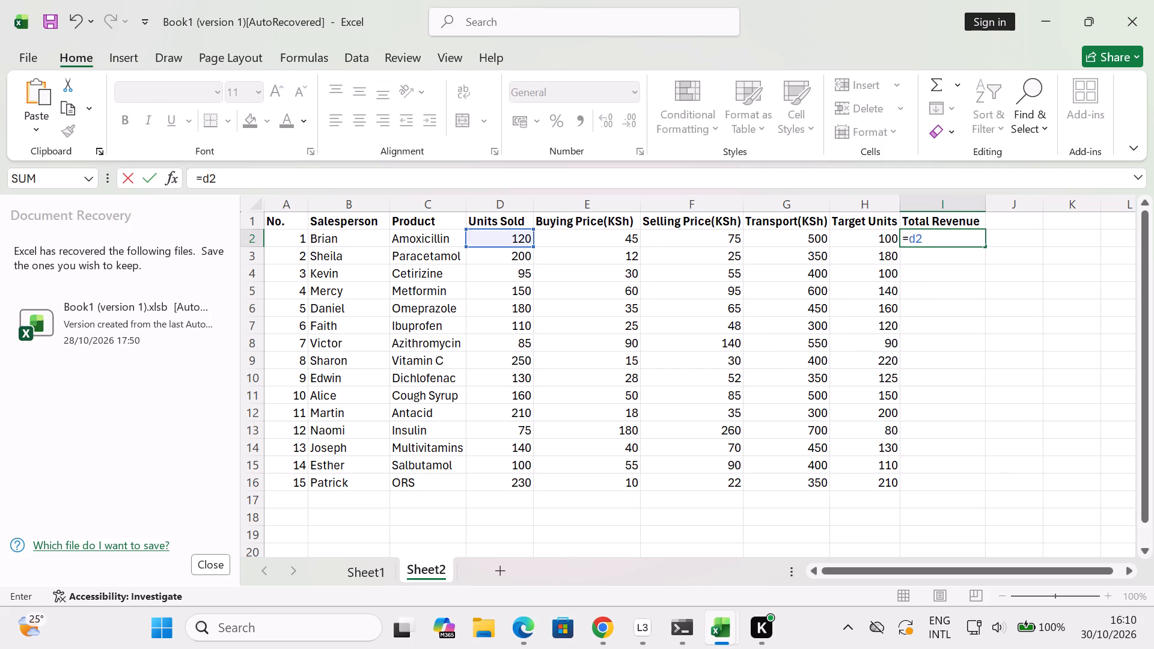
key(shift+asterisk)
text(f2)
key(Return)
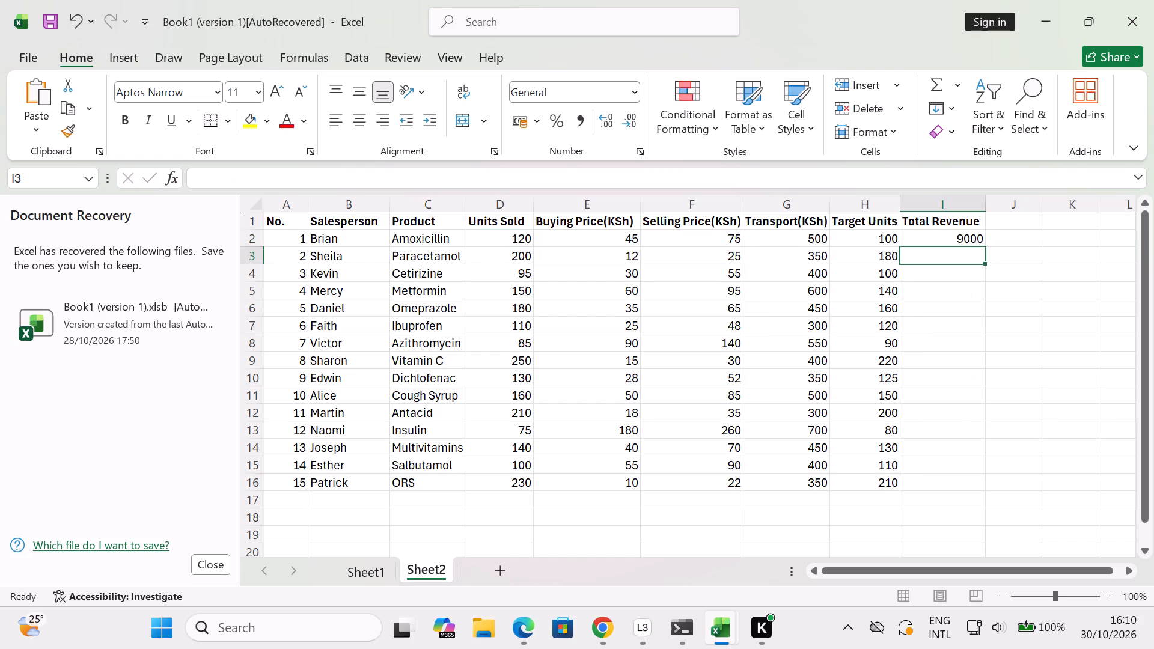
key(equal)
text(d3)
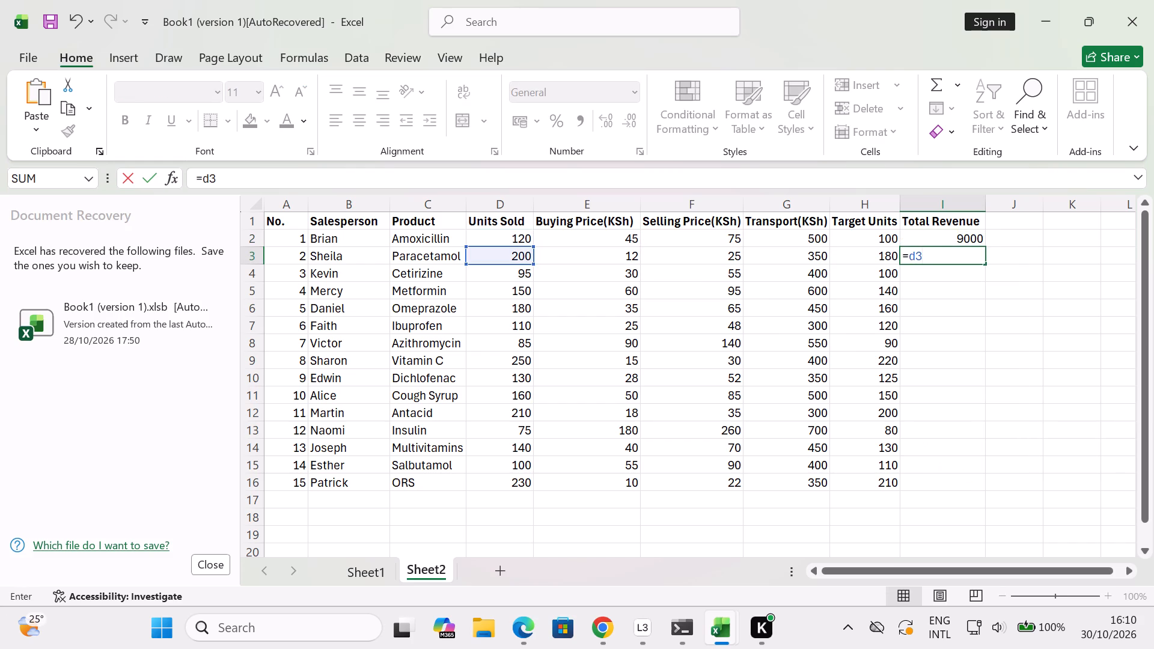
key(shift+asterisk)
text(f3)
key(Return)
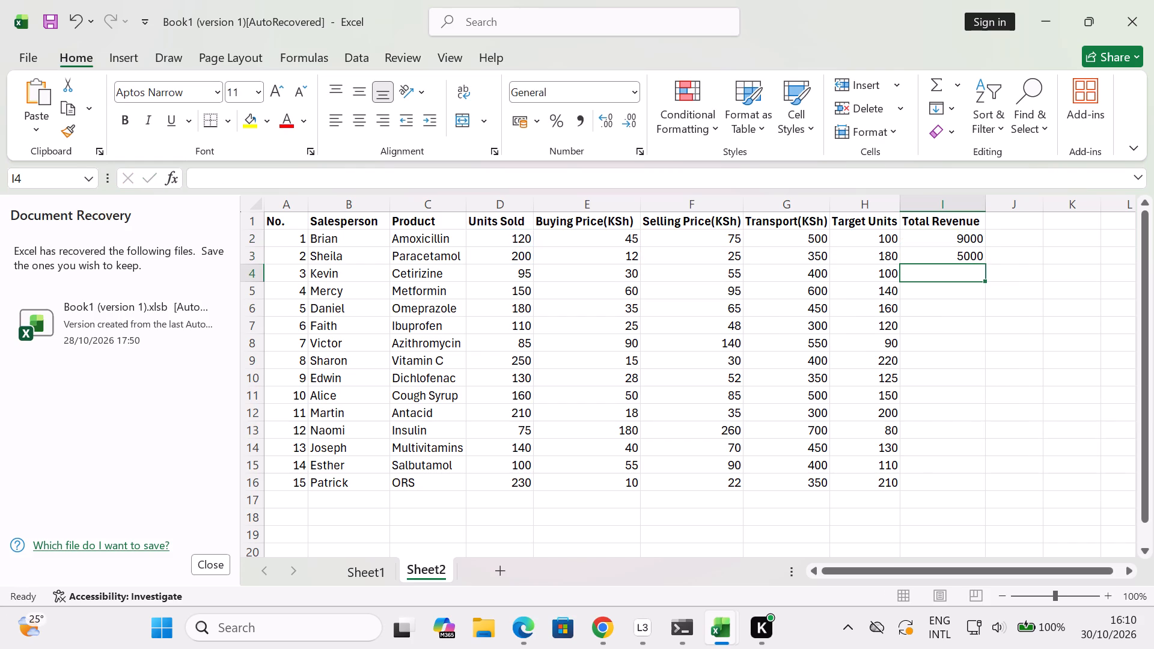
Calculate Total Revenue with the formulas =d4*f4 in cell I4 and =d5*f5 in cell I5.
key(equal)
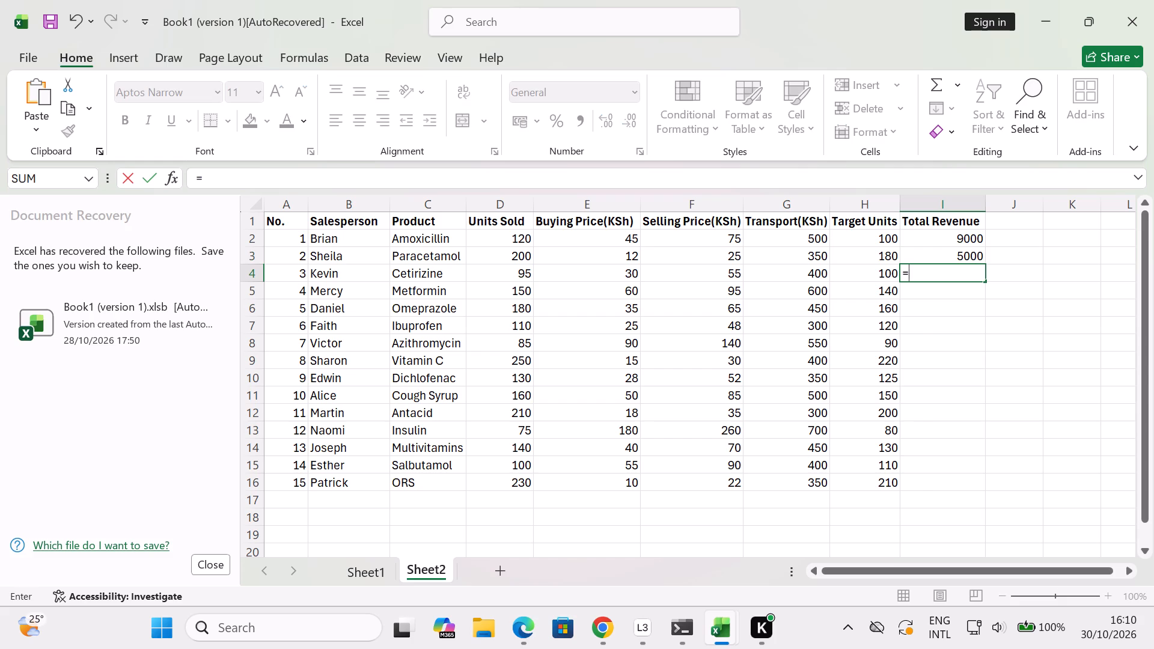
text(d4)
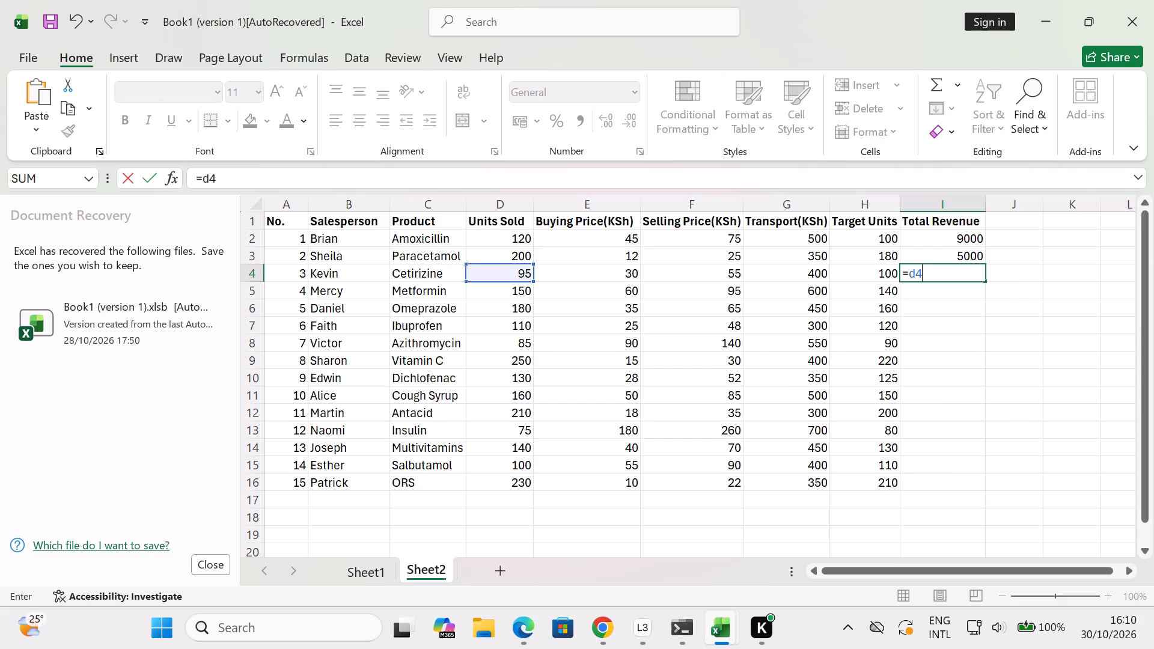
key(shift+asterisk)
text(f4)
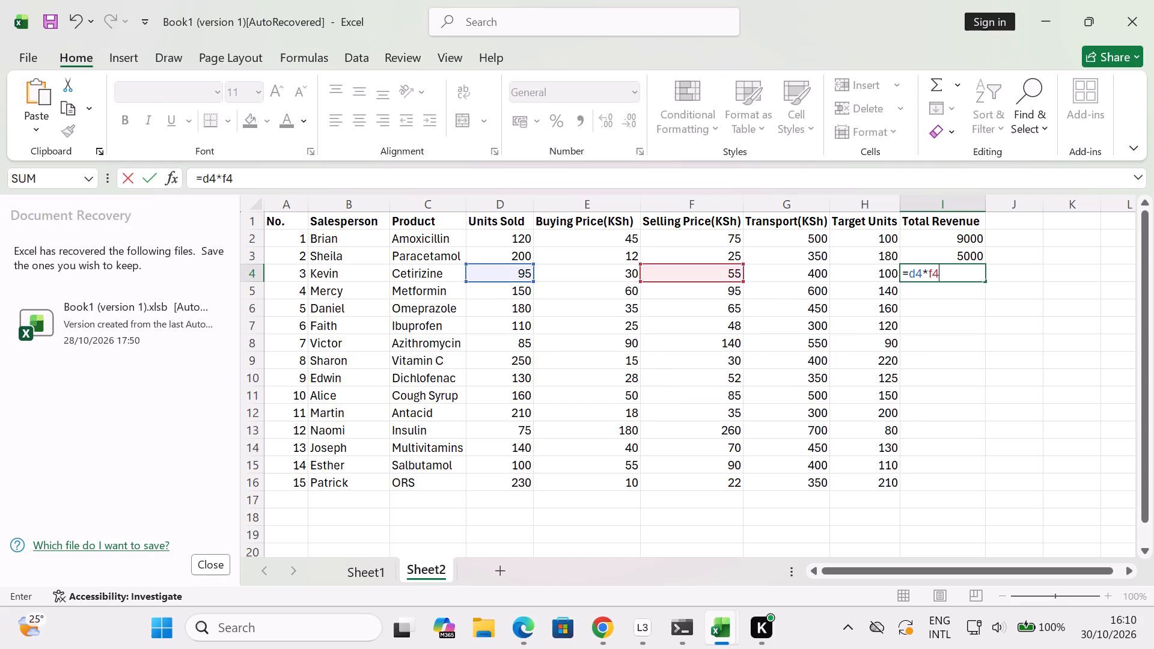
key(Return)
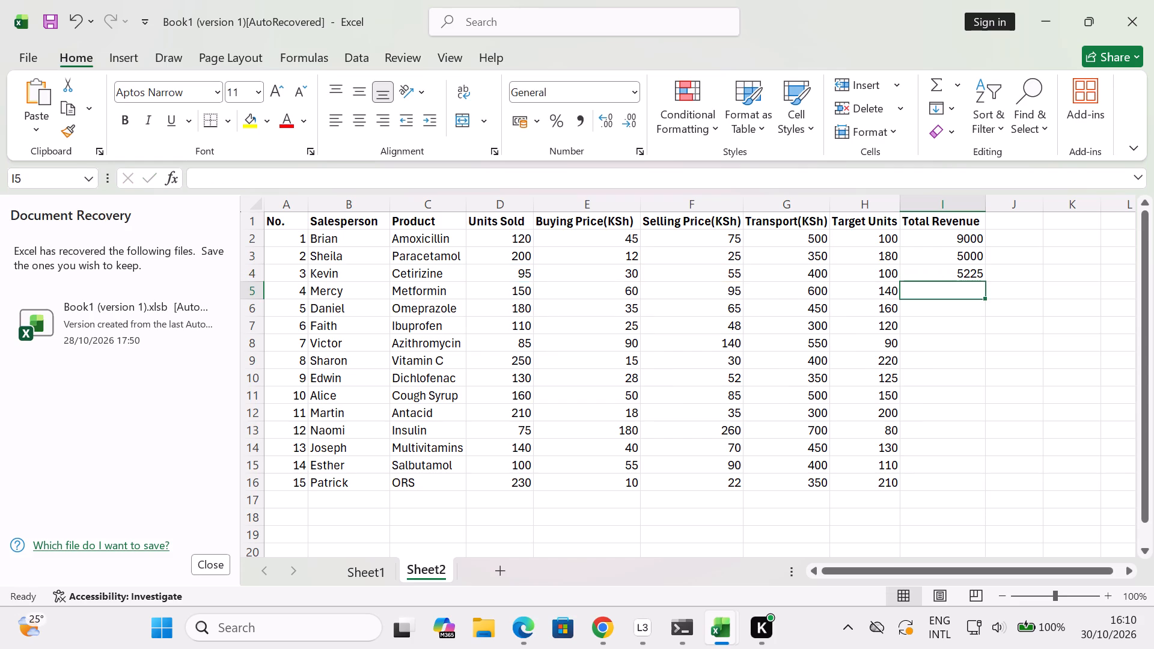
key(equal)
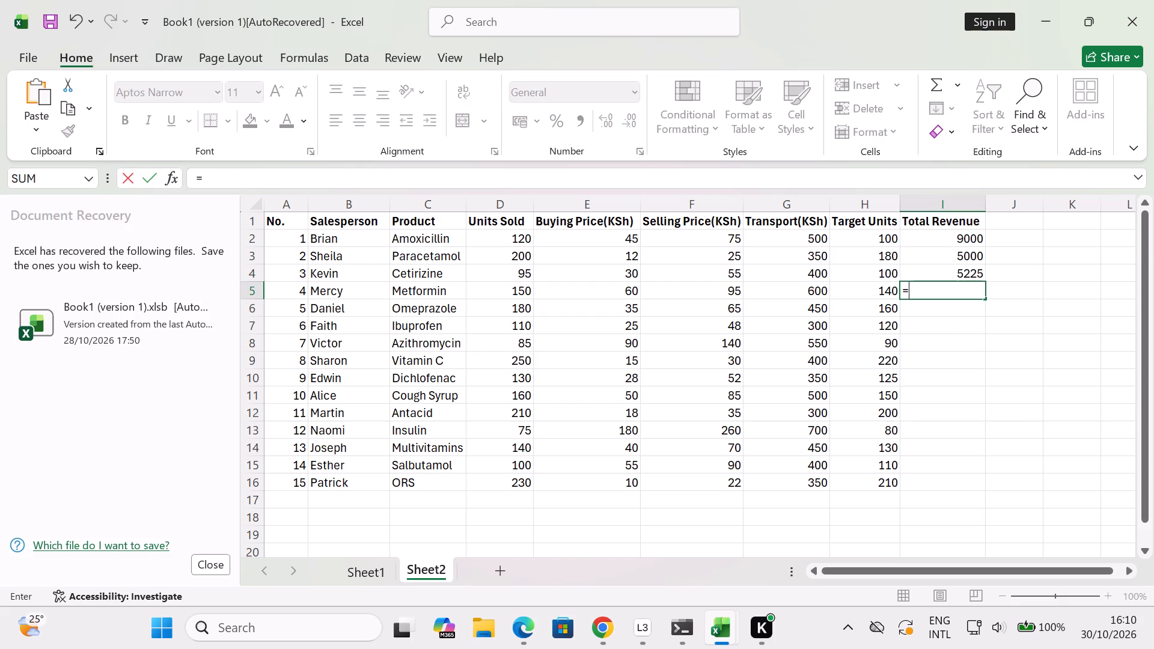
text(d5)
key(shift+asterisk)
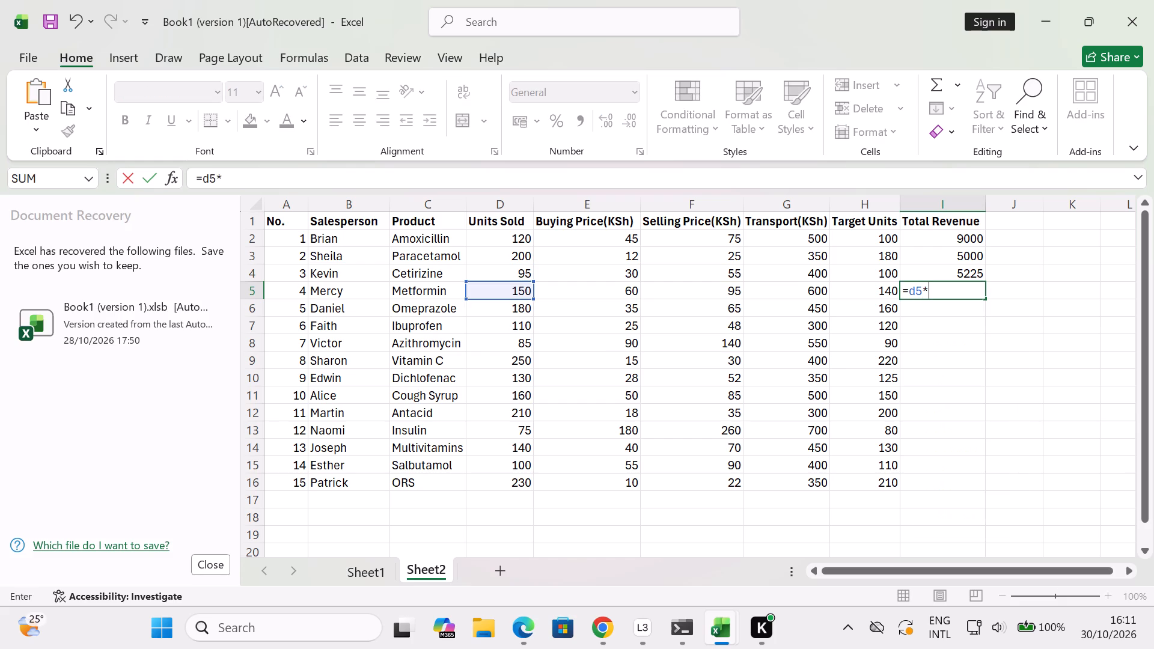
text(f5)
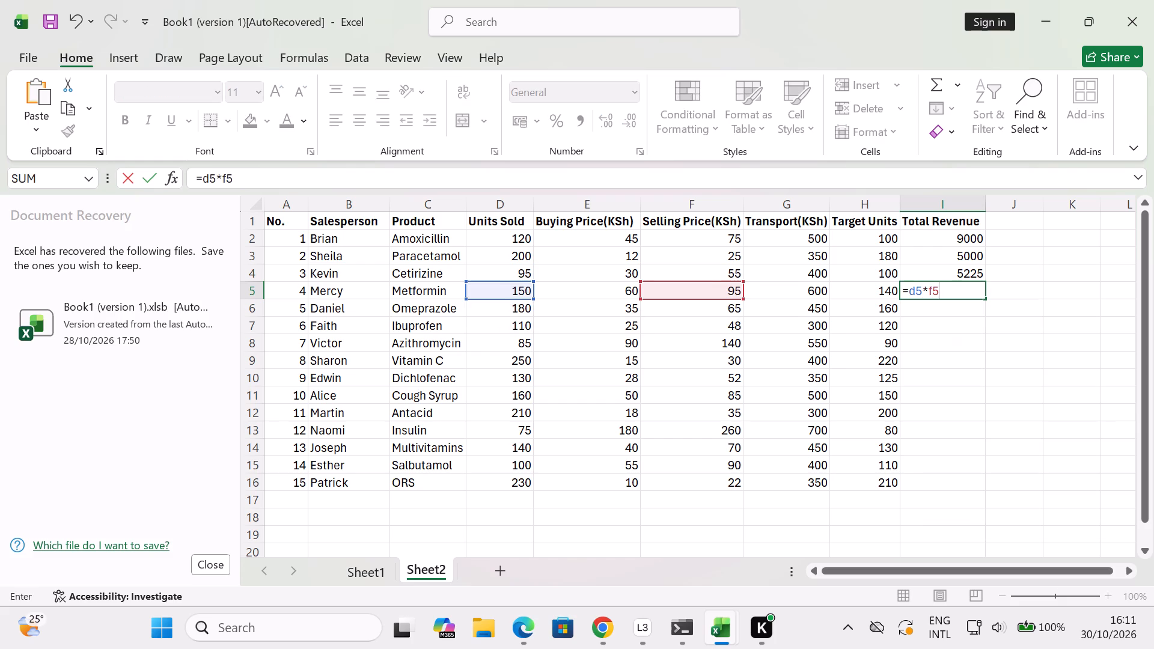
key(Return)
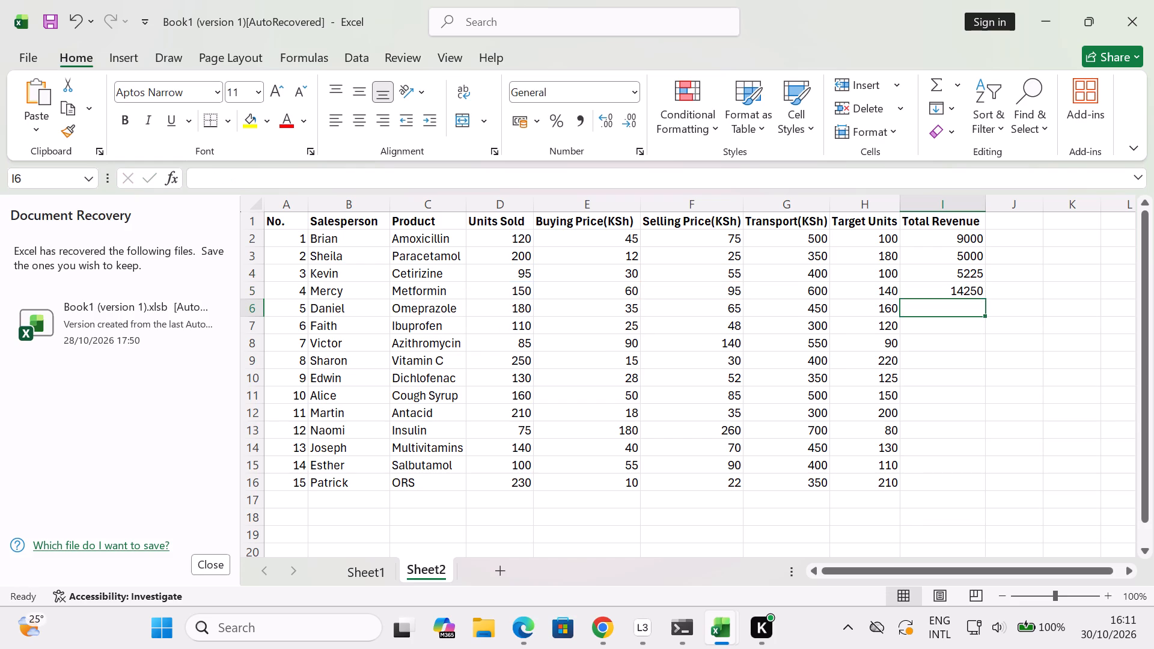
Calculate Total Revenue in cell I6 with the formula =d6*f6.
key(equal)
text(d6)
key(shift+asterisk)
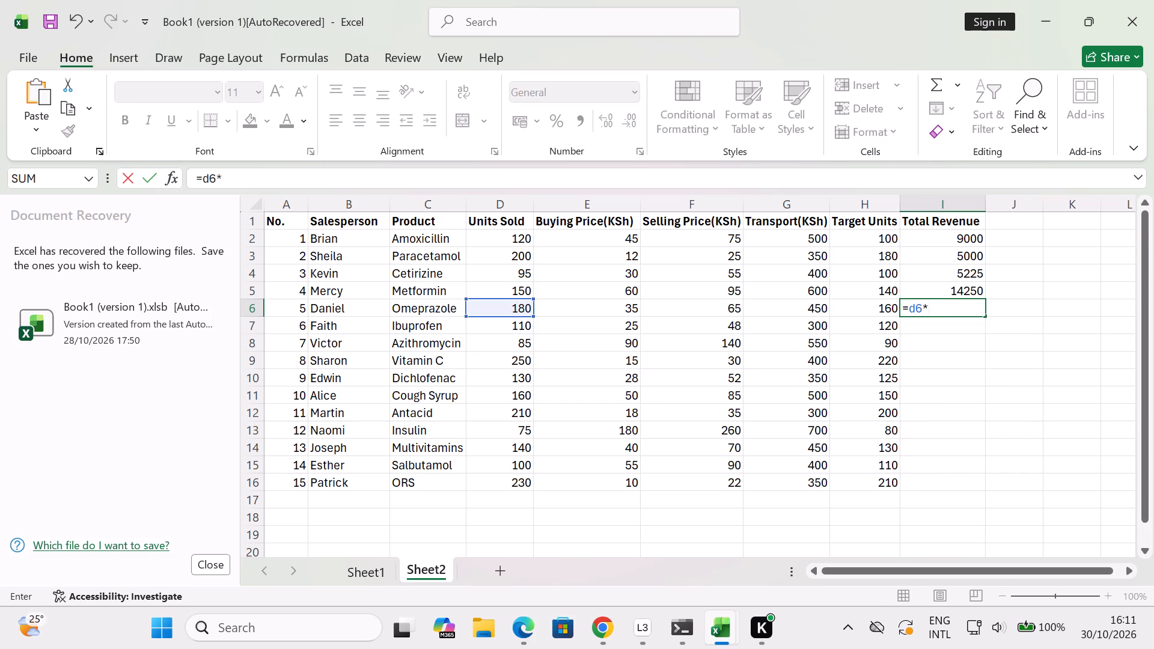
key(f)
key(6)
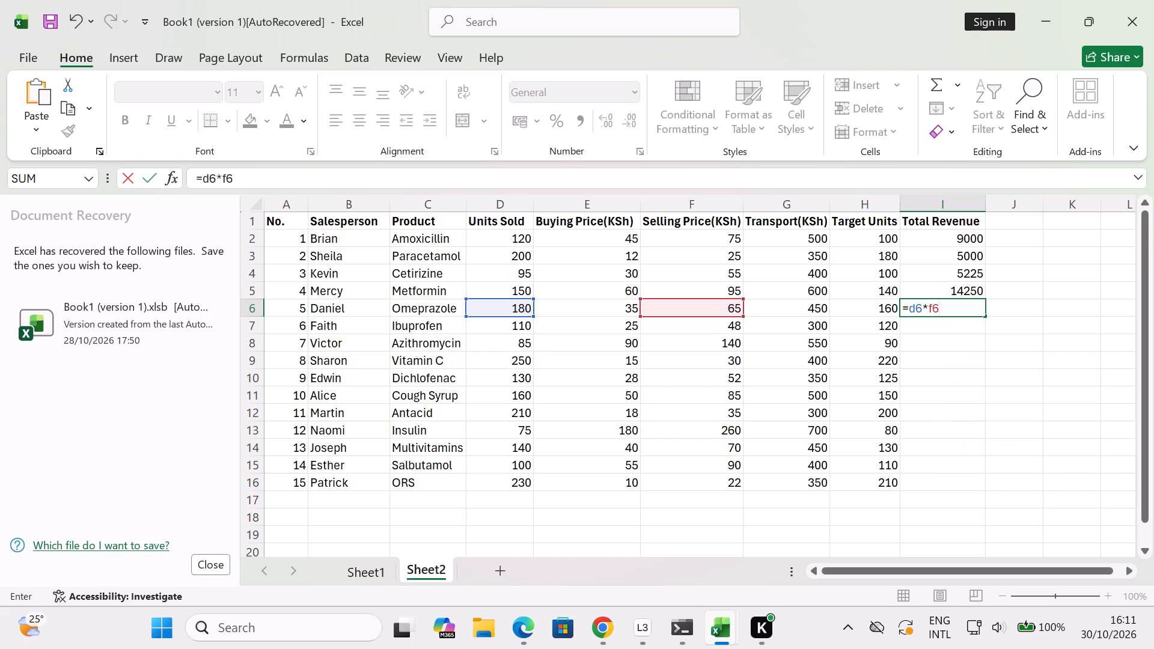
key(Return)
Calculate Total Revenue with the formulas =d7*f7 in cell I7 and =d8*f8 in cell I8.
key(equal)
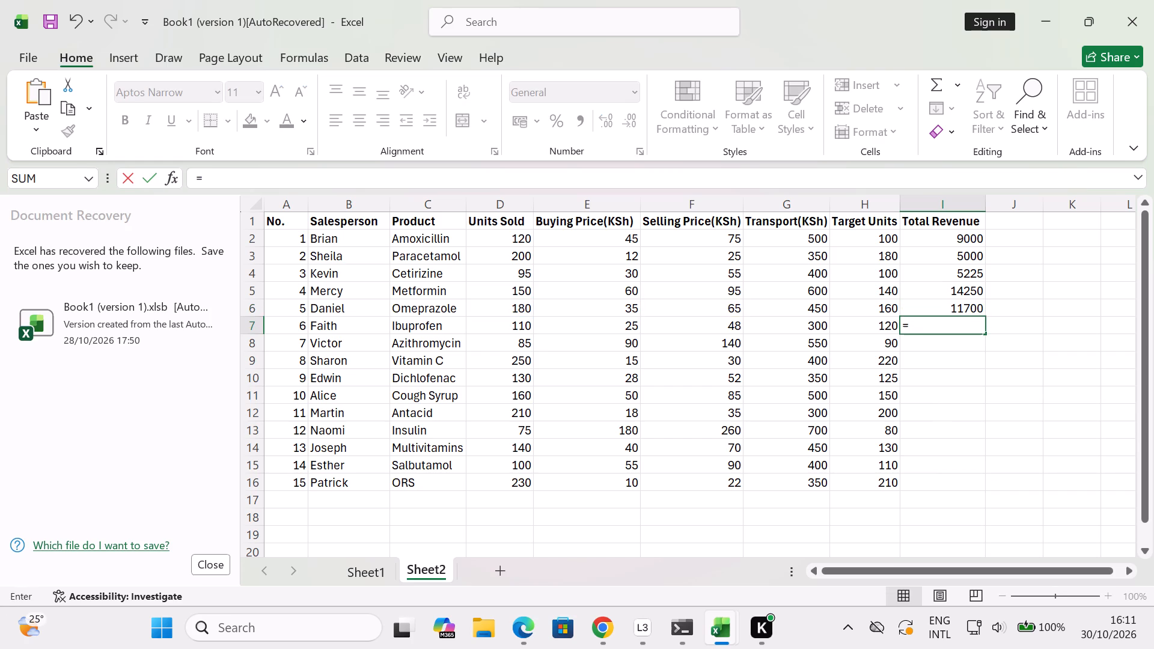
text(d7)
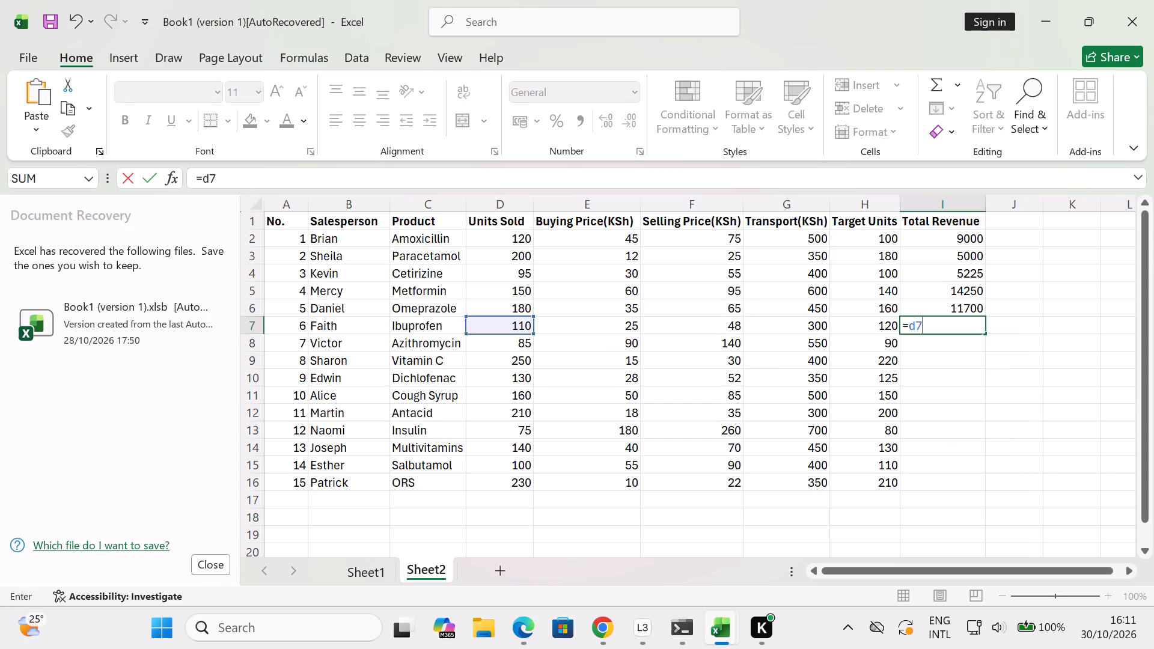
key(shift+asterisk)
text(f7)
key(Return)
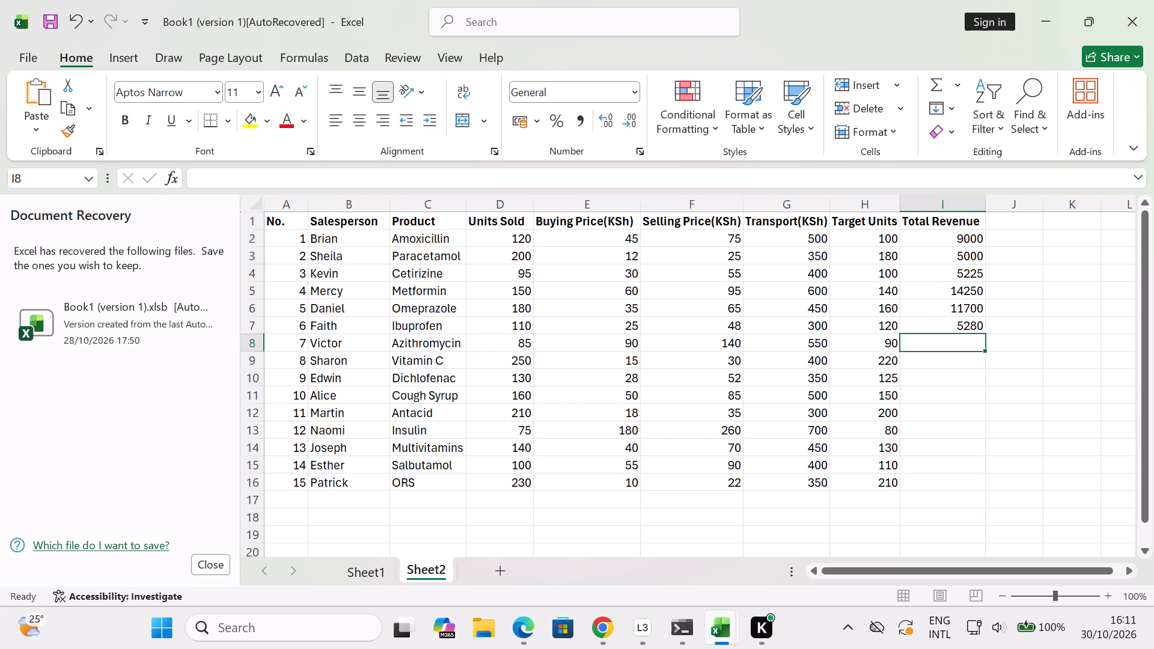
key(equal)
key(d)
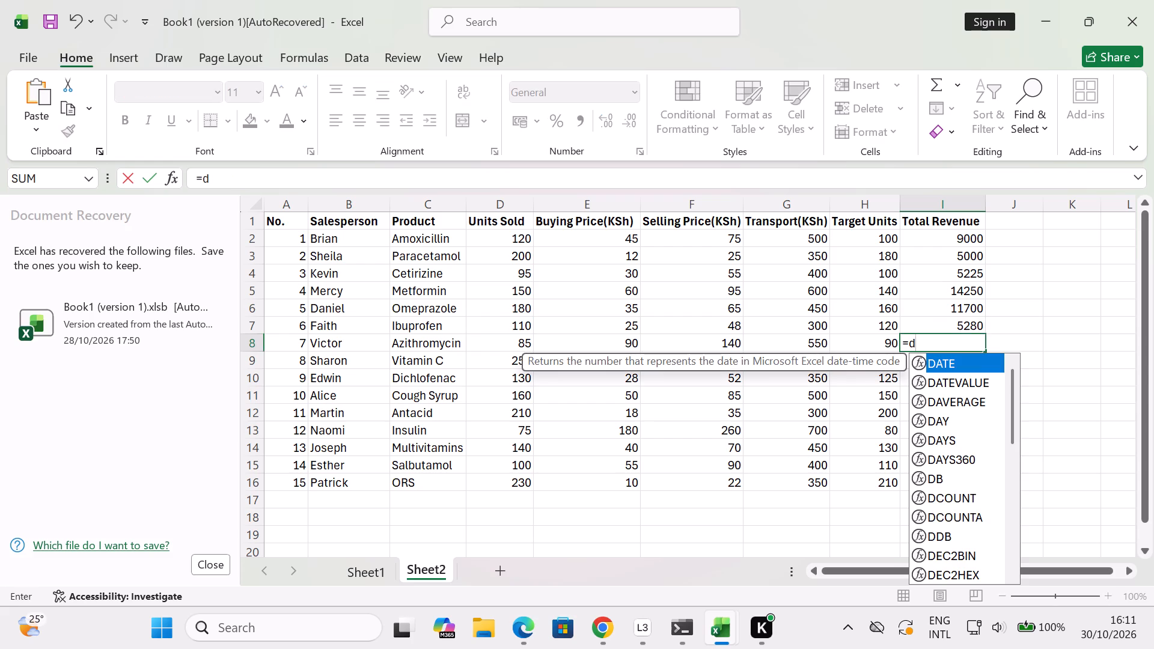
key(8)
key(shift+asterisk)
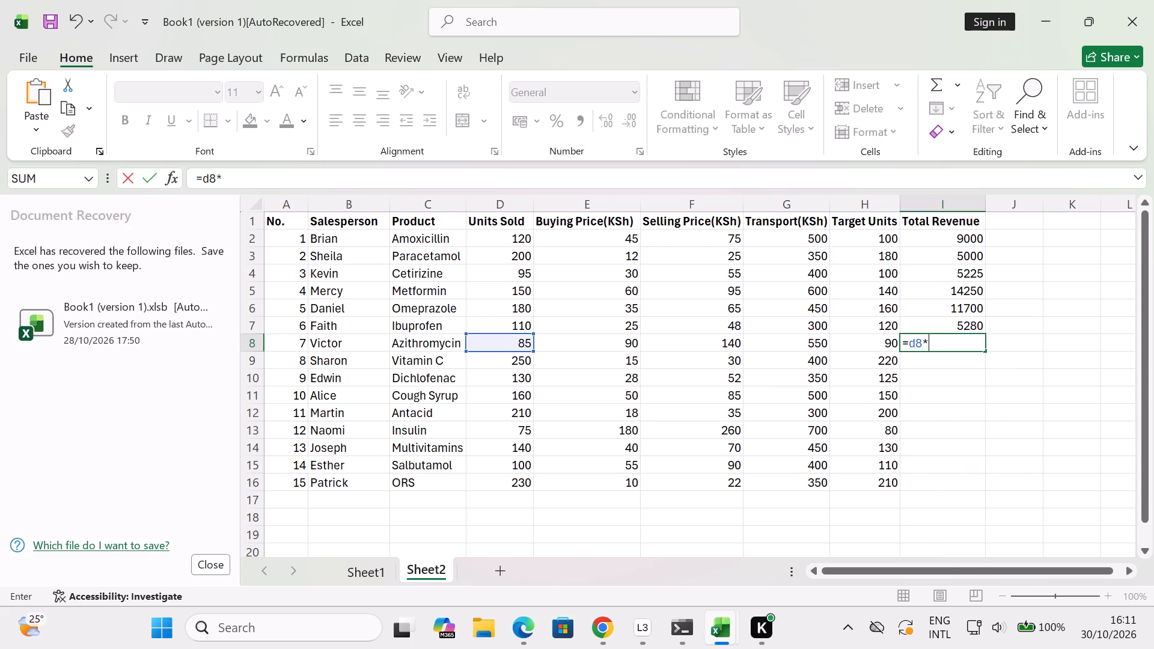
text(f7)
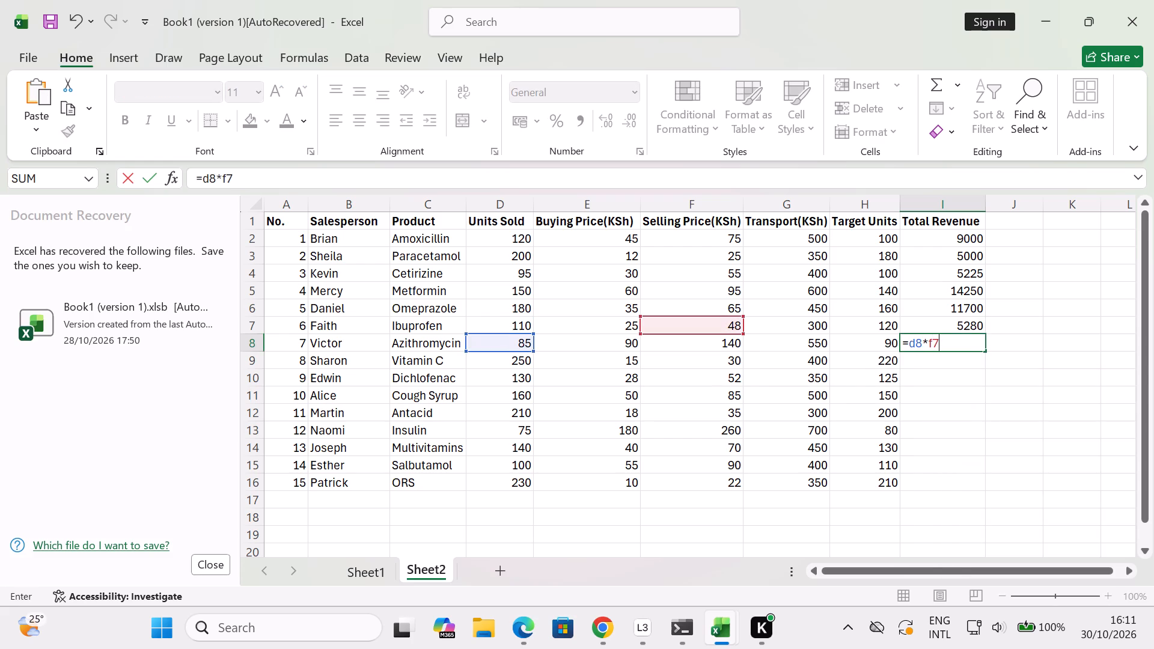
key(BackSpace)
key(8)
key(Return)
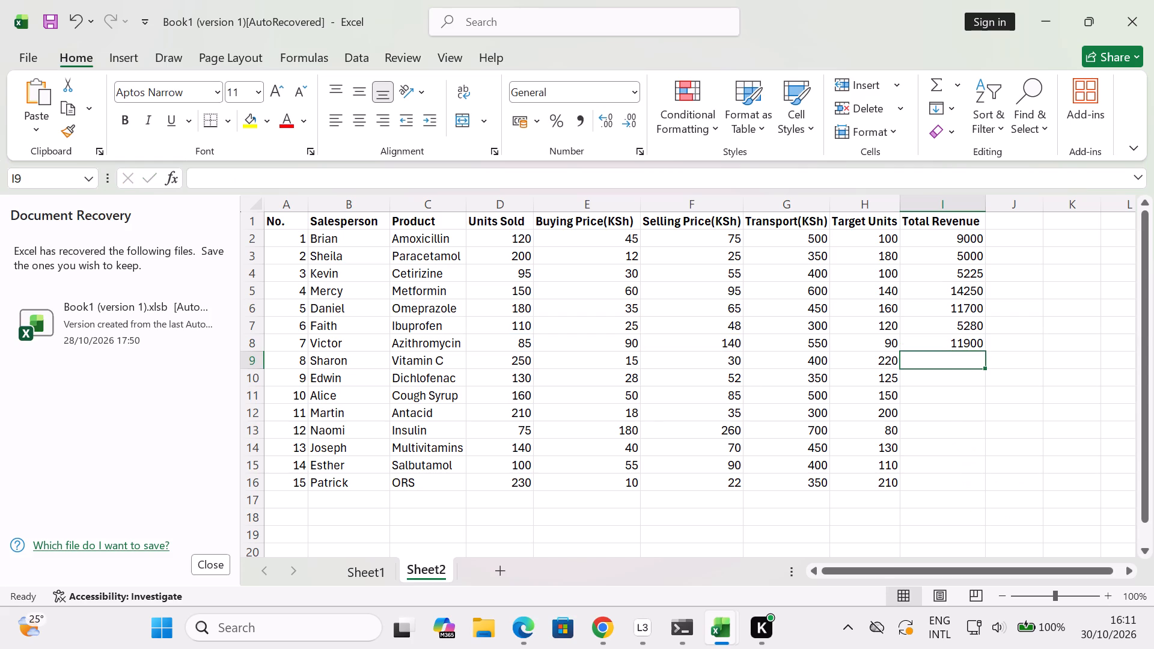
Calculate Total Revenue with the formulas =d9*f9 in cell I9 and =d10*f10 in cell I10.
key(equal)
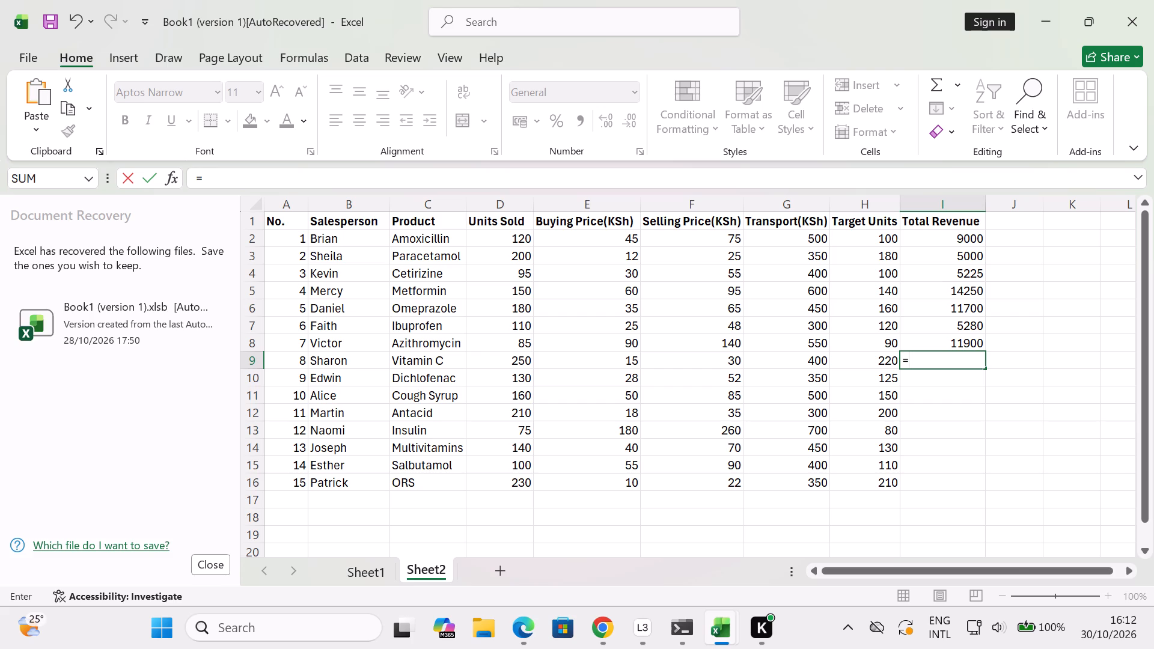
key(d)
key(9)
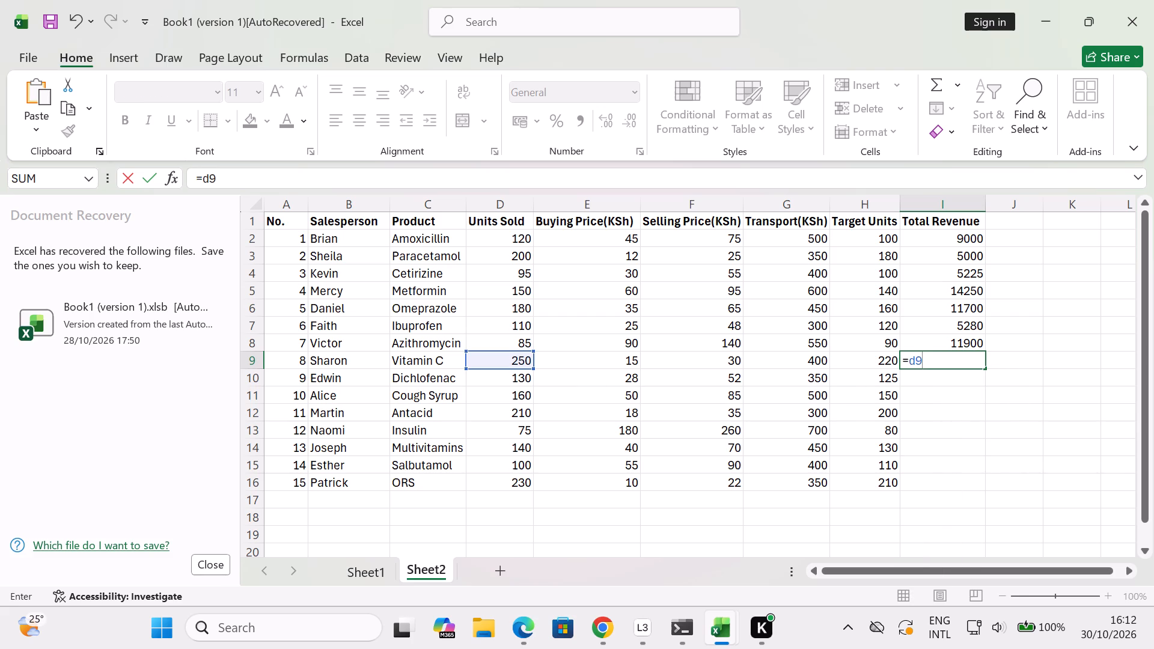
key(shift+asterisk)
key(f)
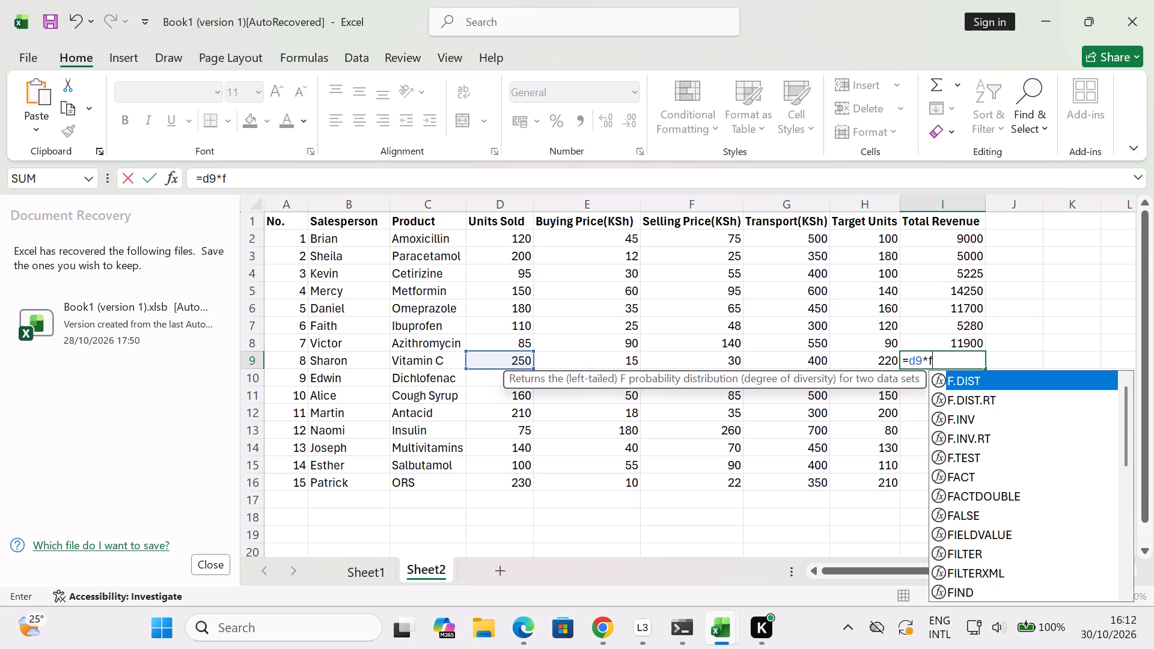
key(9)
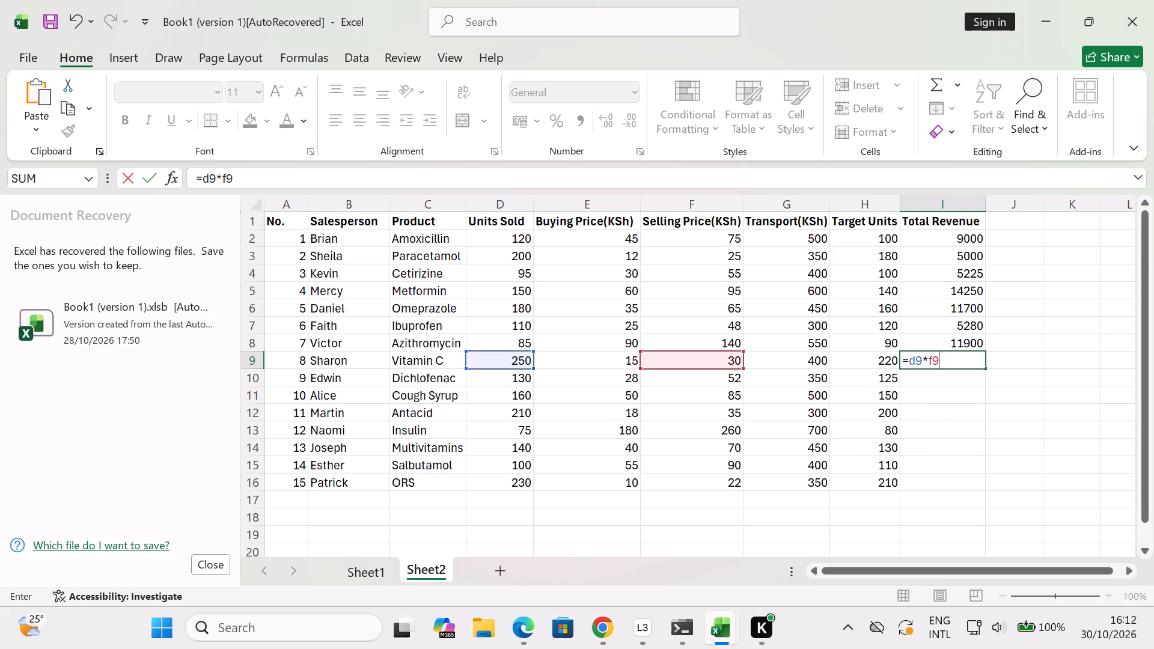
key(Return)
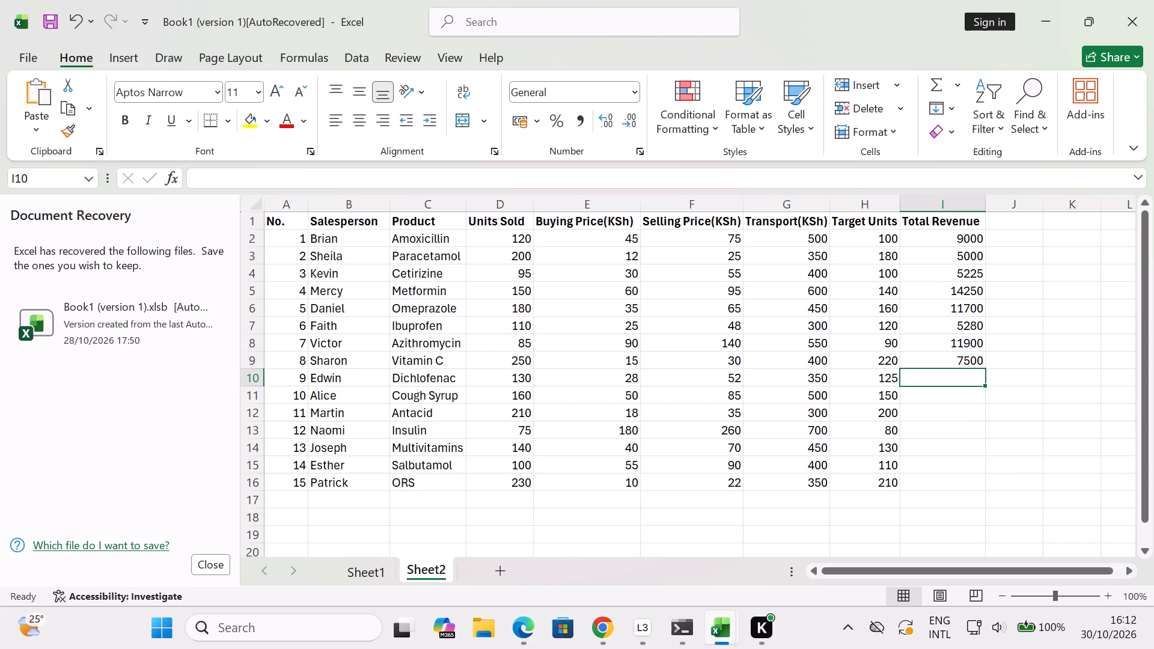
key(equal)
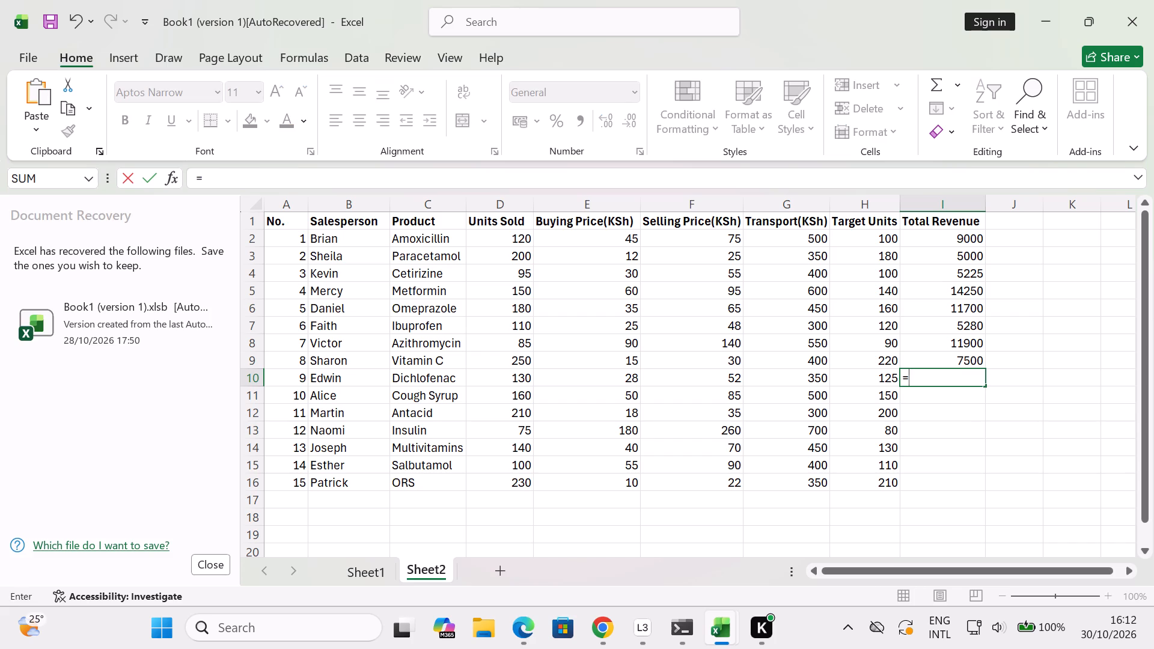
text(d10)
key(shift+asterisk)
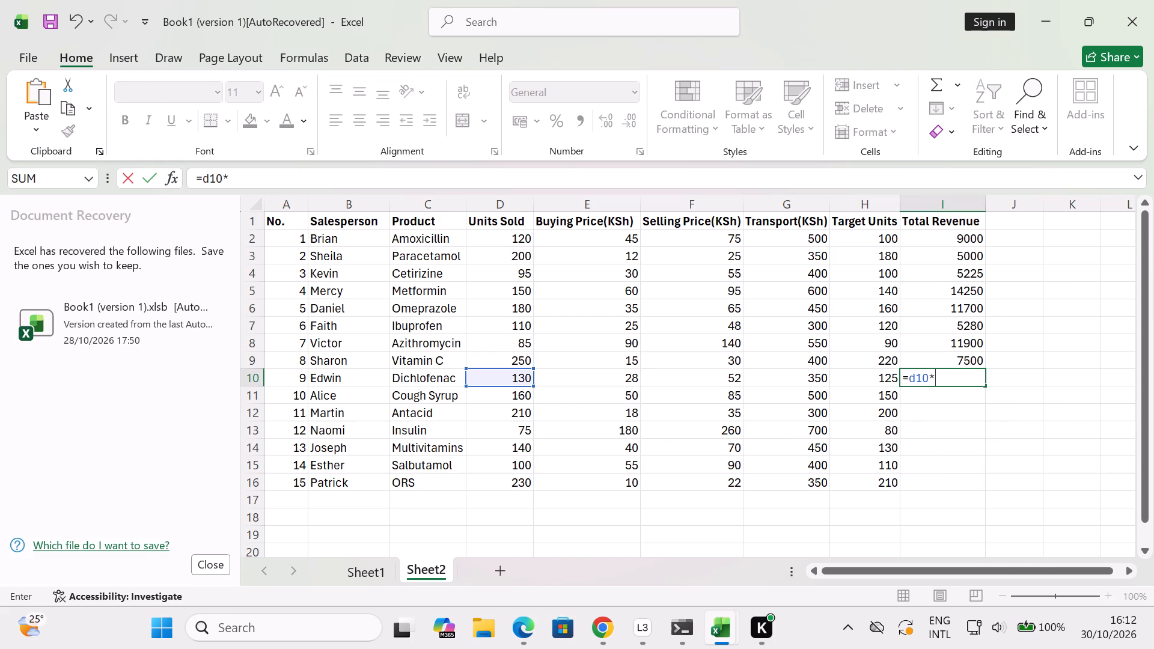
text(f10)
key(Return)
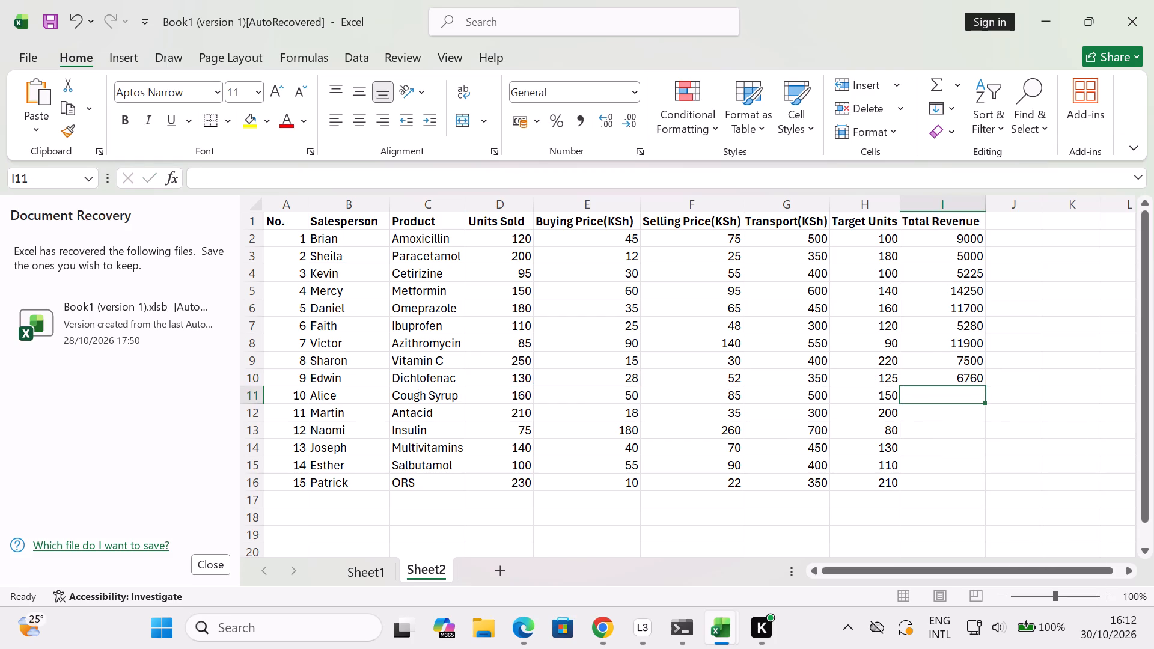
Calculate Total Revenue with the formulas =d11*f11 in cell I11 and =d12*f12 in cell I12.
key(equal)
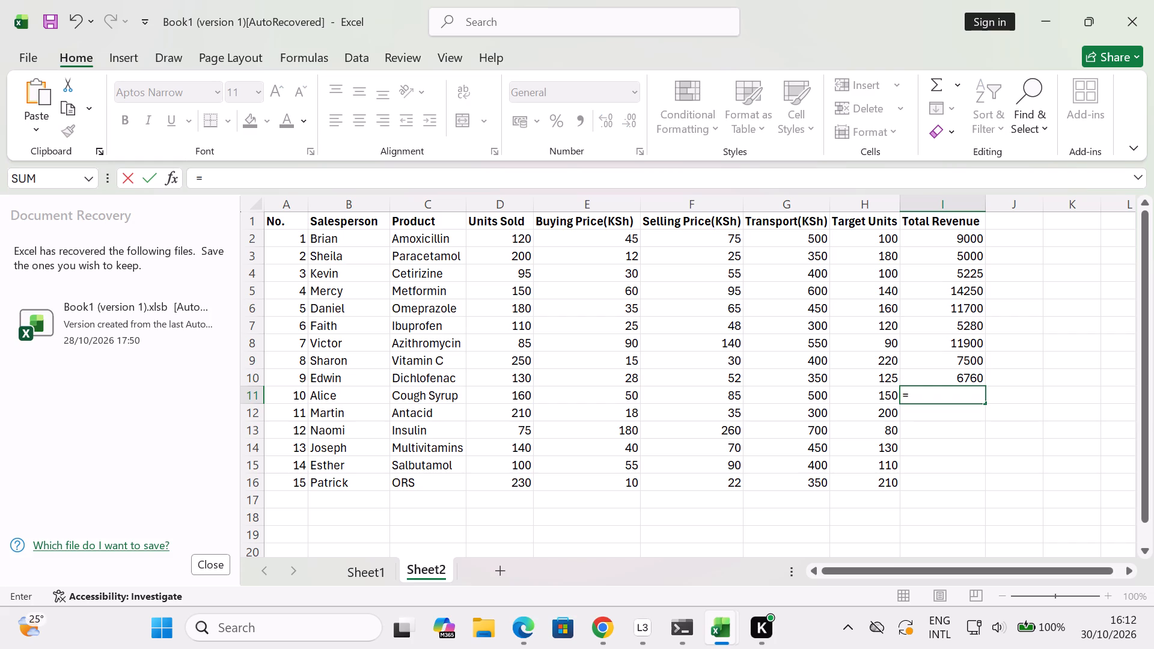
text(d11)
key(shift+asterisk)
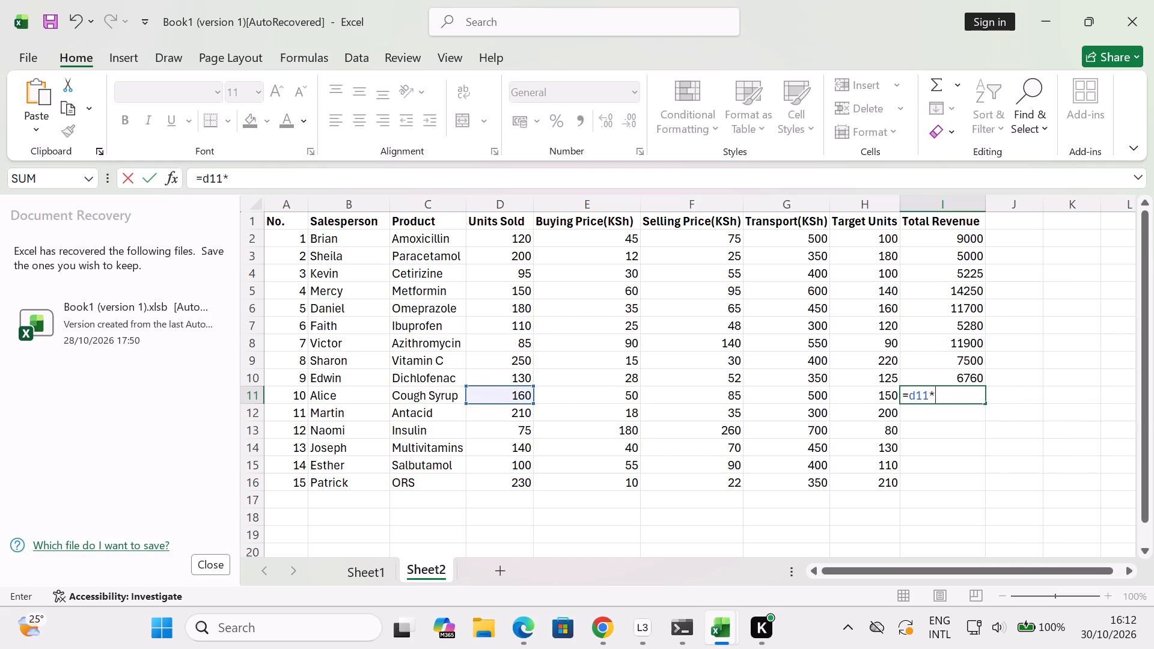
text(f11)
key(Return)
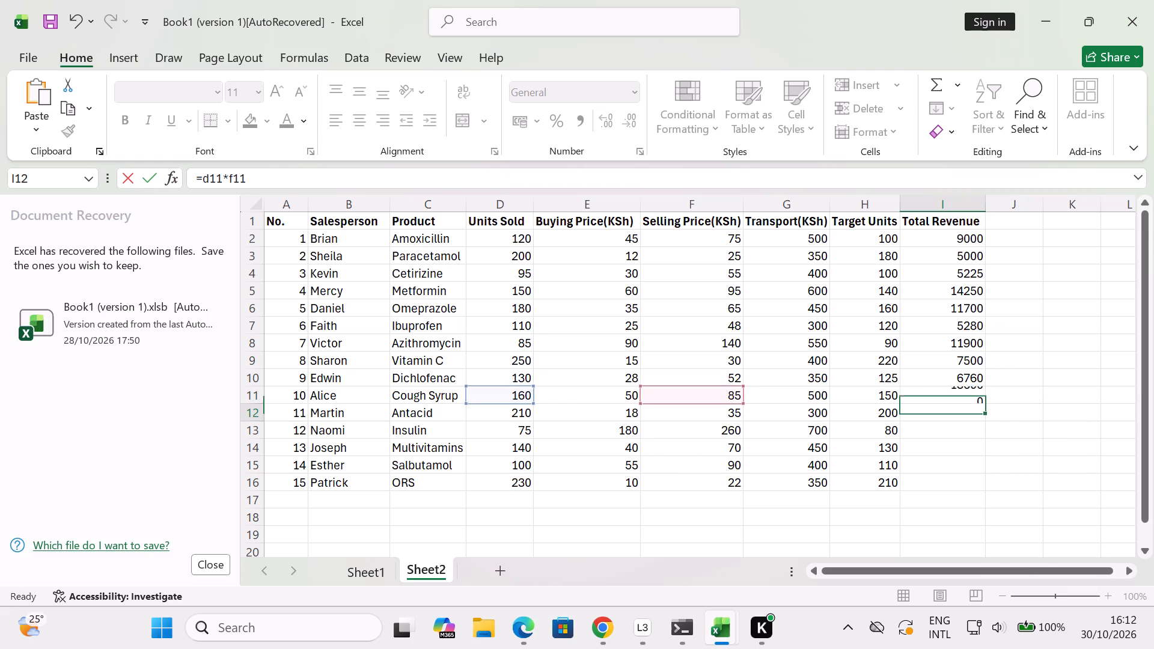
key(equal)
text(d12)
key(shift+asterisk)
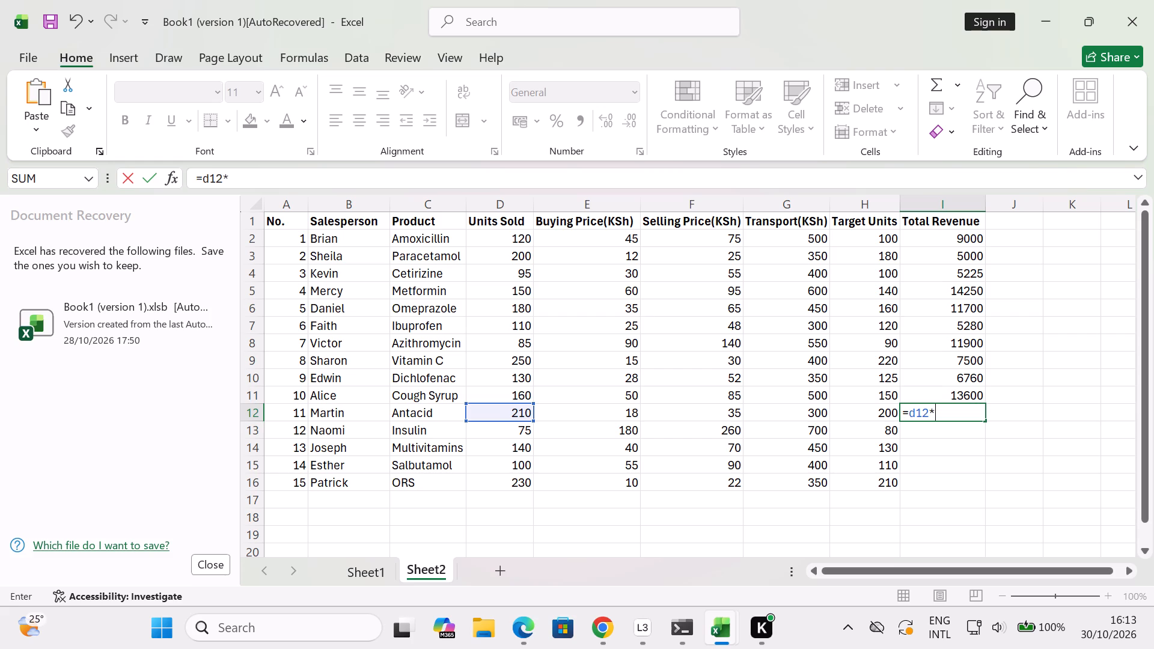
text(f12)
key(Return)
Calculate Total Revenue with the formulas =d13*f13 in cell I13 and =d14*f14 in cell I14.
text(=d13)
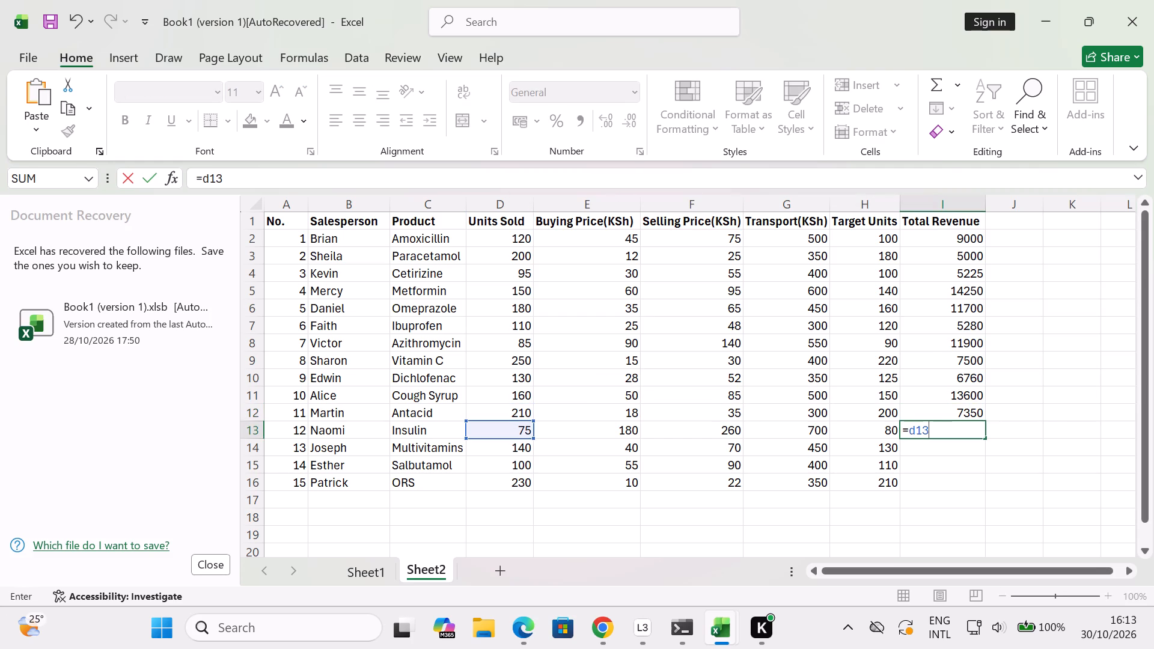
key(shift+asterisk)
key(d)
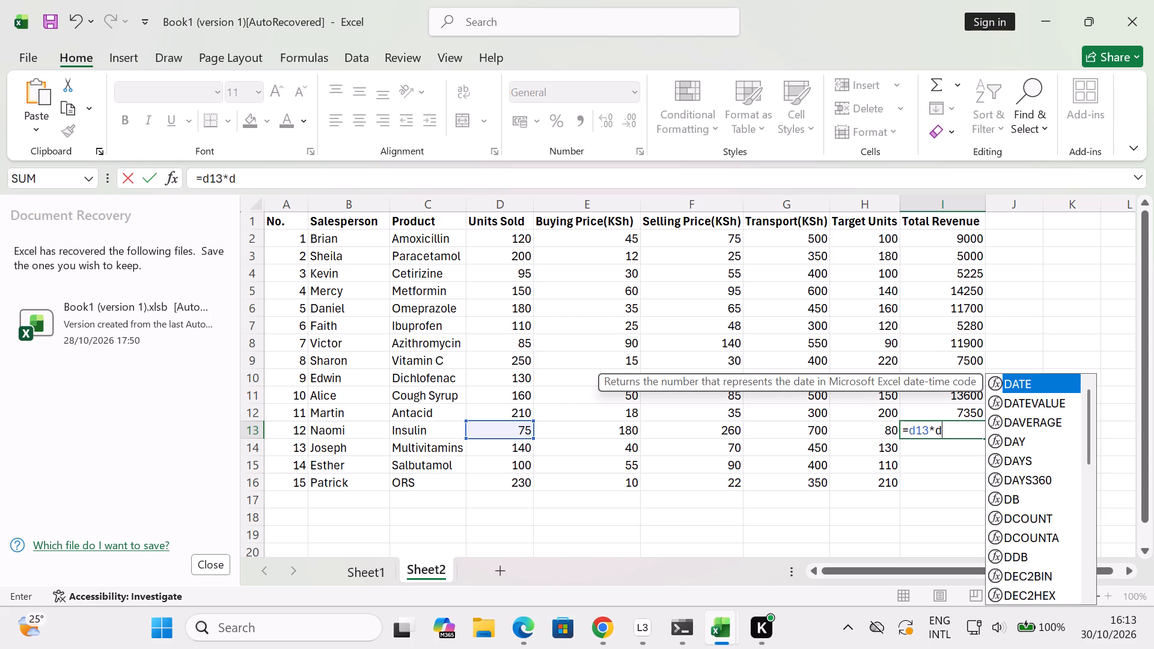
key(BackSpace)
text(f13)
key(Return)
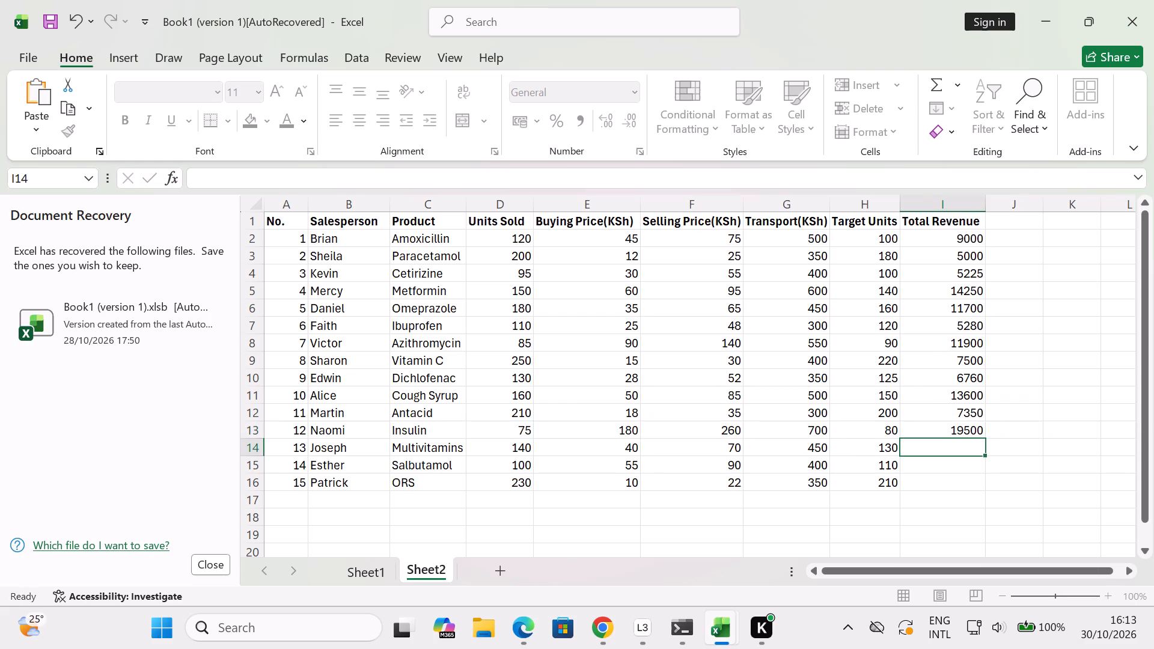
key(equal)
text(d14)
key(shift+asterisk)
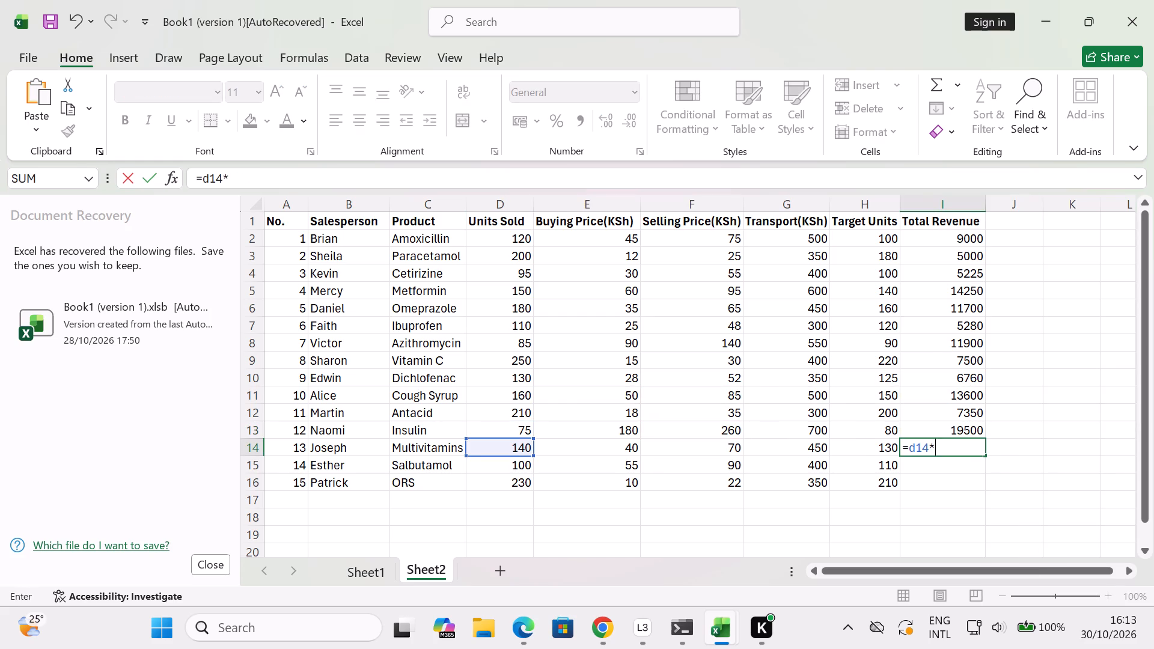
text(f14)
key(Return)
Calculate Total Revenue with the formulas =d15*f15 in cell I15 and =d16*f16 in cell I16.
key(equal)
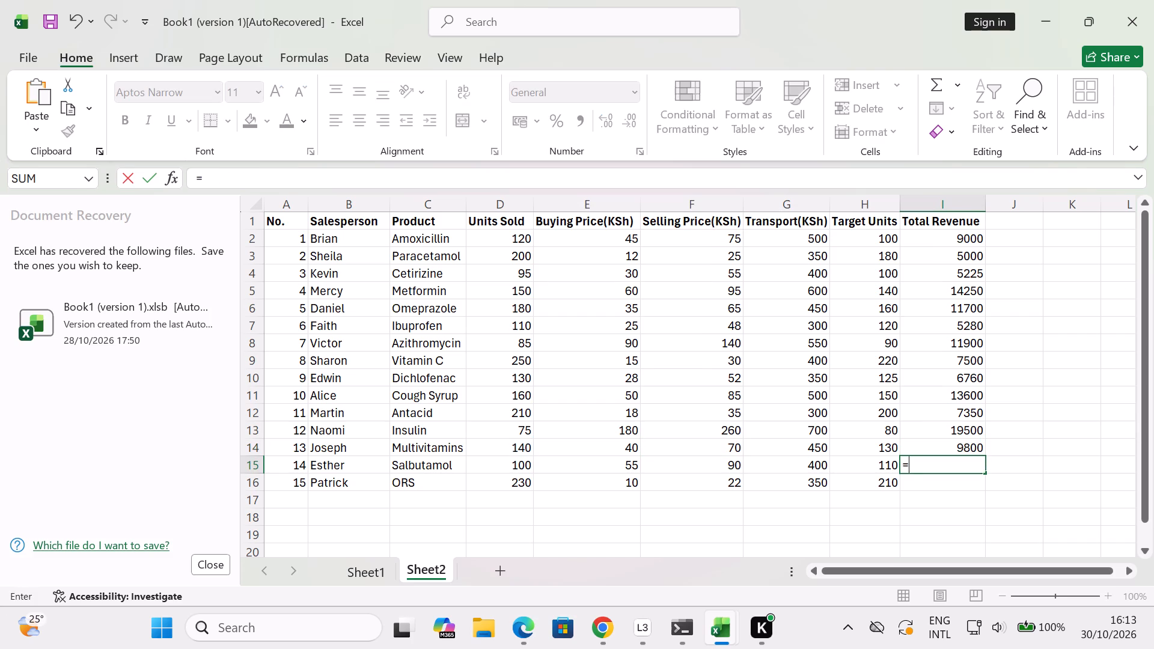
text(d15)
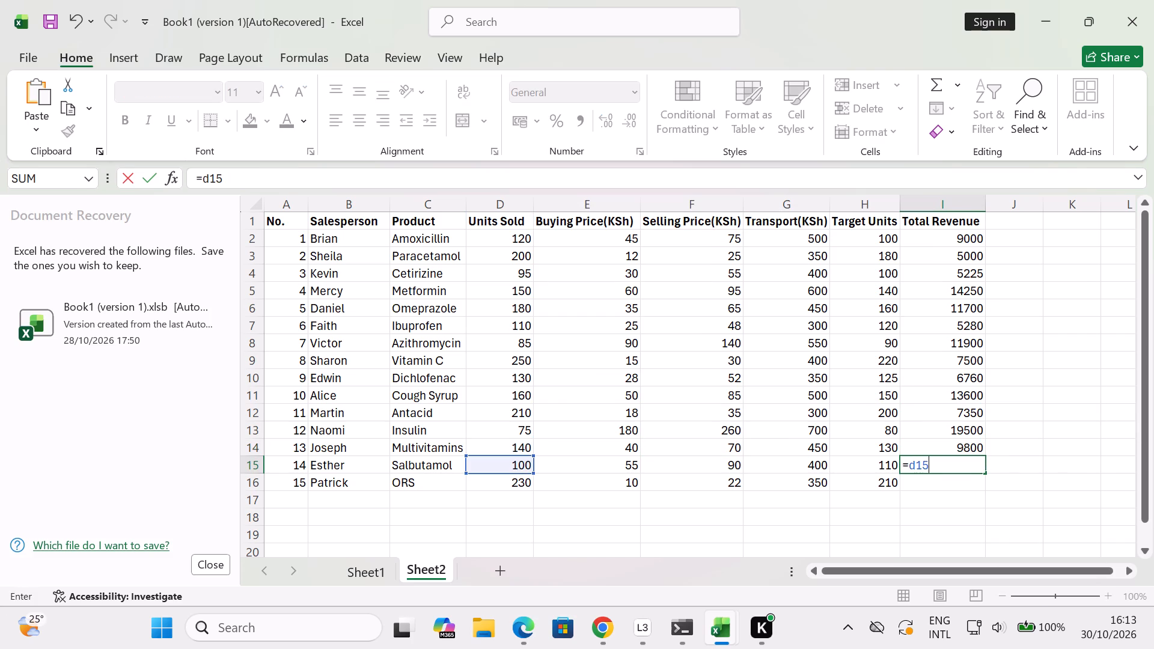
key(shift+asterisk)
text(f15)
key(Return)
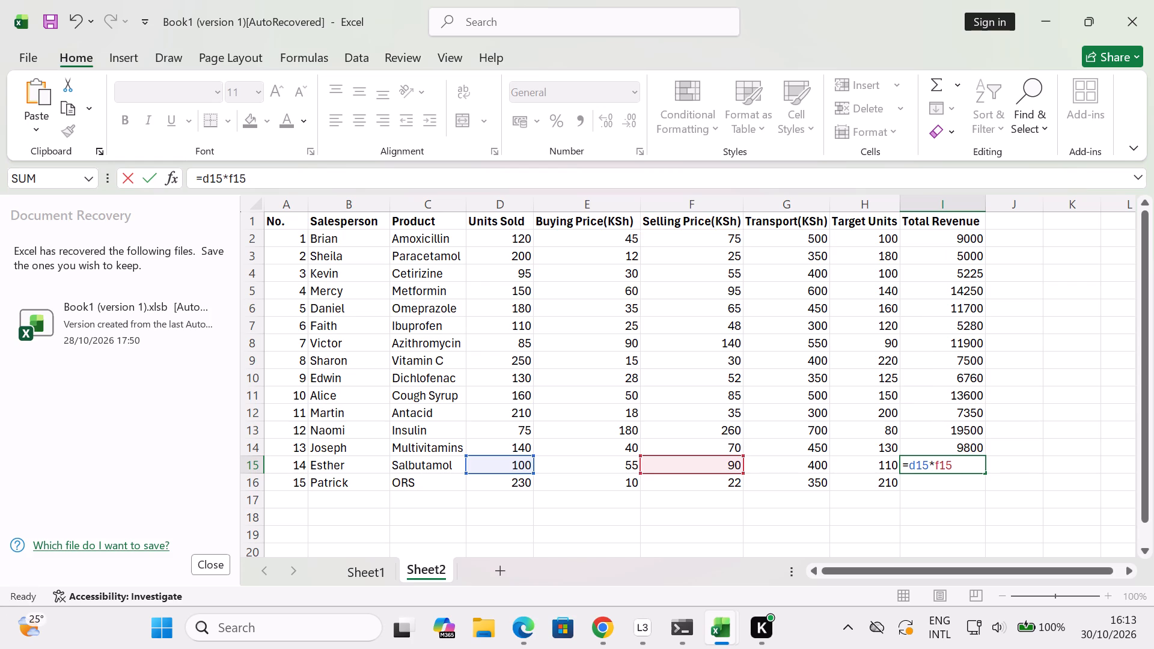
key(equal)
text(d16)
key(shift+asterisk)
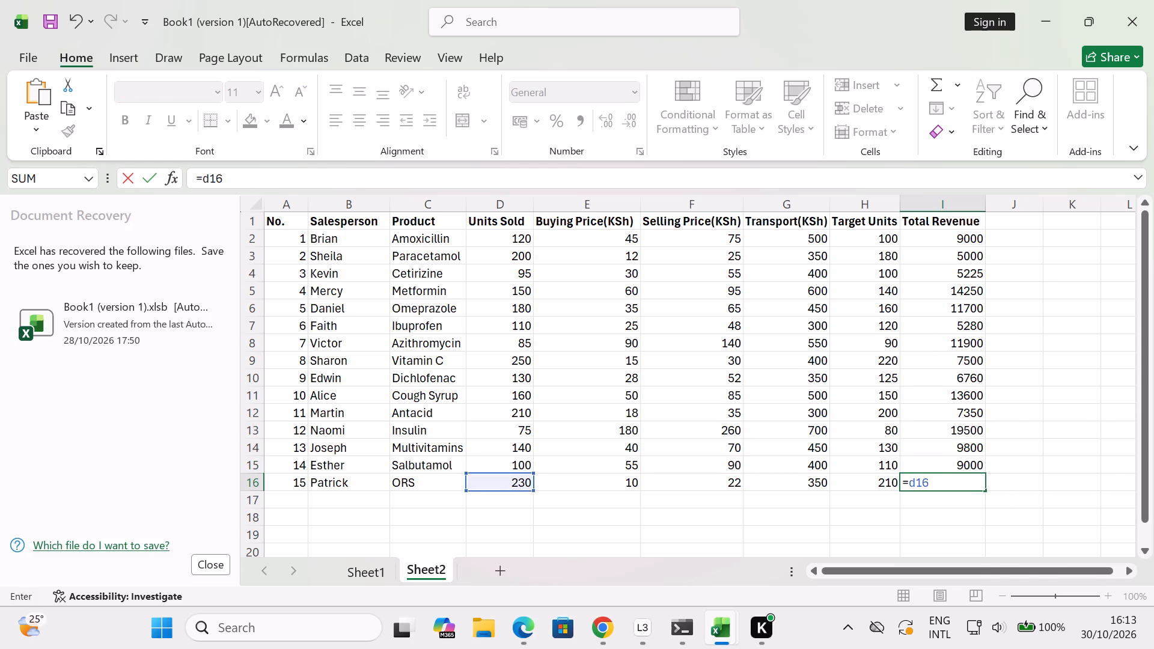
text(f1)
key(6)
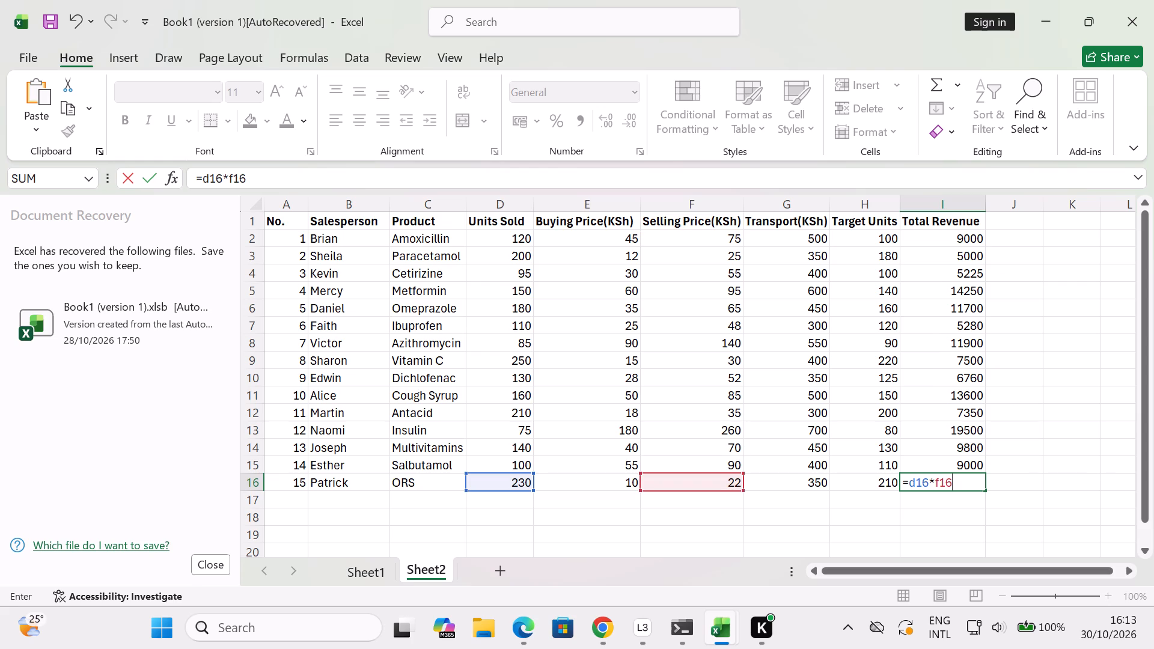
key(Return)
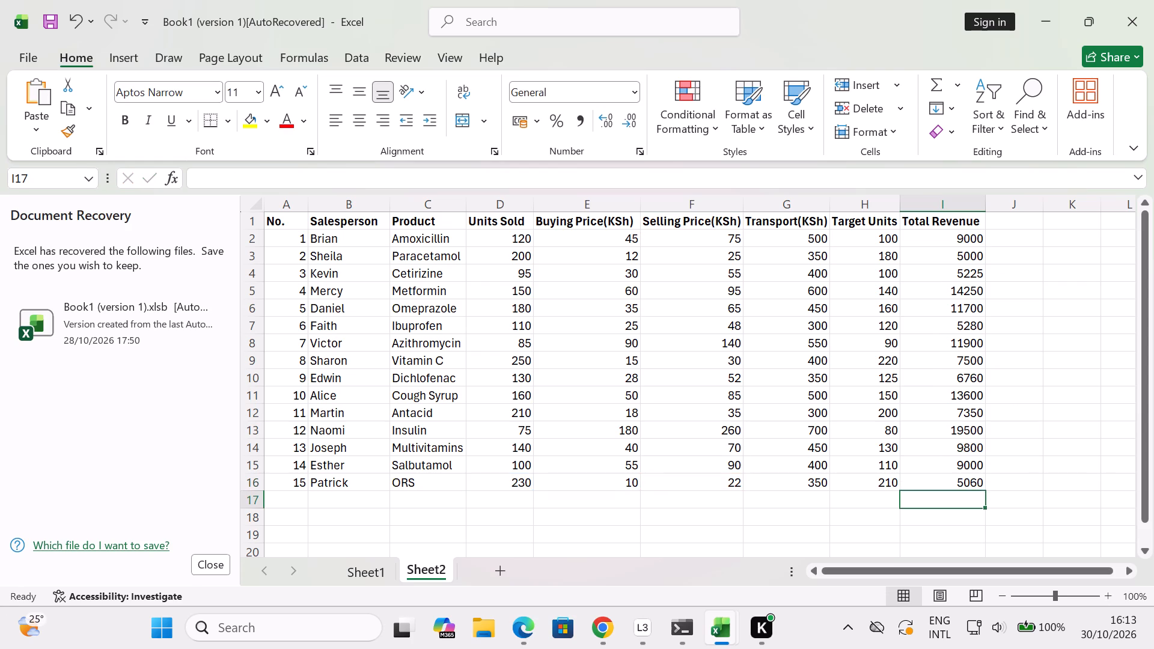
Widen column J to a width of about 10.5 and select its header cell J1.
drag(1015, 223, 1043, 201)
drag(1043, 201, 1059, 203)
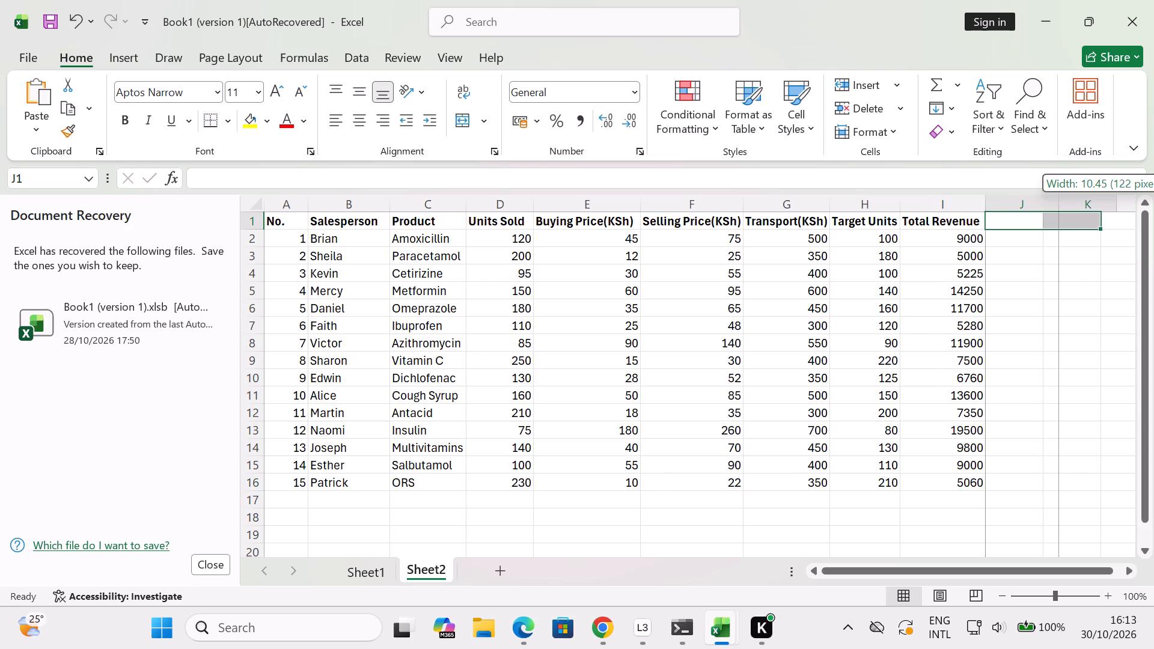
drag(1059, 203, 1060, 203)
click(1073, 397)
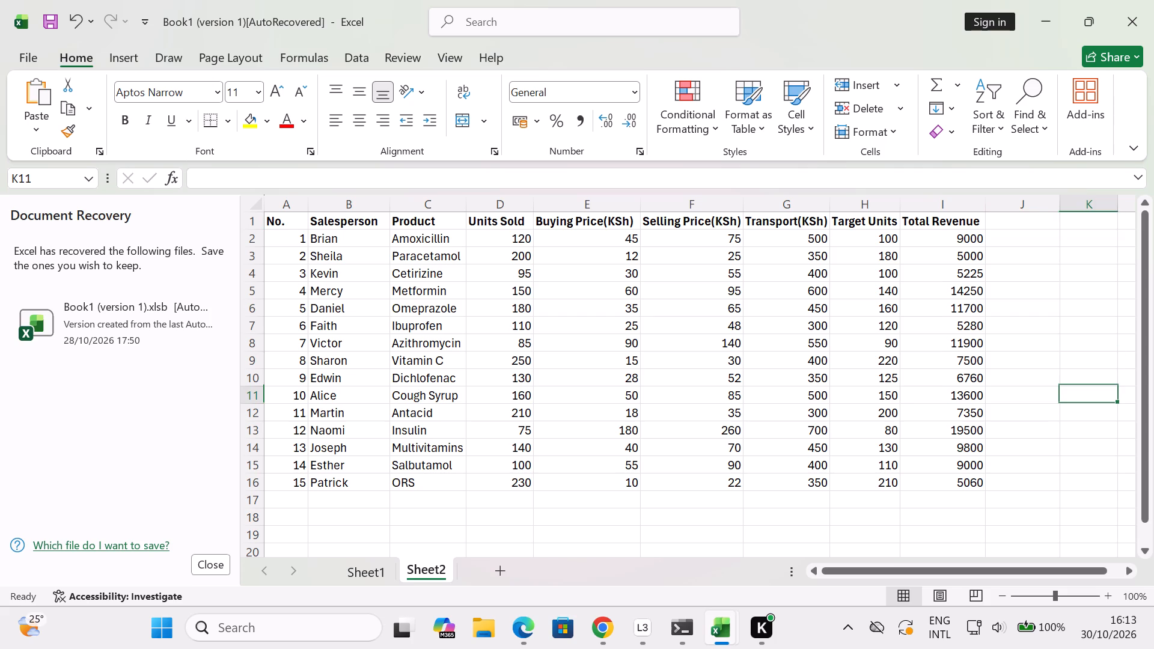
drag(1016, 217, 1047, 254)
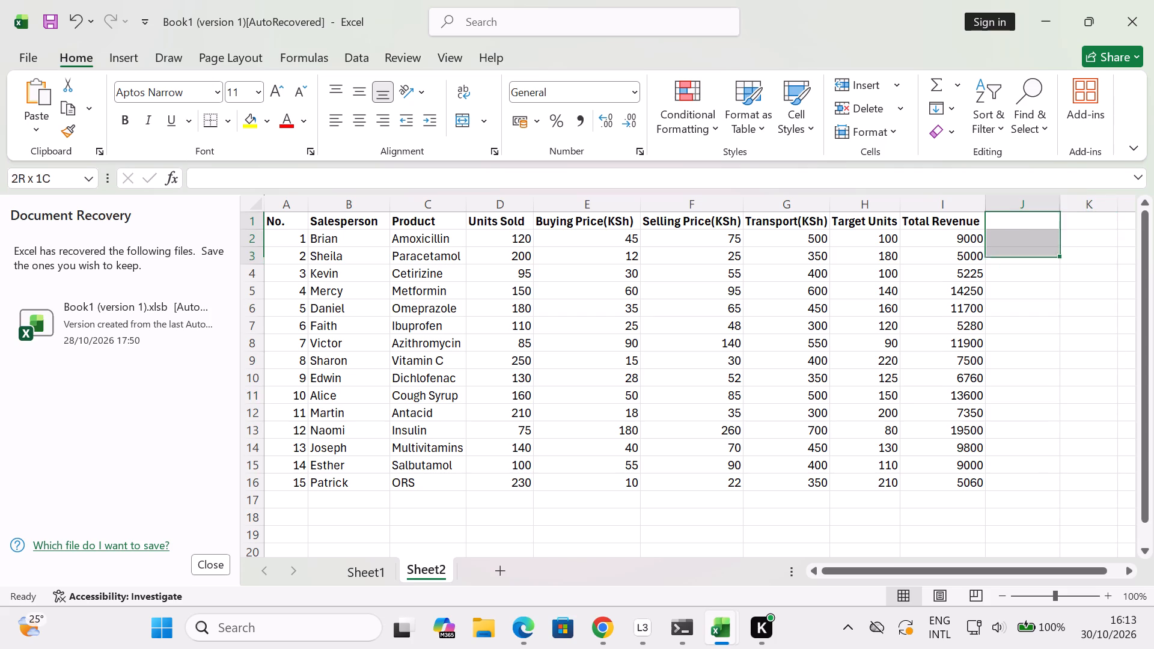
drag(1047, 254, 1009, 223)
click(1009, 223)
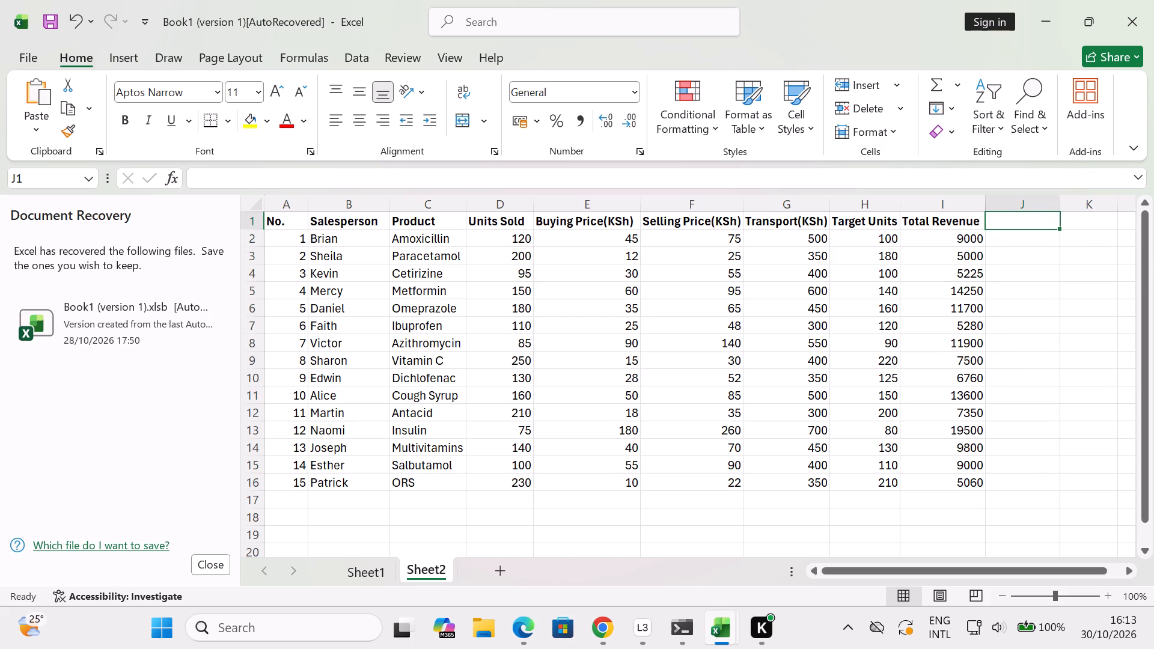
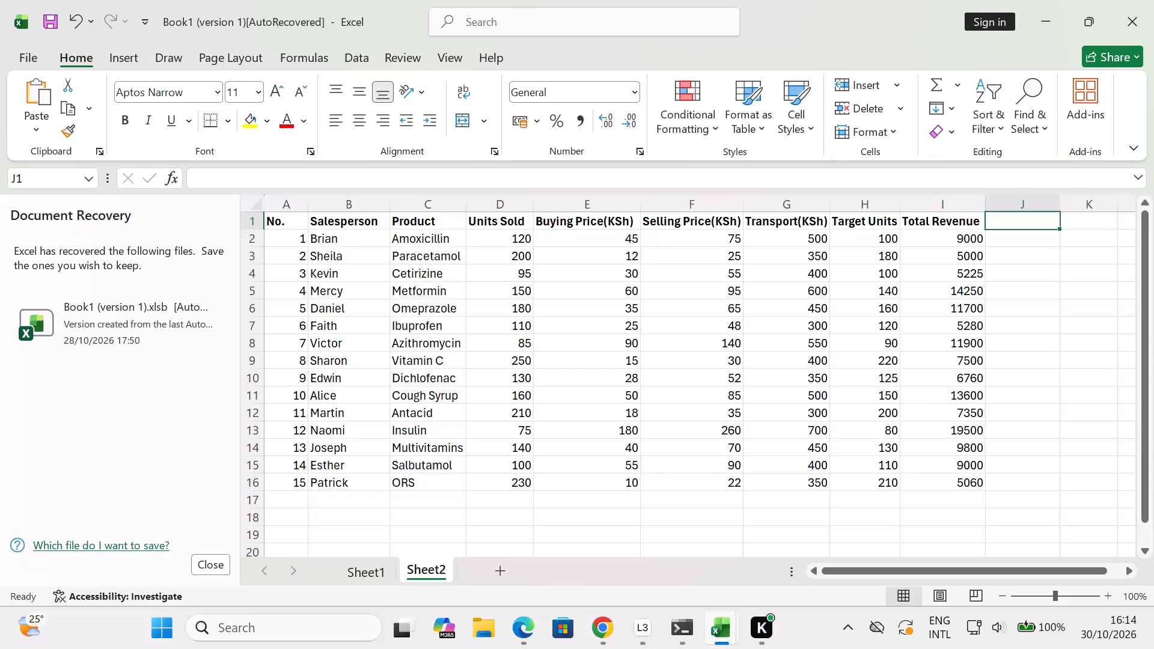
Enter the header Total Purchase Cost in cell J1, beside the Total Revenue header.
text(Total)
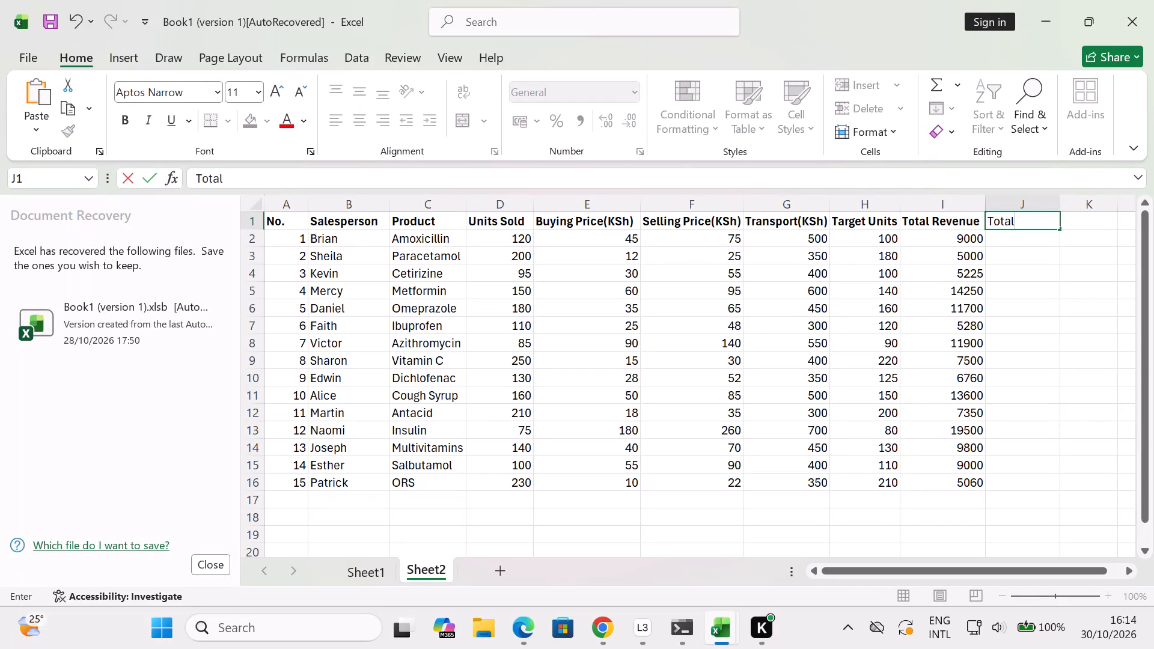
key(space)
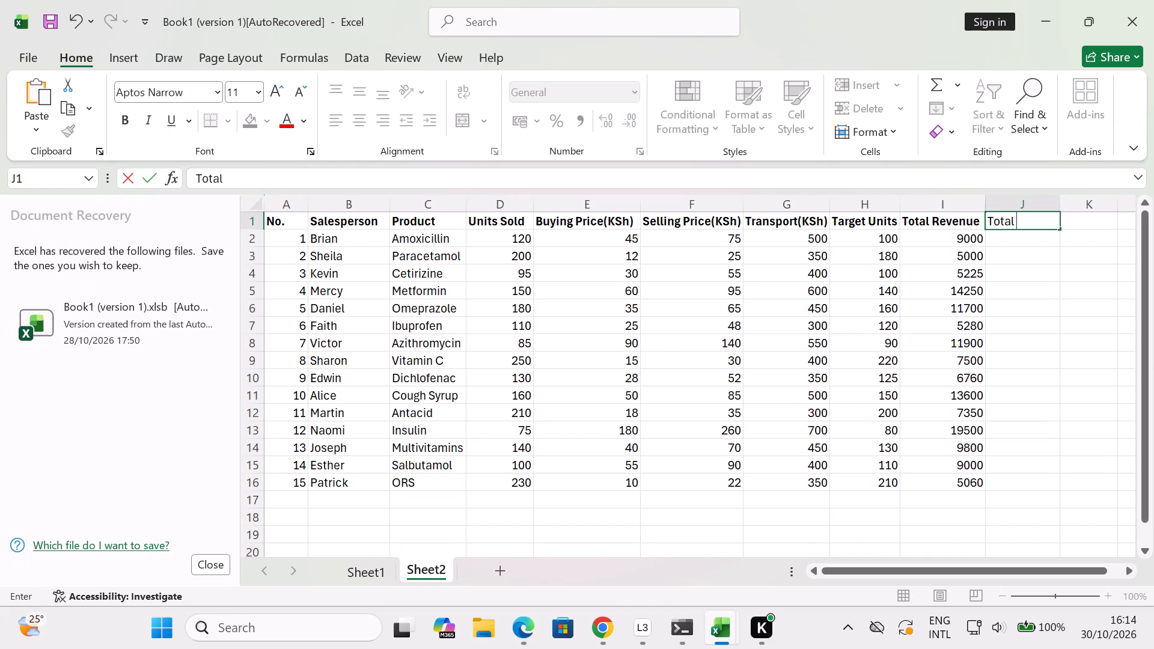
key(shift+p)
text(urchase)
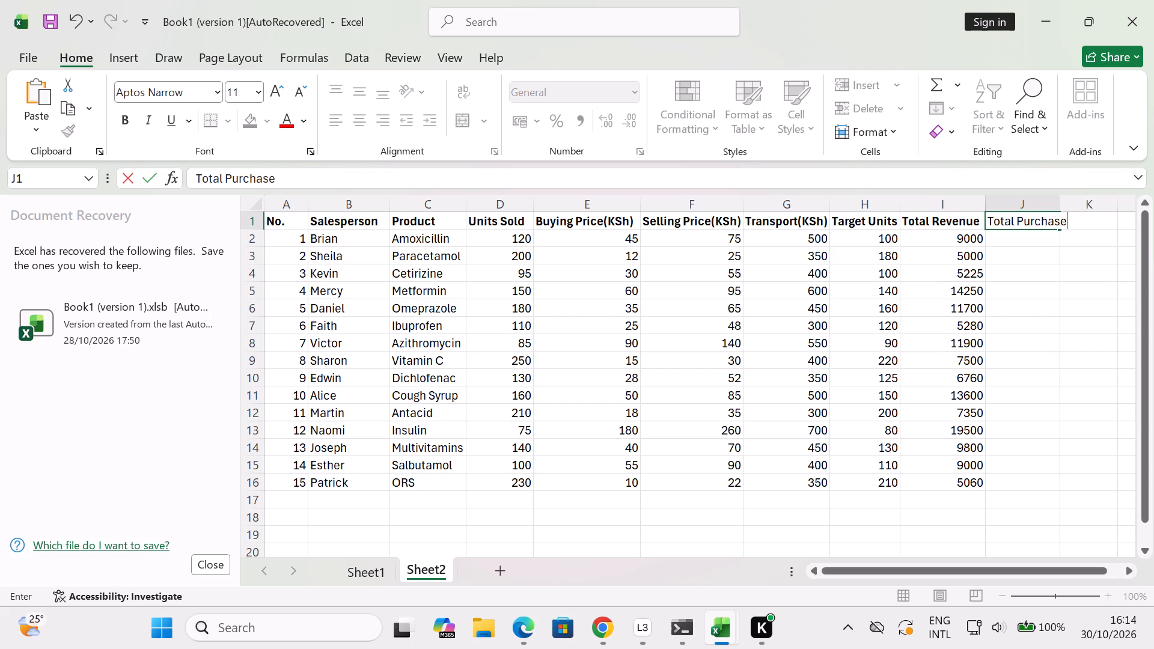
key(space)
key(shift+c)
text(ost)
Widen column J until the whole Total Purchase Cost header fits inside it, and select cell J2.
triple_click(1128, 570)
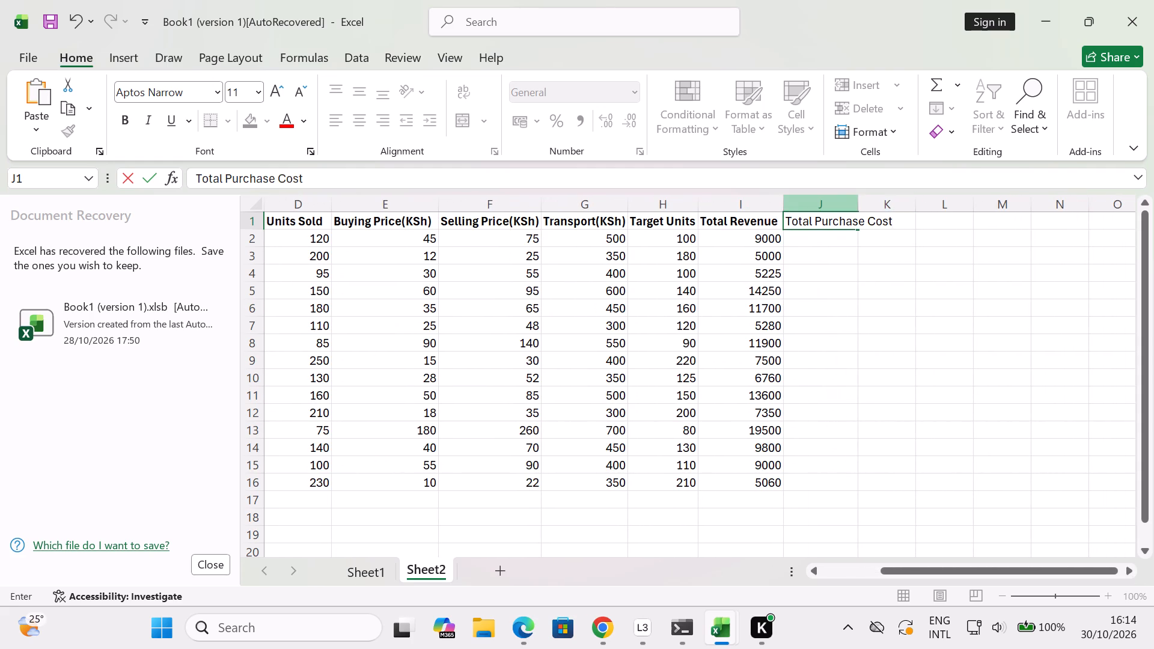
click(859, 205)
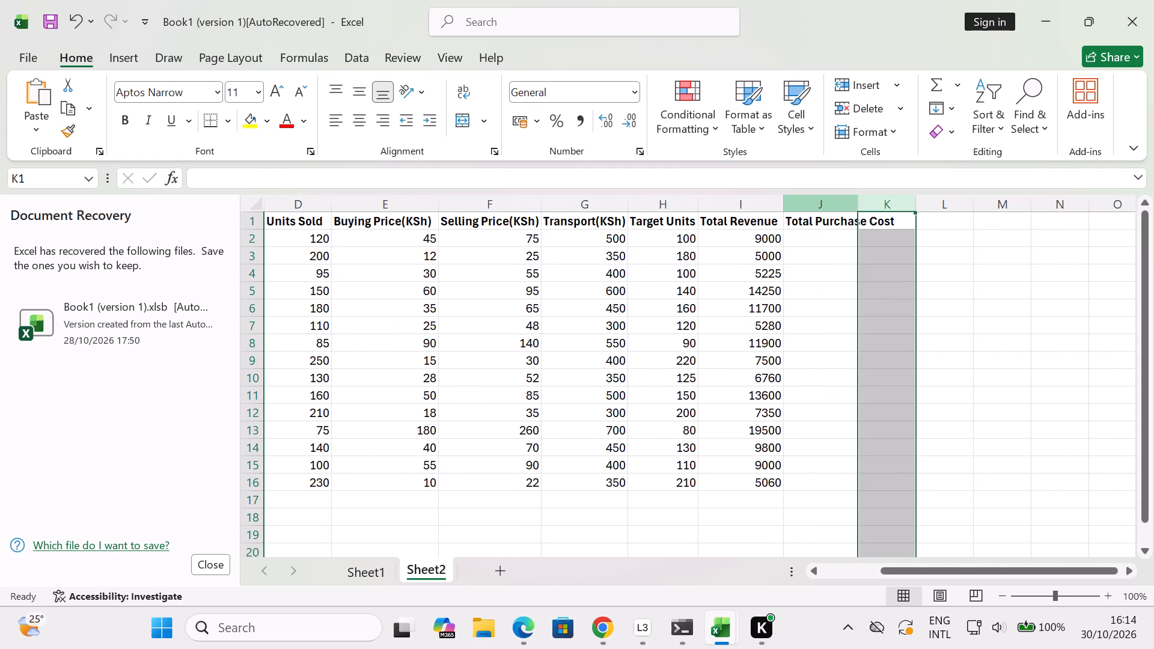
click(845, 248)
drag(855, 207, 869, 208)
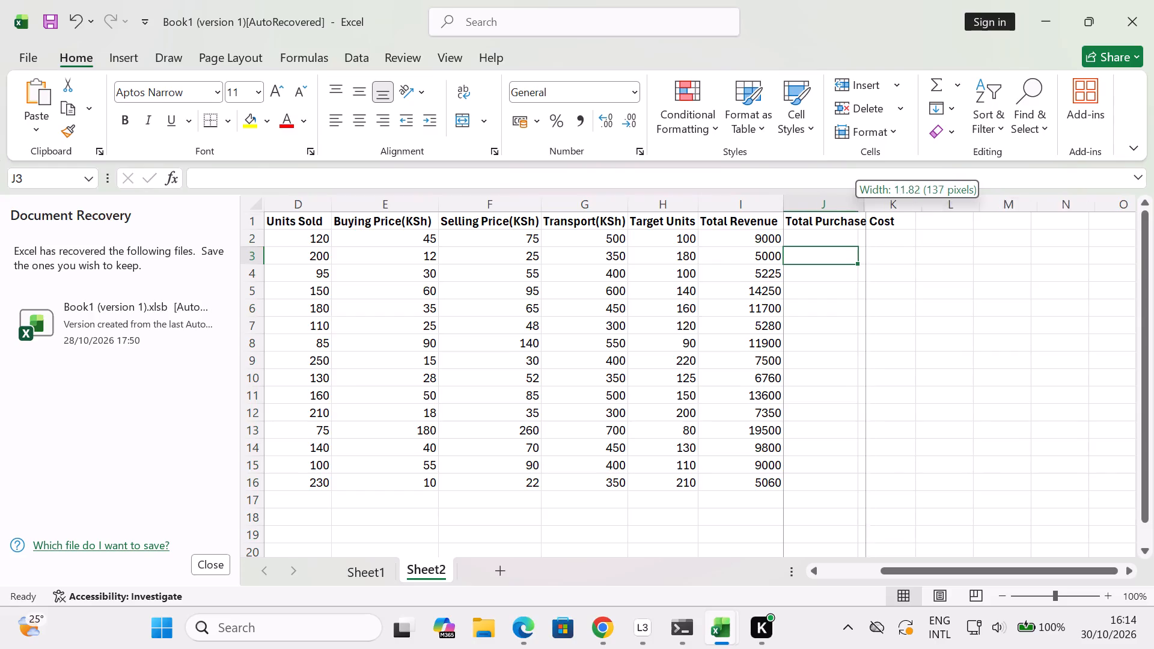
drag(869, 208, 899, 209)
click(872, 236)
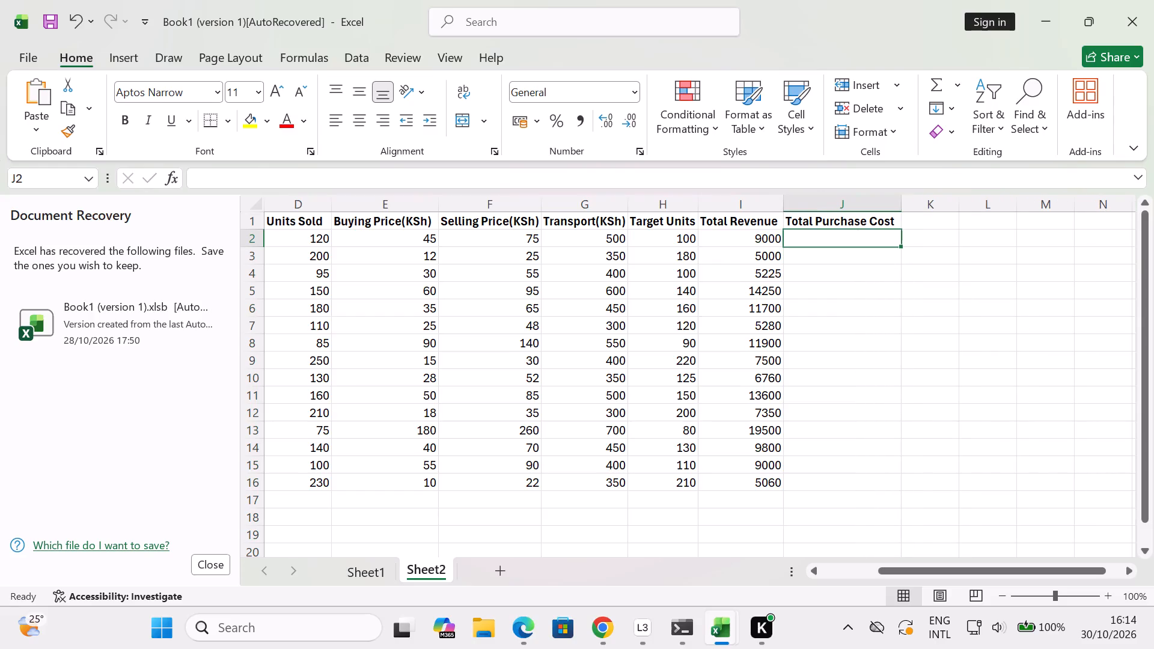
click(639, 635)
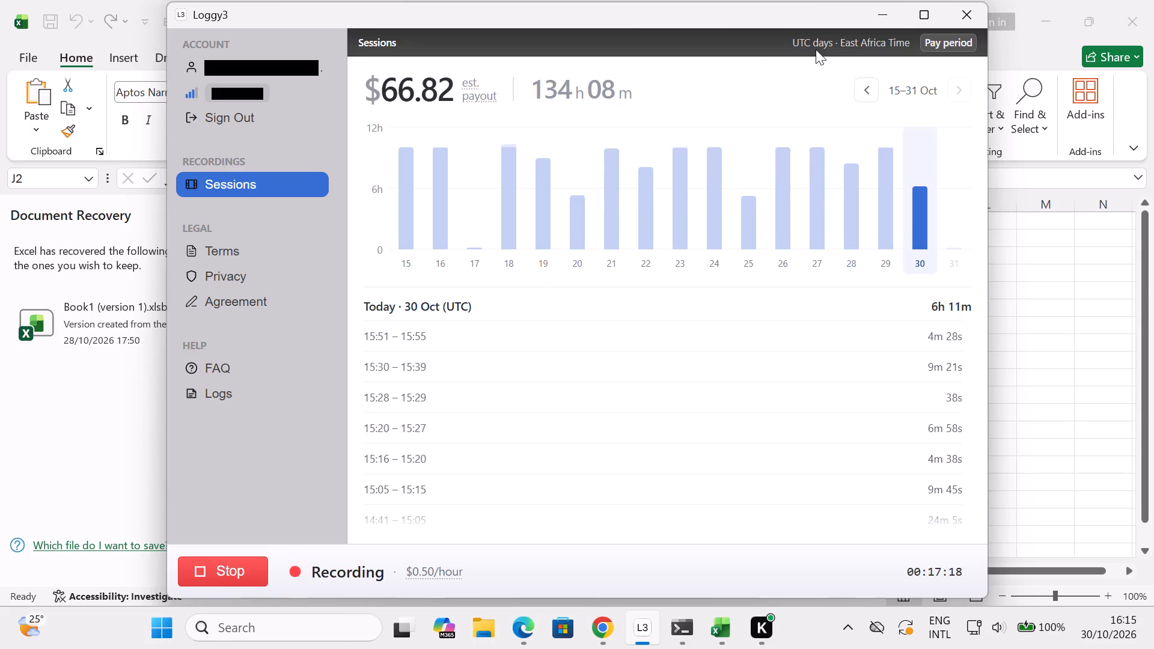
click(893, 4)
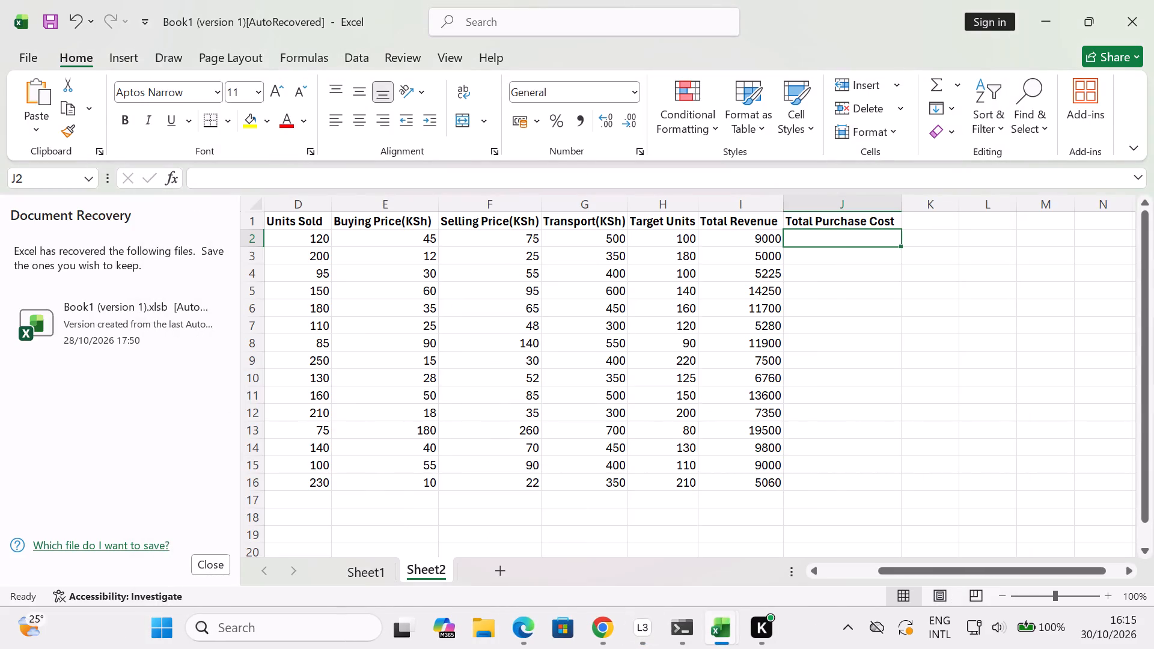
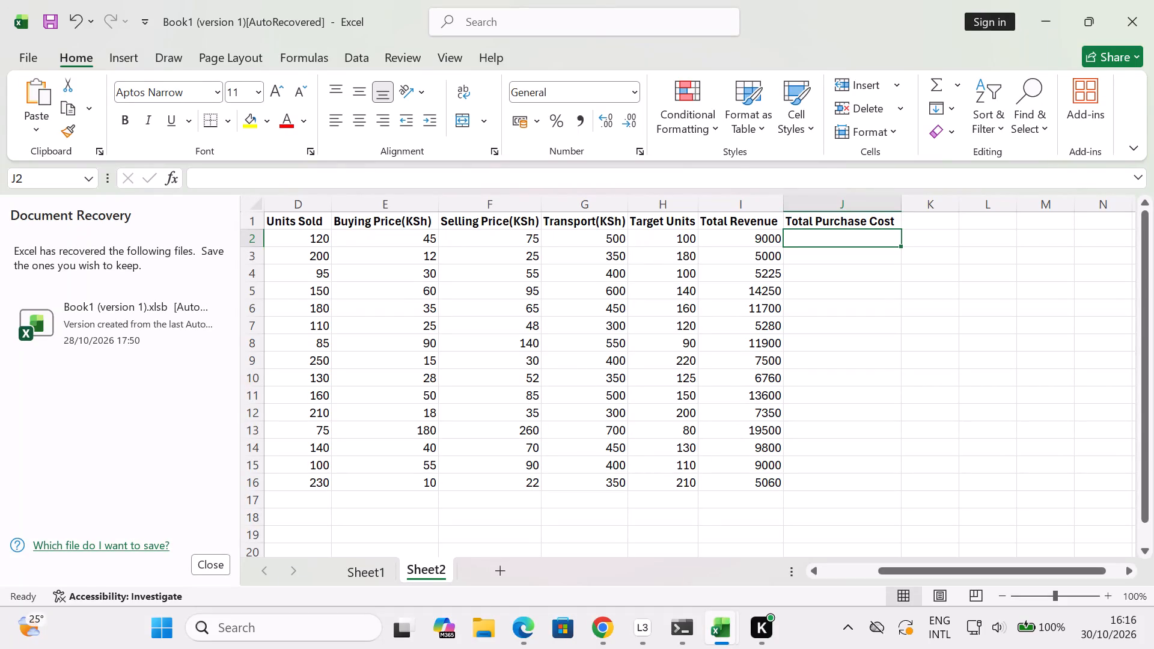
Begin a formula in cell J2 under the Total Purchase Cost header.
key(equal)
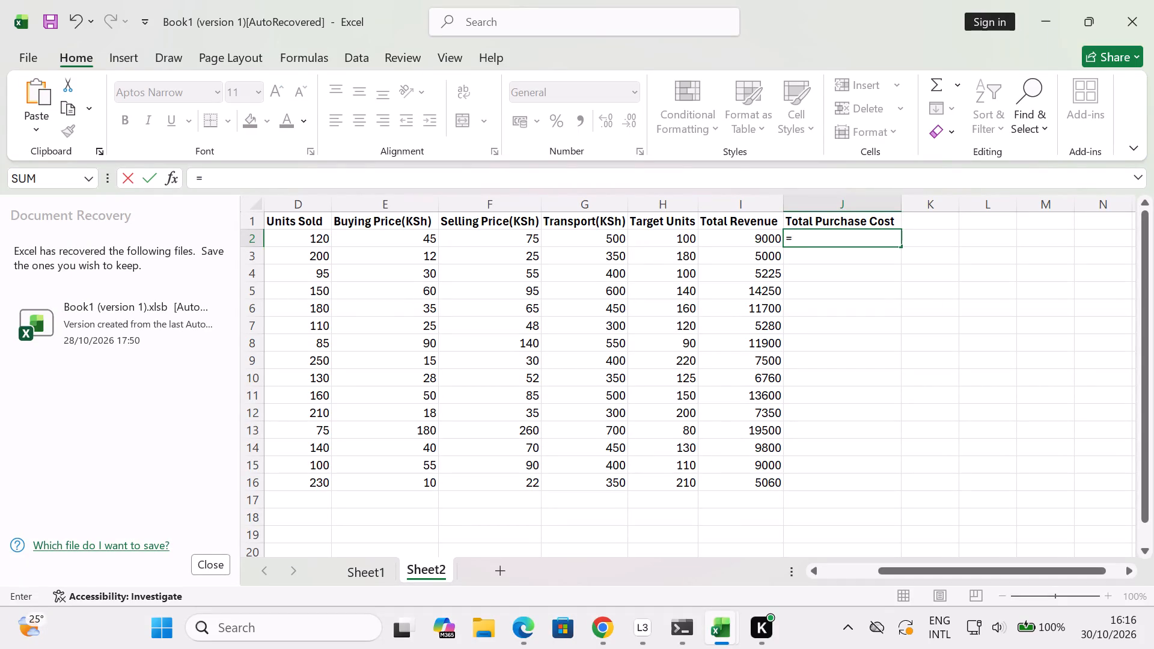
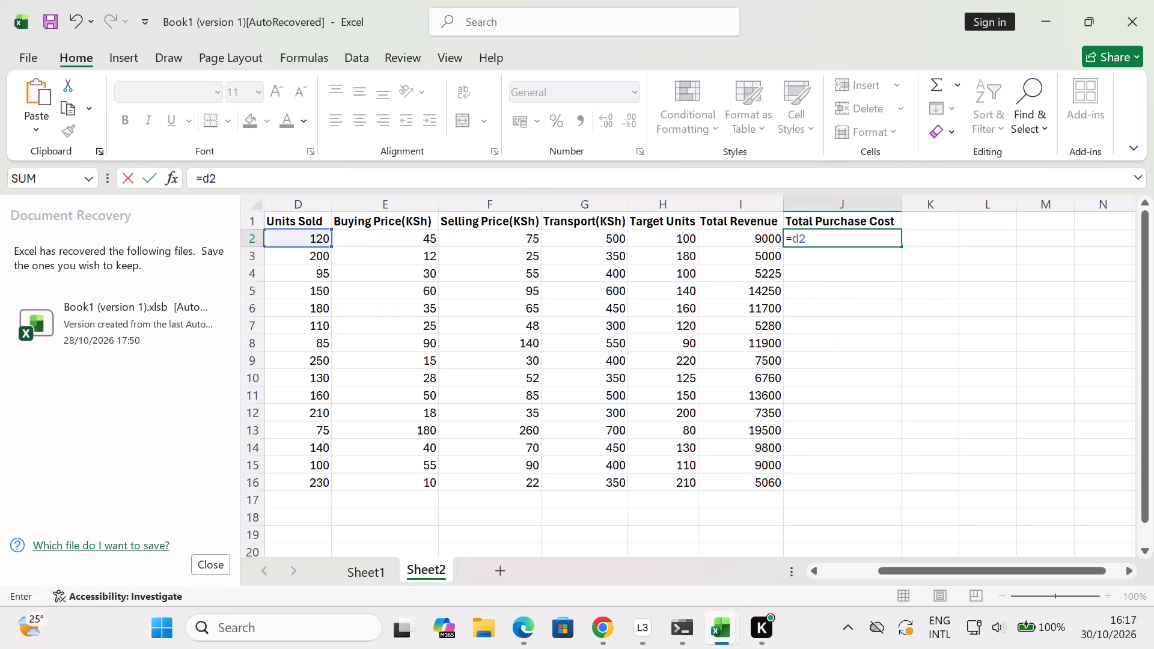
Complete the Total Purchase Cost formula in J2 as =D2*E2, multiplying Units Sold by Buying Price.
key(shift+asterisk)
text(e2)
key(Return)
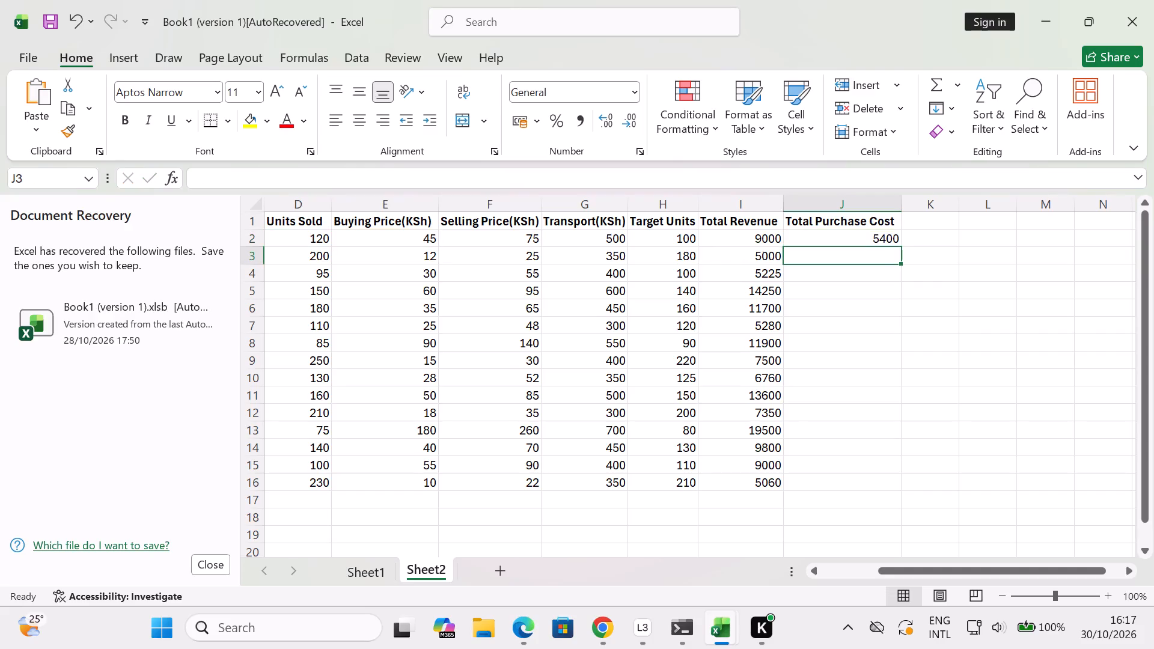
Switch to Loggy3, stop the running recording, and return to the Excel workbook.
click(653, 623)
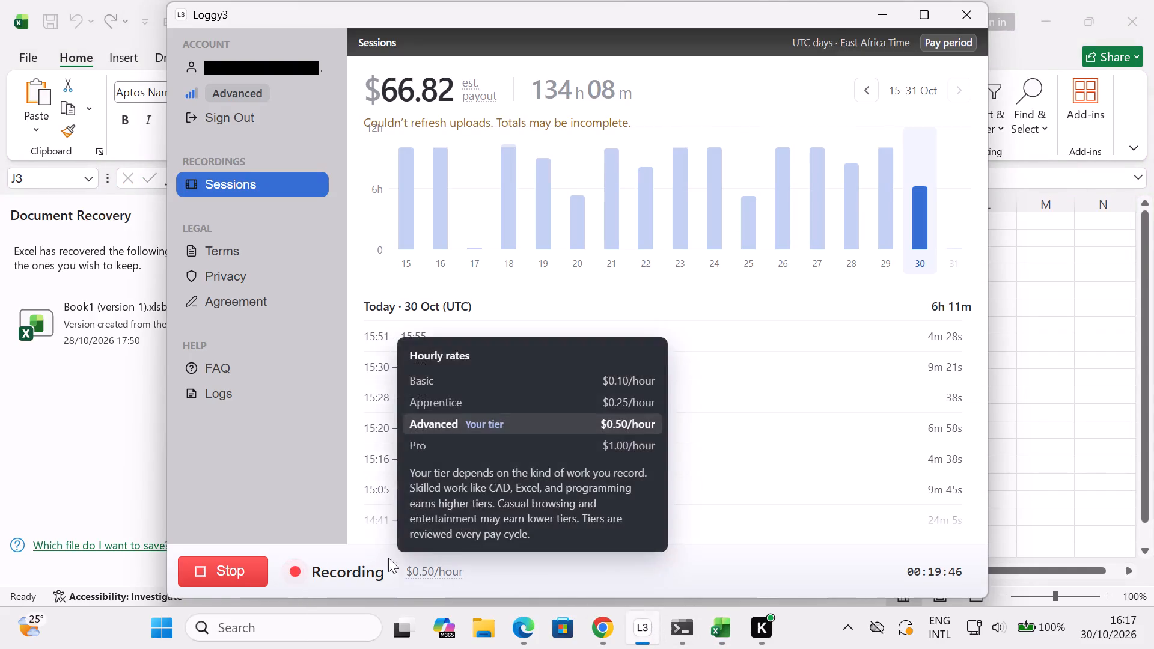
click(242, 564)
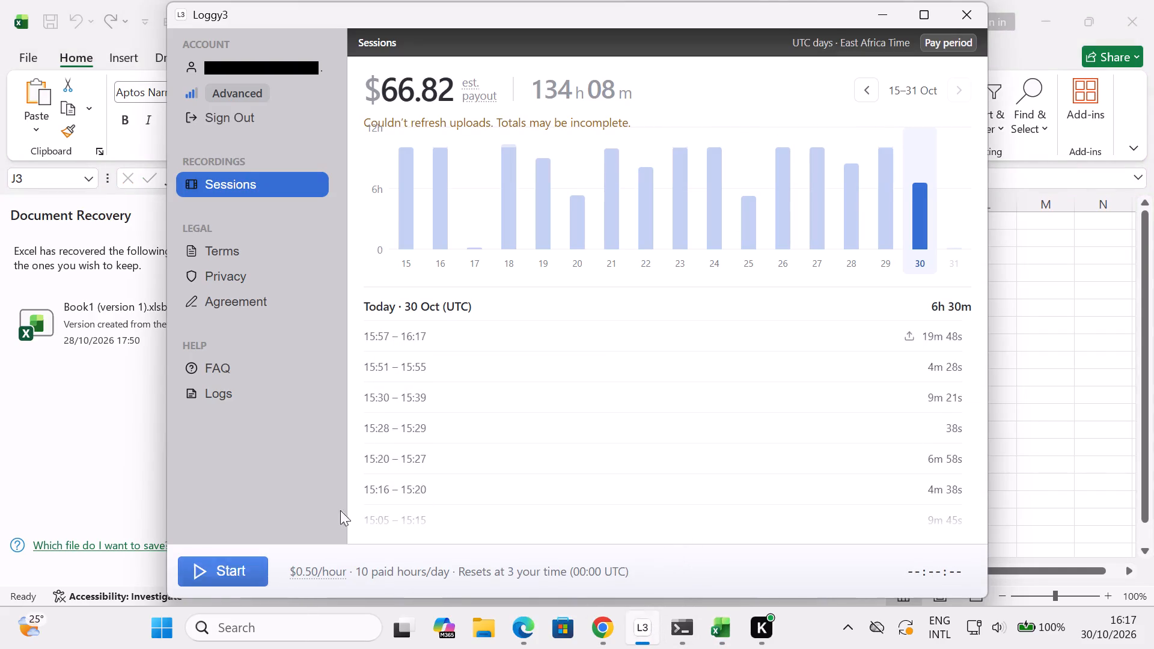
click(882, 5)
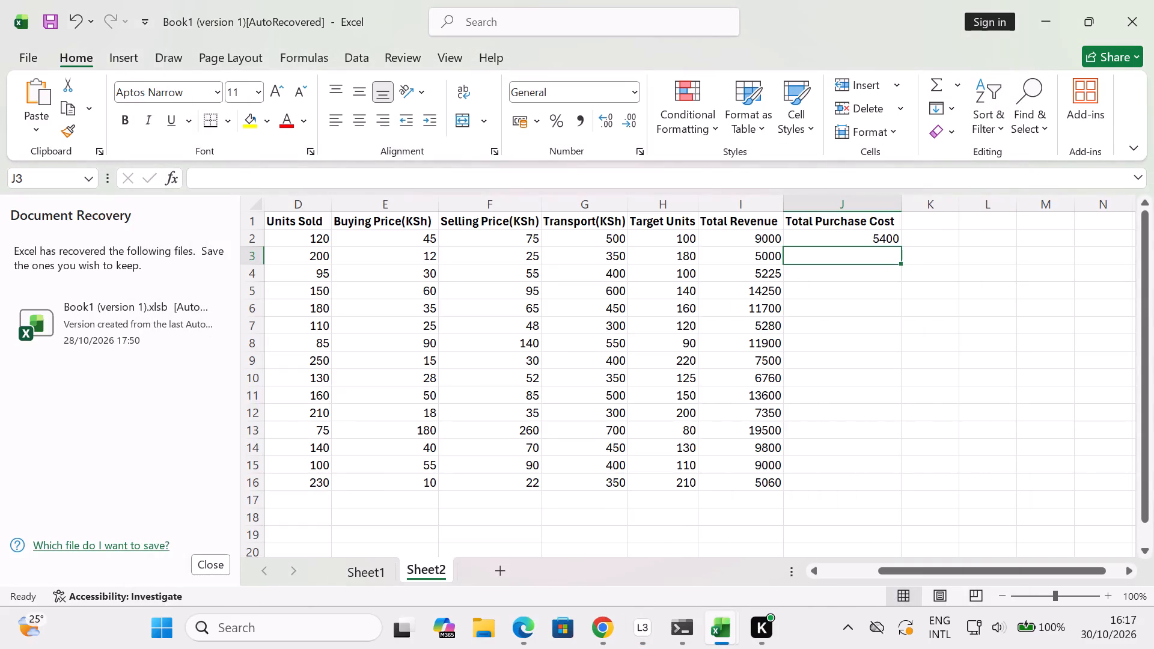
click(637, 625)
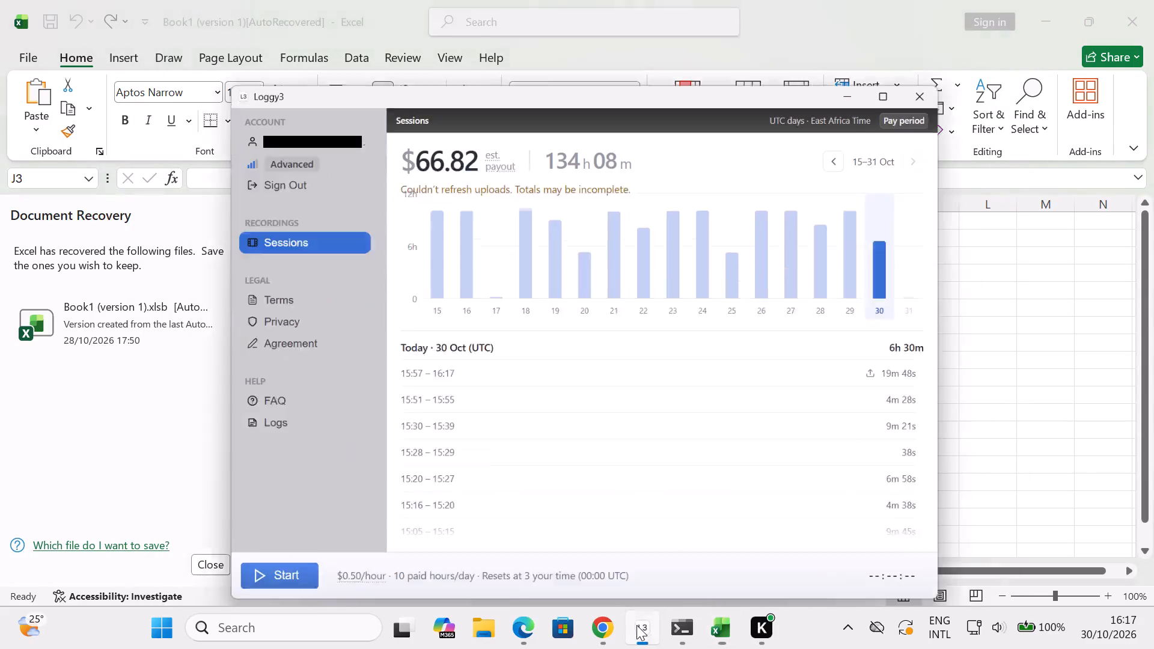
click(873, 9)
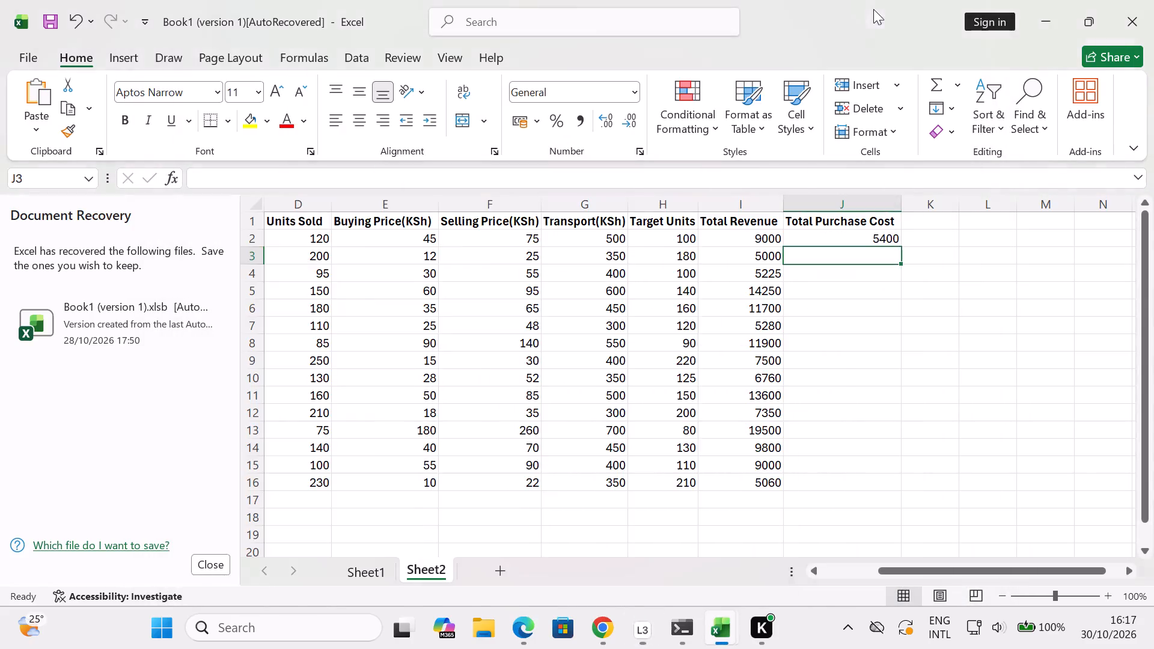
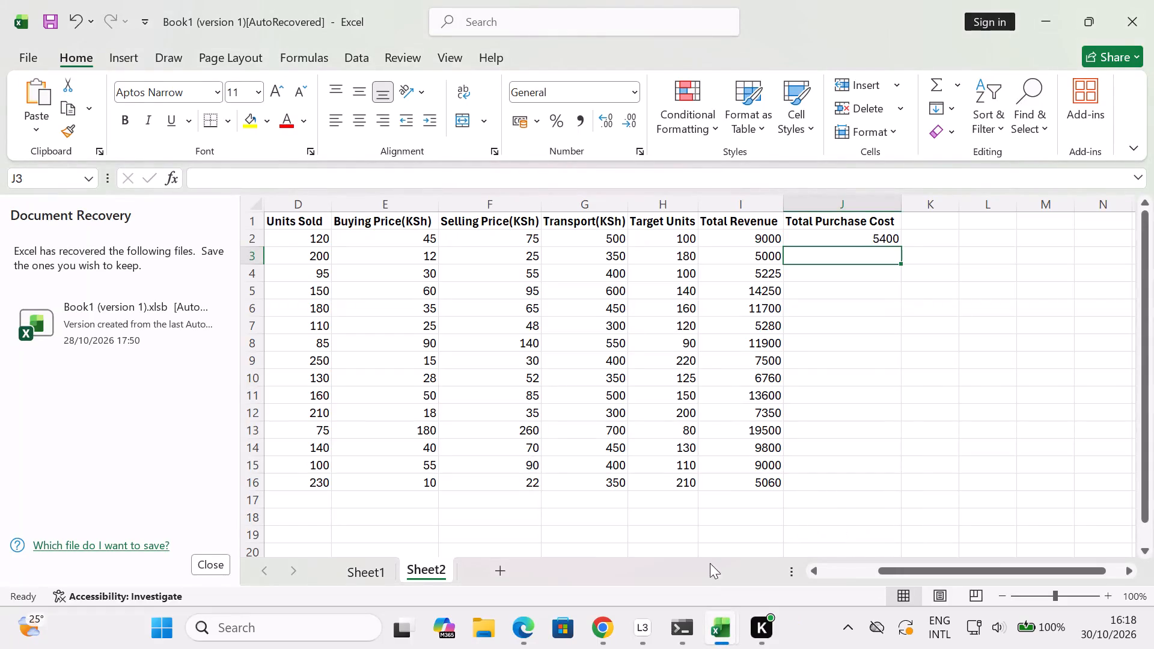
Switch to Loggy3, start a new recording, and return to the Excel workbook.
click(641, 628)
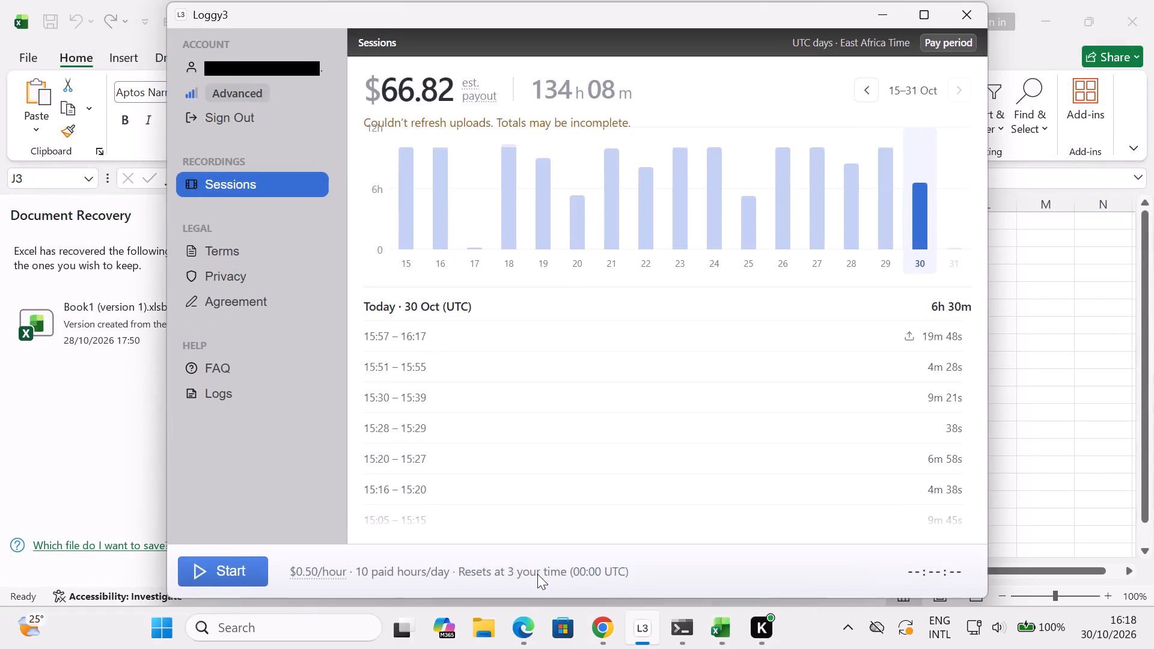
click(227, 572)
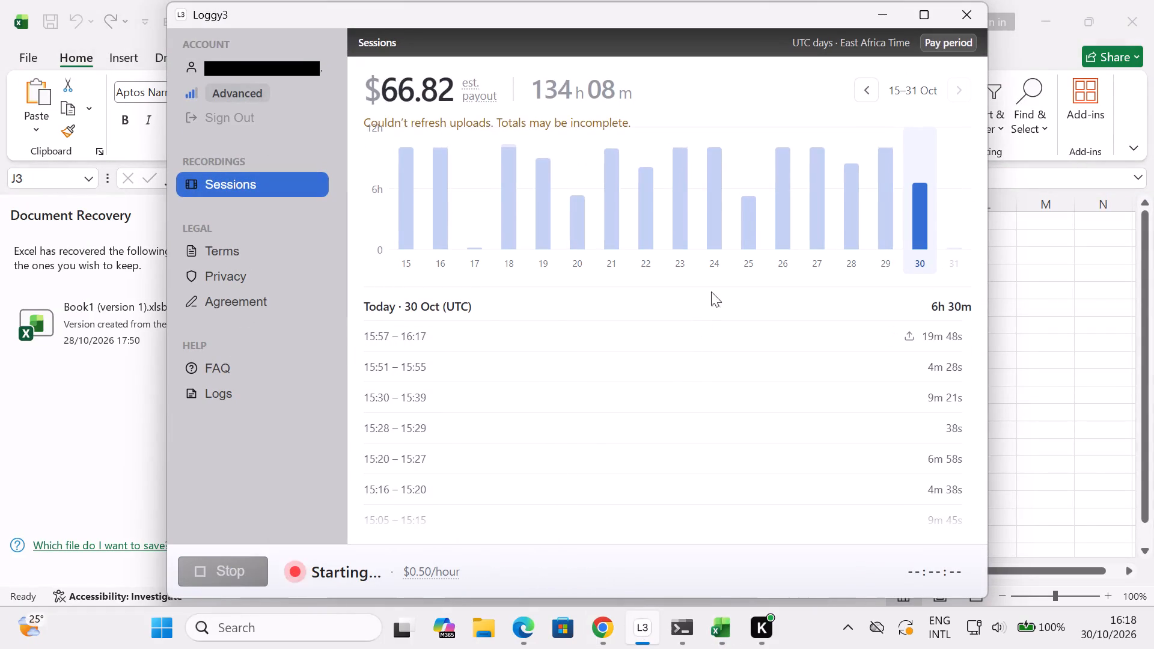
click(888, 8)
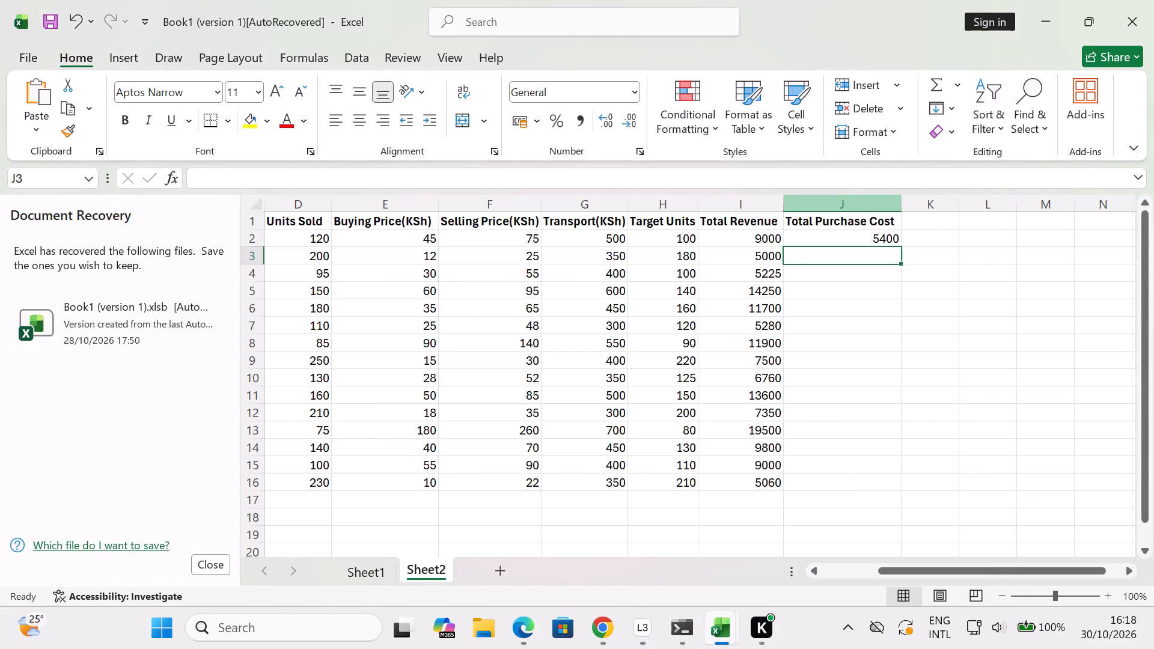
Enter the Total Purchase Cost formulas =D3*E3 in J3 and =D4*E4 in J4.
key(equal)
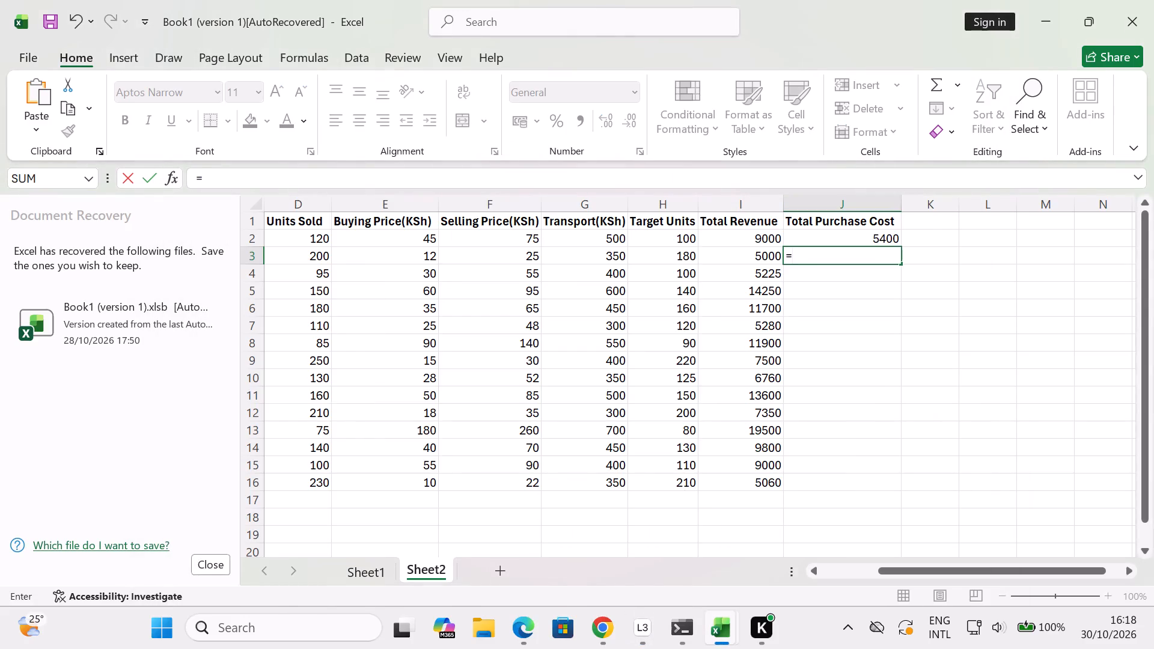
text(d3)
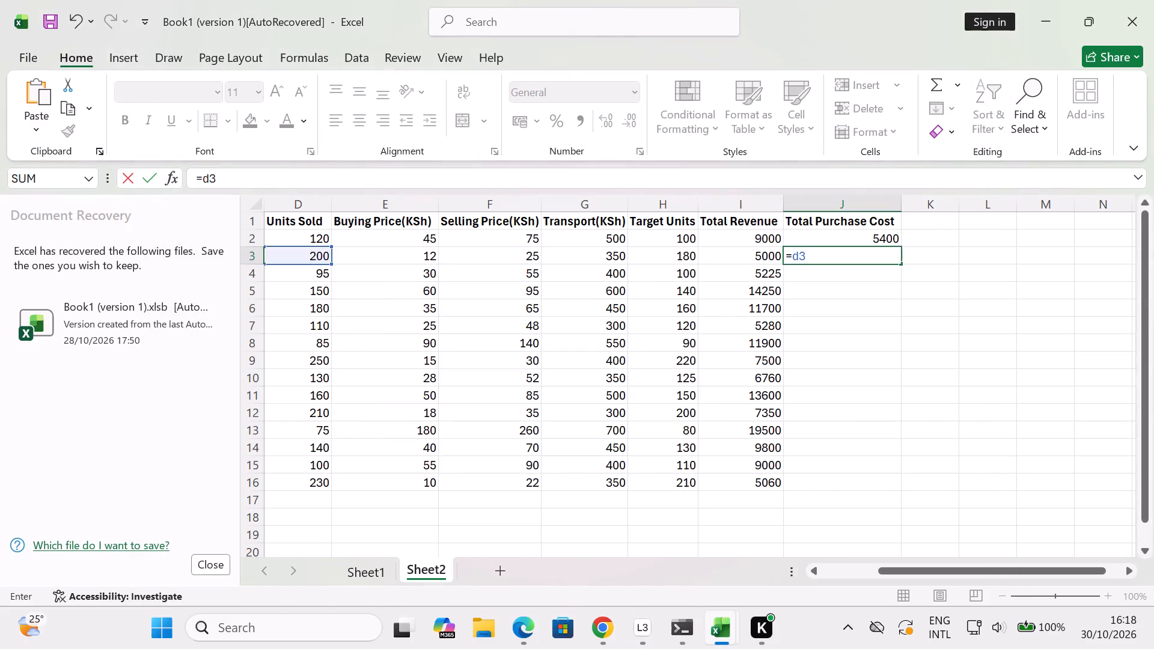
key(shift+asterisk)
text(e3)
key(Return)
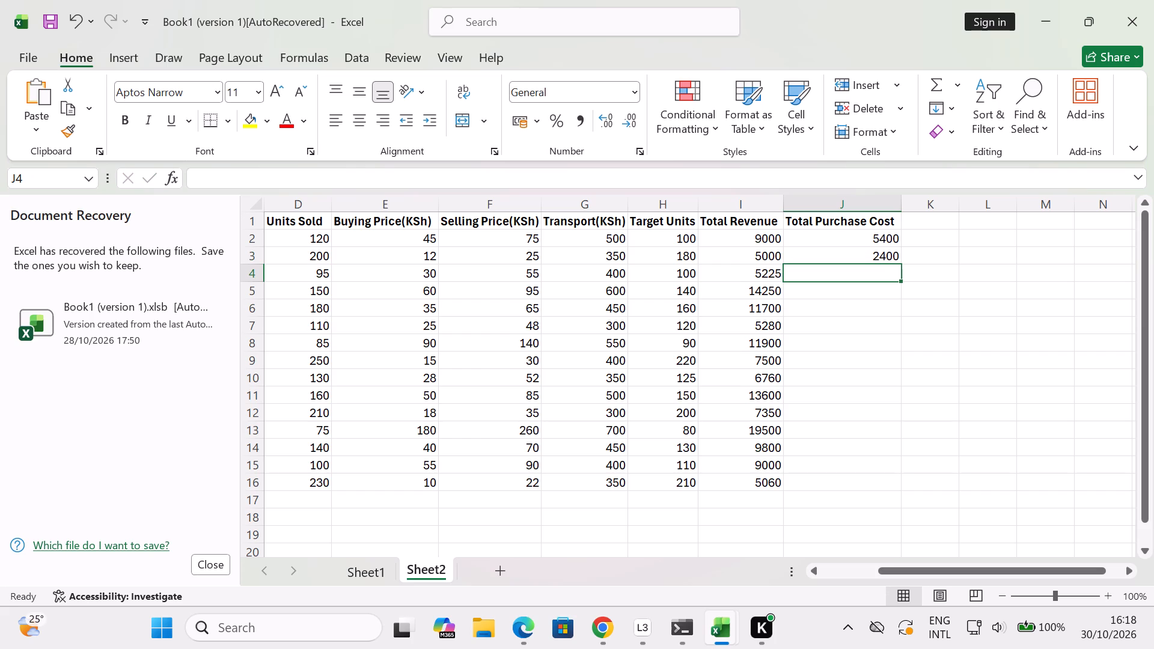
key(equal)
key(d)
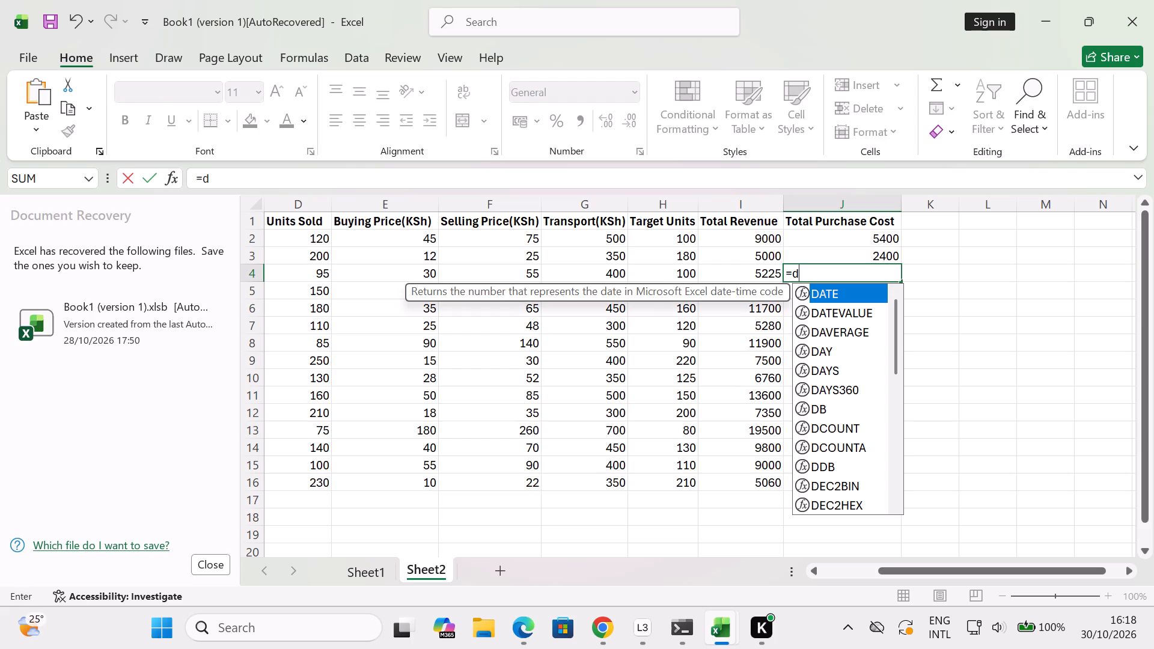
key(4)
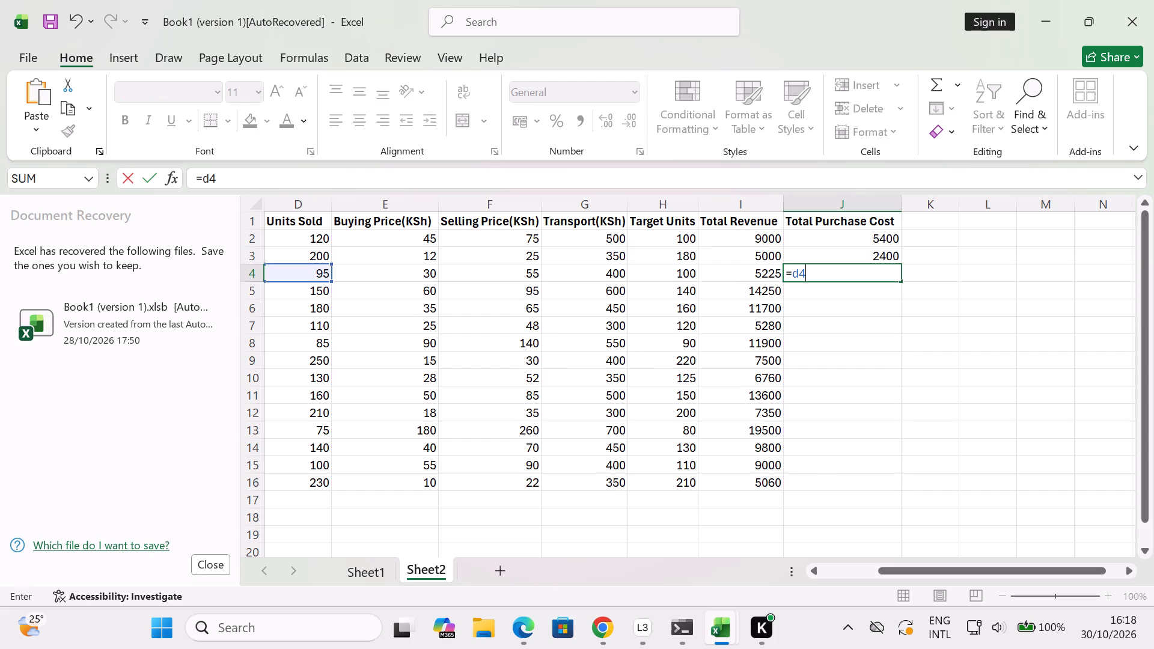
key(shift+asterisk)
text(e4)
key(Return)
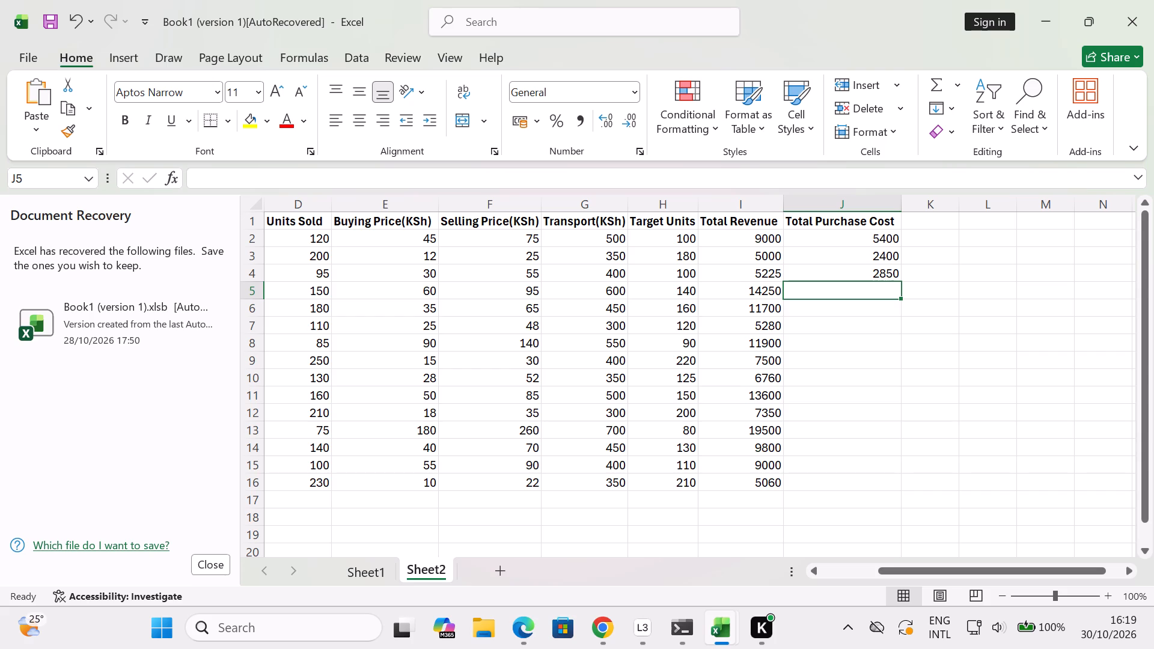
Enter the Total Purchase Cost formula =D5*E5 in J5, multiplying Units Sold by Buying Price.
key(equal)
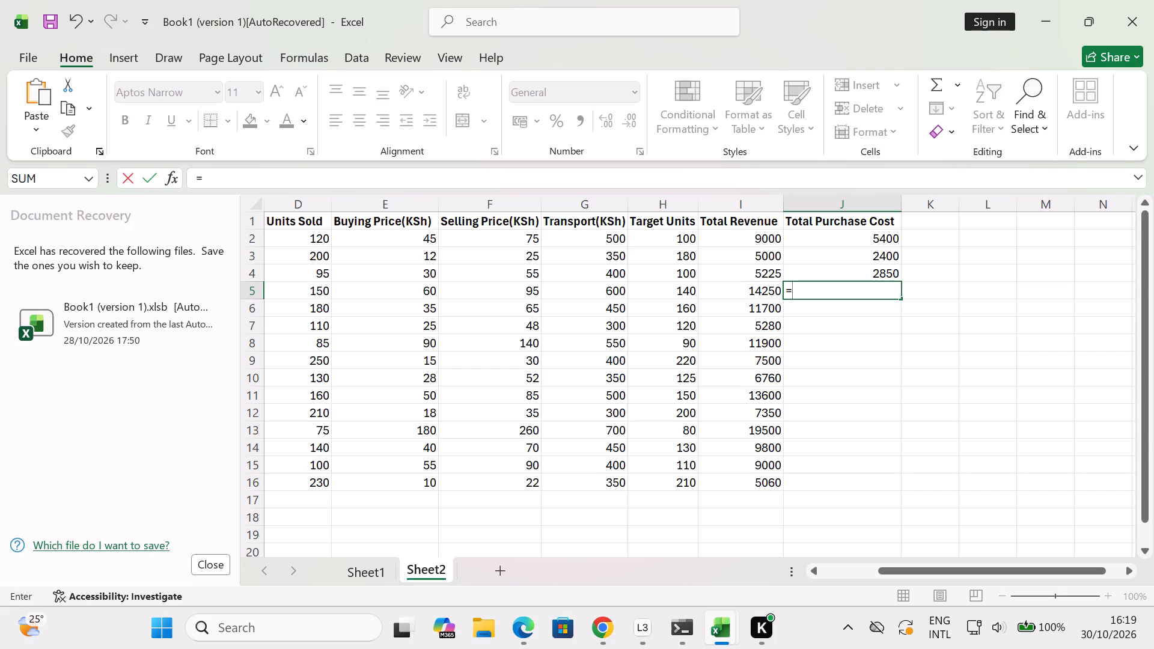
key(d)
key(5)
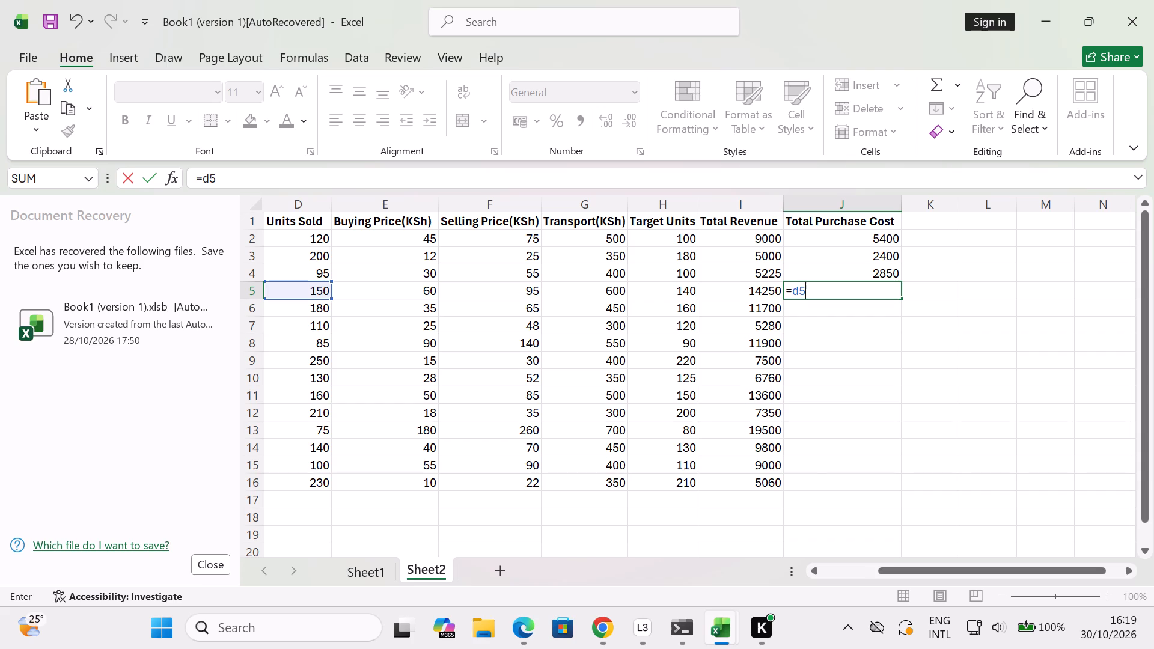
key(shift+asterisk)
key(f)
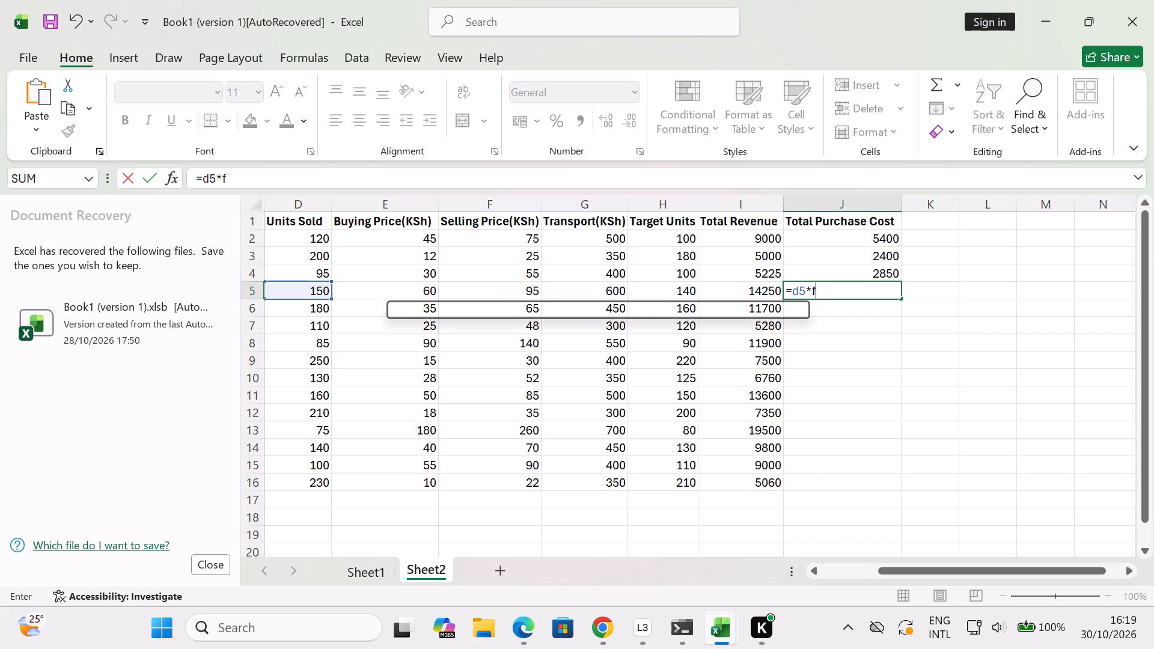
key(5)
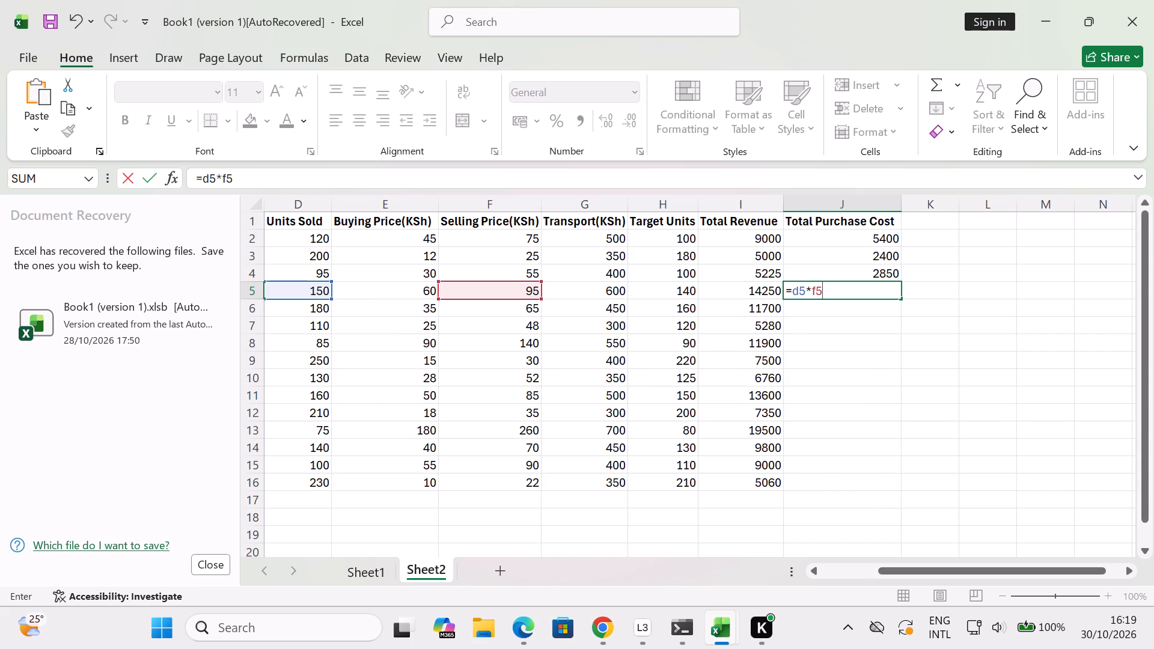
key(BackSpace)
key(BackSpace)
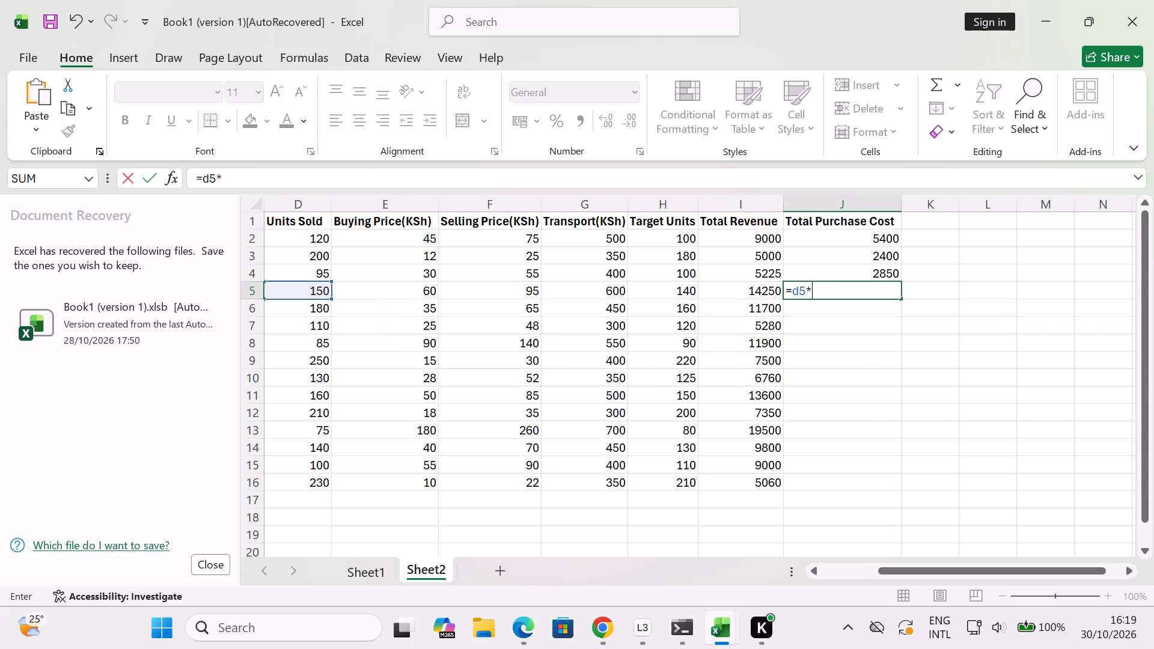
text(e5)
key(Return)
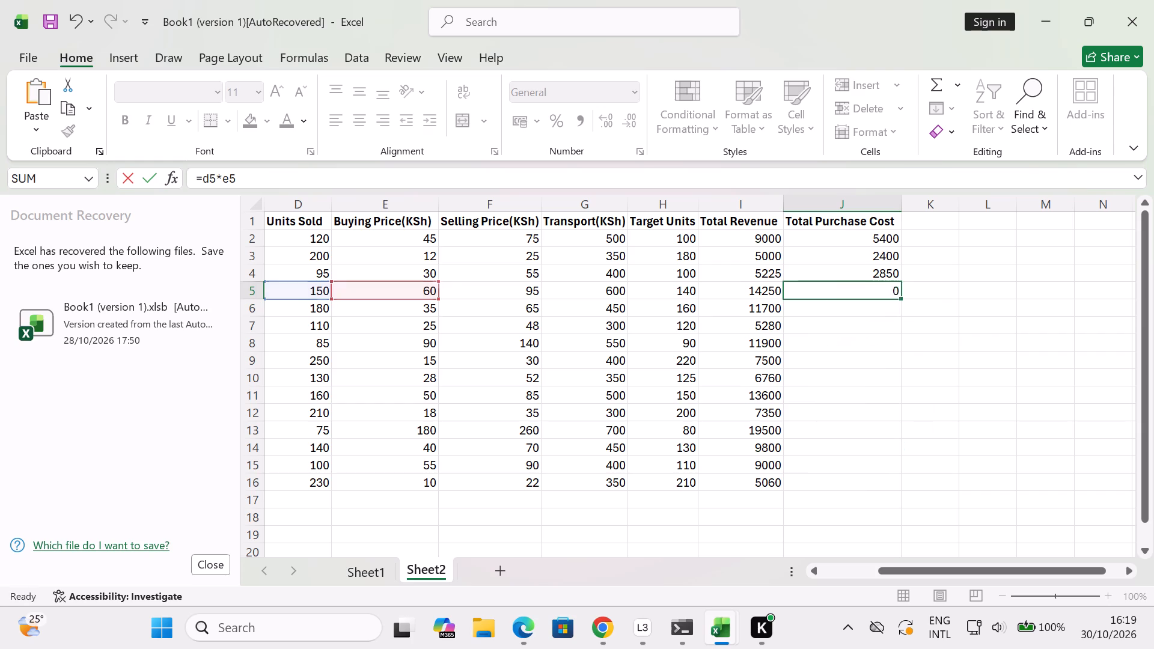
Enter the Total Purchase Cost formulas =D6*E6 in J6 and =D7*E7 in J7.
key(equal)
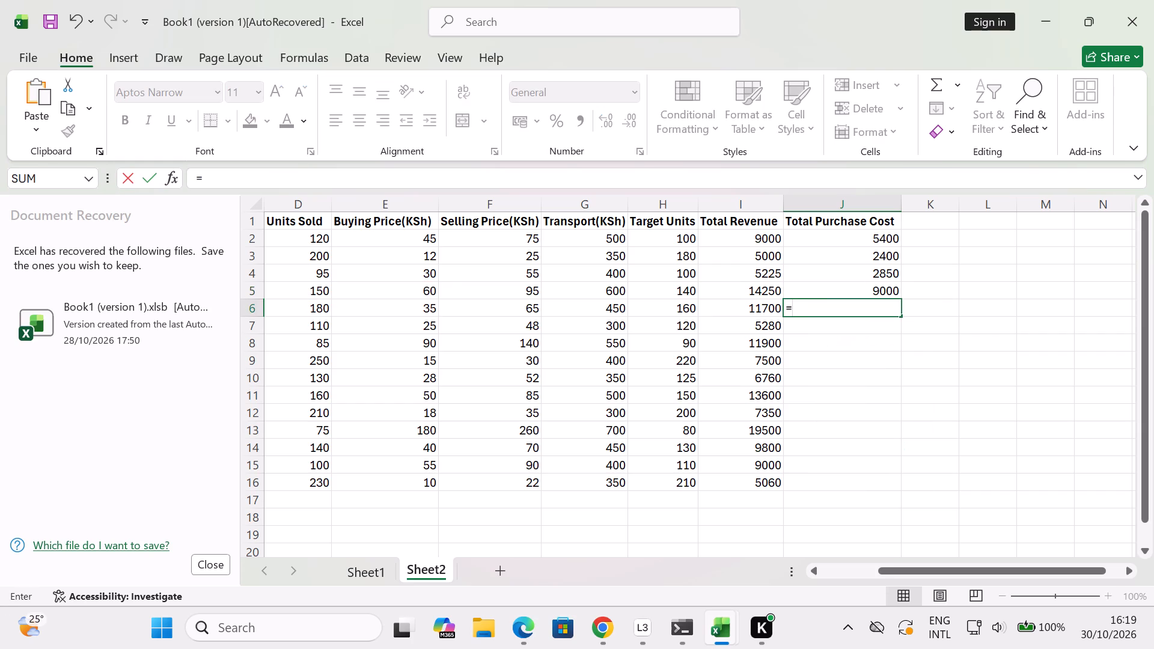
text(d6)
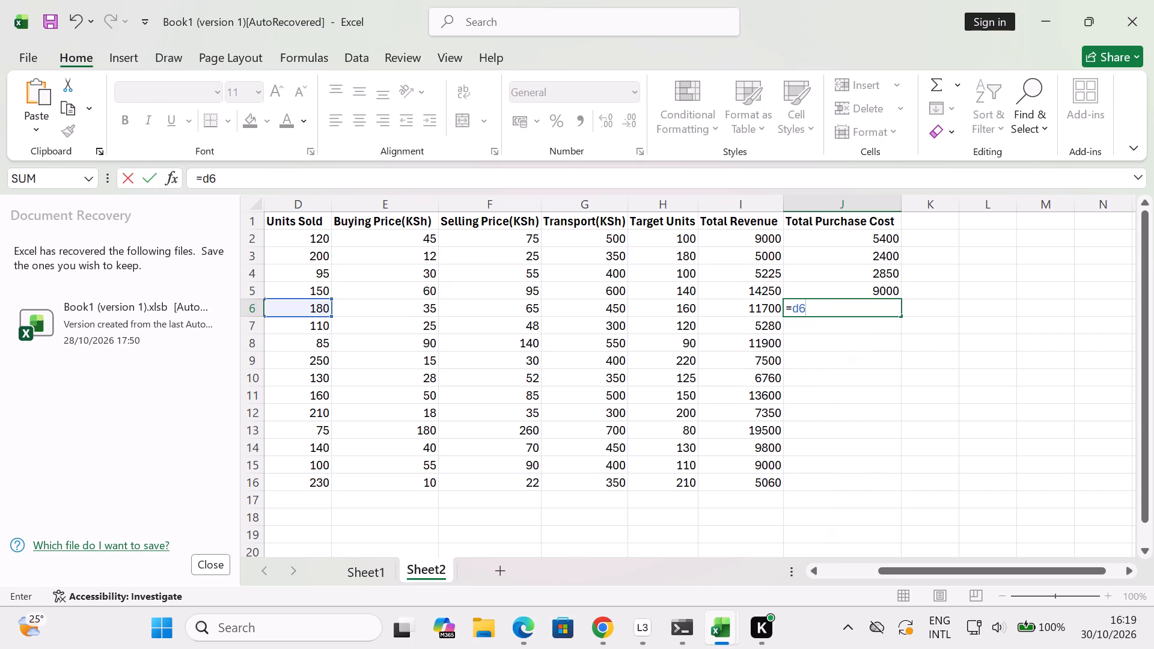
key(shift+asterisk)
text(e6)
key(Return)
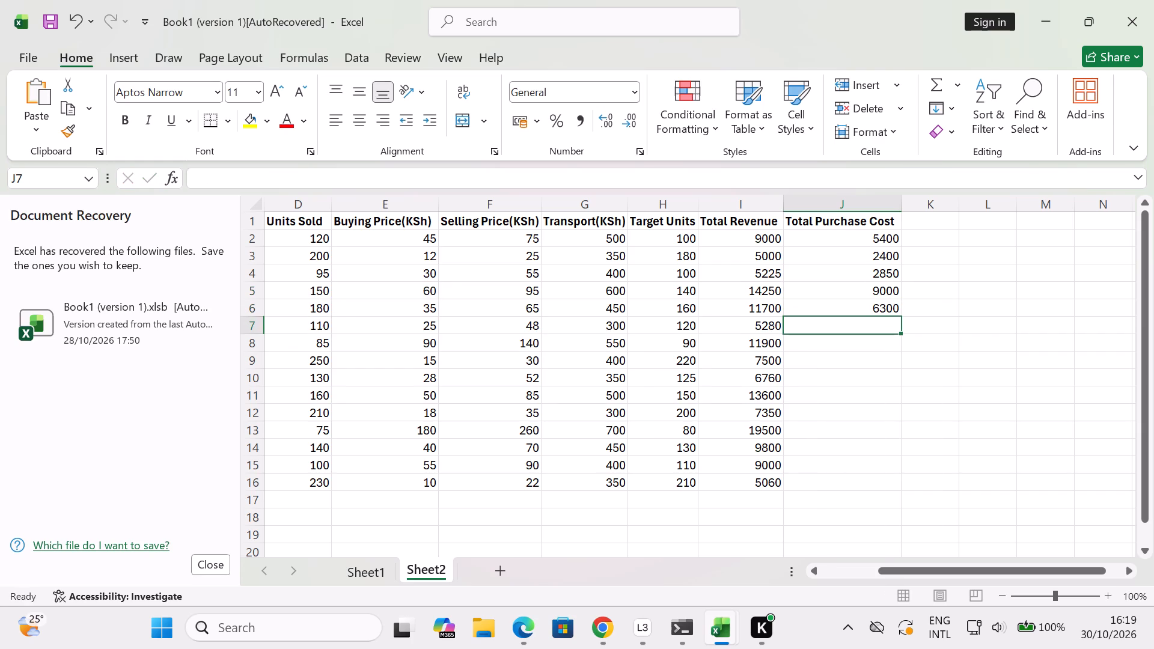
text(=d7)
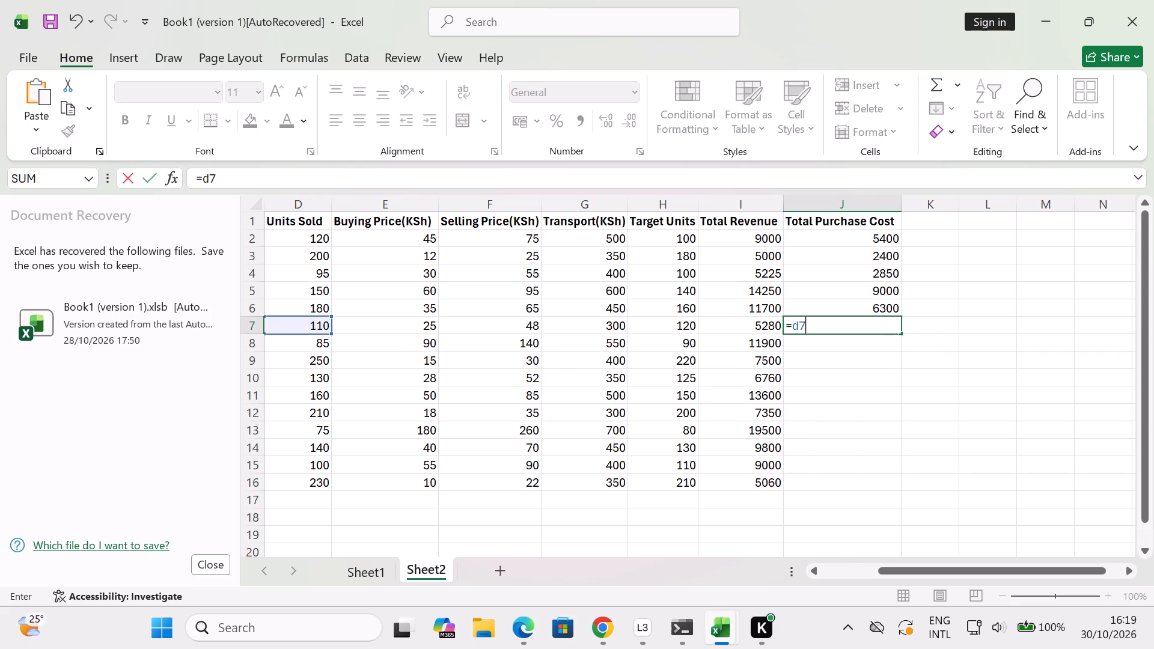
key(shift+asterisk)
text(e7)
key(Return)
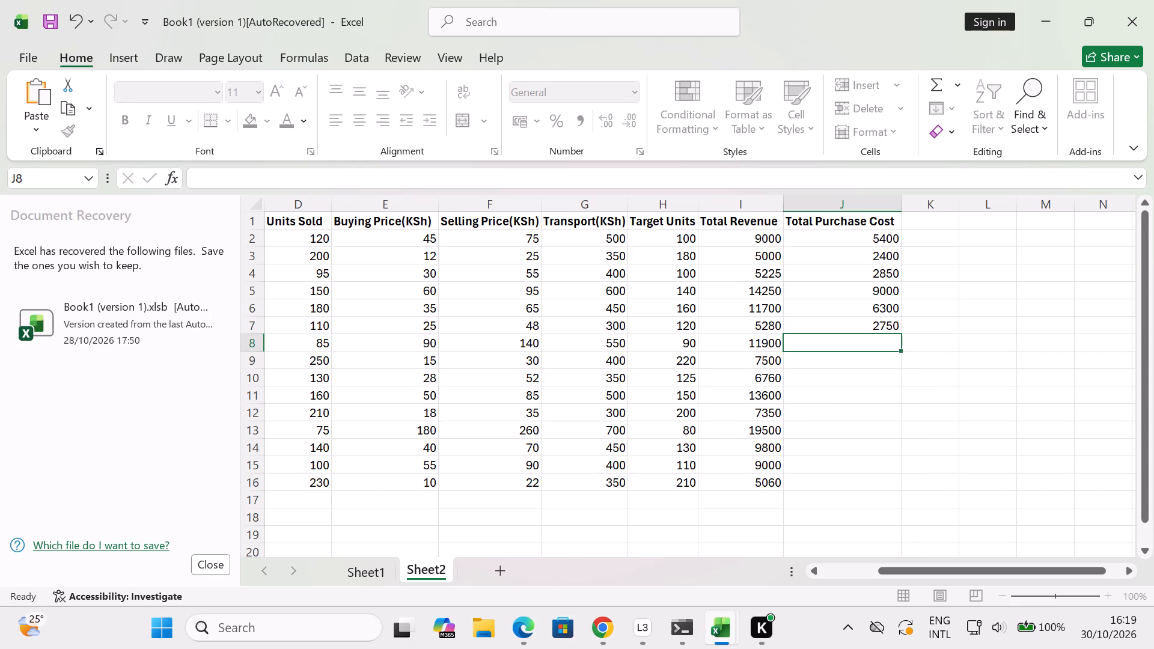
Enter the Total Purchase Cost formulas =D8*E8 in J8 and =D9*E9 in J9.
key(equal)
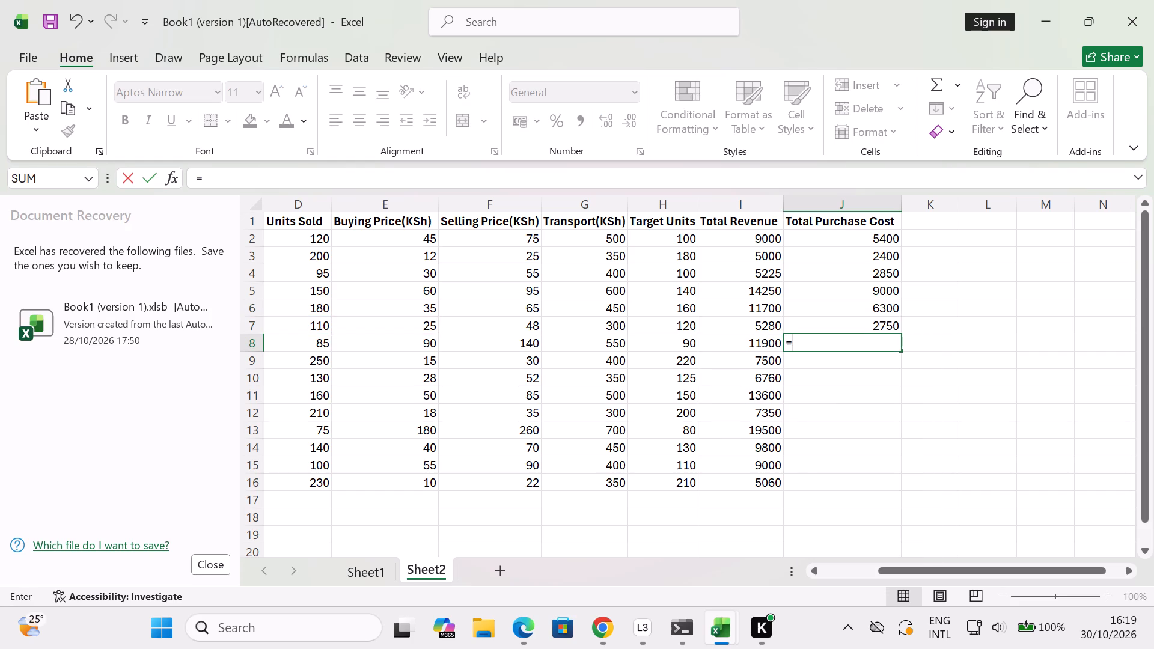
text(d8)
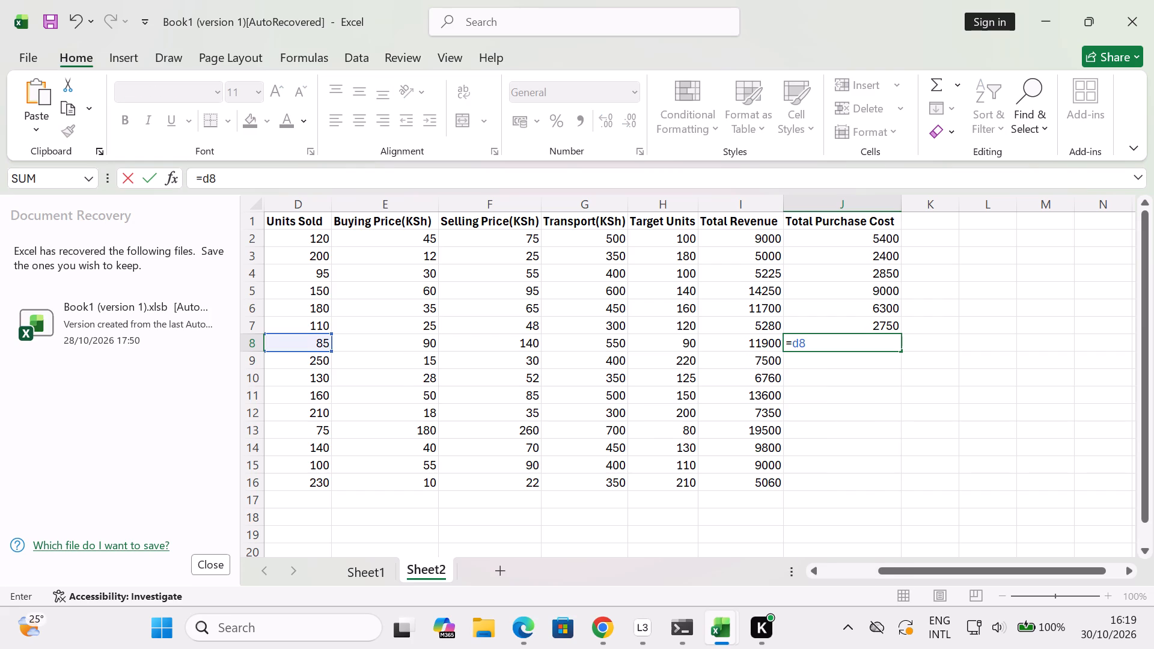
key(shift+asterisk)
text(e8)
key(Return)
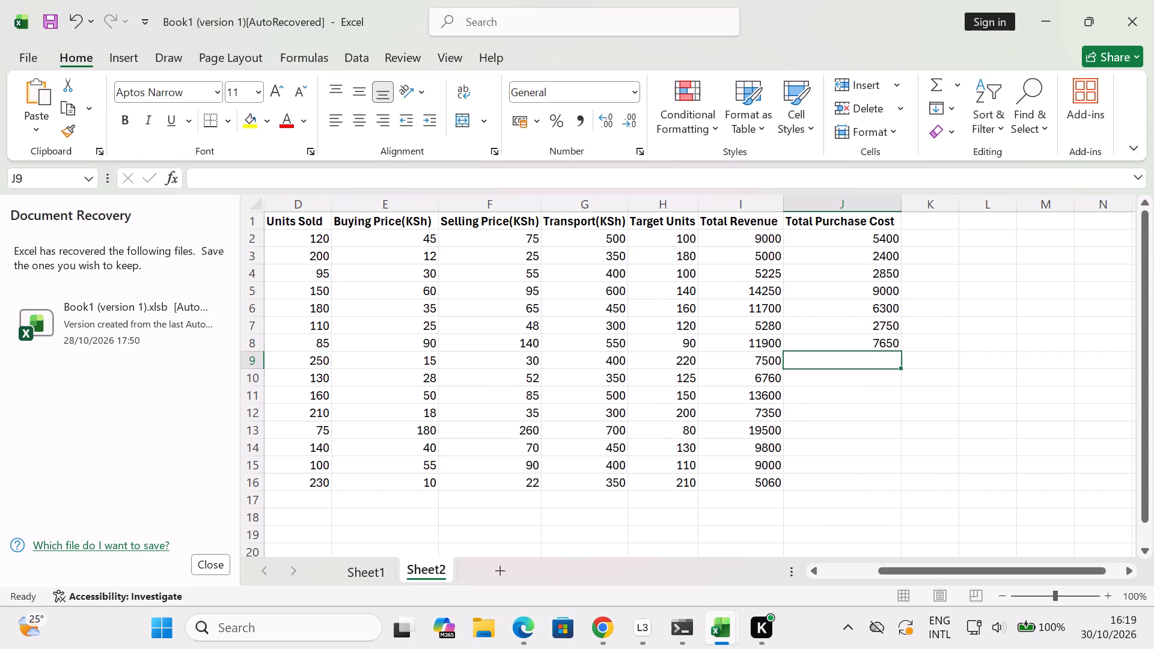
key(equal)
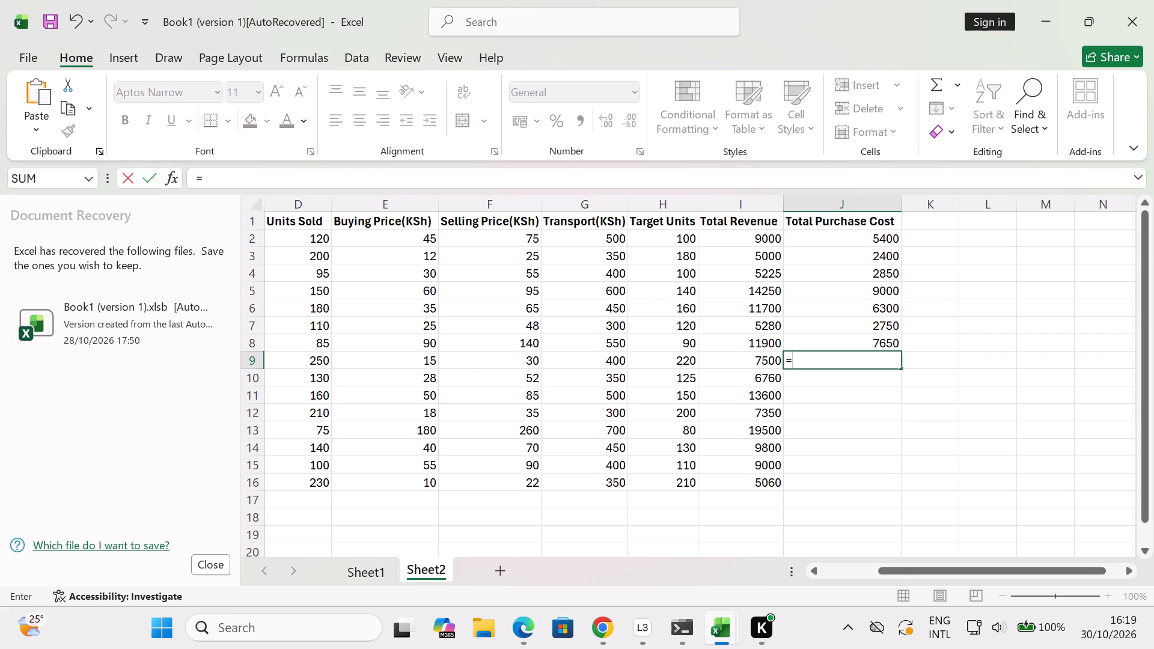
text(d9)
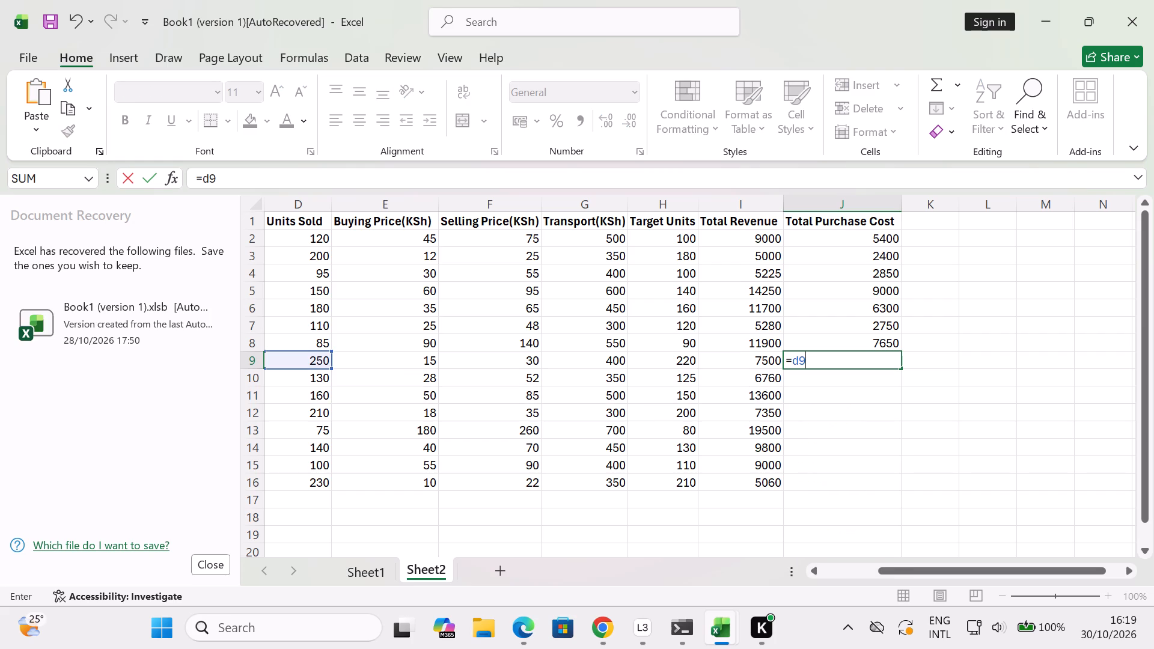
key(shift+asterisk)
key(e)
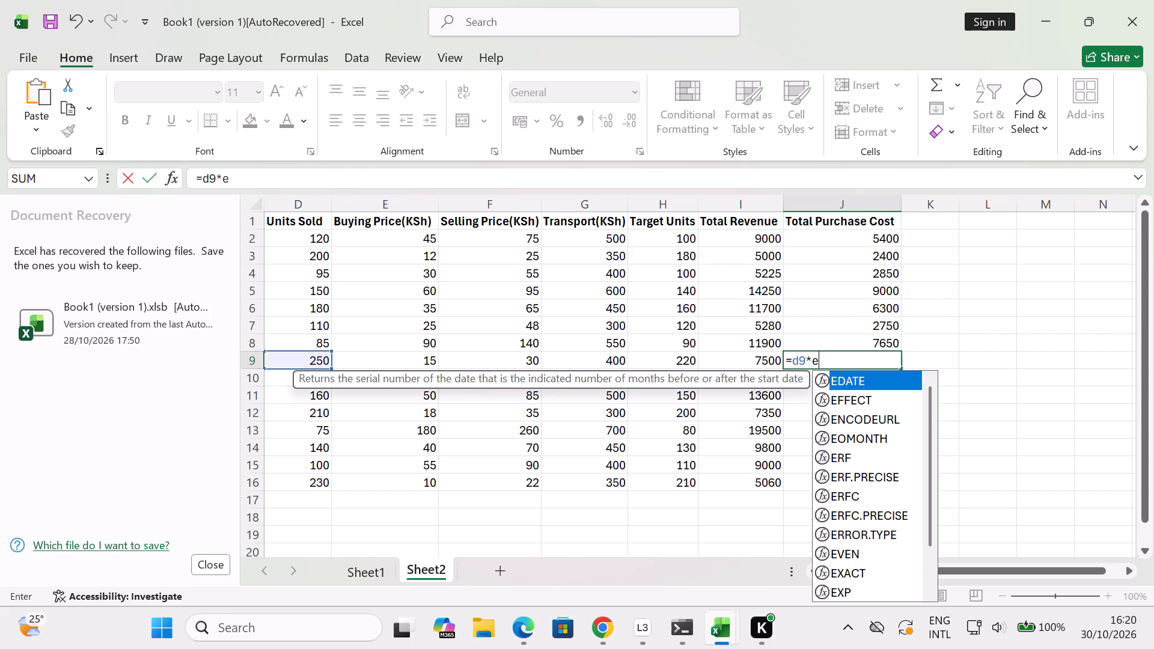
key(9)
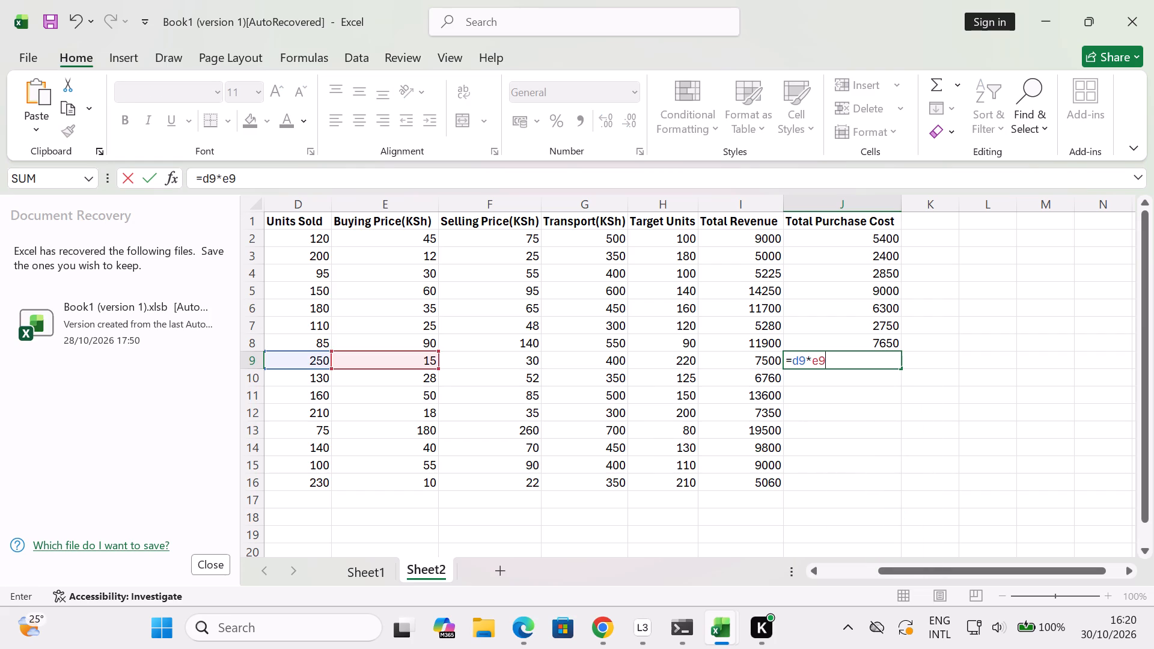
key(Return)
Enter the Total Purchase Cost formulas =D10*E10 in J10 and =D11*E11 in J11.
key(equal)
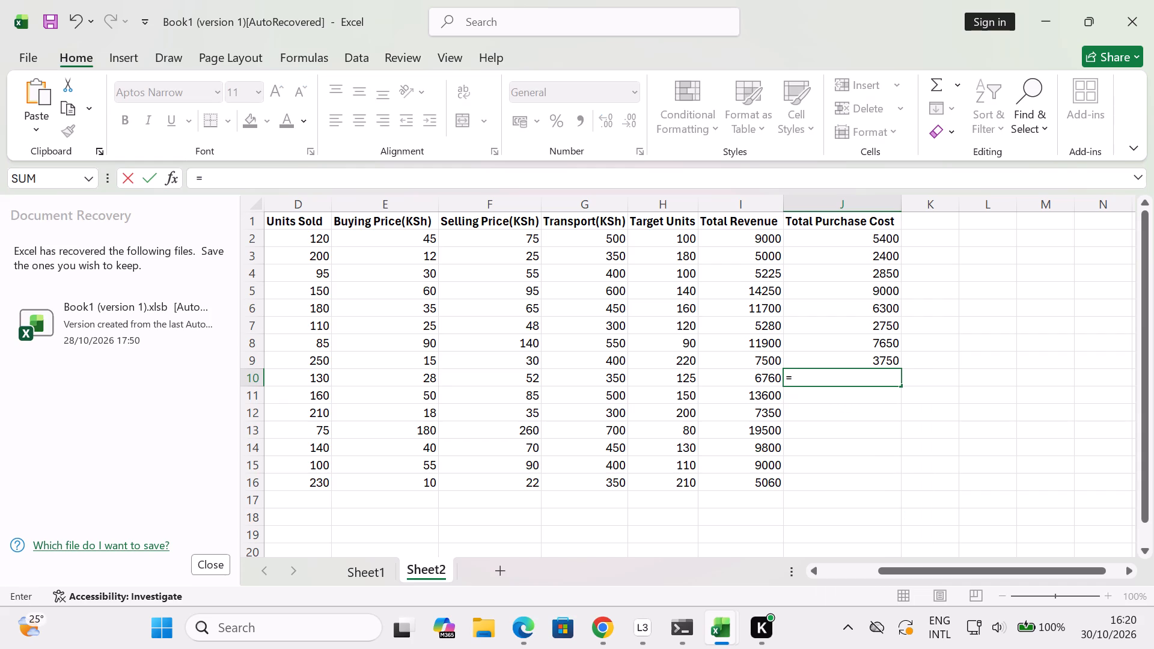
key(d)
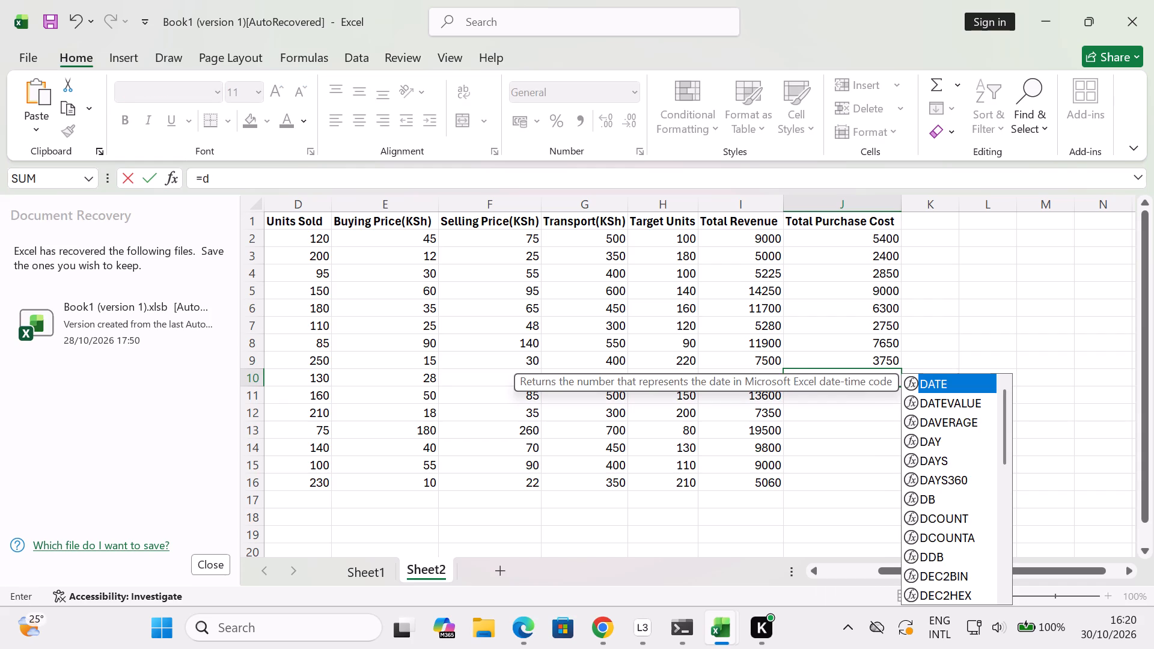
text(10)
key(shift+asterisk)
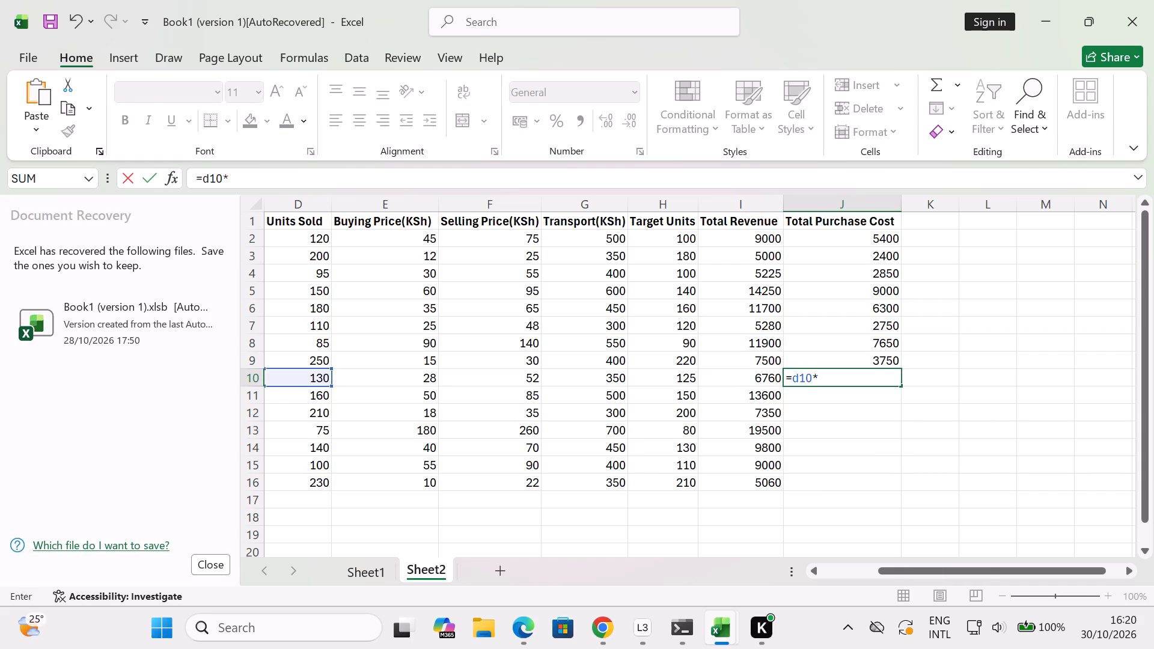
text(e10)
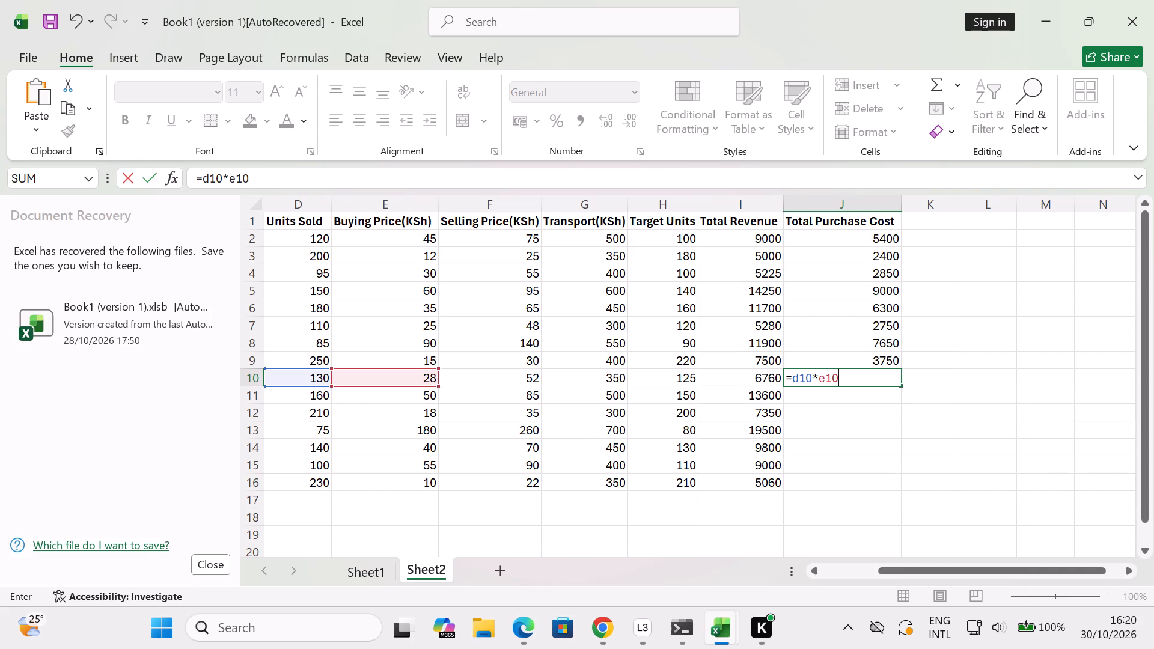
key(Return)
key(equal)
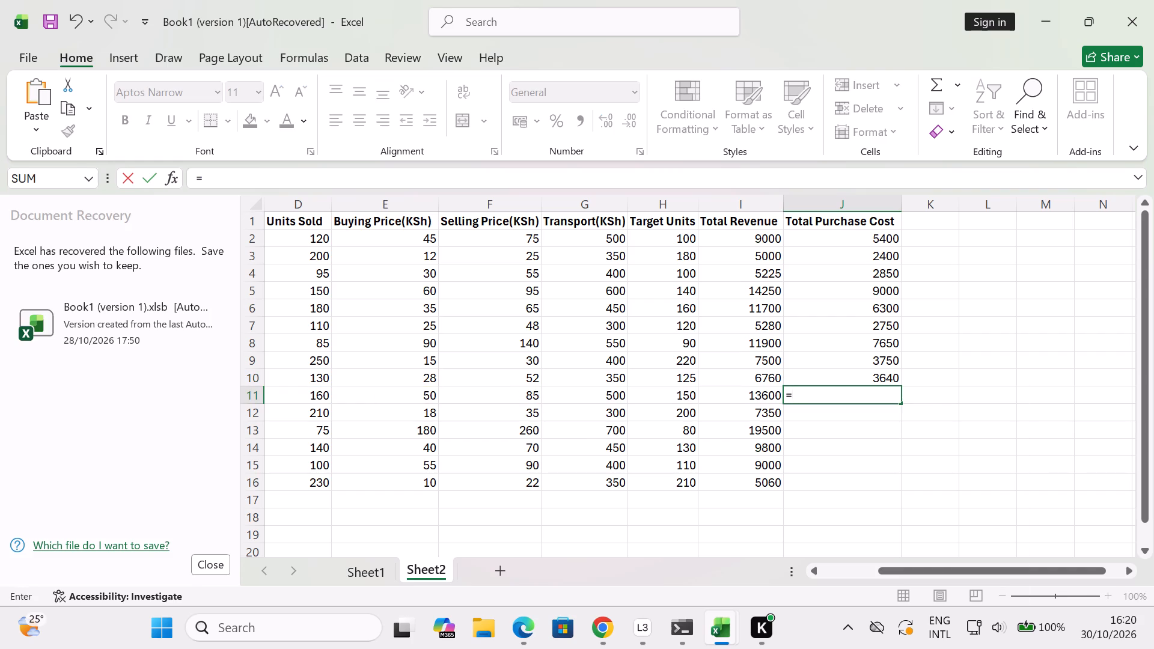
text(d11)
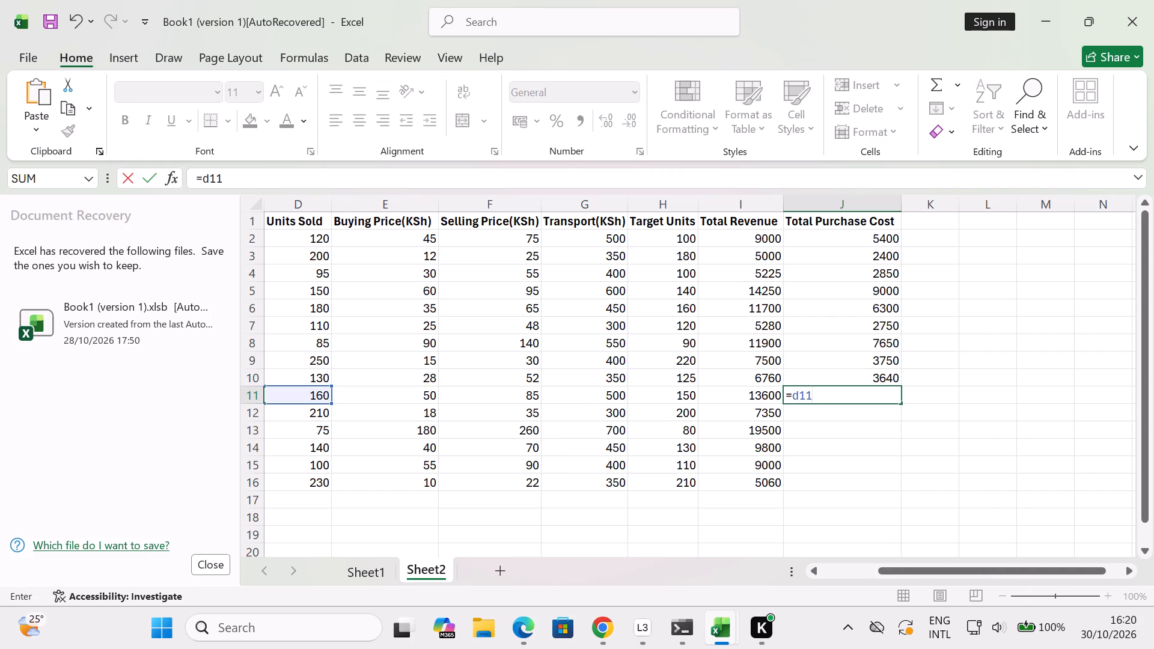
key(shift+asterisk)
key(e)
text(11)
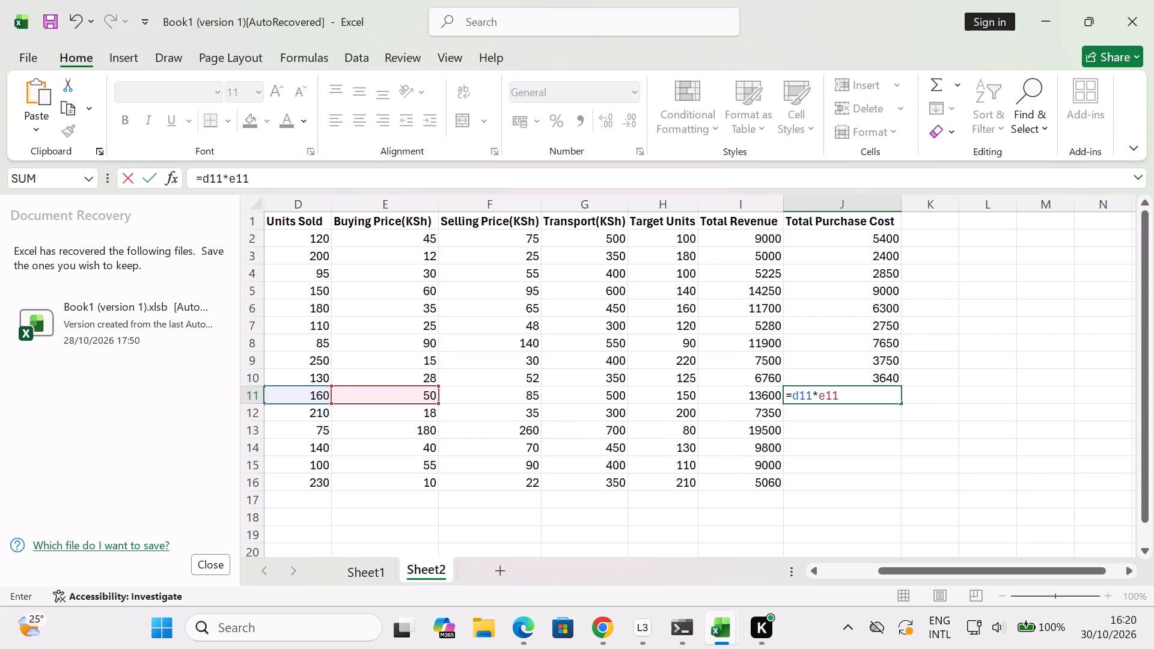
key(Return)
Enter the Total Purchase Cost formulas =D12*E12 in J12 and =D13*E13 in J13.
key(equal)
text(d12)
key(shift+asterisk)
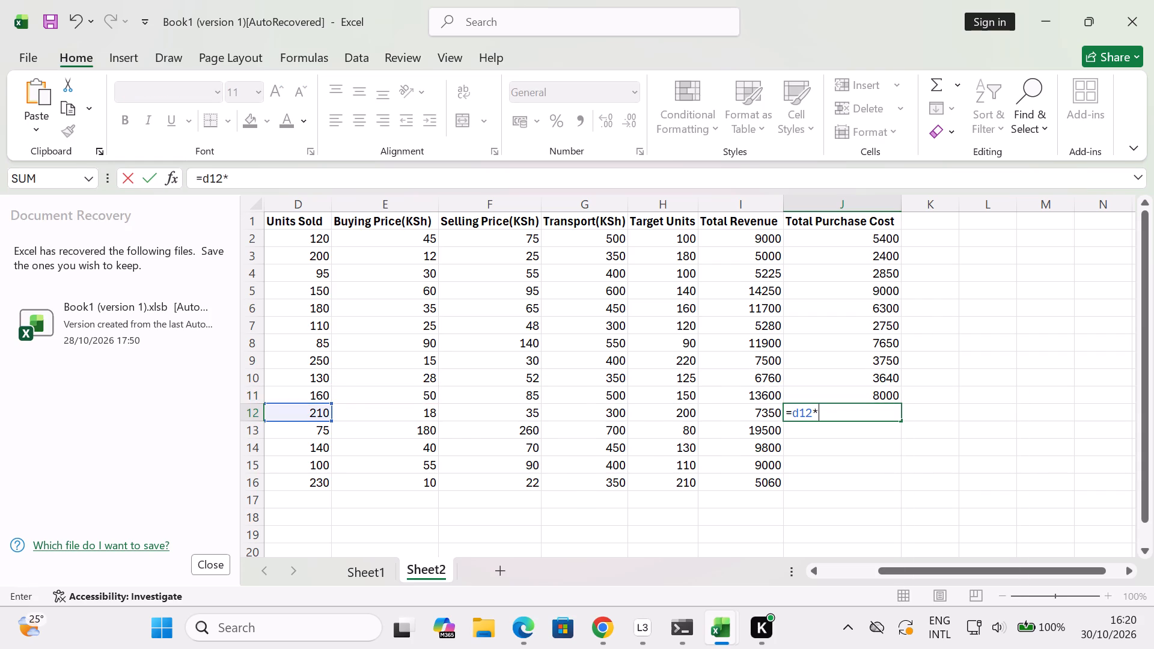
text(e12)
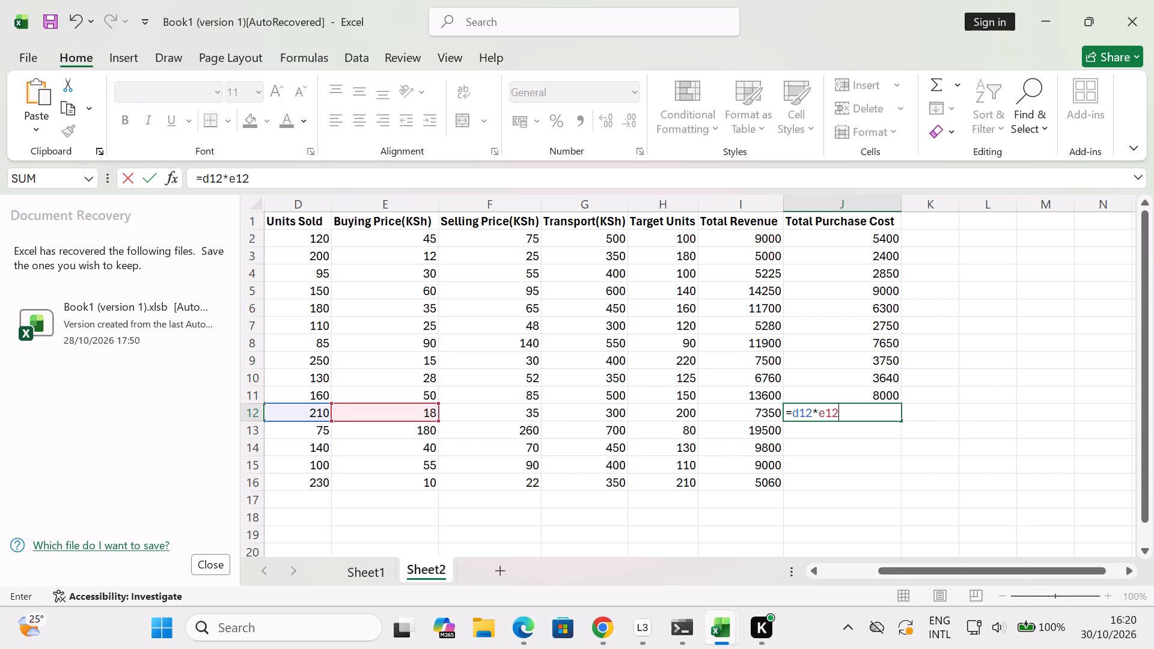
key(Return)
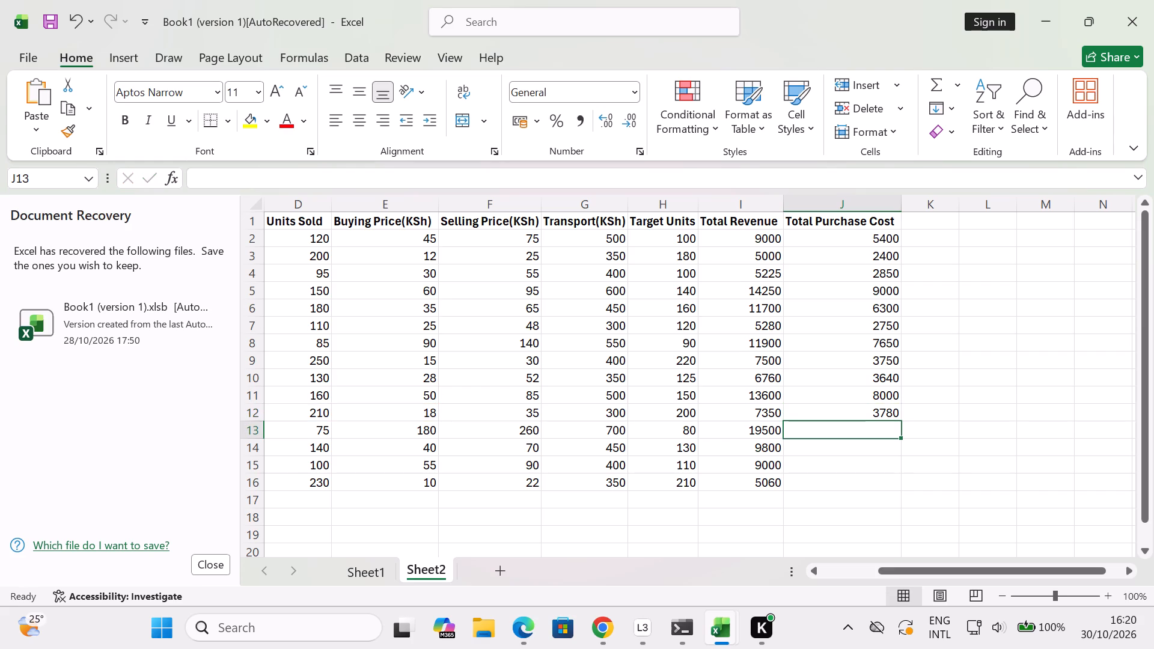
key(equal)
text(d13)
key(shift+asterisk)
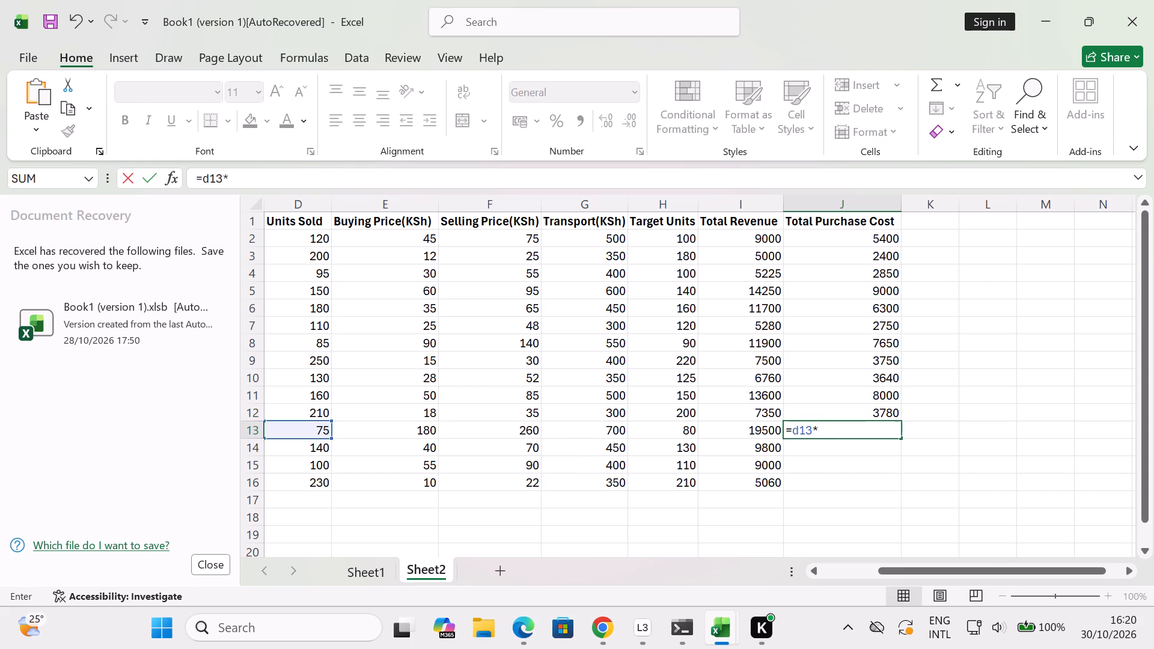
text(e13)
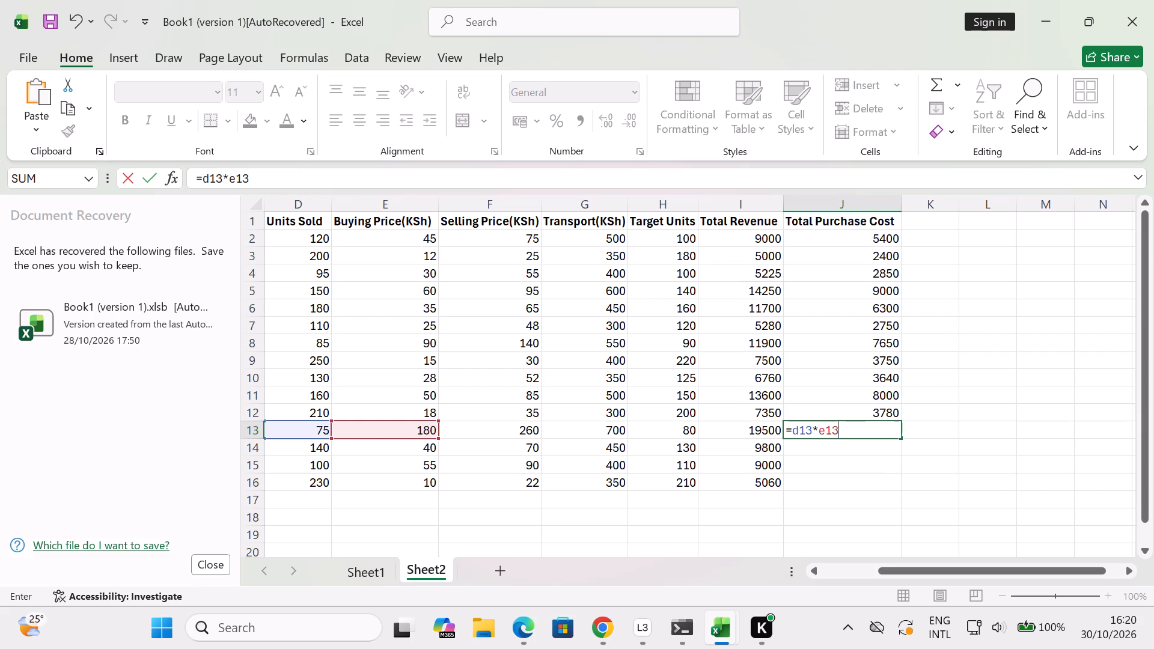
key(Return)
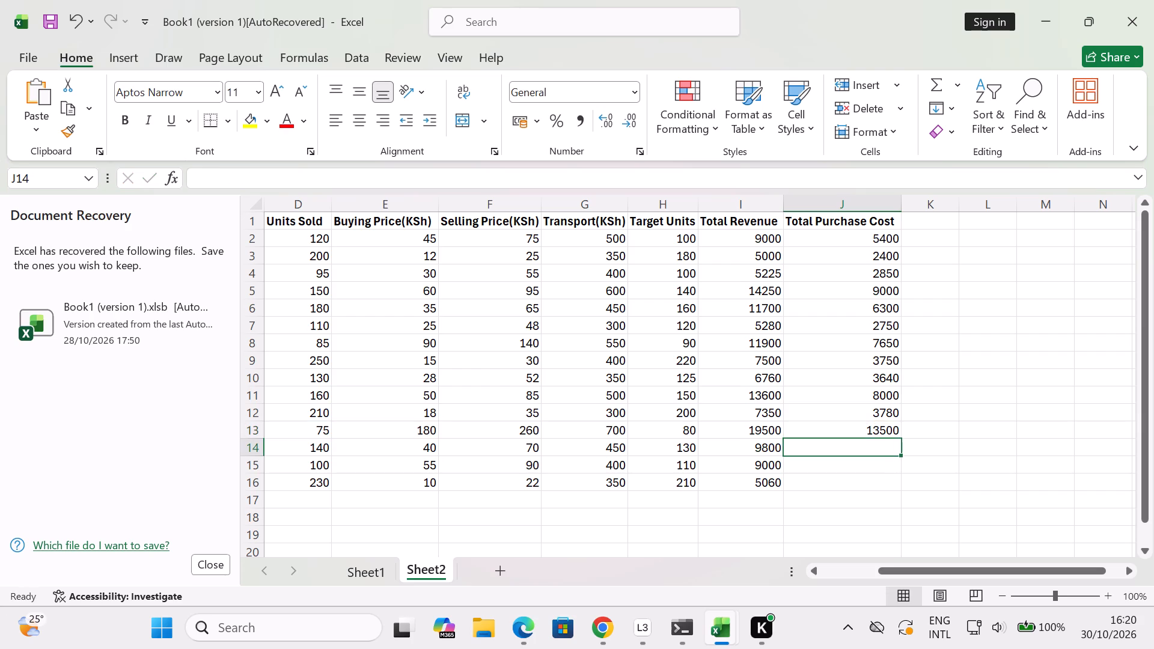
Start the Total Purchase Cost formula in J14 with an equals sign.
key(equal)
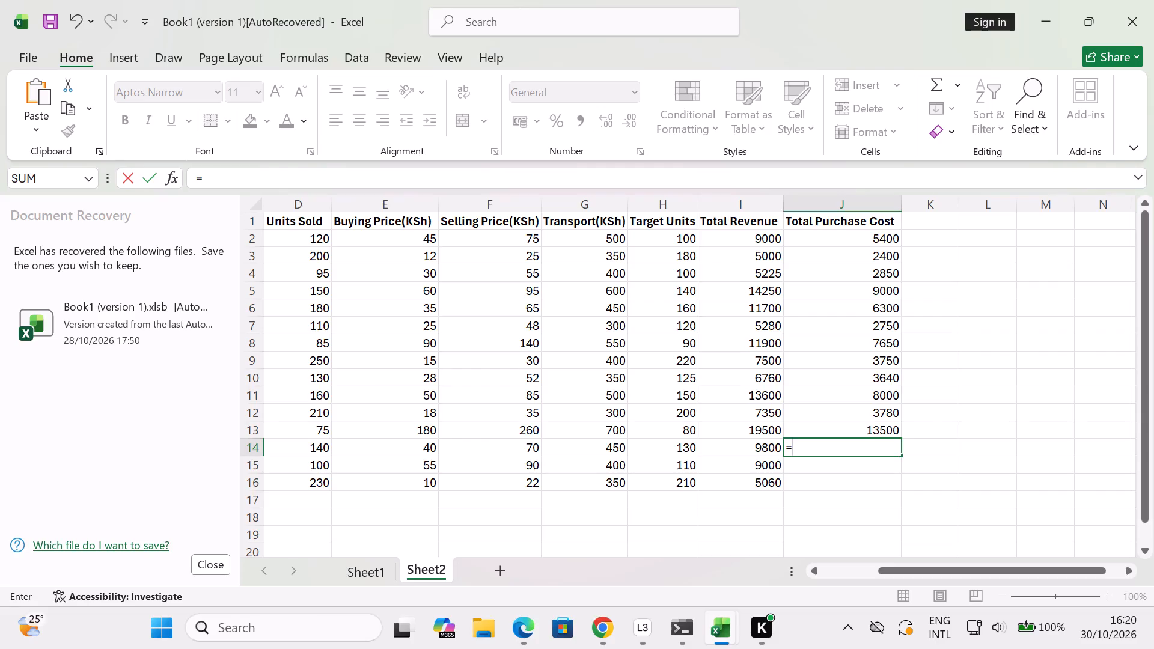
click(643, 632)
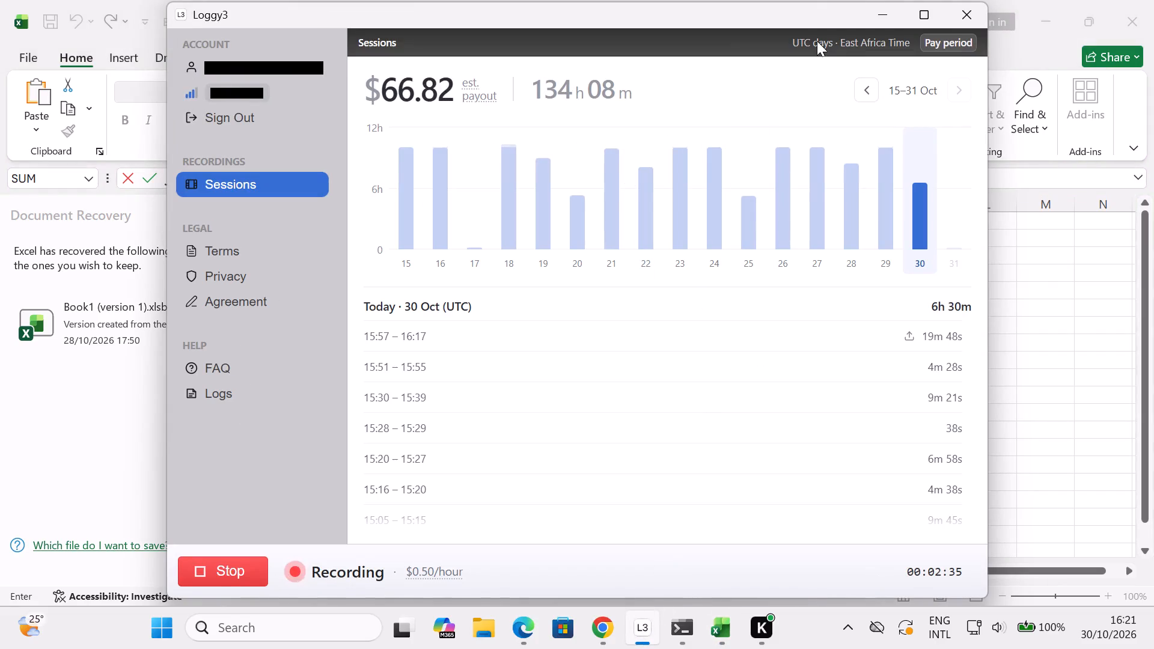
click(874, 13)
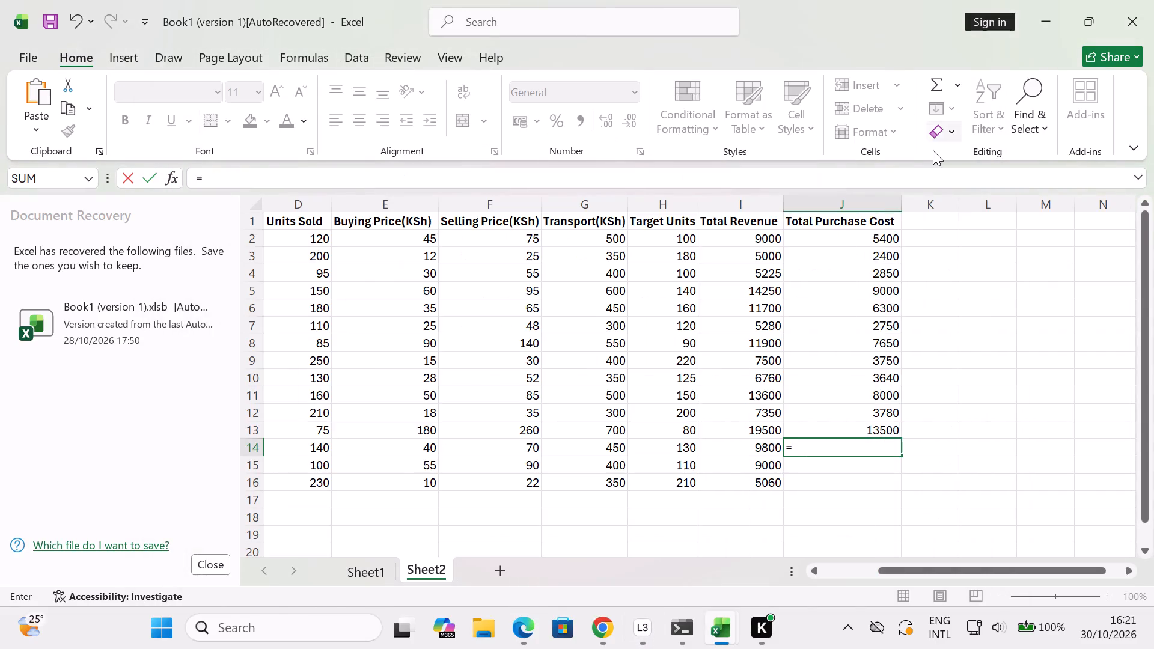
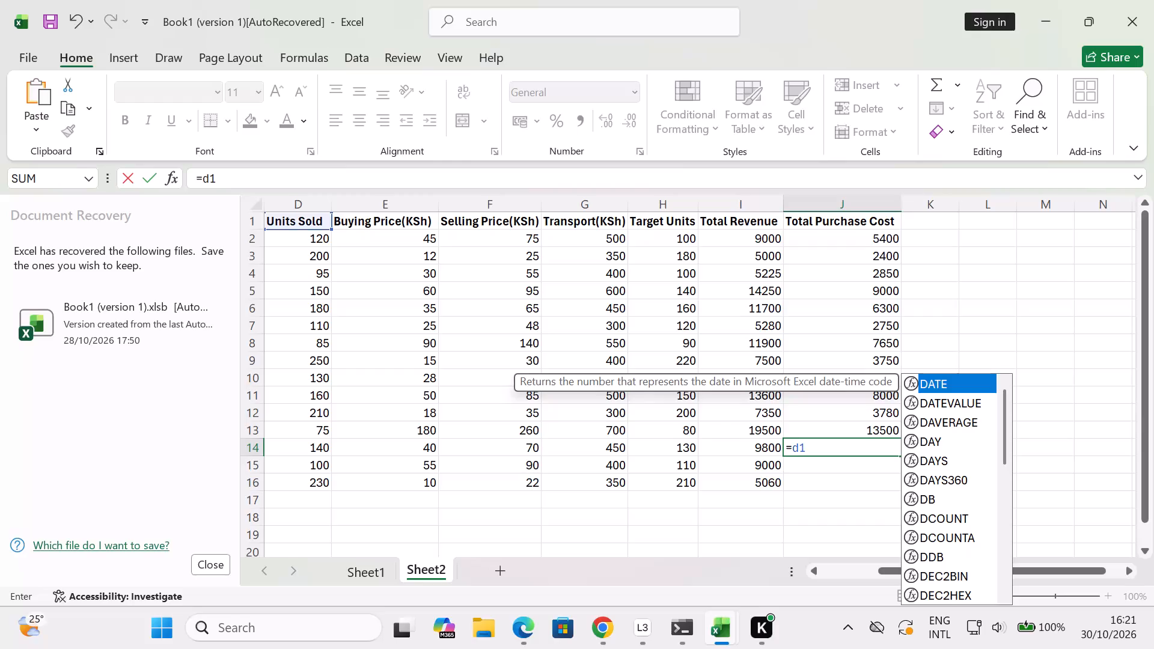
Complete the Total Purchase Cost formula =D14*E14 in J14 and enter =D15*E15 in J15.
key(4)
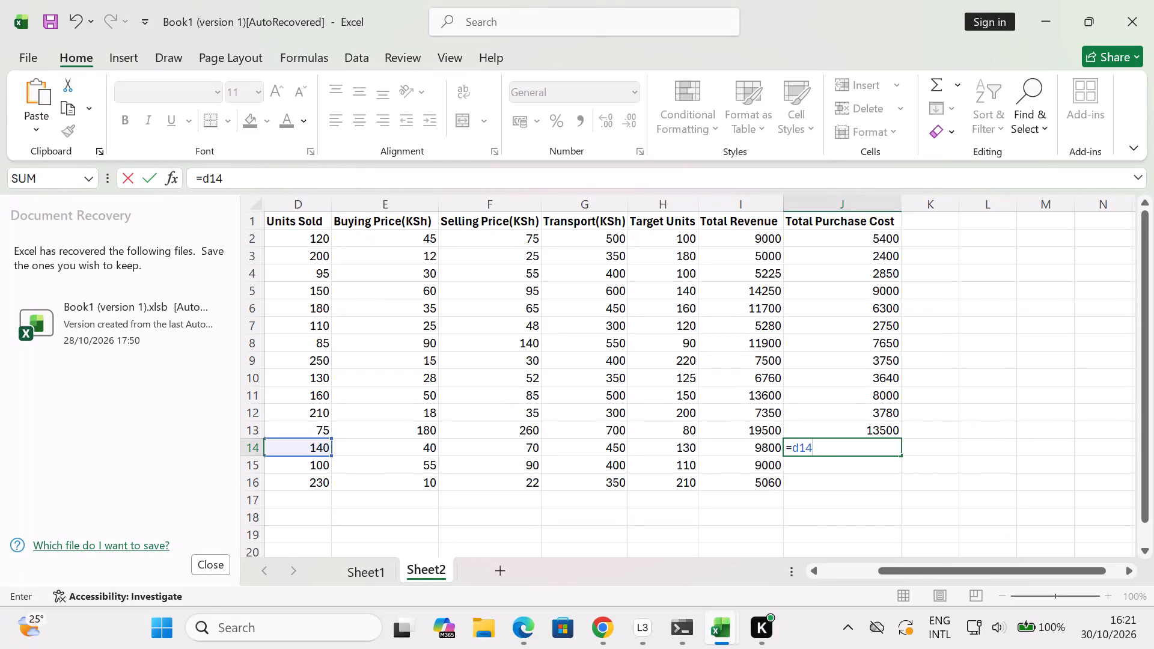
key(shift+asterisk)
text(e14)
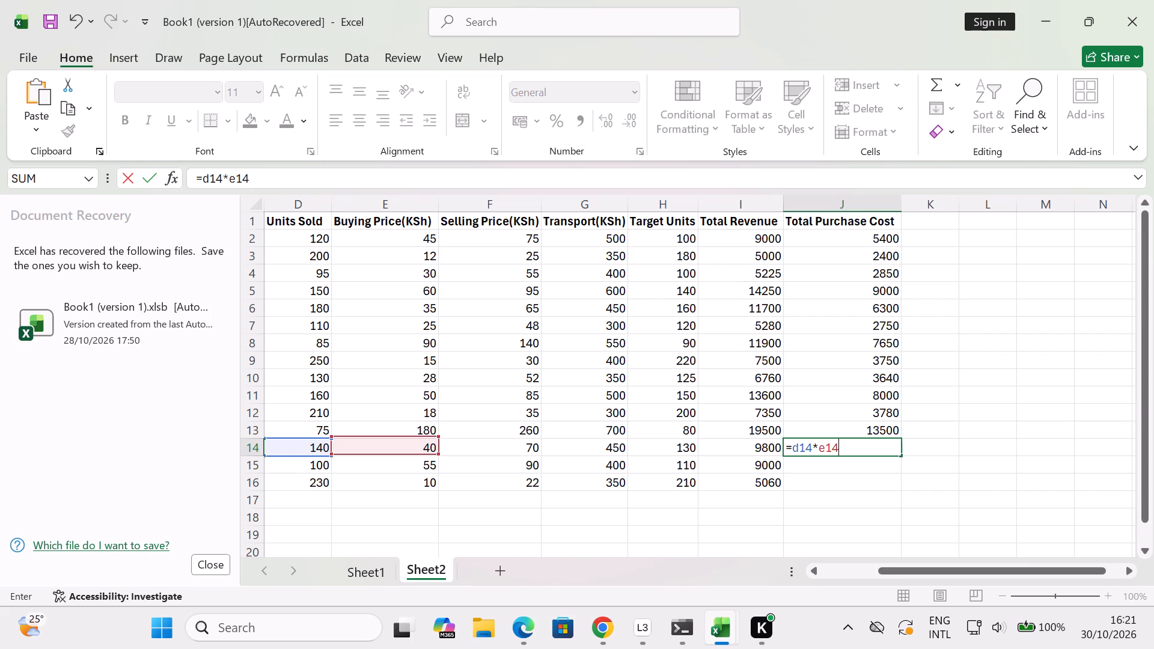
key(Return)
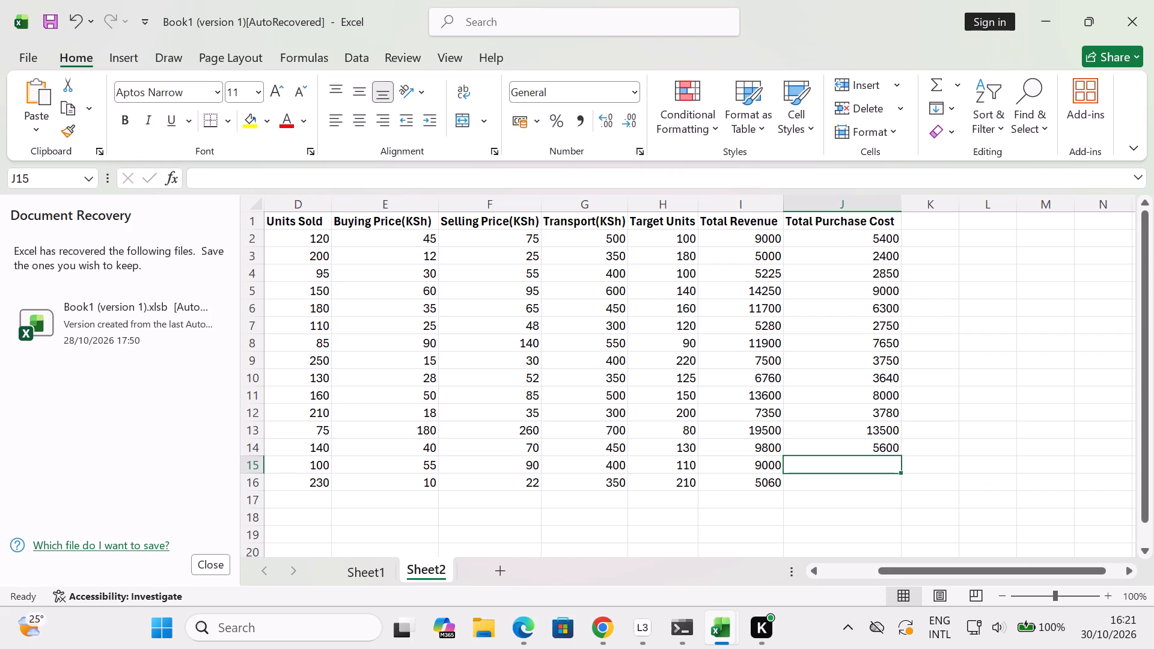
key(equal)
text(d15)
key(shift+asterisk)
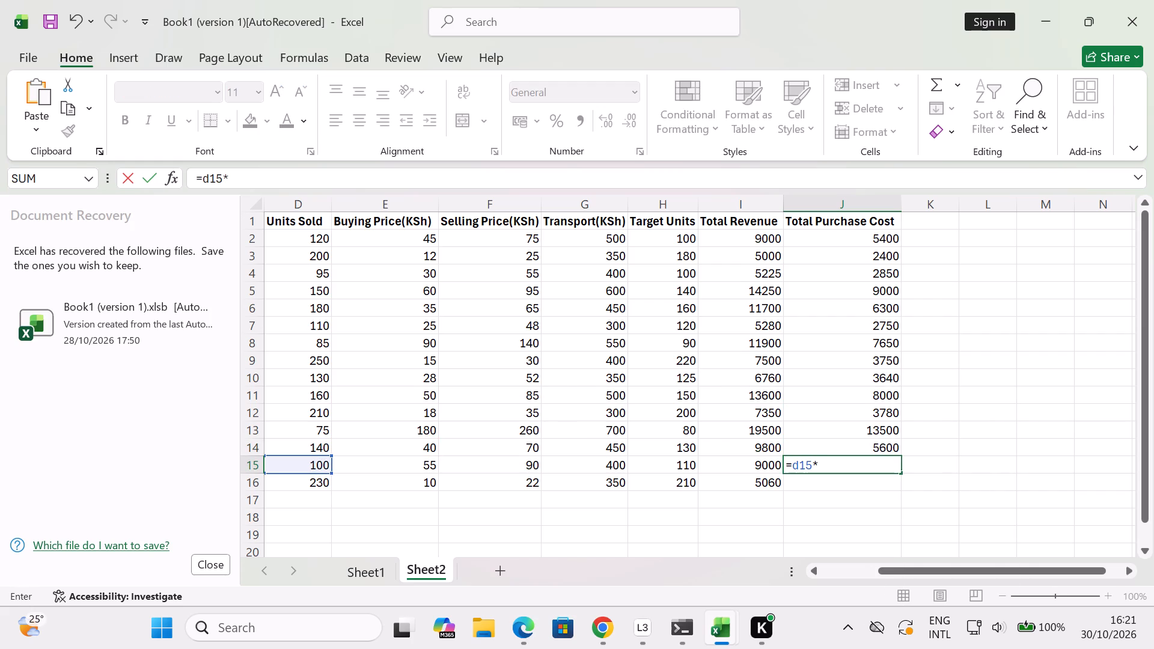
text(e15)
key(Return)
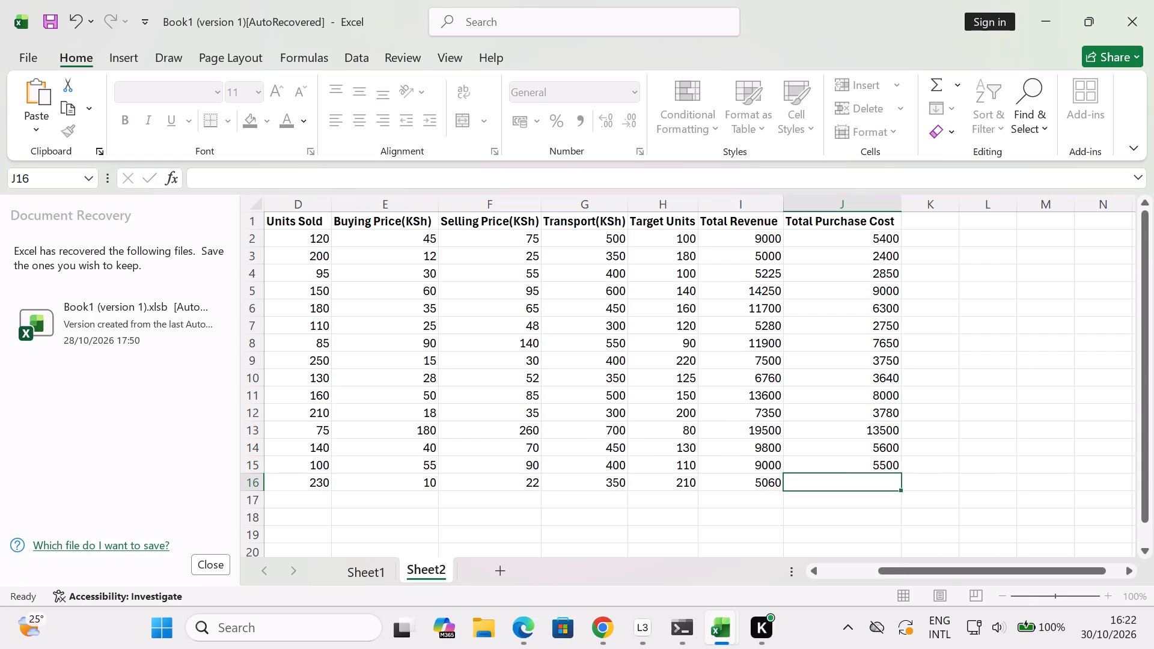
Enter the Total Purchase Cost formula =D16*E16 in J16.
key(equal)
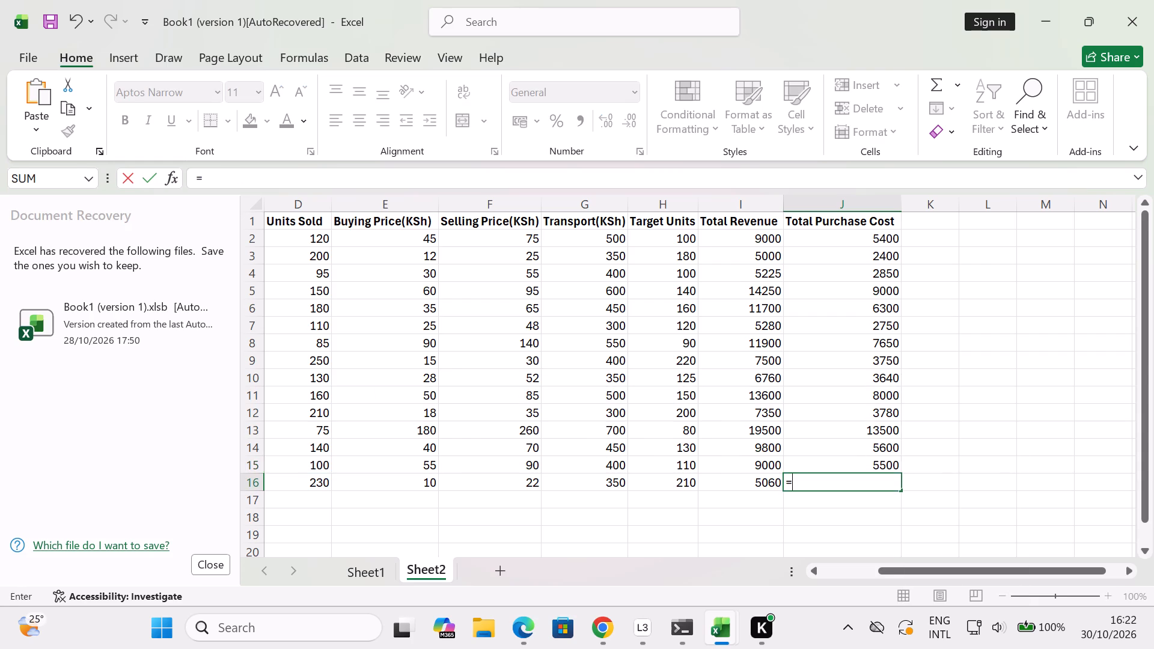
text(d16)
key(shift+asterisk)
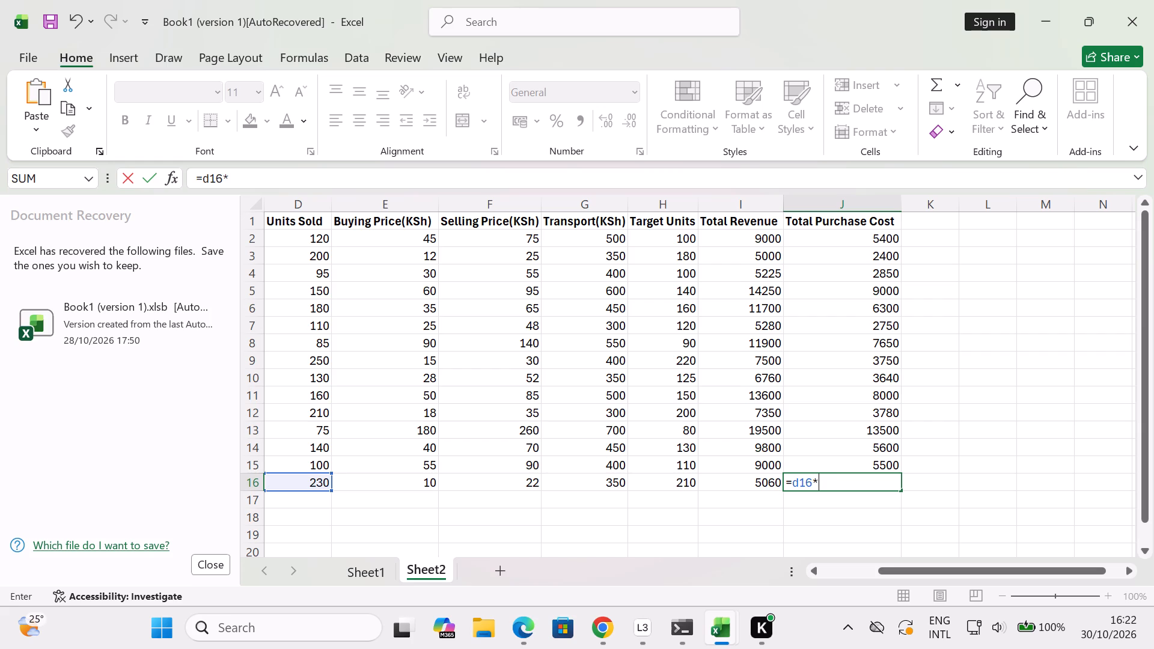
key(e)
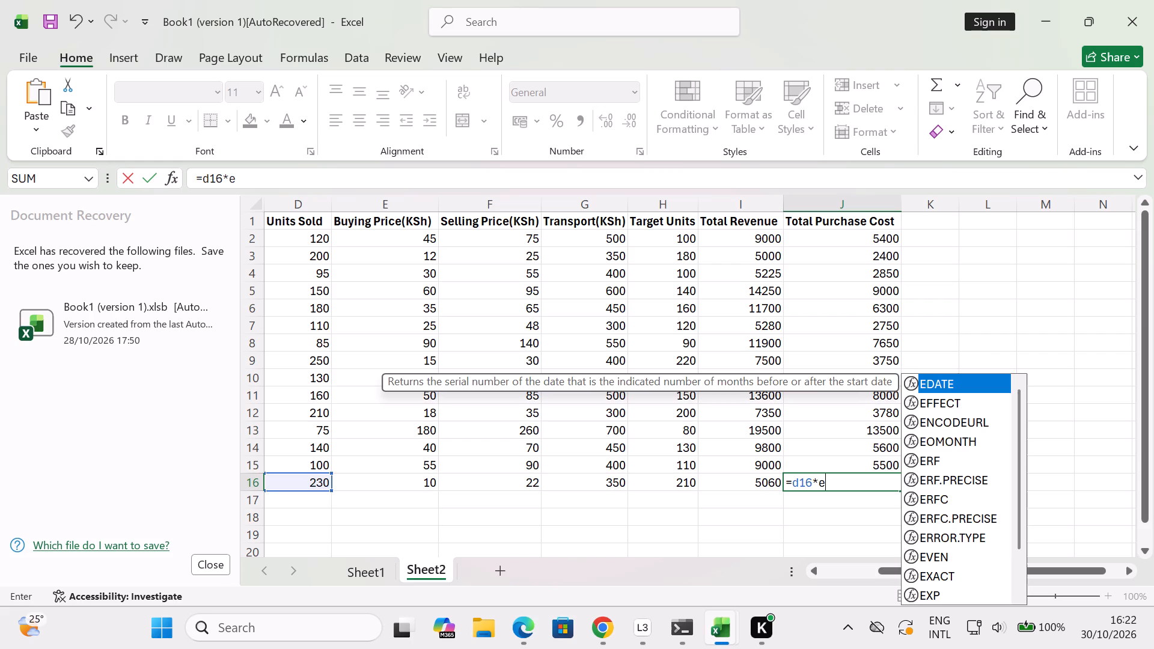
key(1)
key(6)
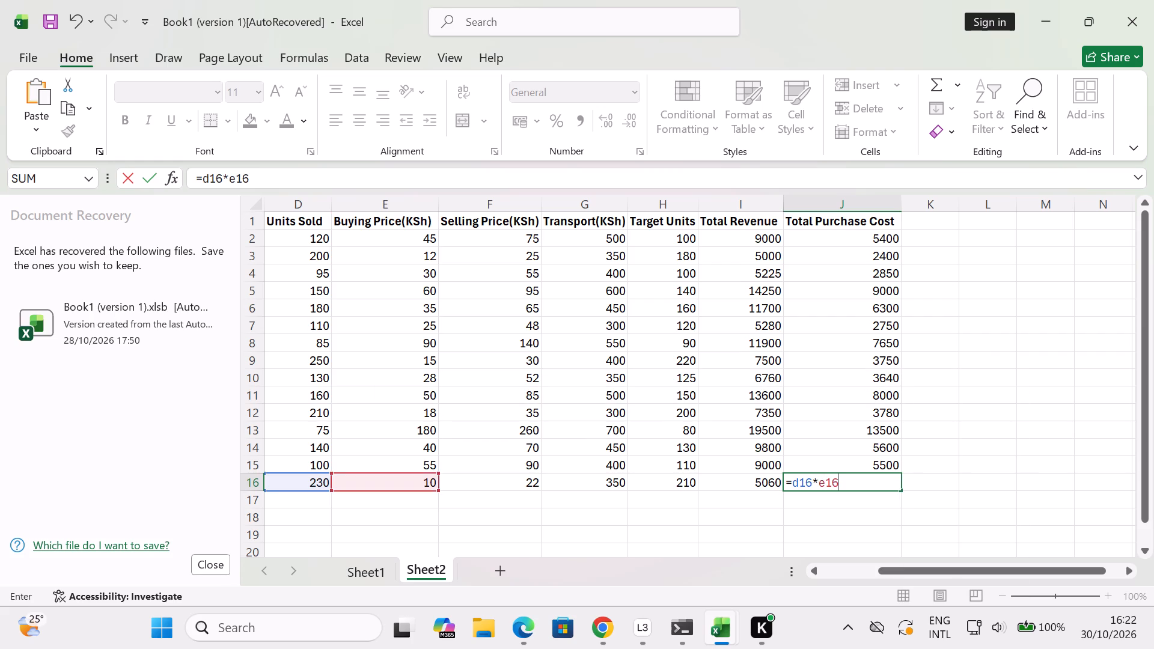
key(Return)
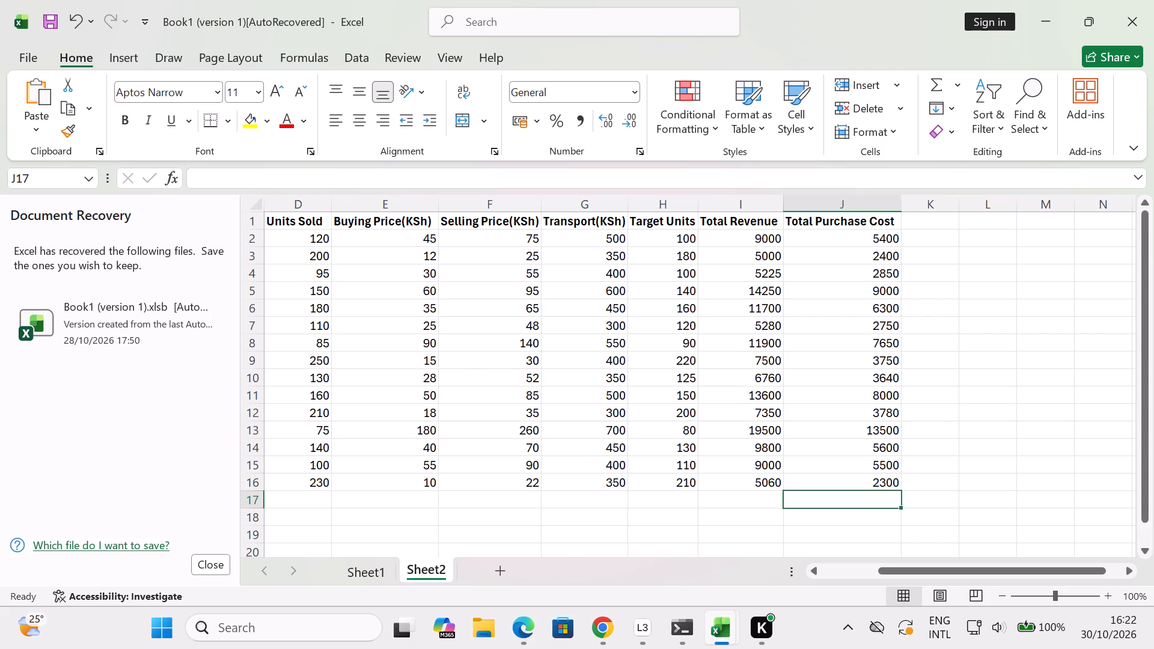
Add the column header Gross Profit in K1 and widen column K to fit it.
click(941, 225)
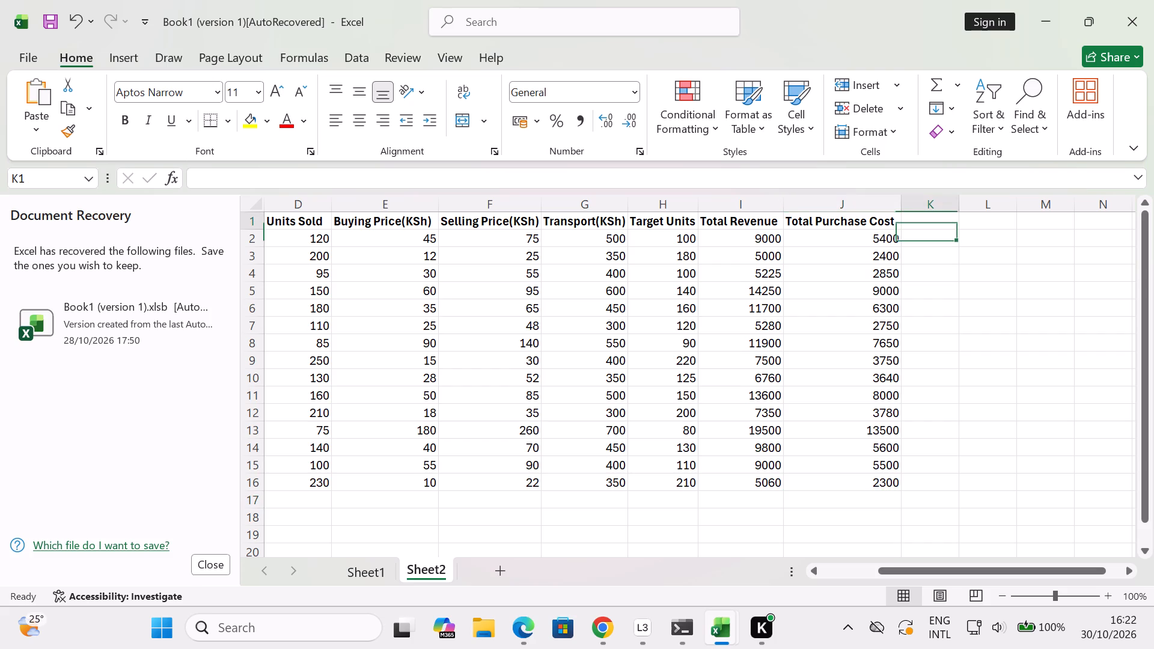
text(Gro)
text(ss)
key(space)
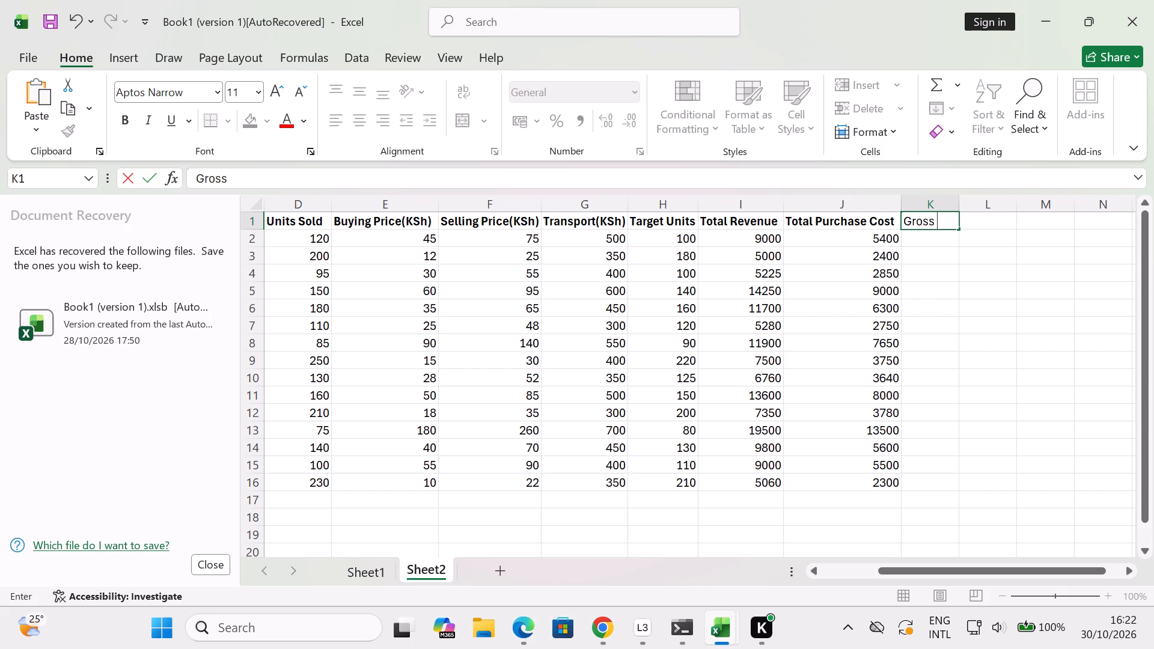
text(Prof)
text(it)
click(1027, 276)
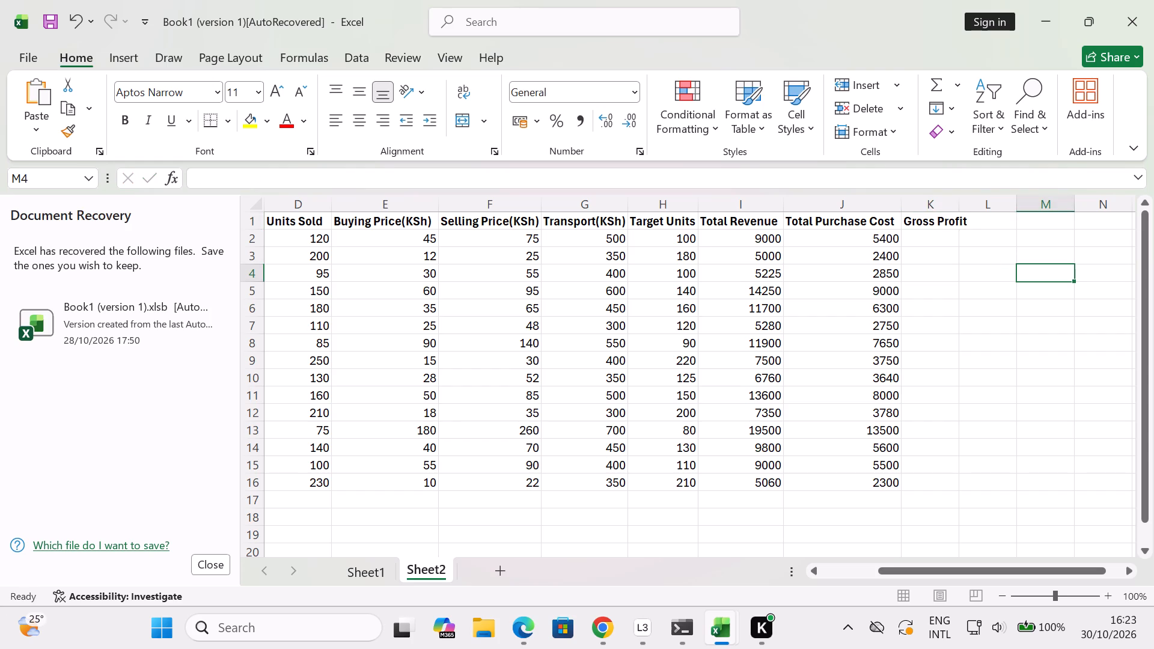
drag(954, 207, 968, 207)
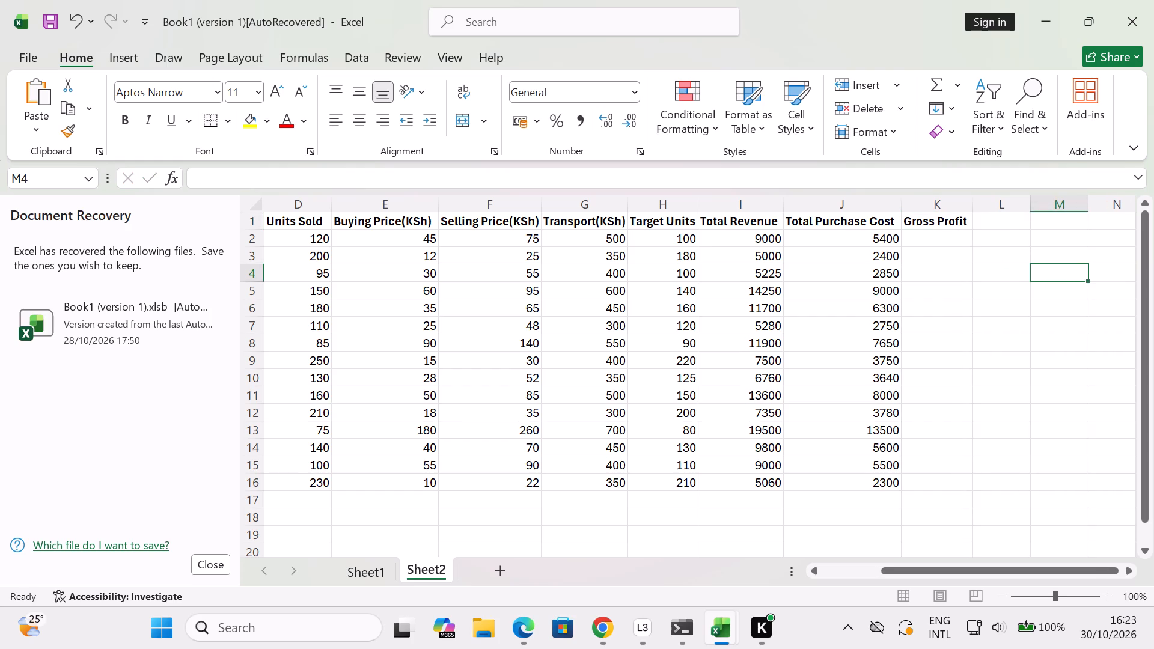
Enter the Gross Profit formulas =I2-J2 in K2 and =I3-J3 in K3.
click(951, 244)
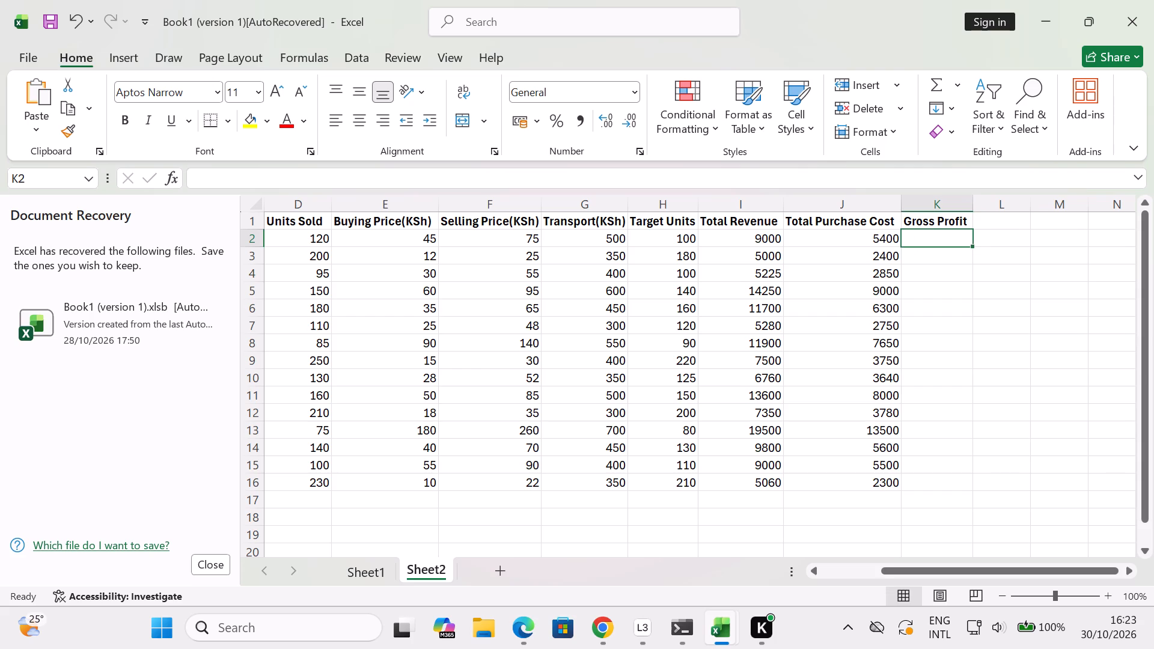
key(equal)
text(i2)
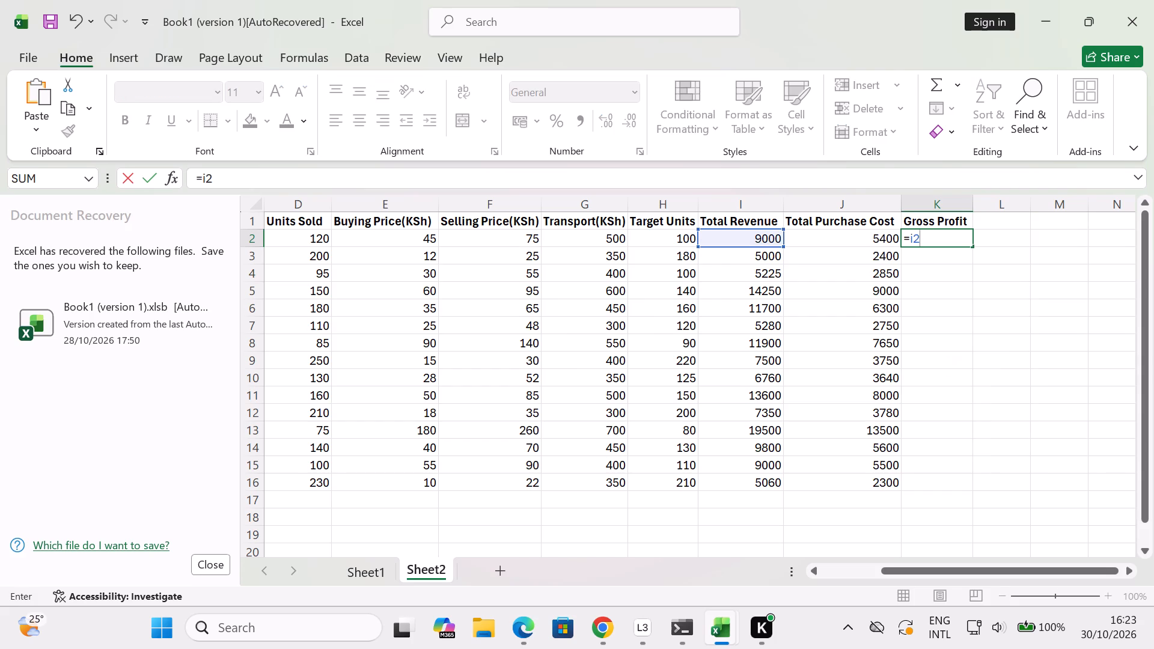
key(minus)
key(j)
key(2)
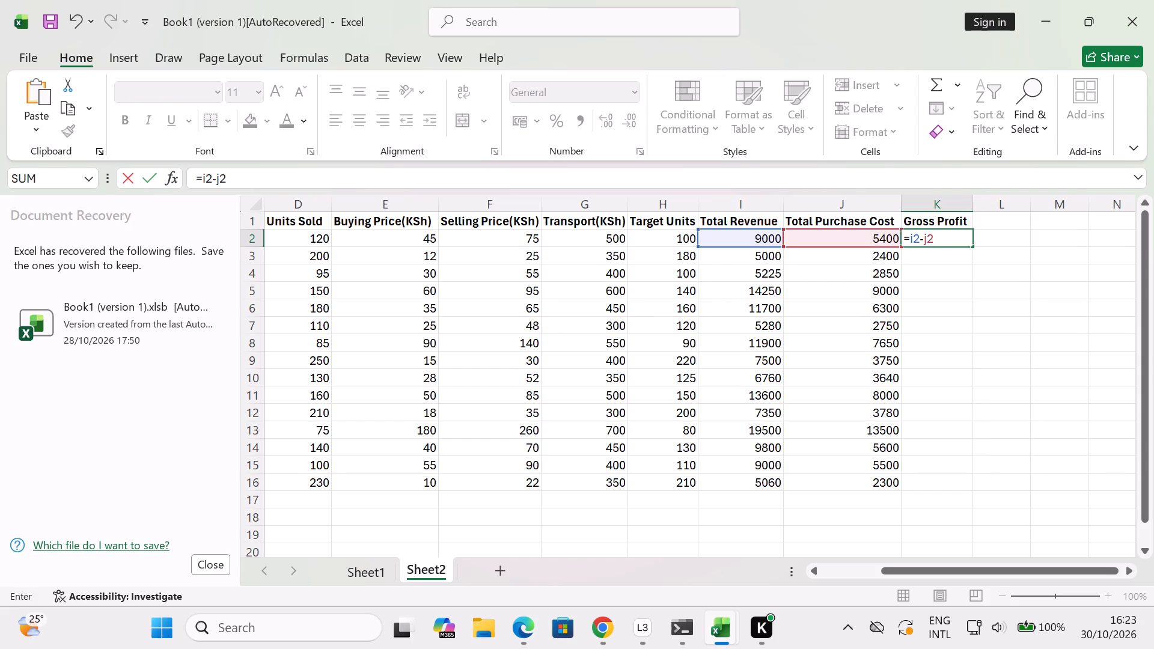
key(Return)
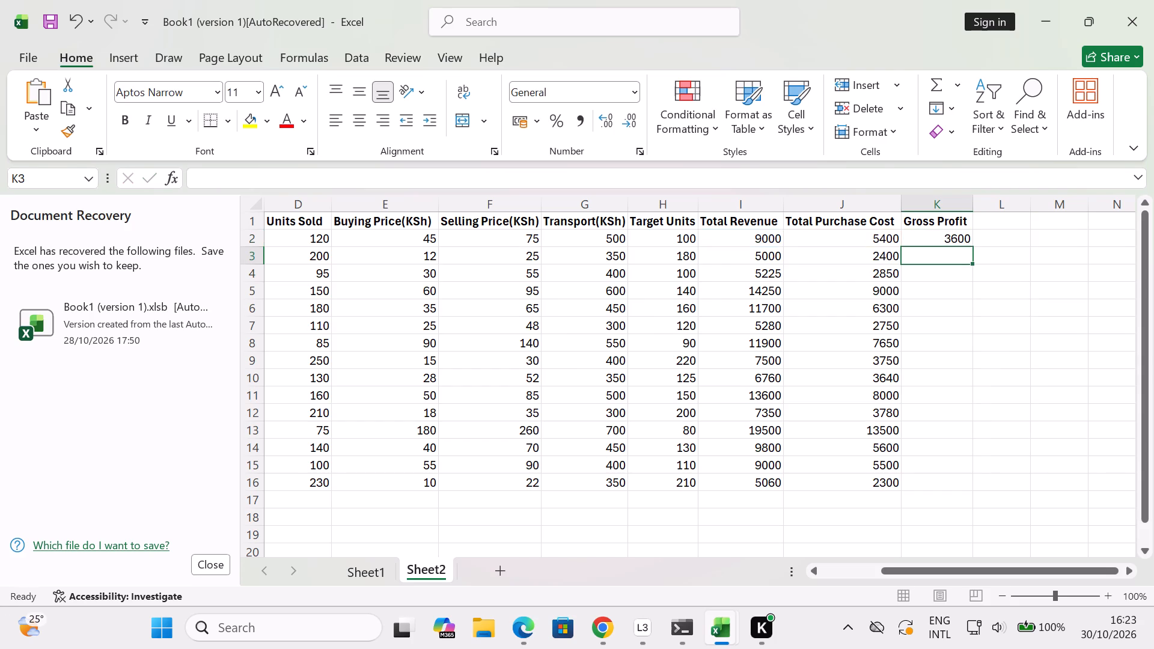
key(equal)
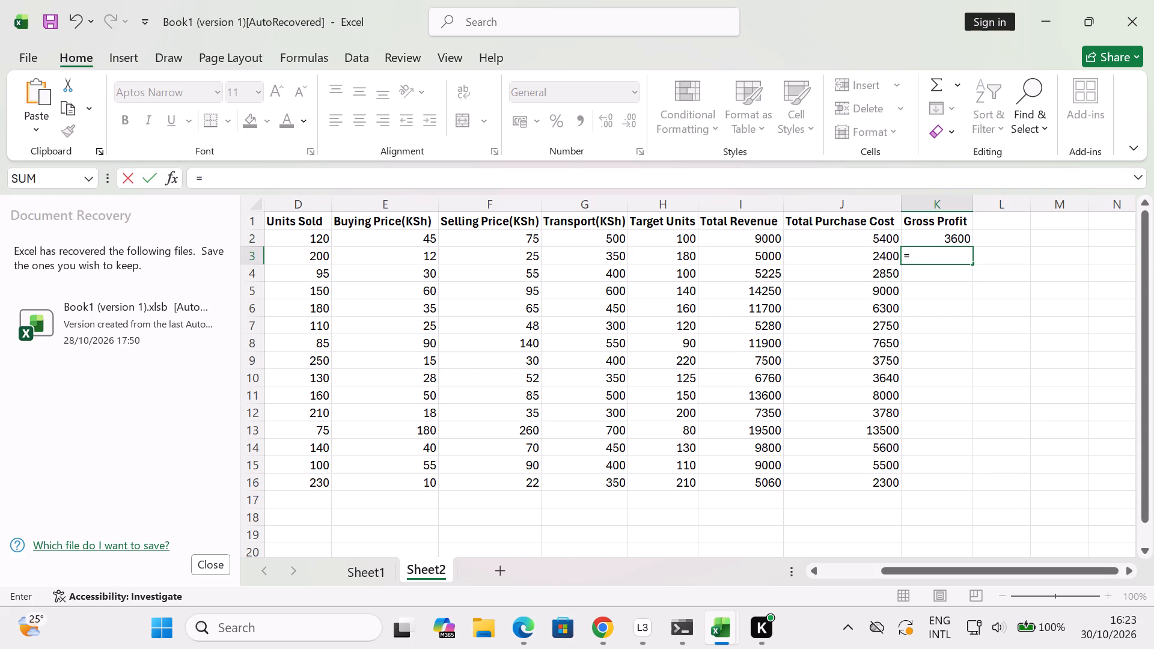
text(i3-)
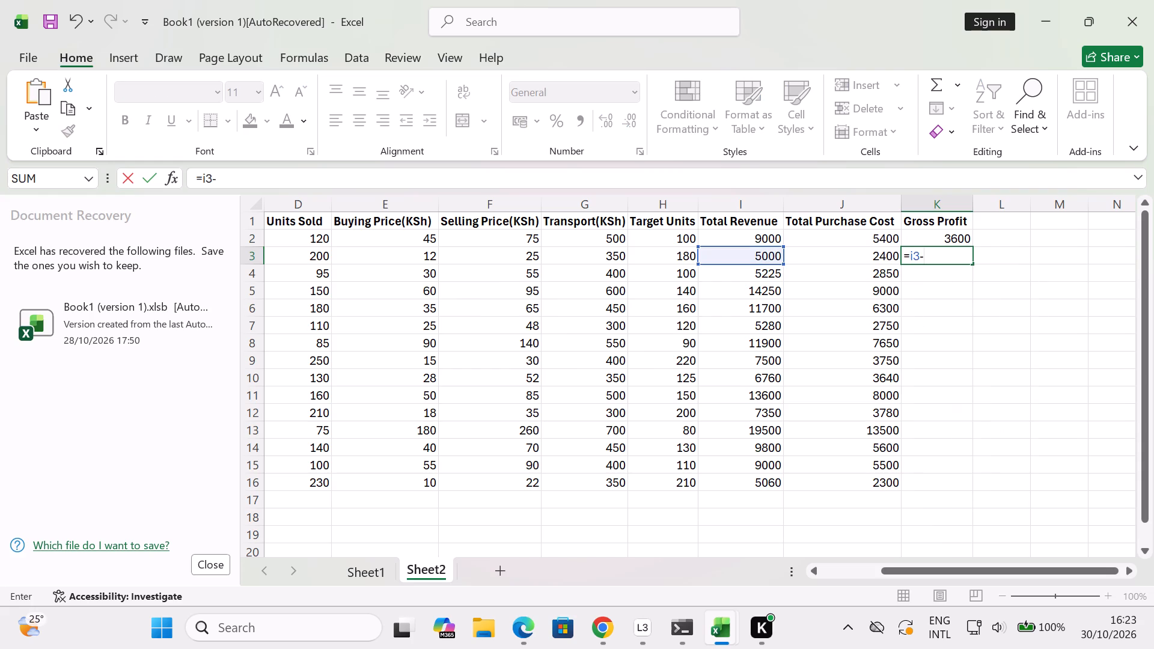
text(j3)
key(Return)
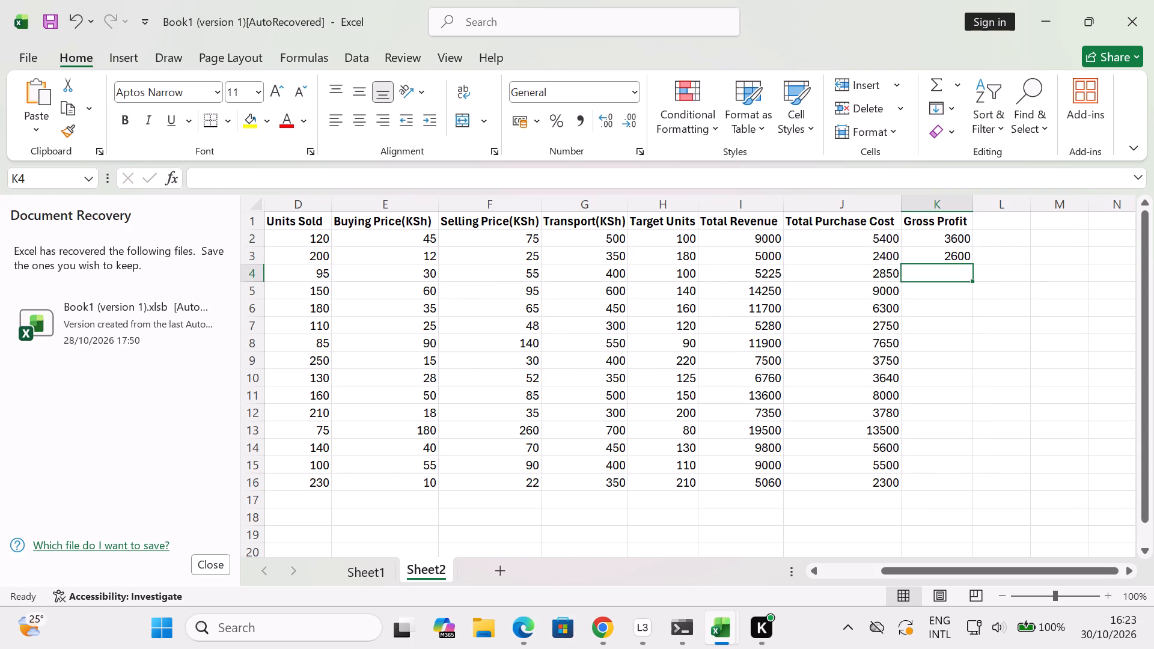
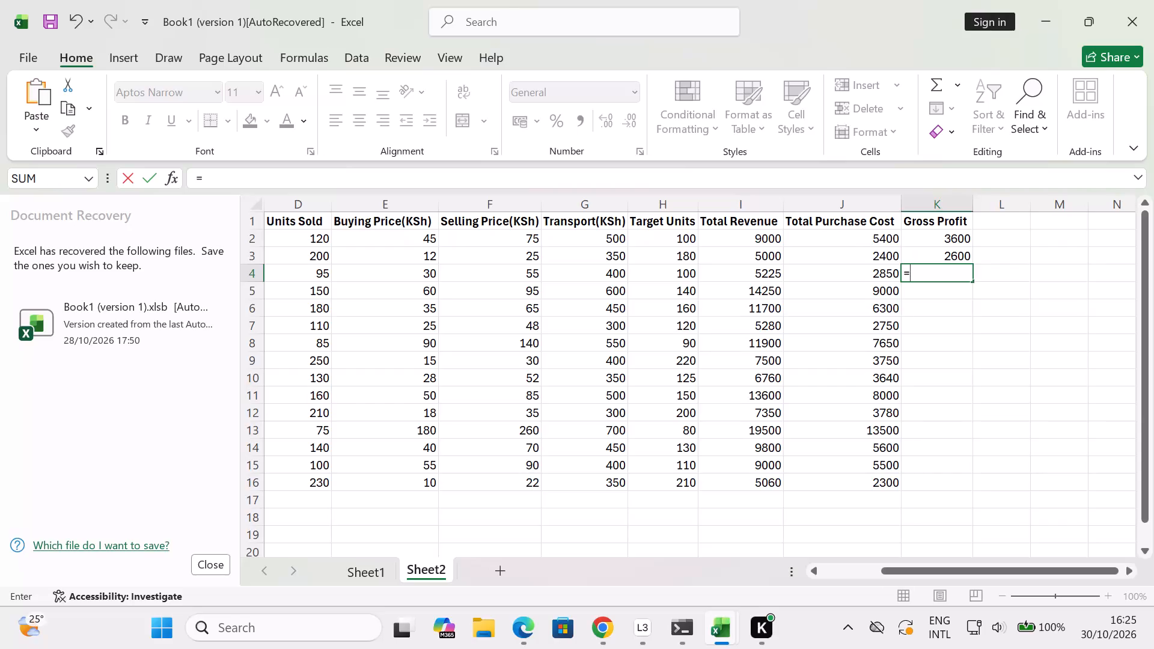
Complete the Gross Profit formula =I4-J4 in K4 and enter =I5-J5 in K5.
key(i)
key(4)
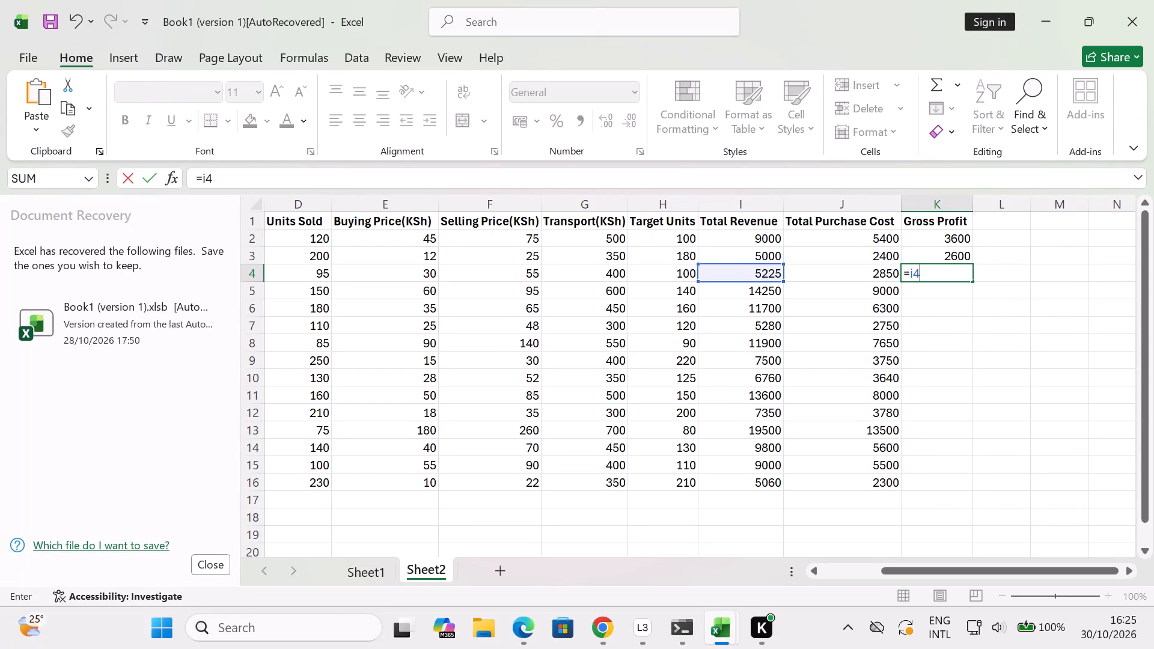
key(minus)
key(j)
key(4)
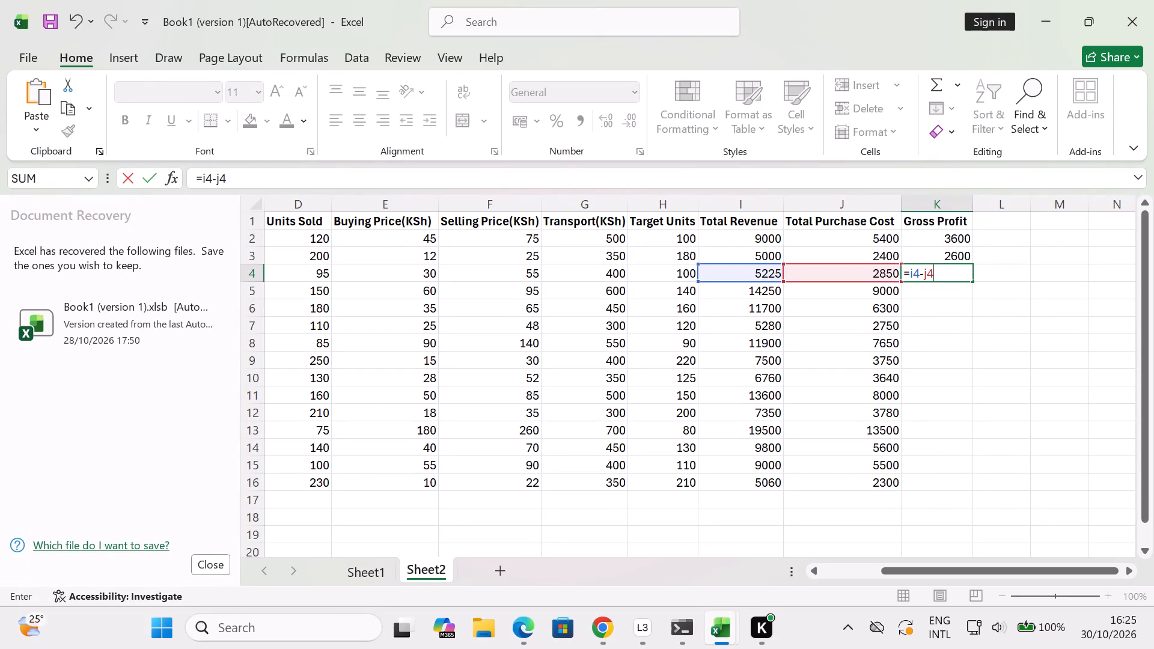
key(Return)
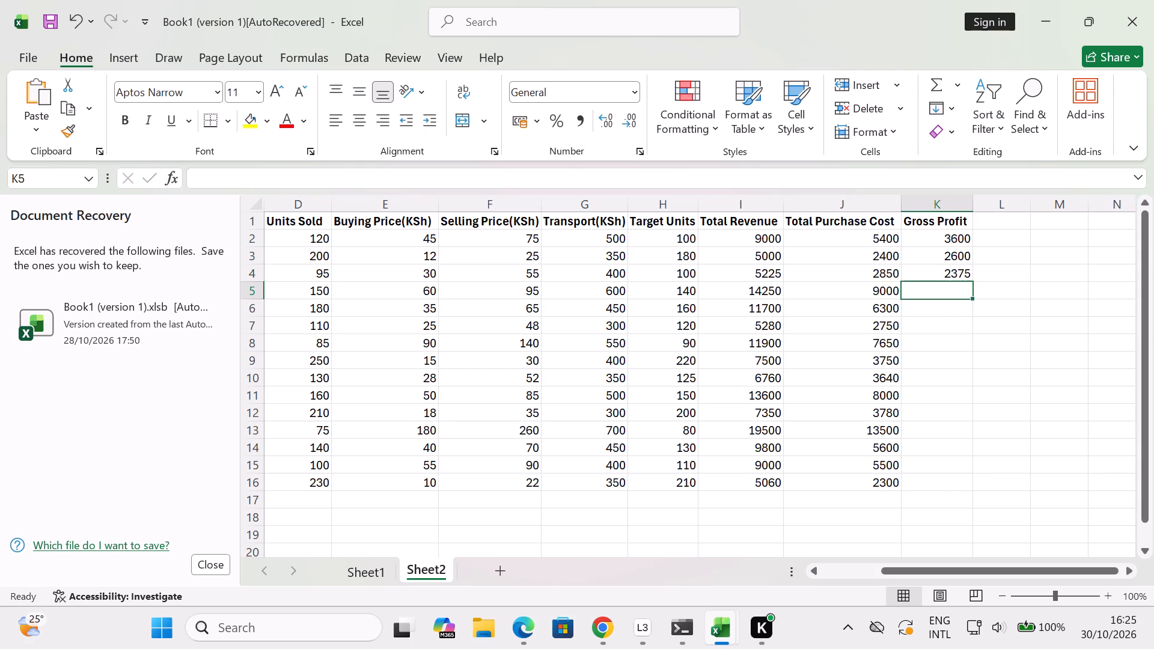
key(equal)
key(i)
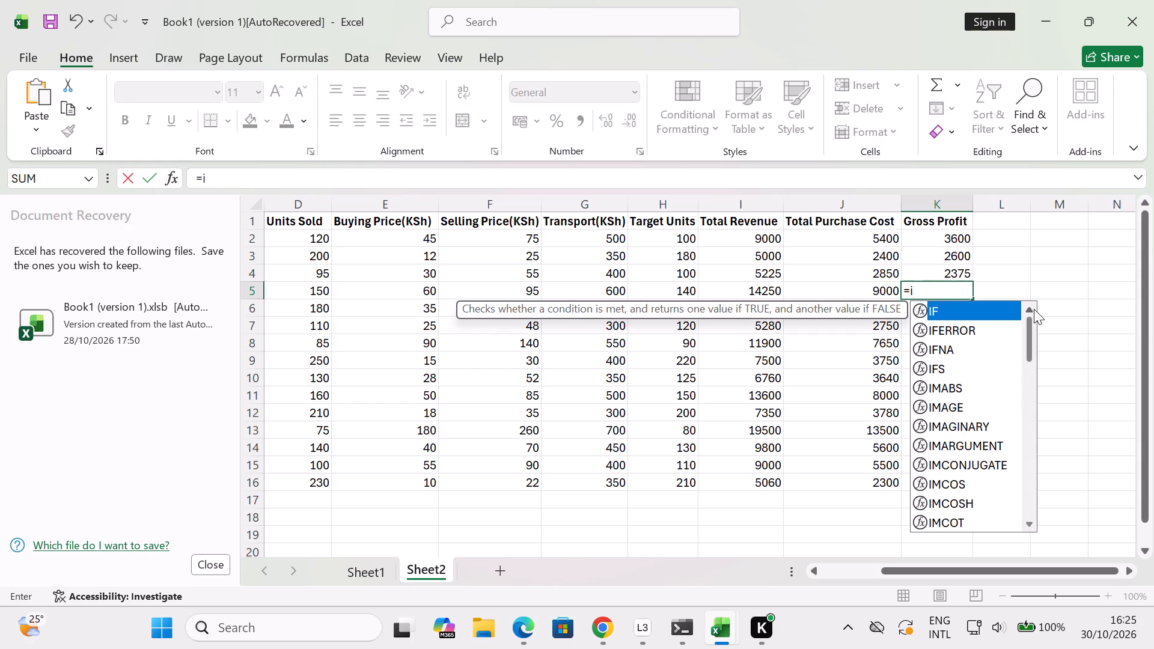
text(5-)
text(j5)
key(Return)
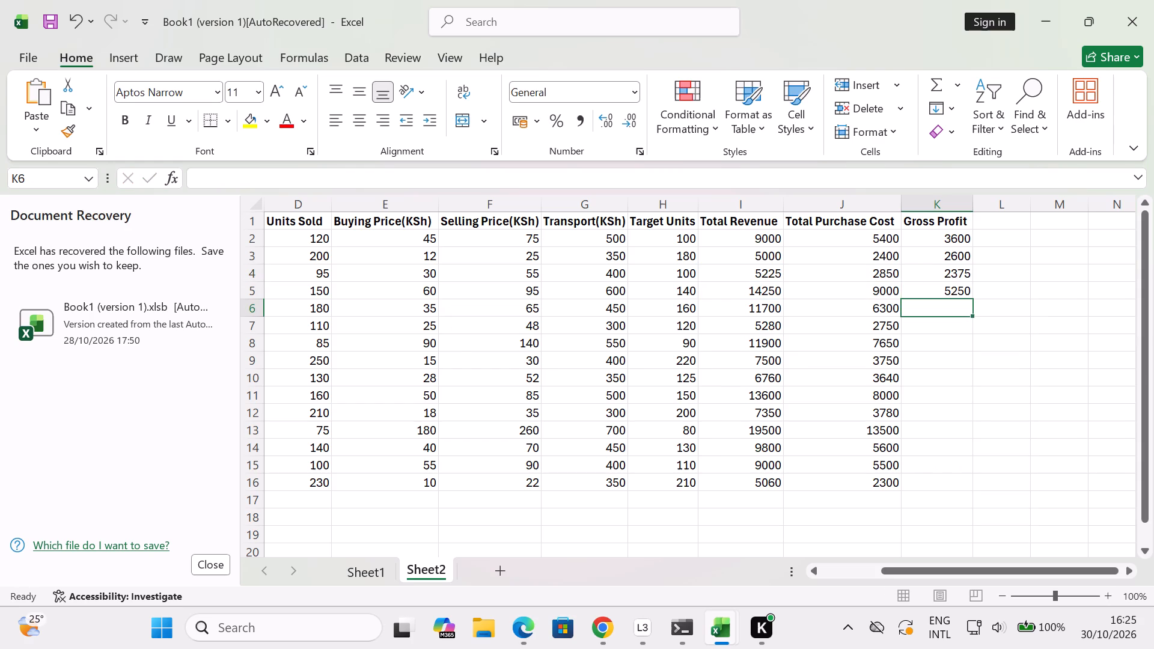
Enter the Gross Profit formulas =I6-J6 in K6 and =I7-J7 in K7.
key(equal)
text(i6-)
text(j6)
key(Return)
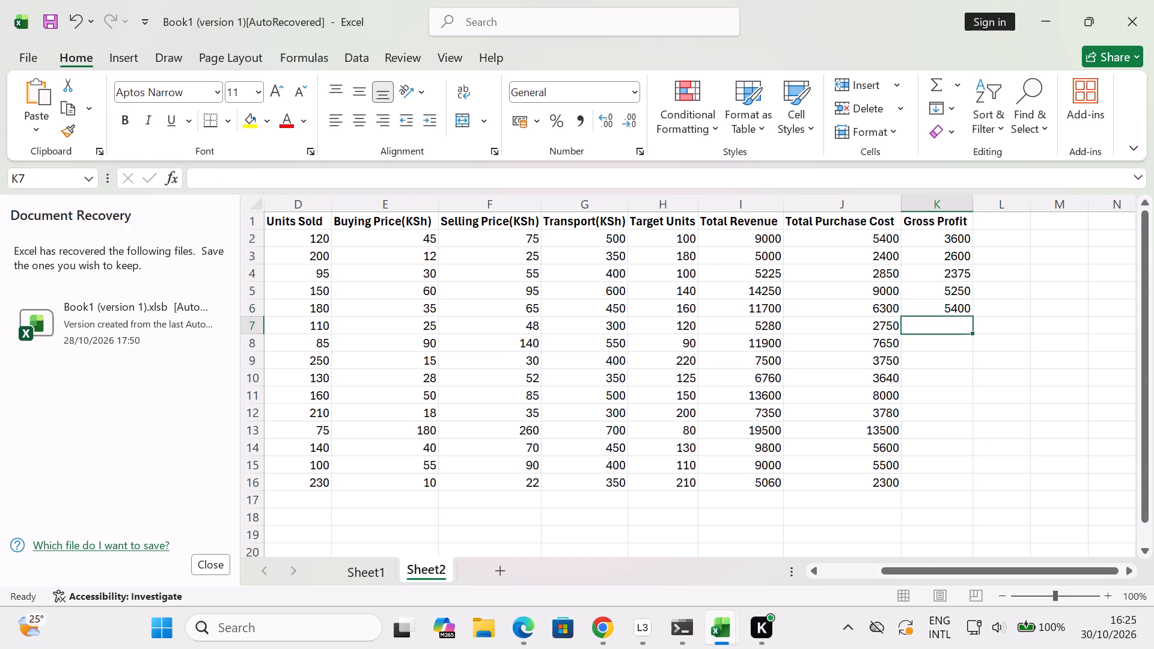
key(equal)
key(i)
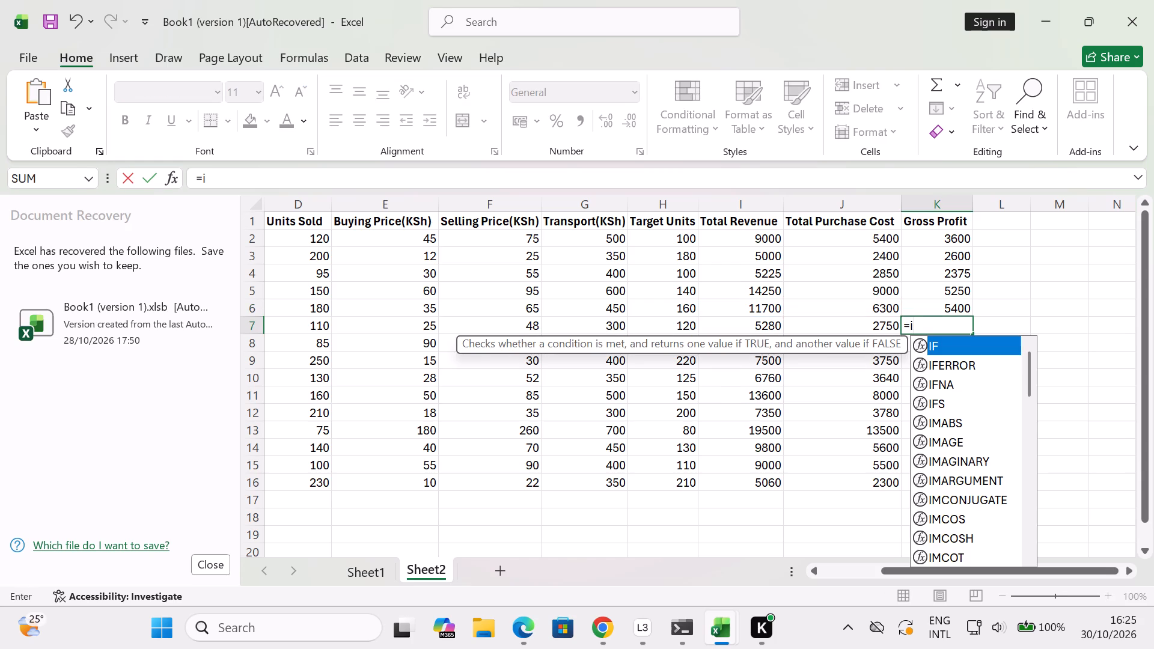
text(7-)
text(j7)
key(Return)
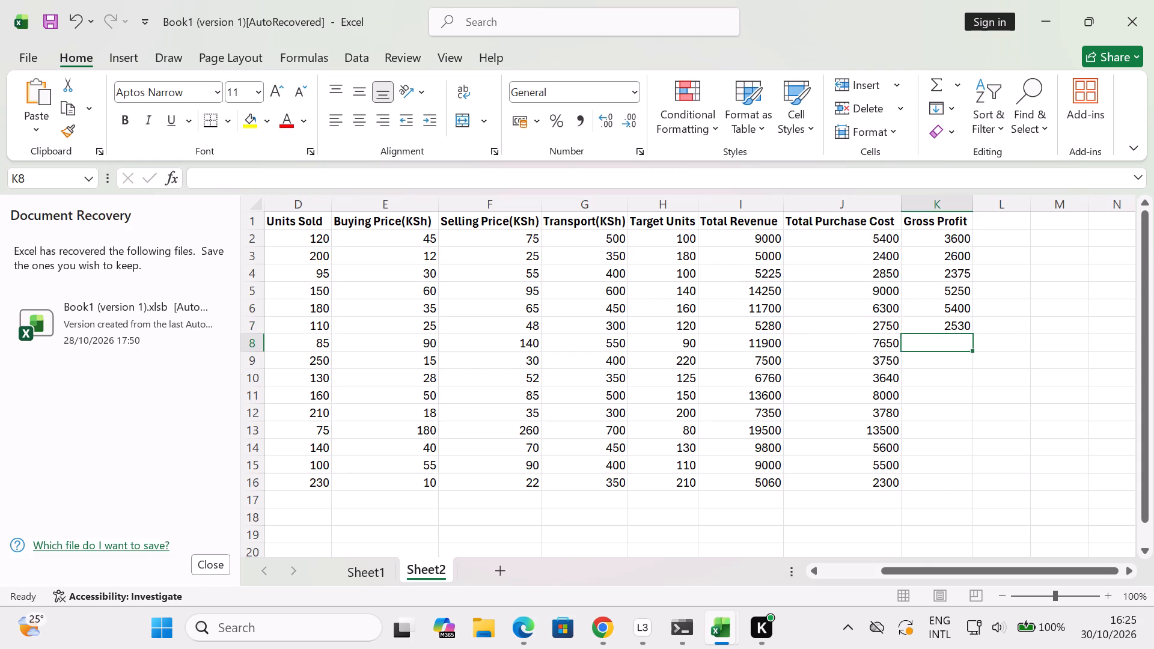
Enter the Gross Profit formulas =I8-J8 in K8 and =I9-J9 in K9.
key(equal)
text(i8-)
text(j8)
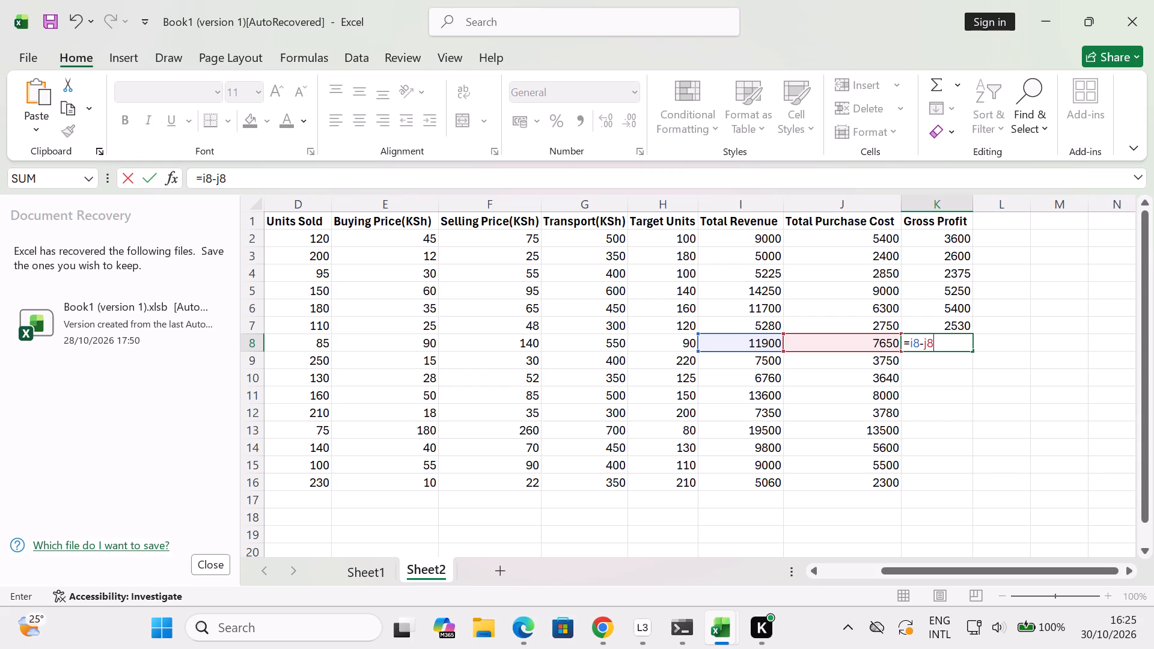
key(Return)
key(equal)
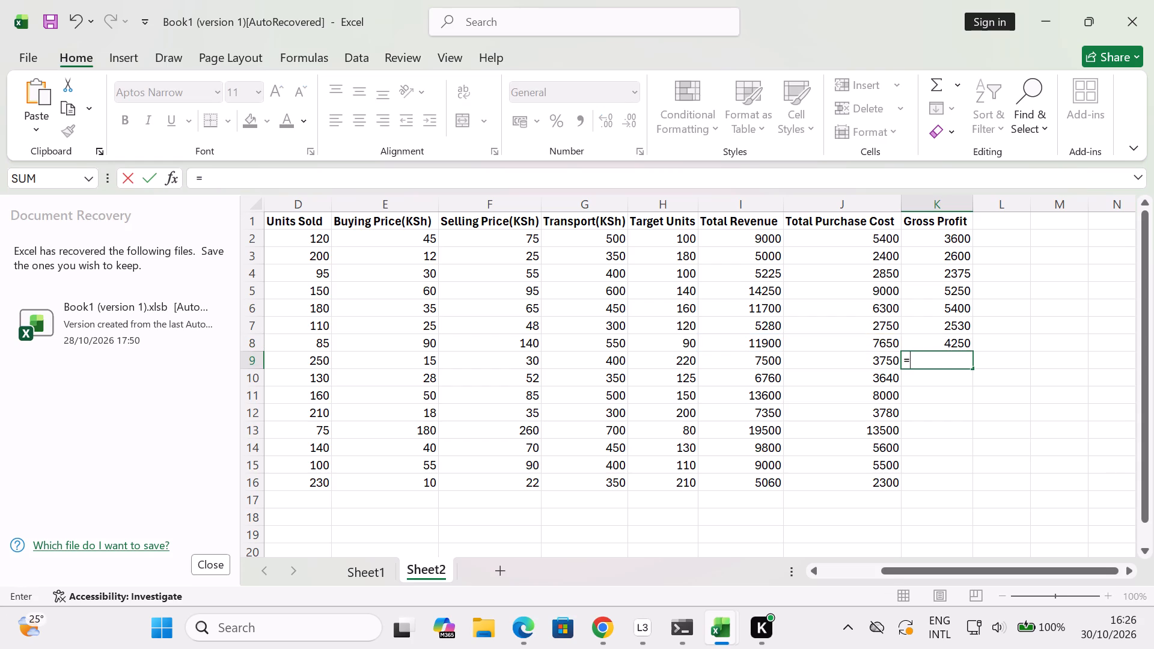
key(i)
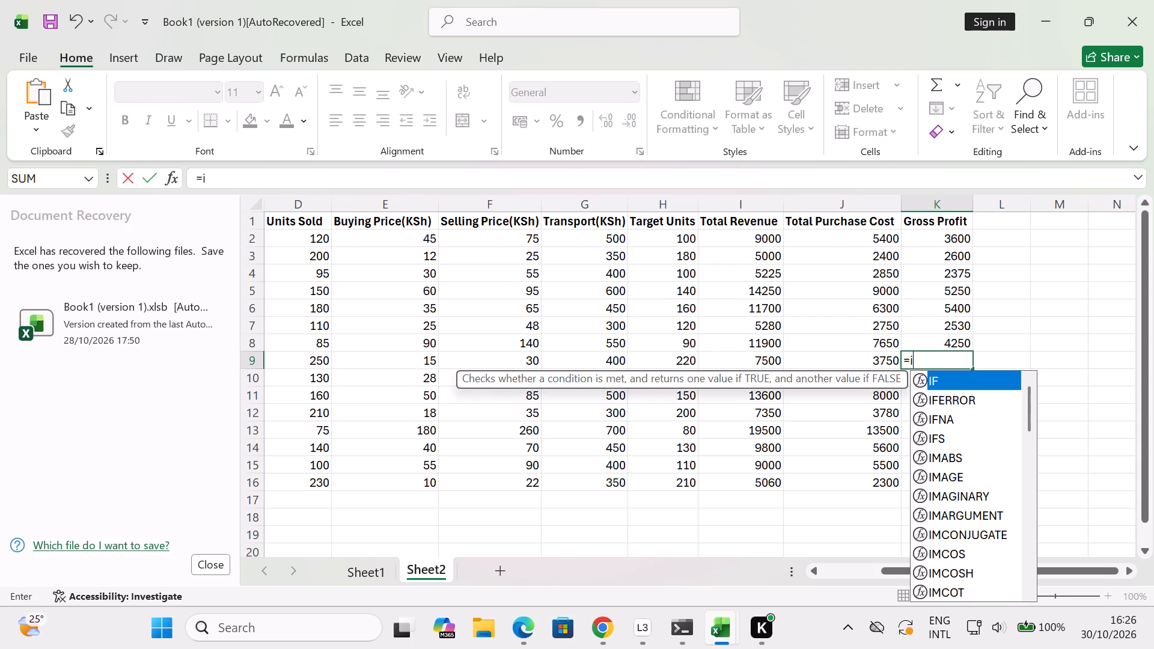
key(9)
key(minus)
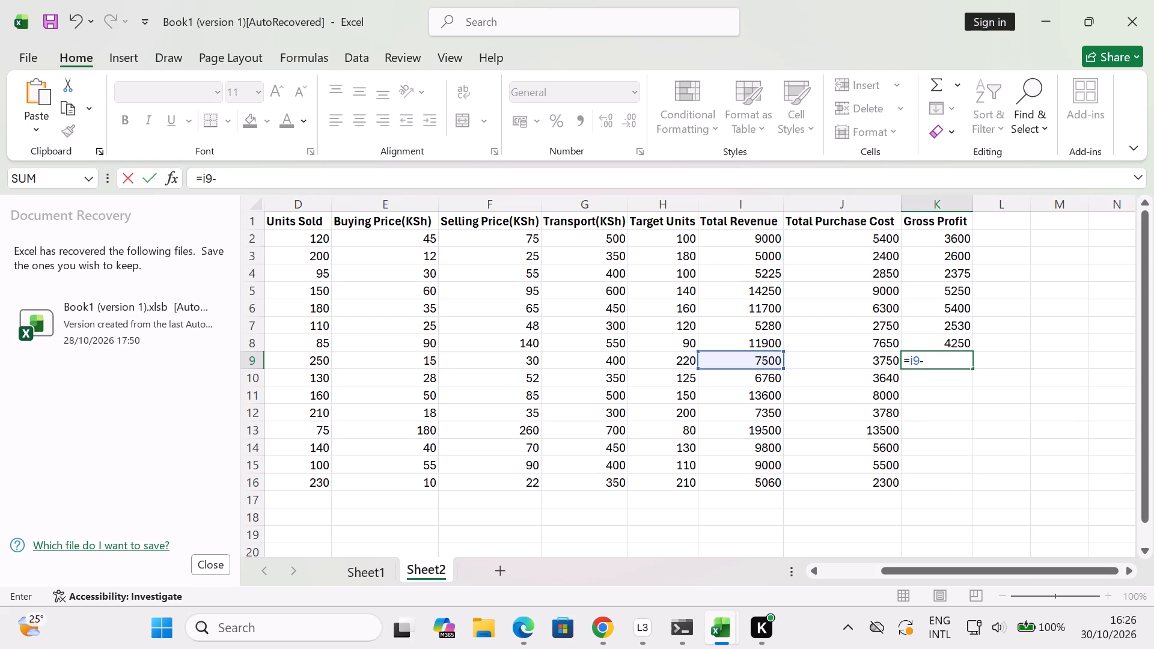
text(j9)
key(Return)
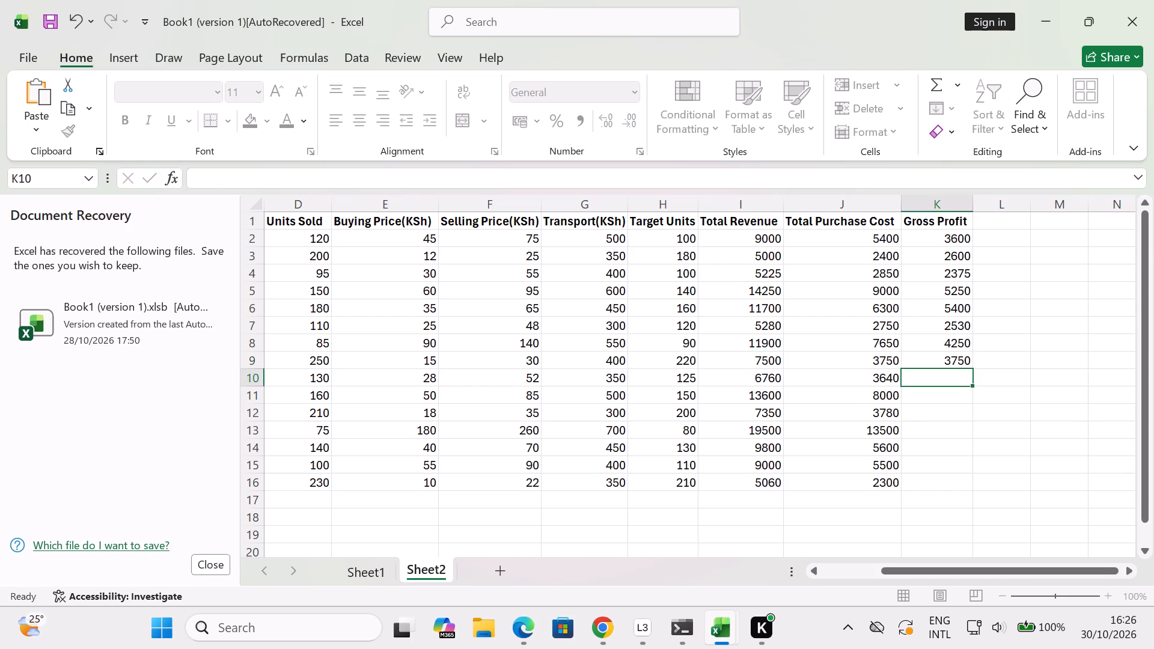
Enter the Gross Profit formula =I10-J10 in K10.
key(equal)
key(i)
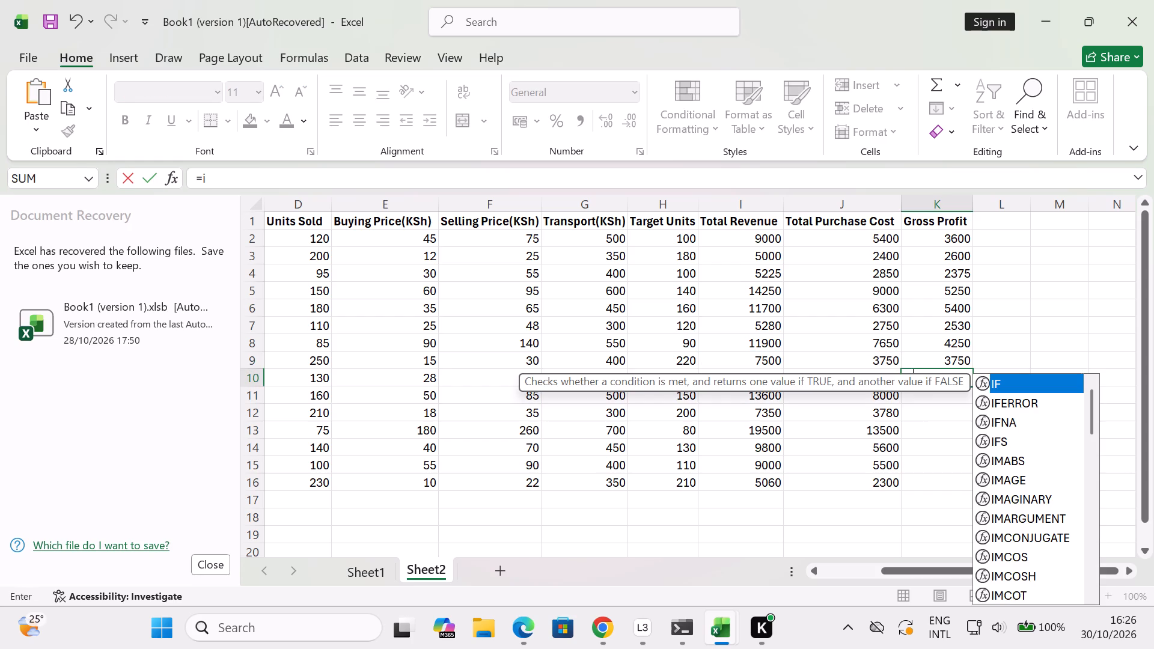
key(1)
text(0-)
text(j1)
key(0)
key(Return)
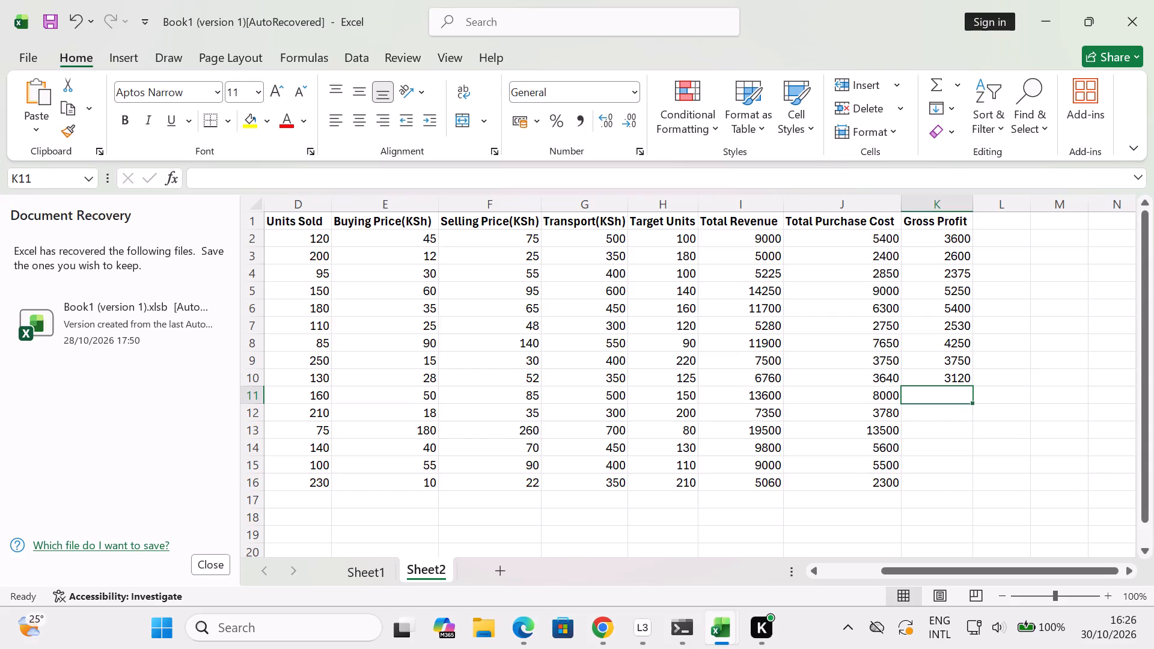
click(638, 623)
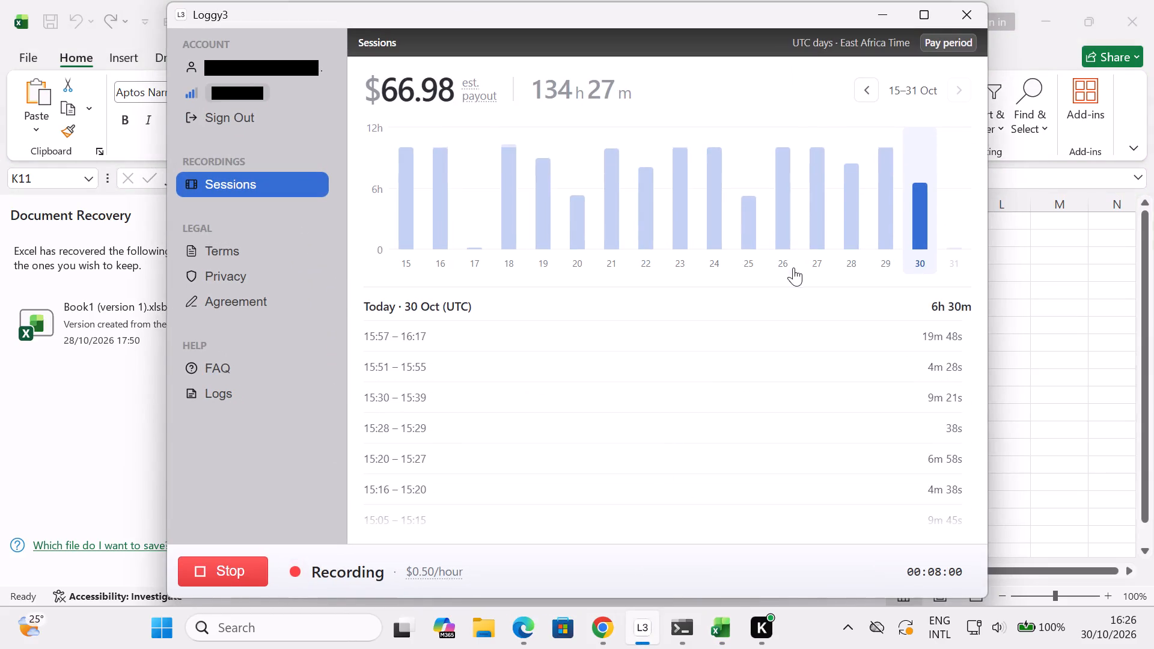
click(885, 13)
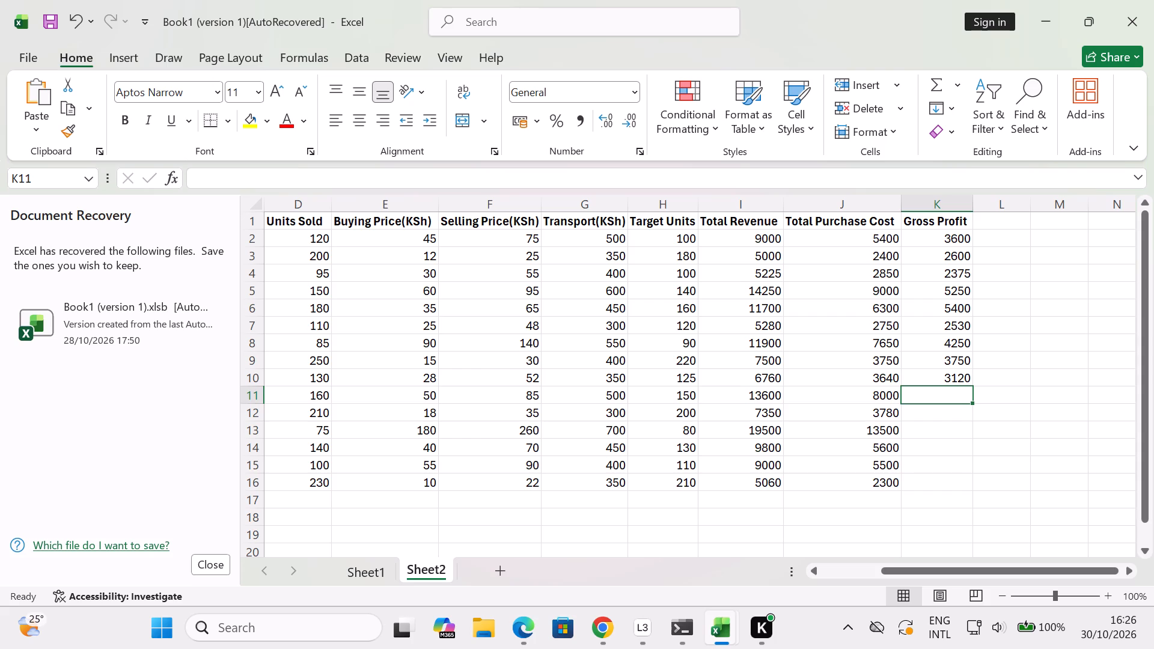
Enter the Gross Profit formulas =I11-J11 in K11, =I12-J12 in K12 and =I13-J13 in K13.
key(equal)
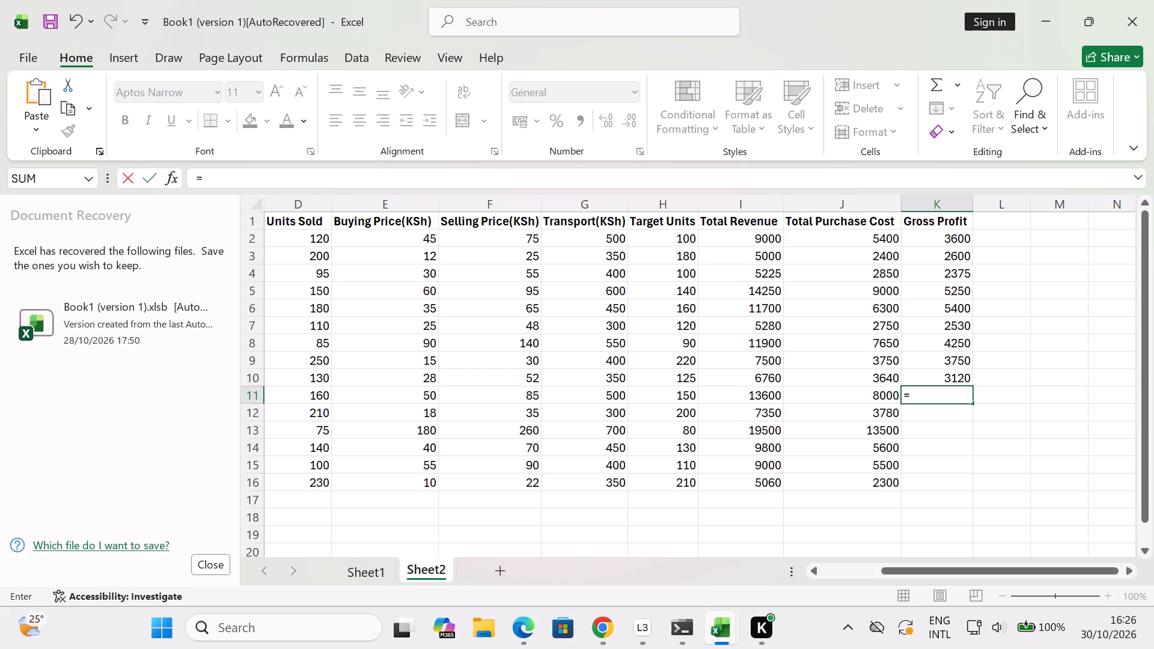
key(i)
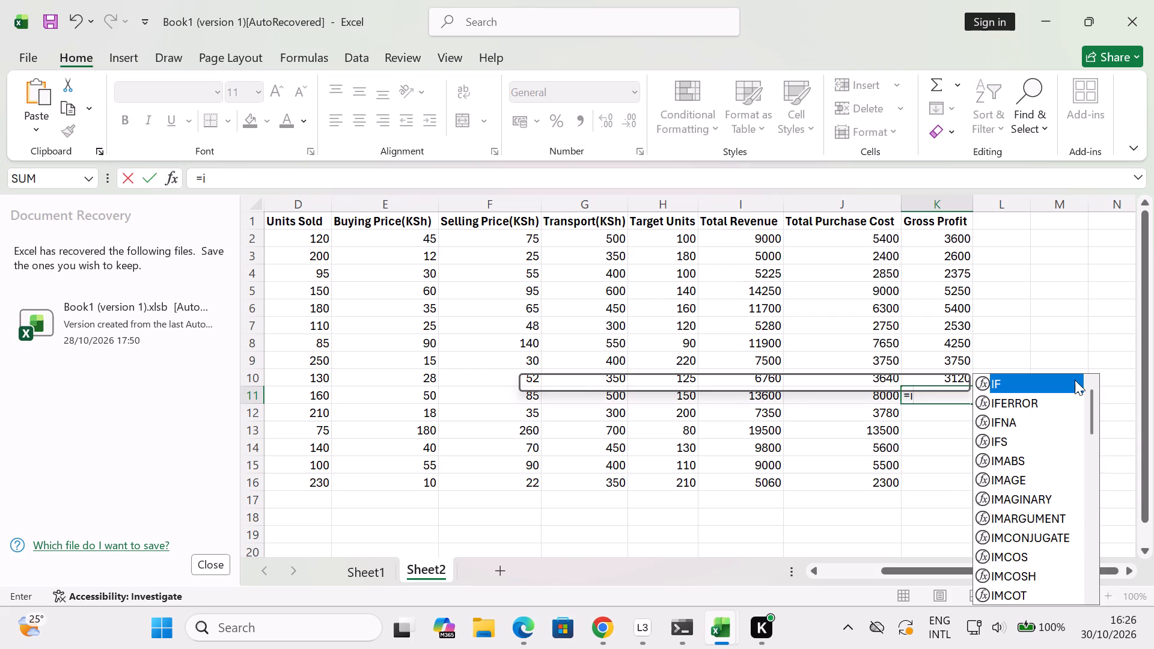
text(11-)
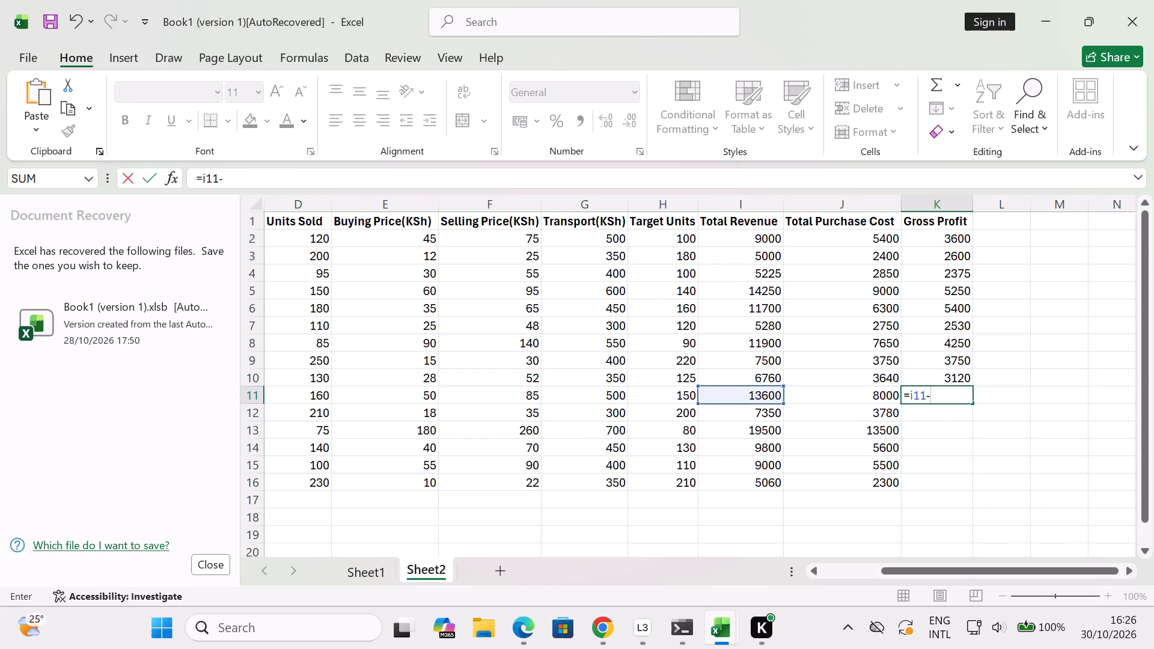
text(j11)
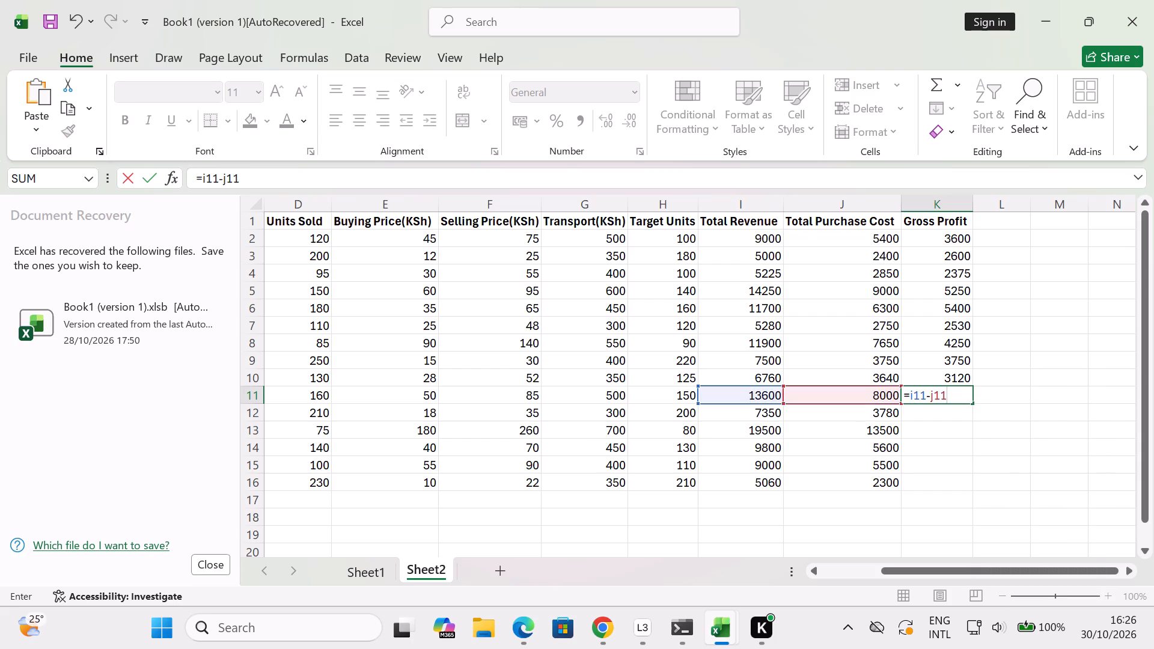
key(Return)
key(equal)
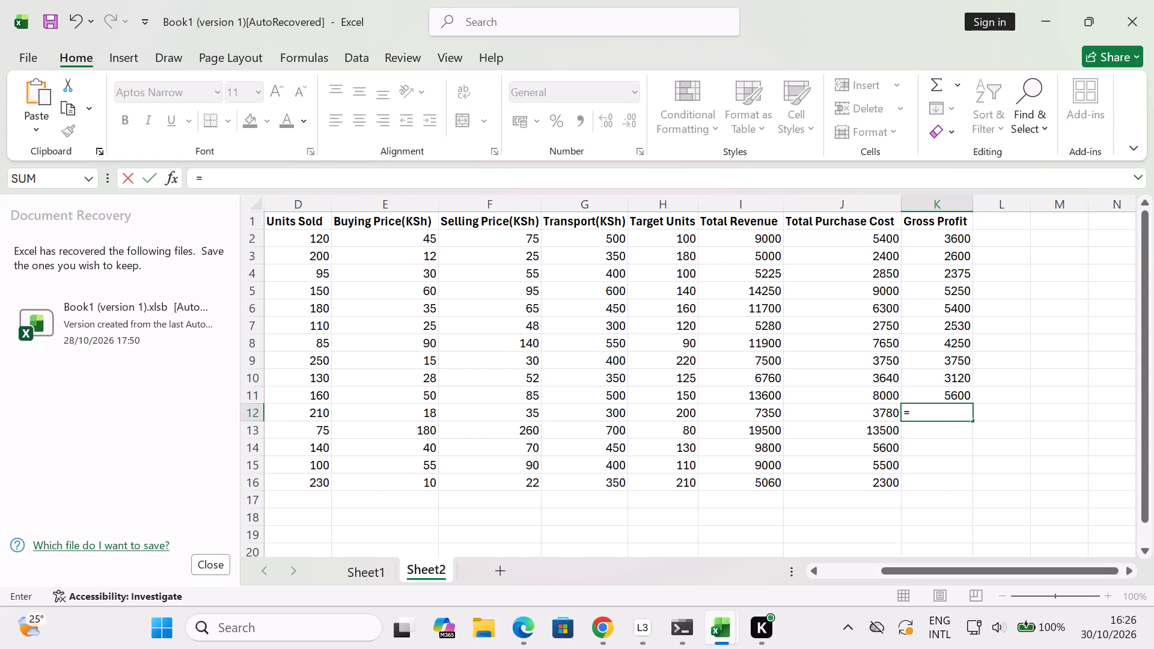
text(i12)
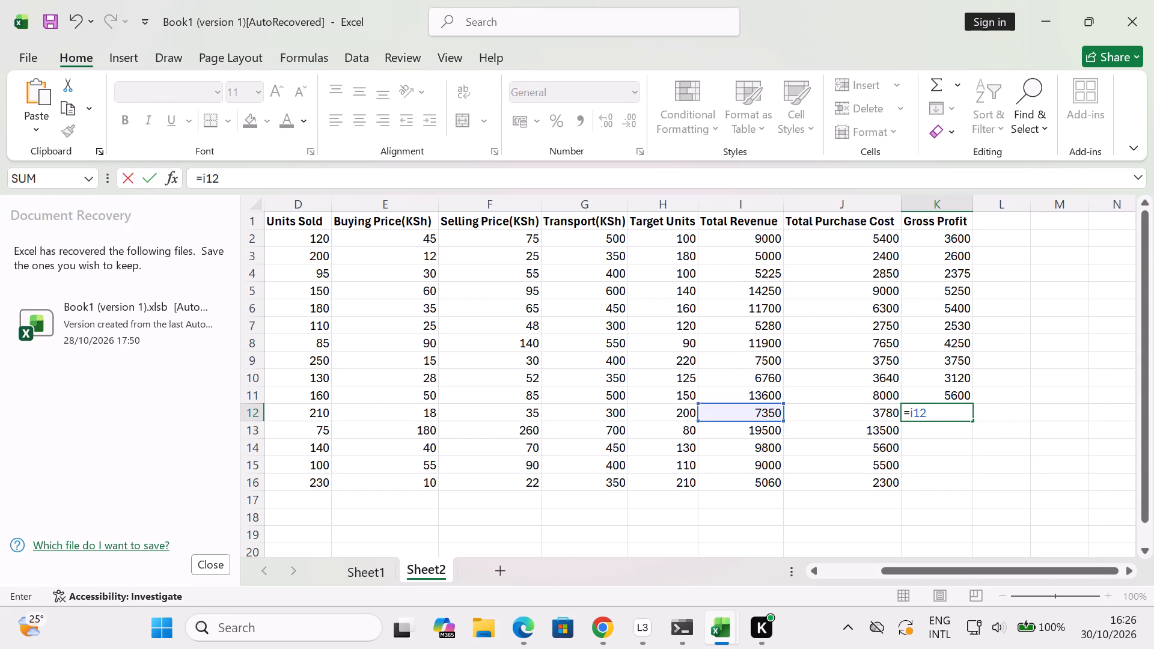
key(minus)
text(j12)
key(Return)
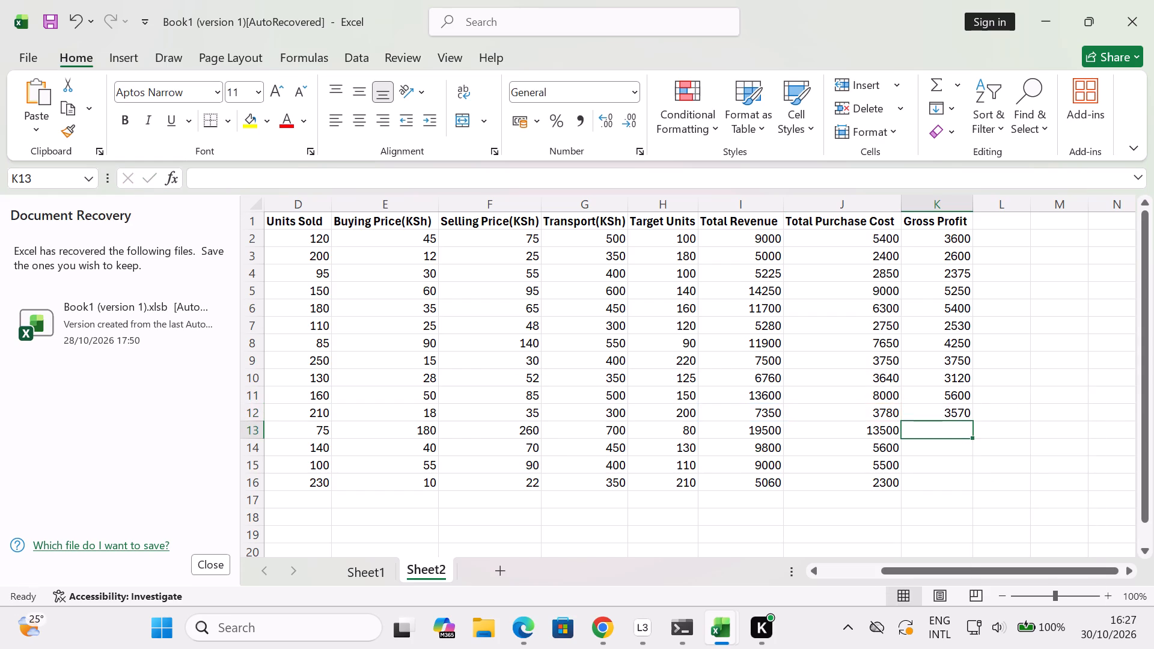
key(equal)
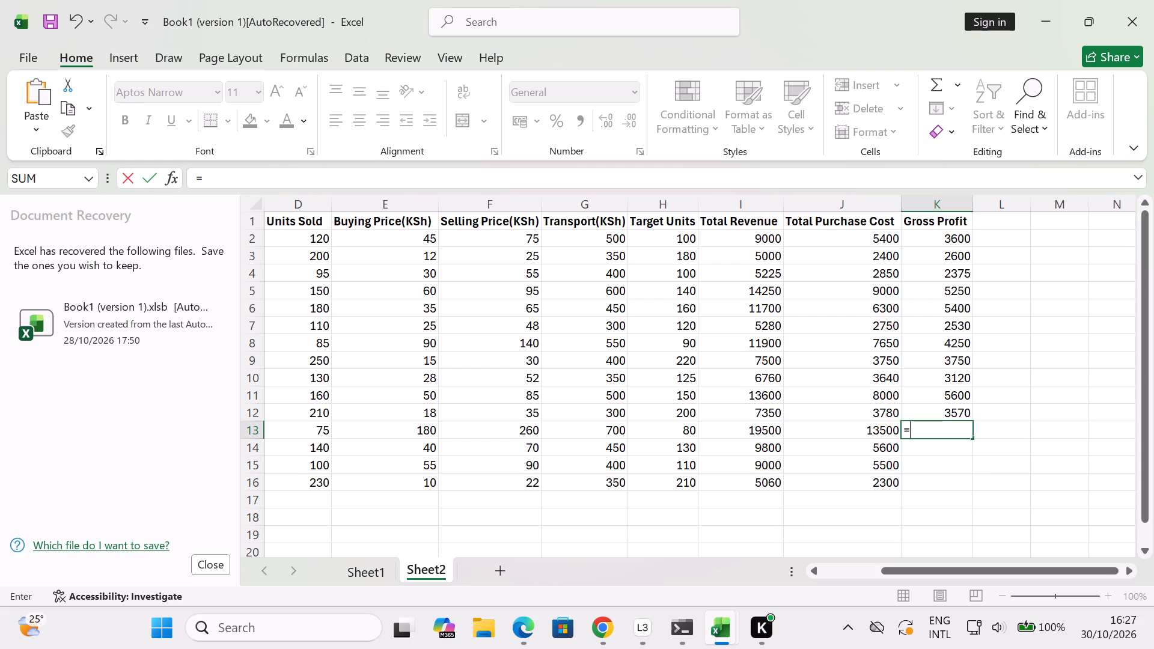
text(i13-j13)
key(Return)
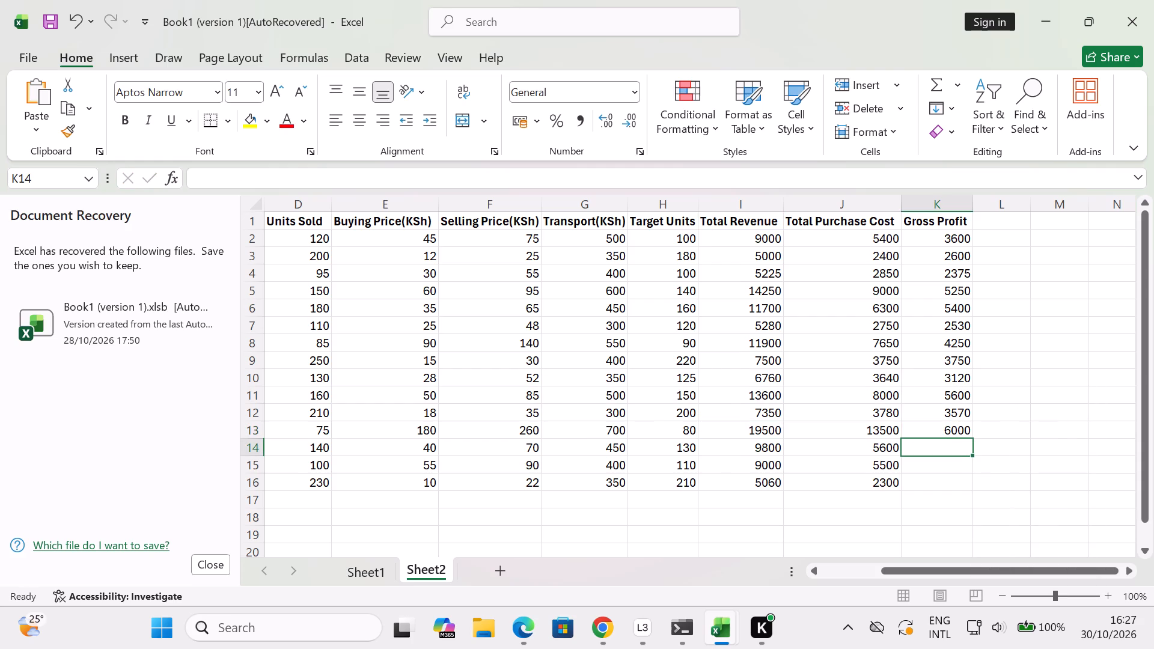
Begin the Gross Profit formula in K14 with =I14-, subtracting from that row's Total Revenue.
key(equal)
key(1)
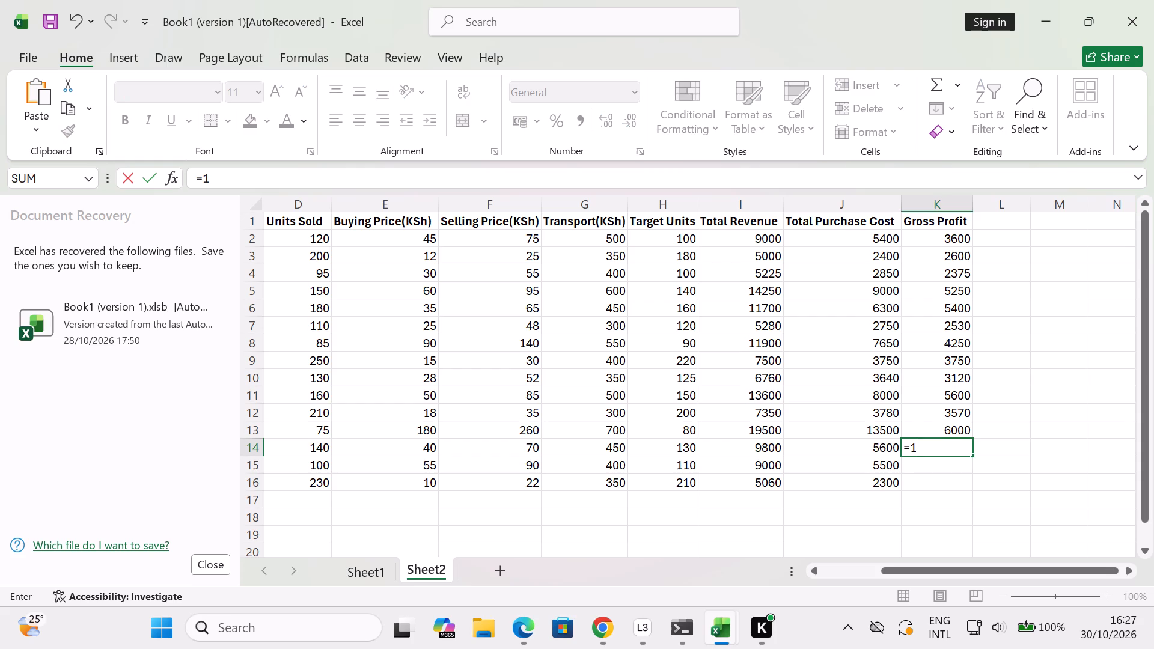
key(BackSpace)
key(i)
text(14-)
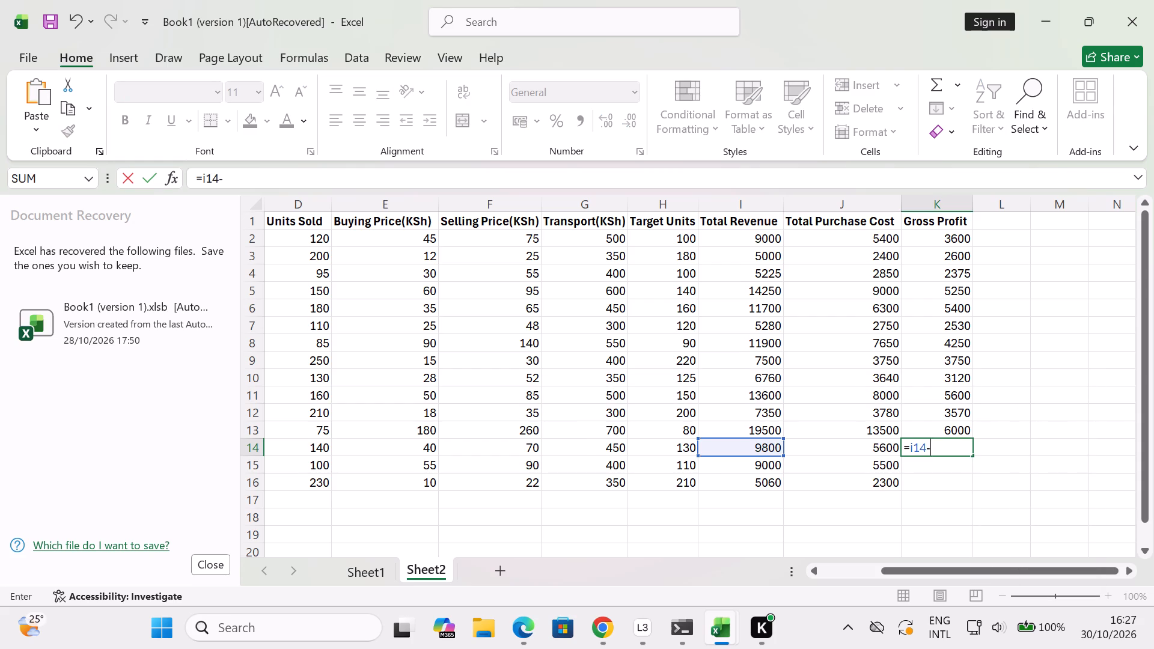
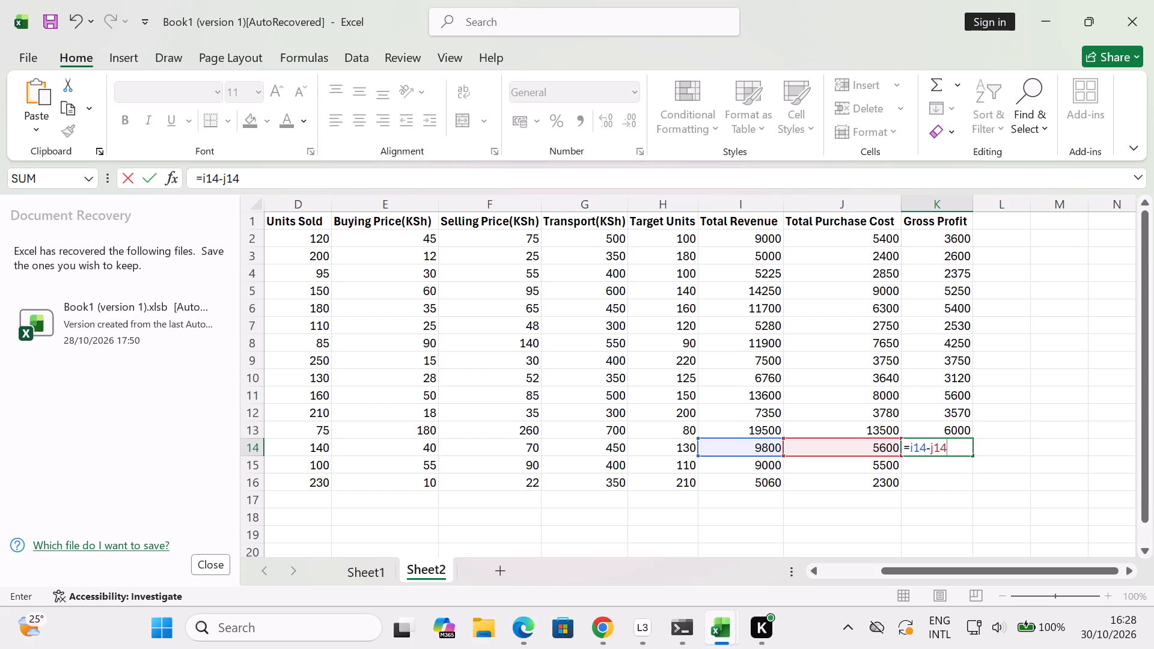
Commit the Gross Profit formula =I14-J14 in K14.
key(Return)
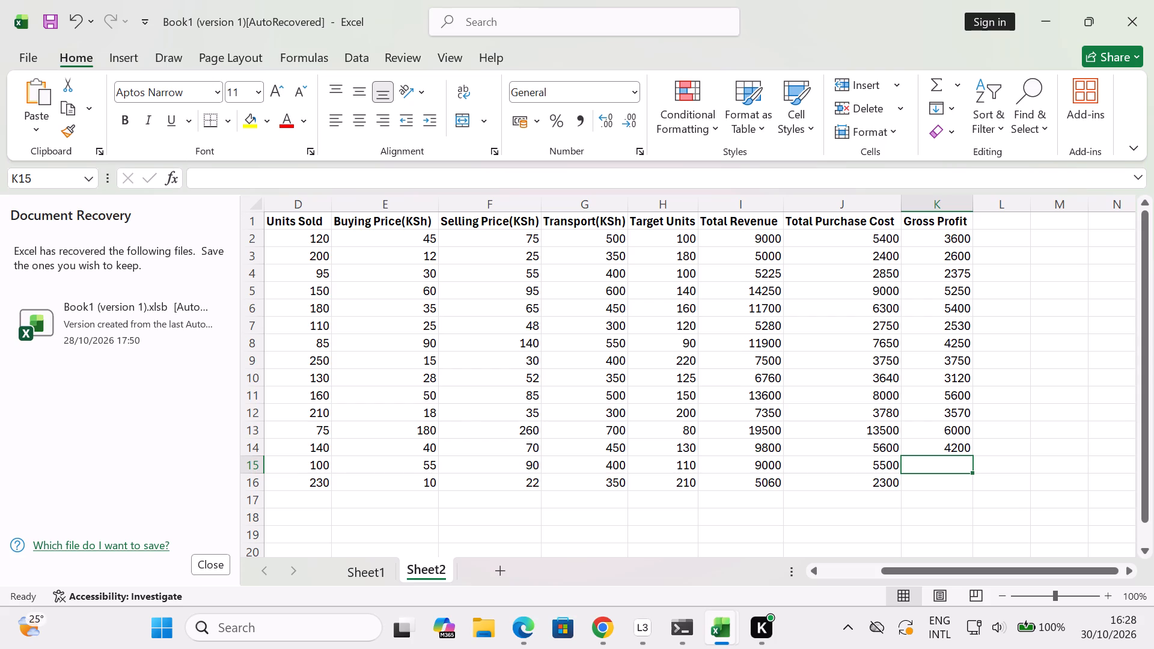
Begin the Gross Profit formula in K15 with =I15-, starting from that row's Total Revenue.
key(equal)
key(i)
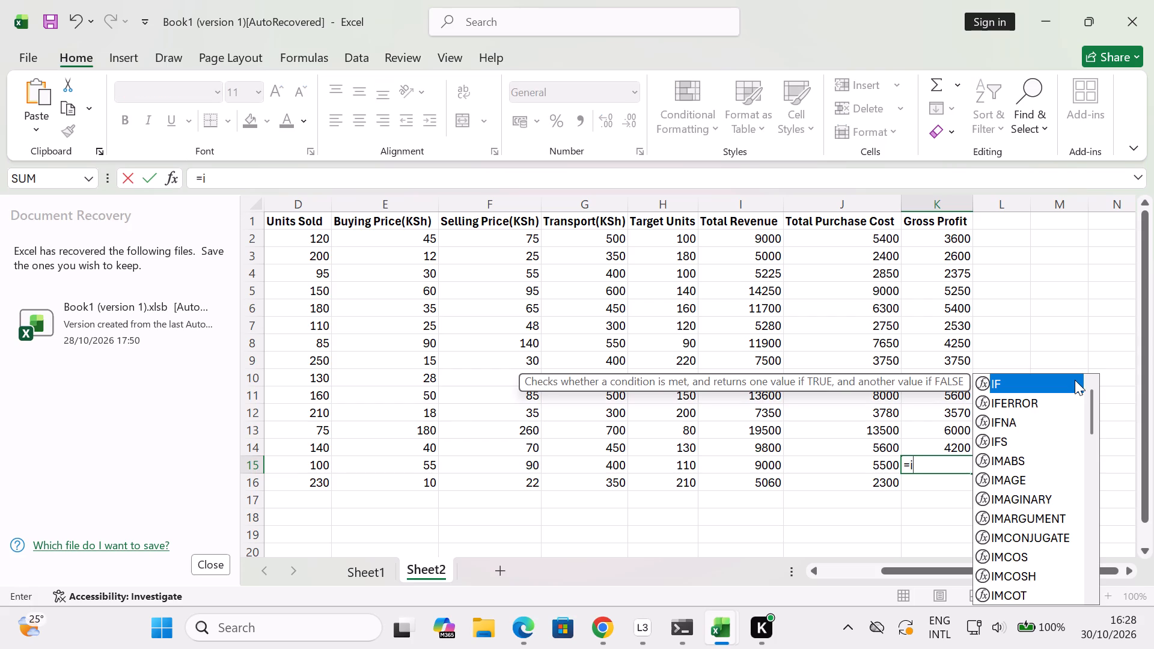
text(15)
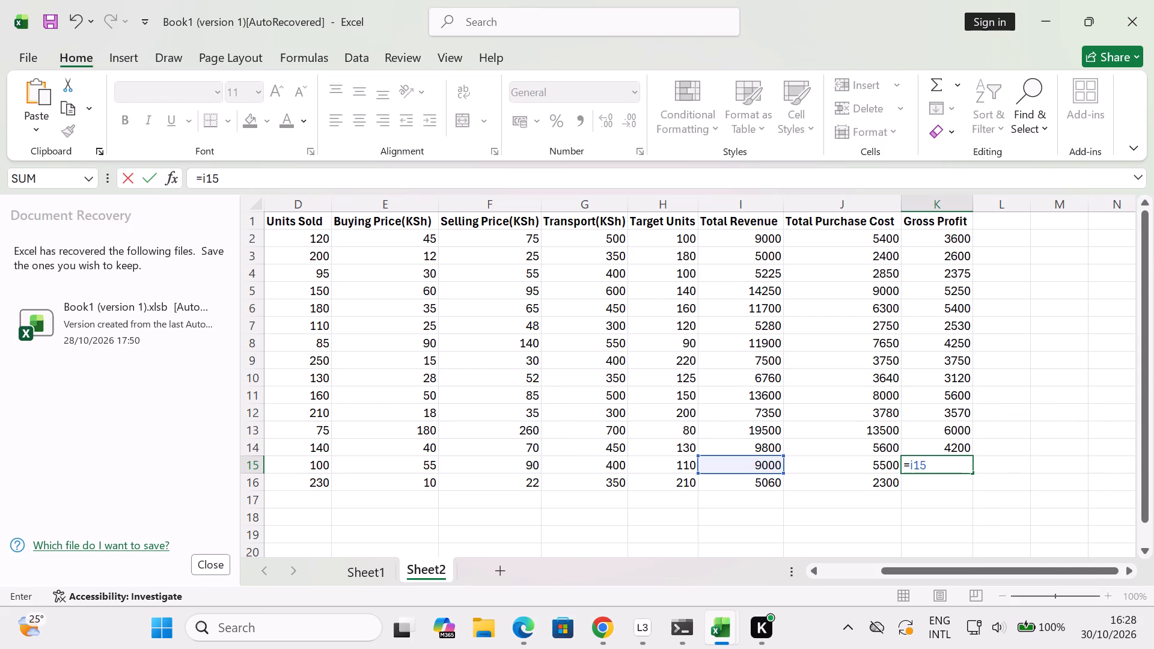
key(minus)
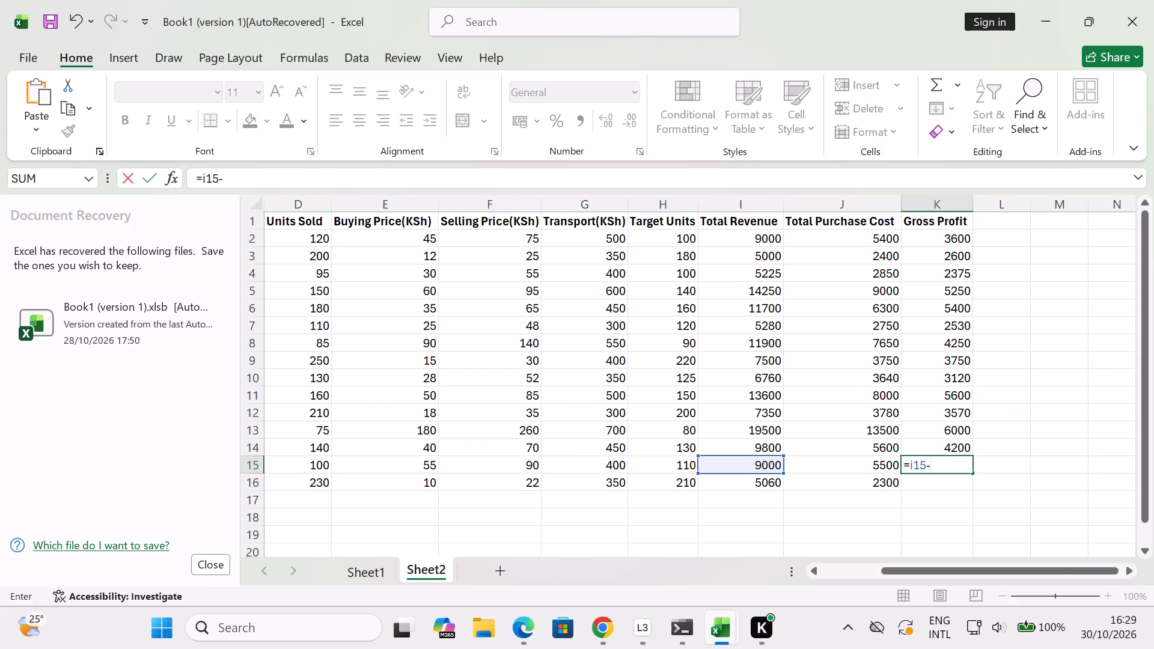
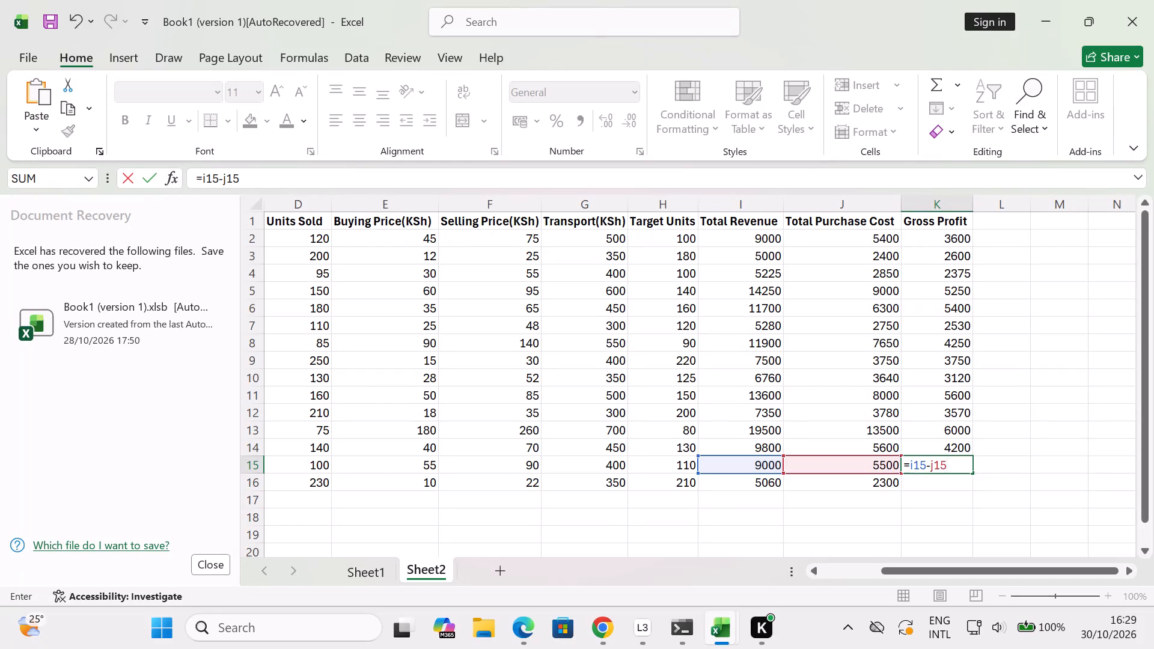
Commit the Gross Profit formula =I15-J15 in K15.
key(Return)
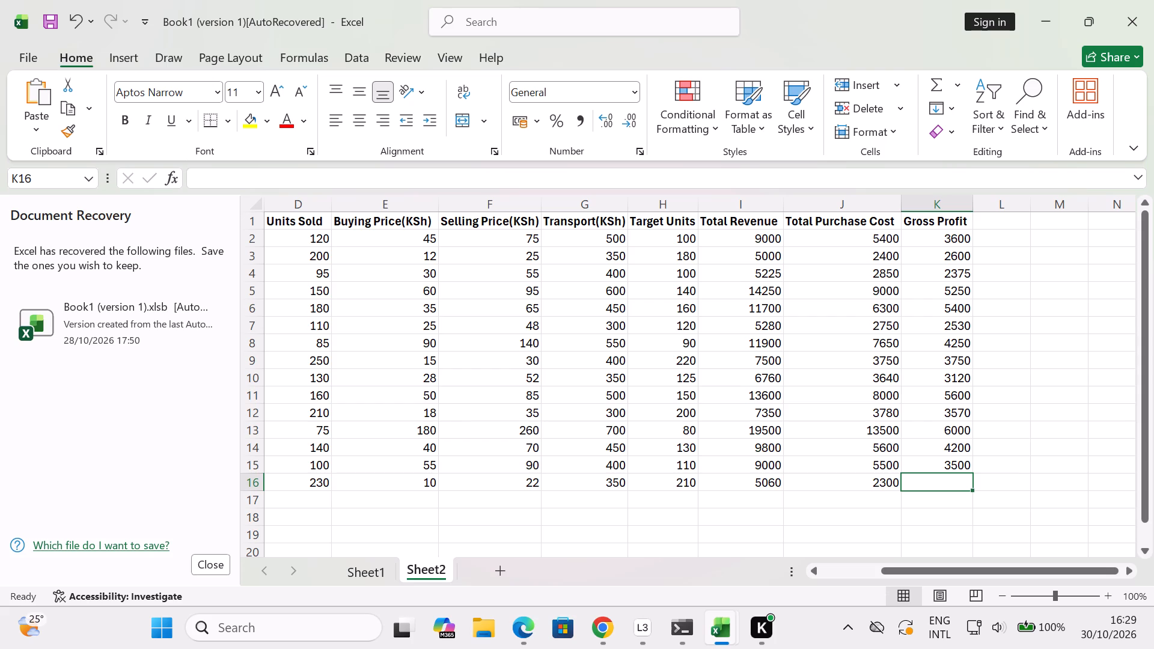
Calculate Gross Profit in K16 as Total Revenue minus Total Purchase Cost with =I16-J16.
key(equal)
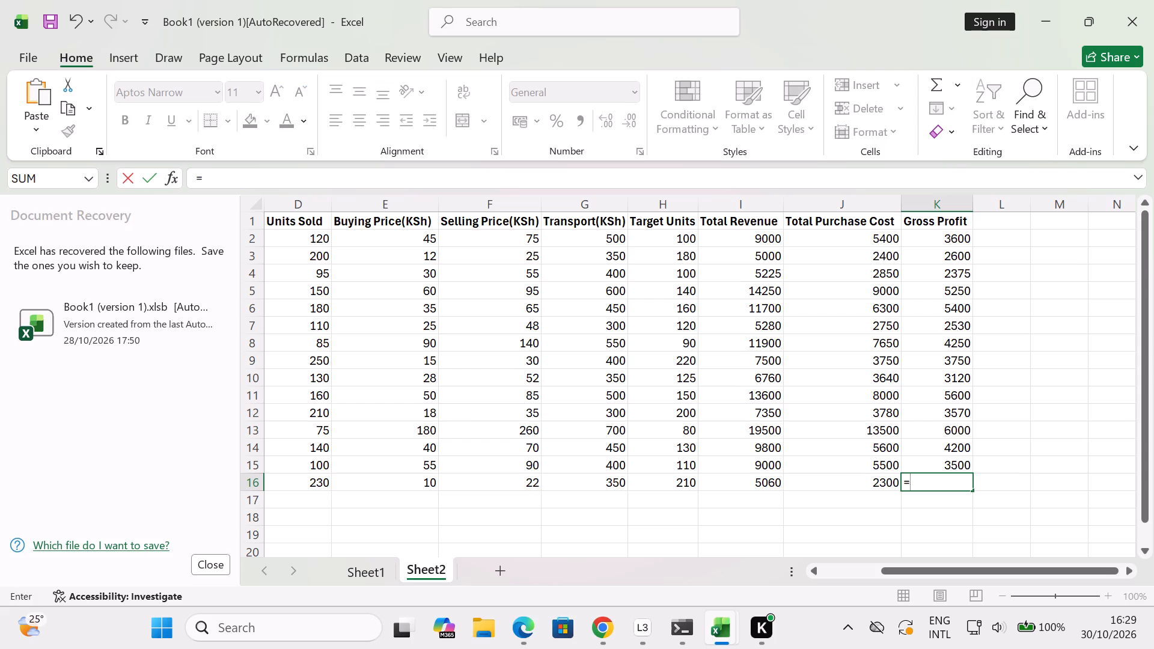
key(i)
key(1)
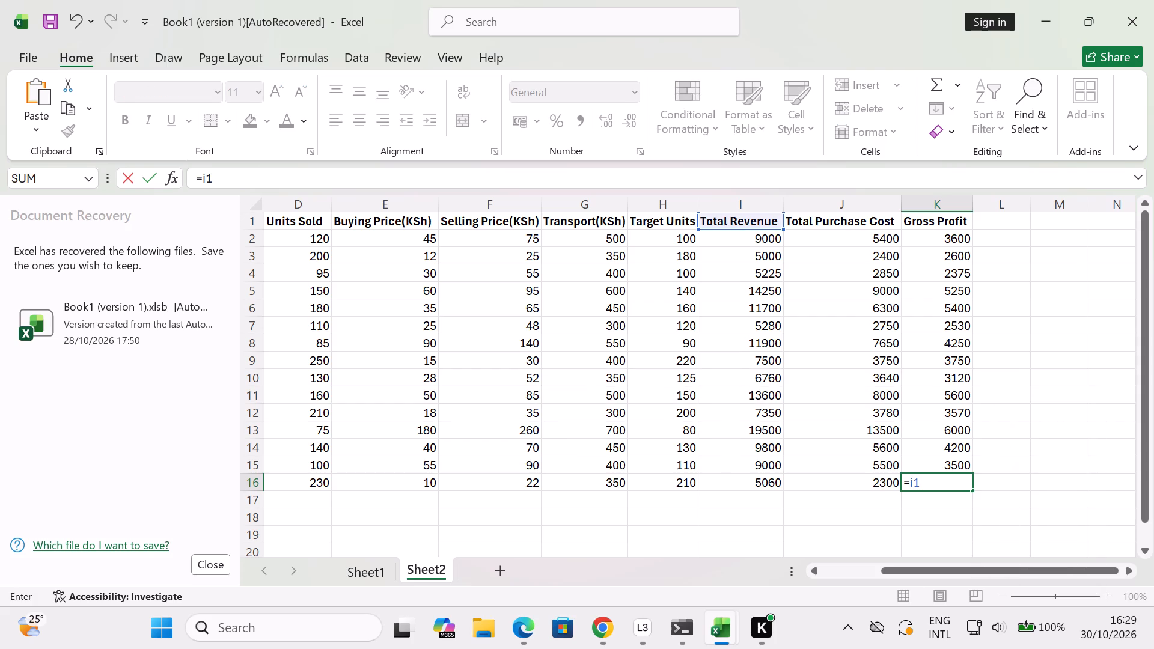
text(6-)
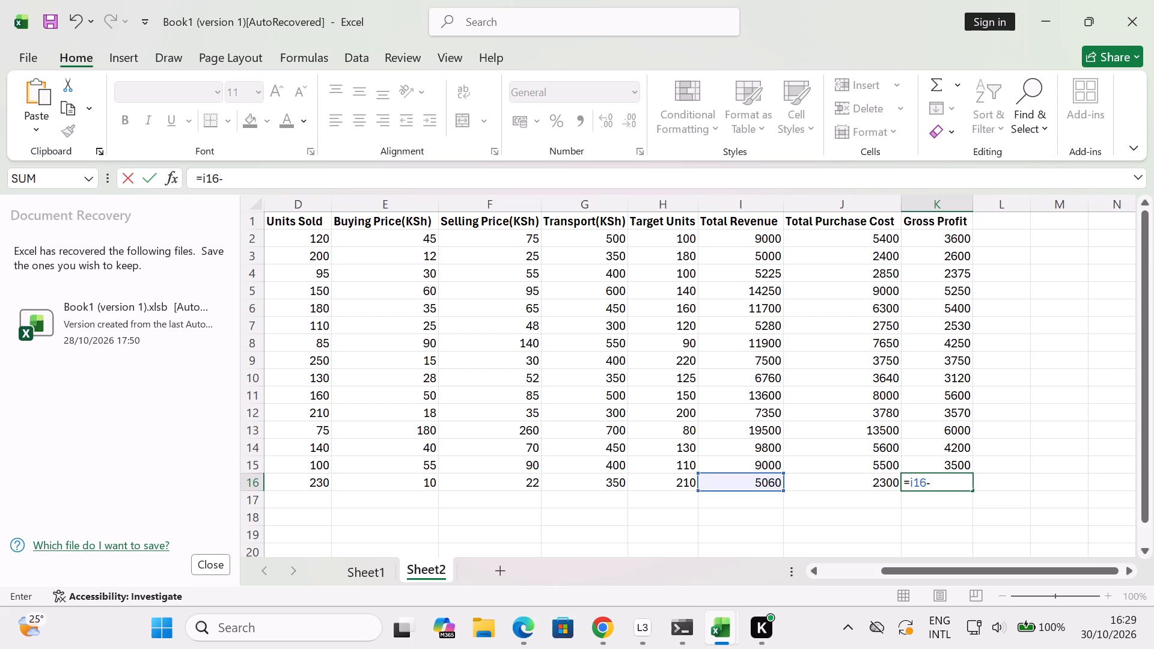
text(j1)
key(6)
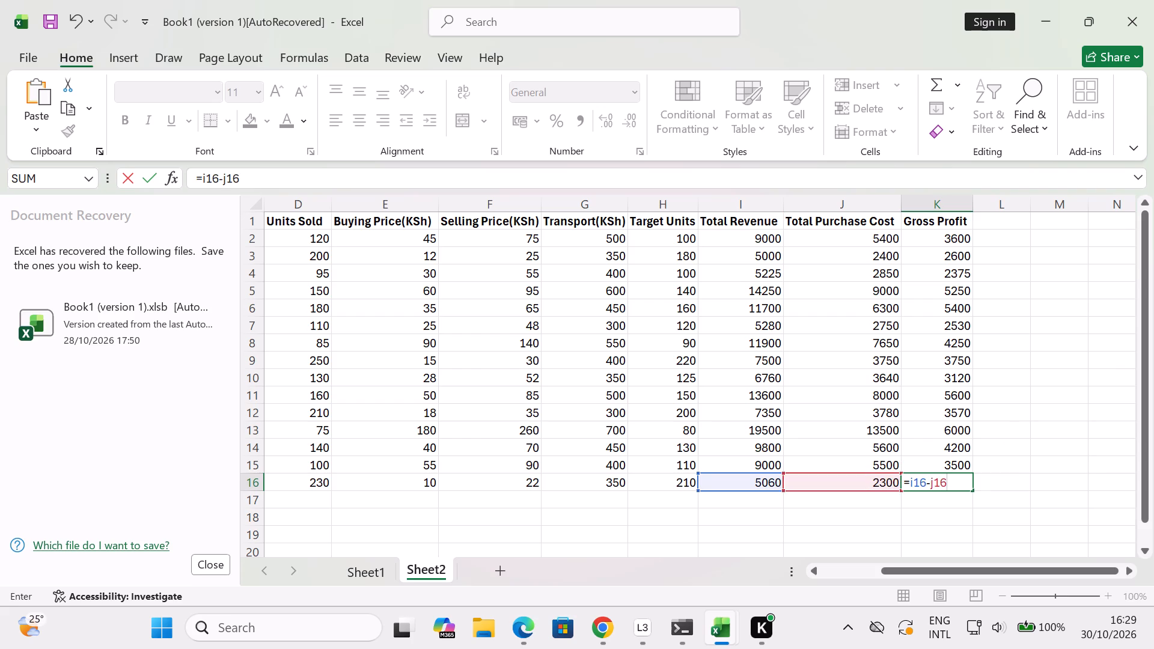
key(Return)
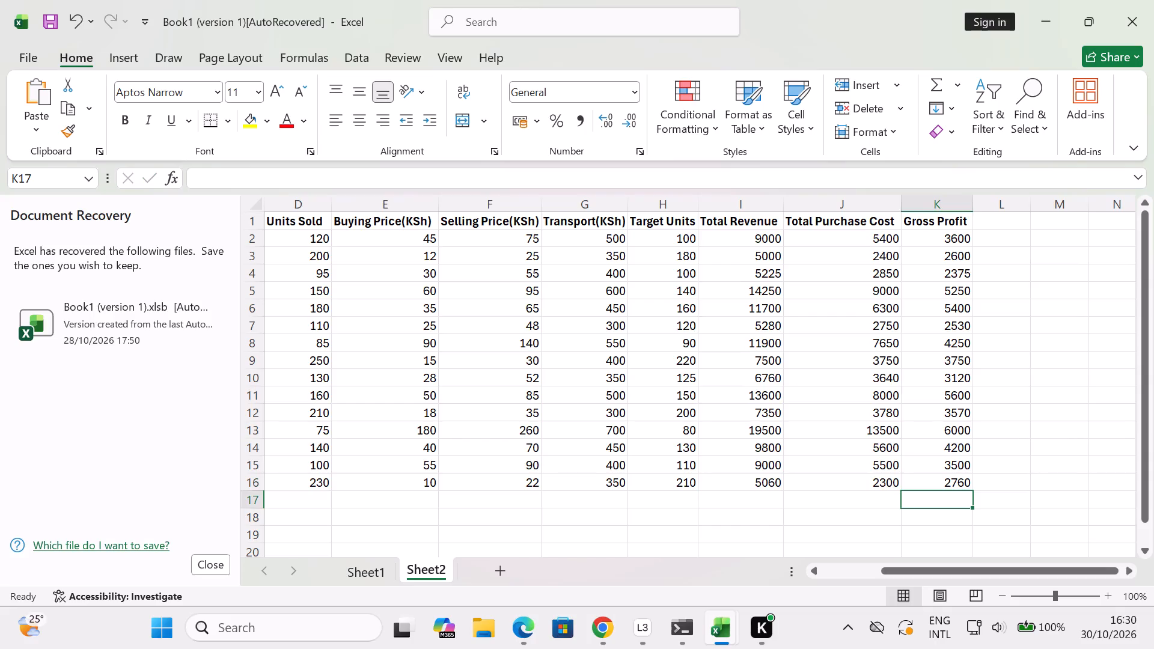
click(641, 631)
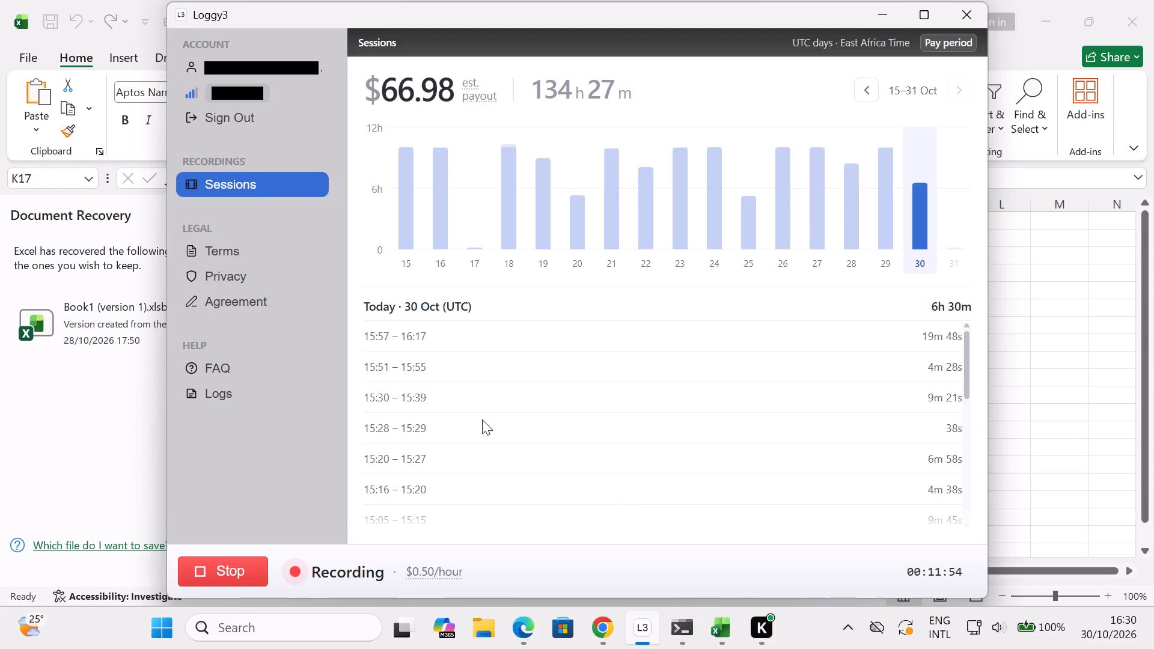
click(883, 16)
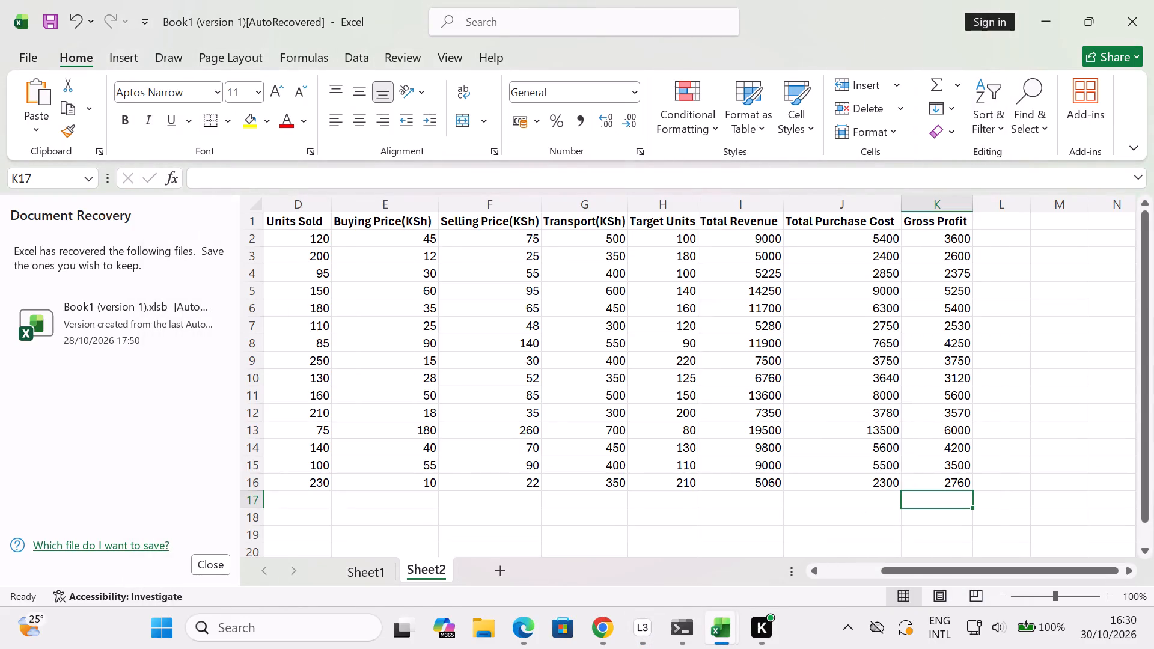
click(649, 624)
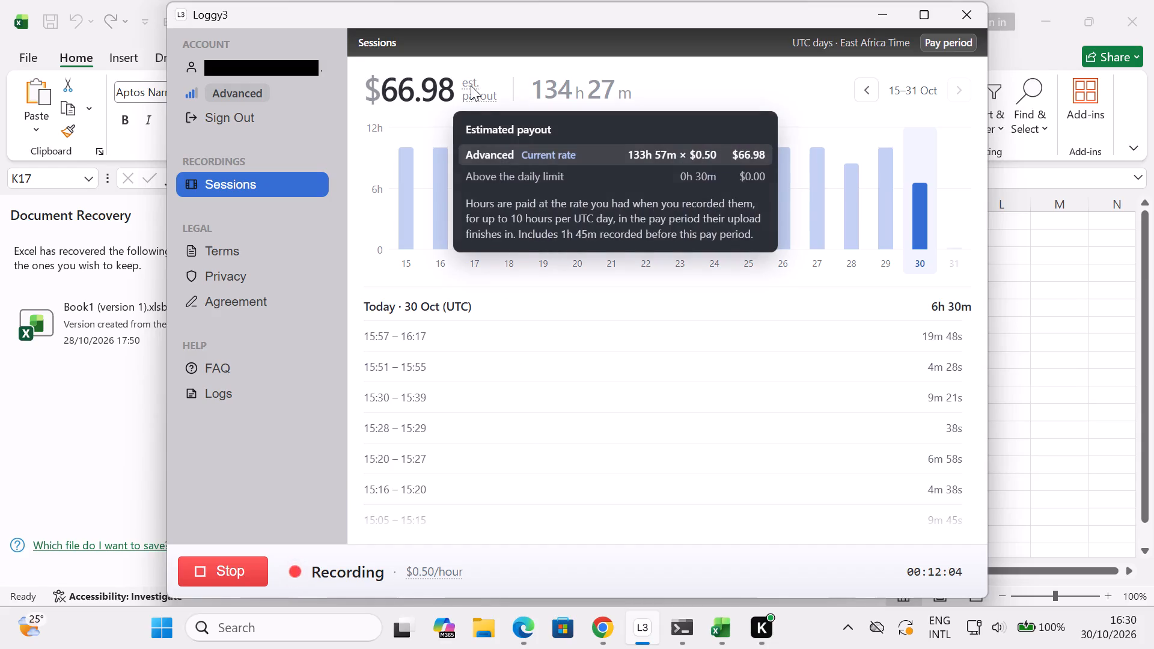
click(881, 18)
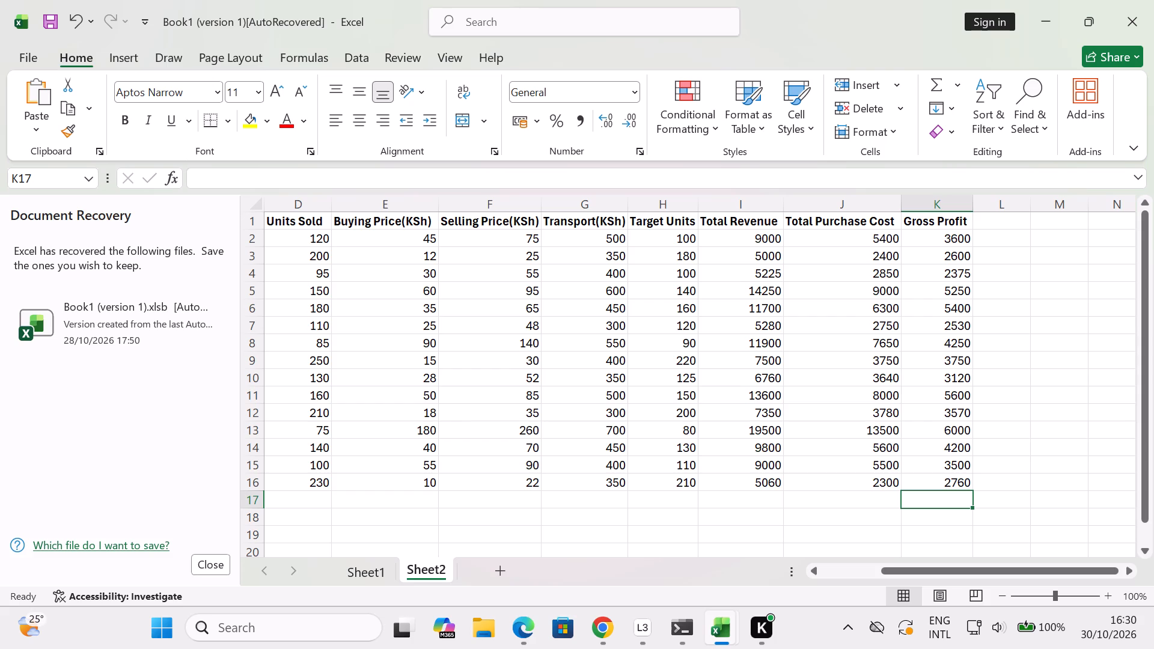
Enter the column header Net Profit in L1, beside Gross Profit.
click(1021, 228)
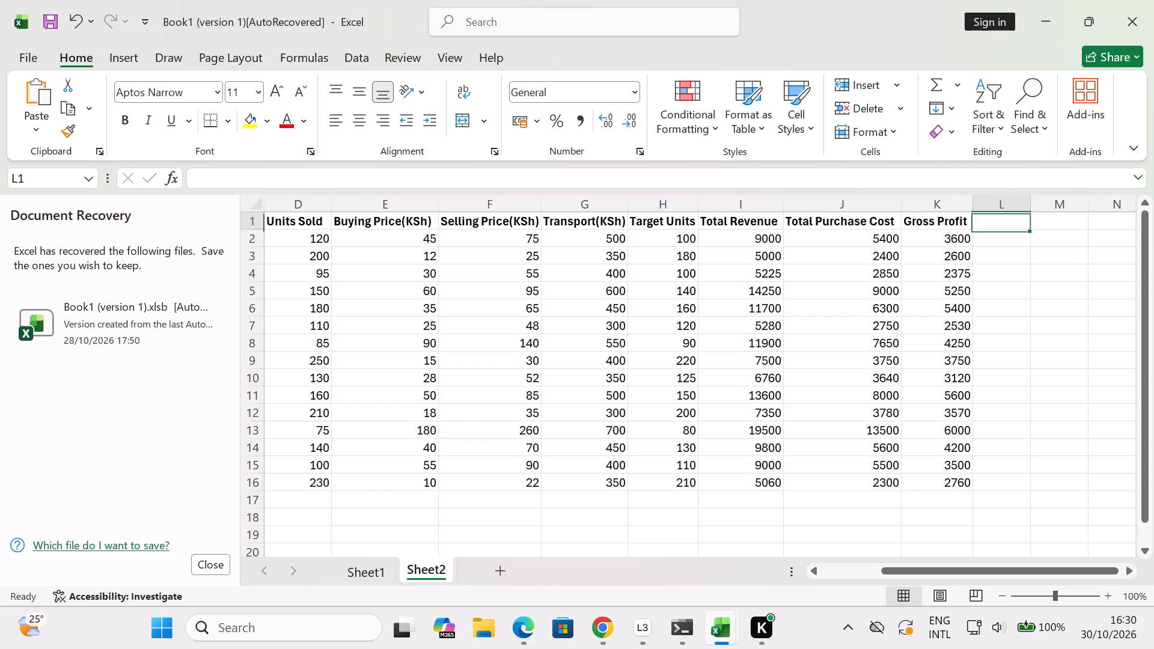
text(Net)
key(space)
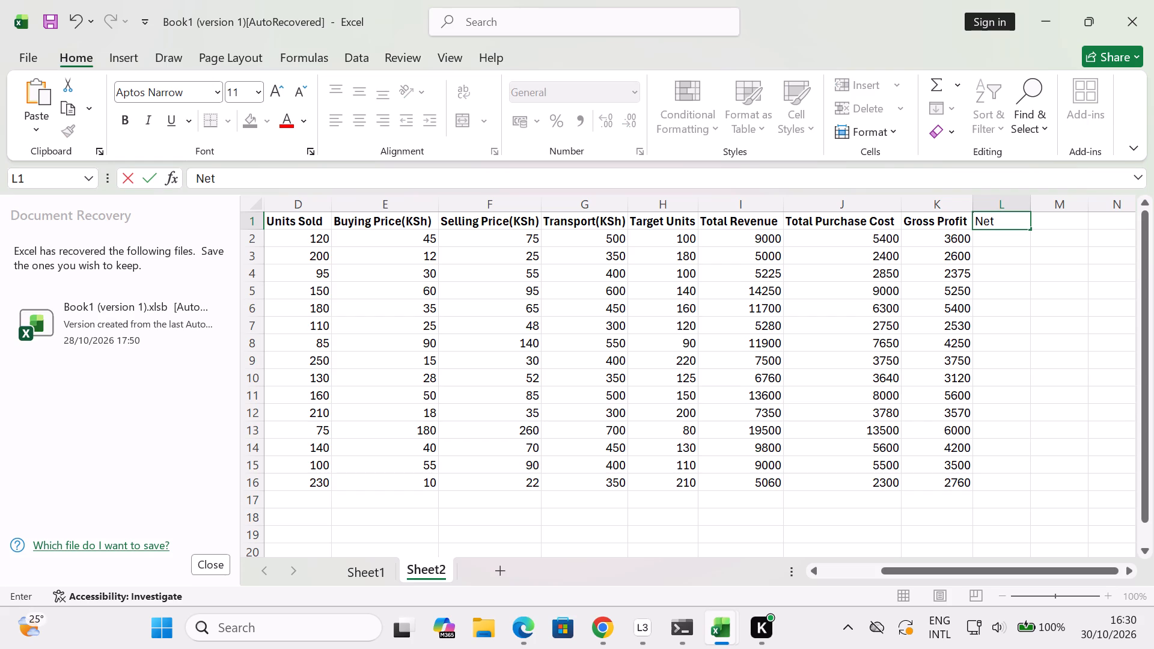
text(Pro)
key(f)
text(it)
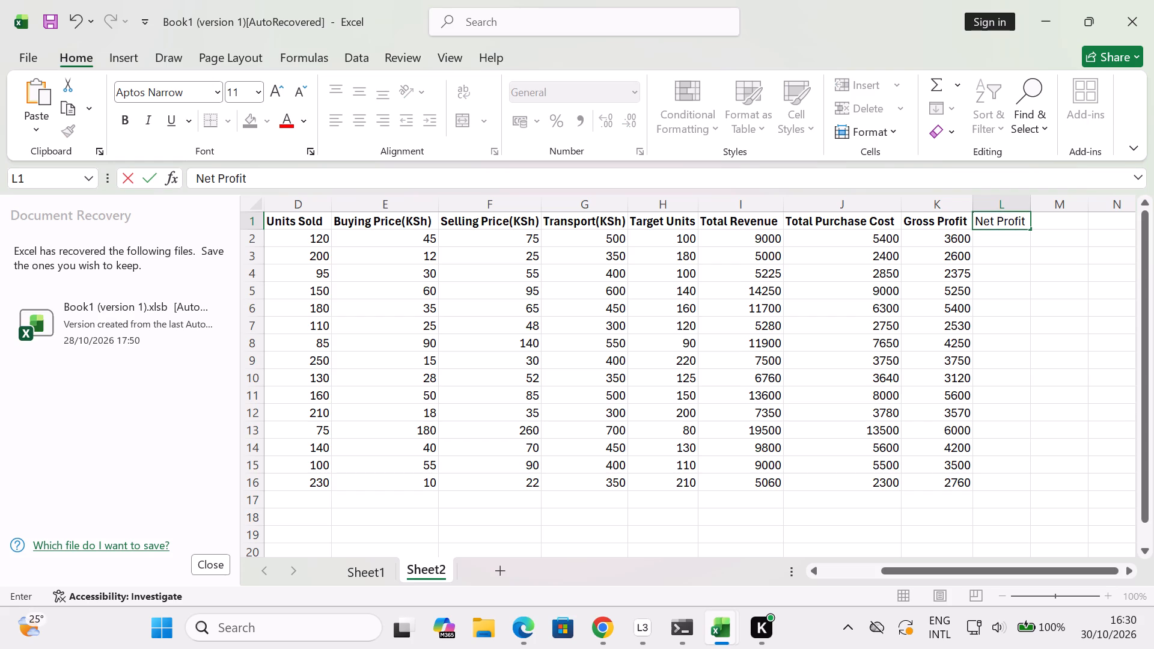
Calculate Net Profit as Gross Profit minus Transport with =K2-G2 in L2 and =K3-G3 in L3.
click(1012, 237)
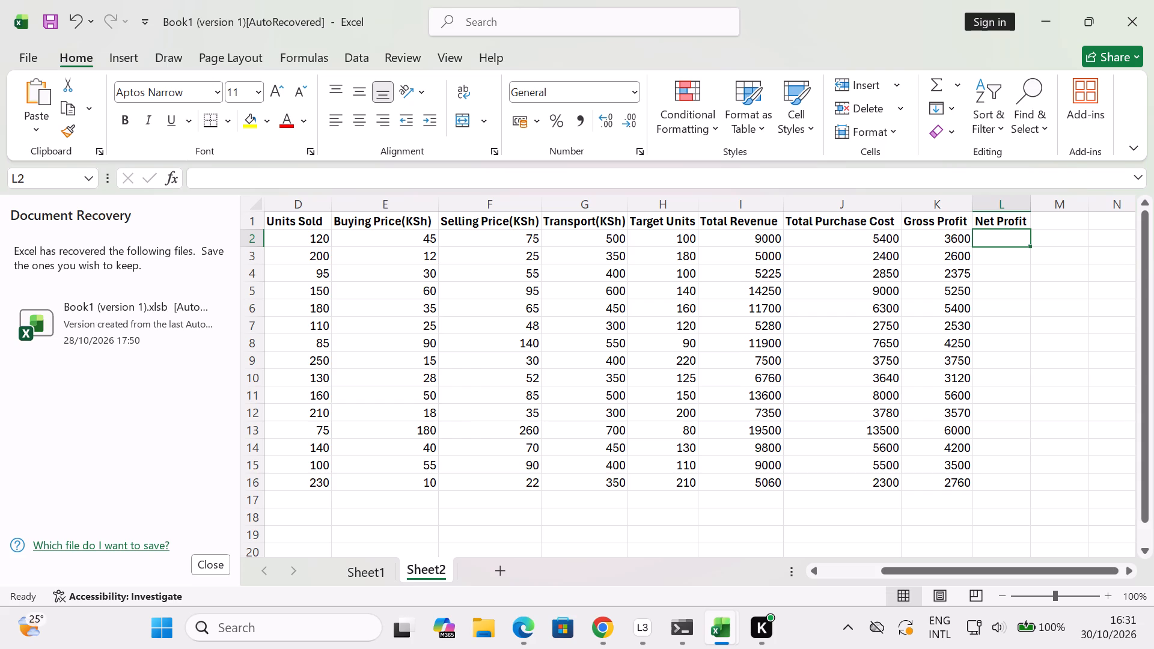
text(=k)
key(2)
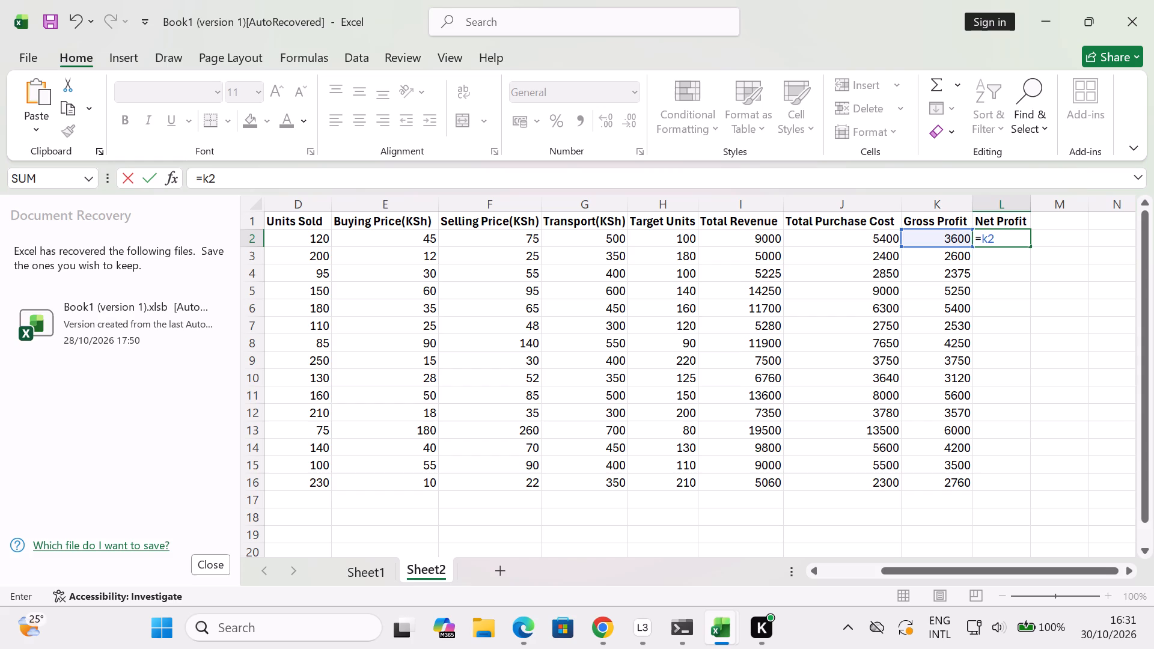
text(-g2)
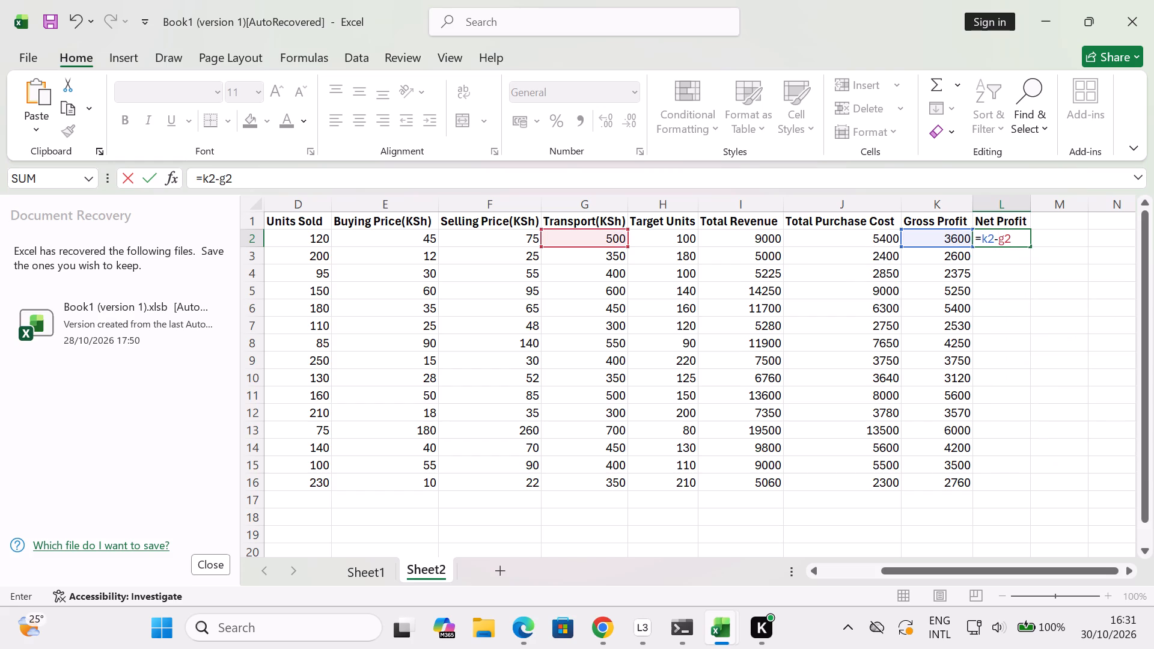
key(Return)
key(equal)
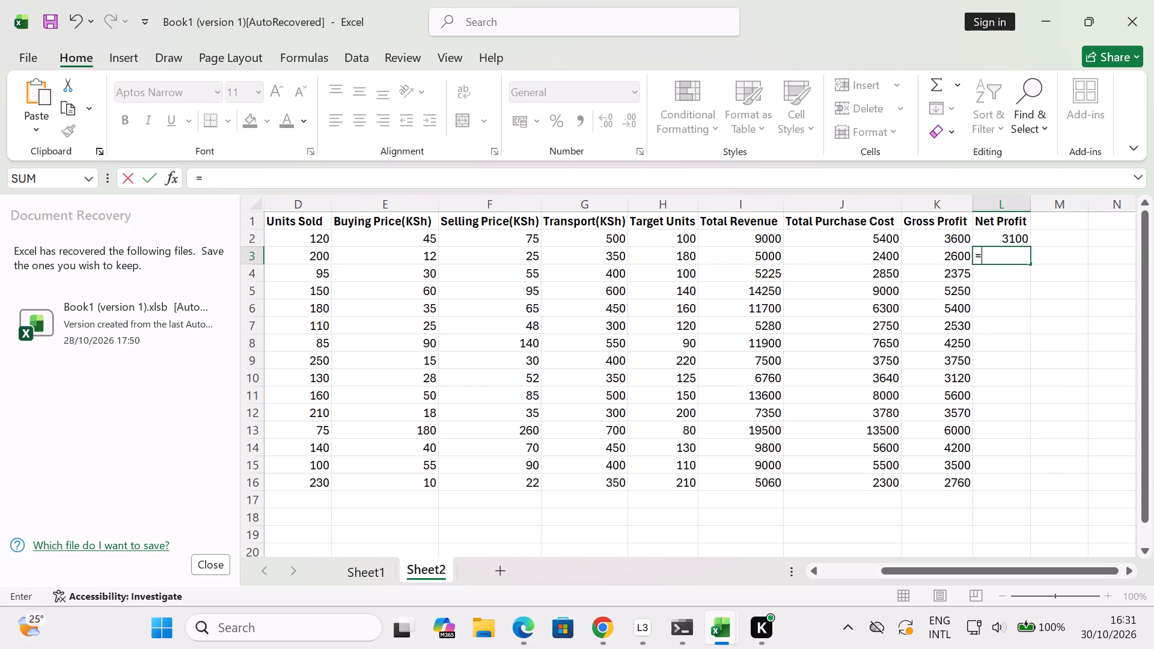
text(k3)
text(-g3)
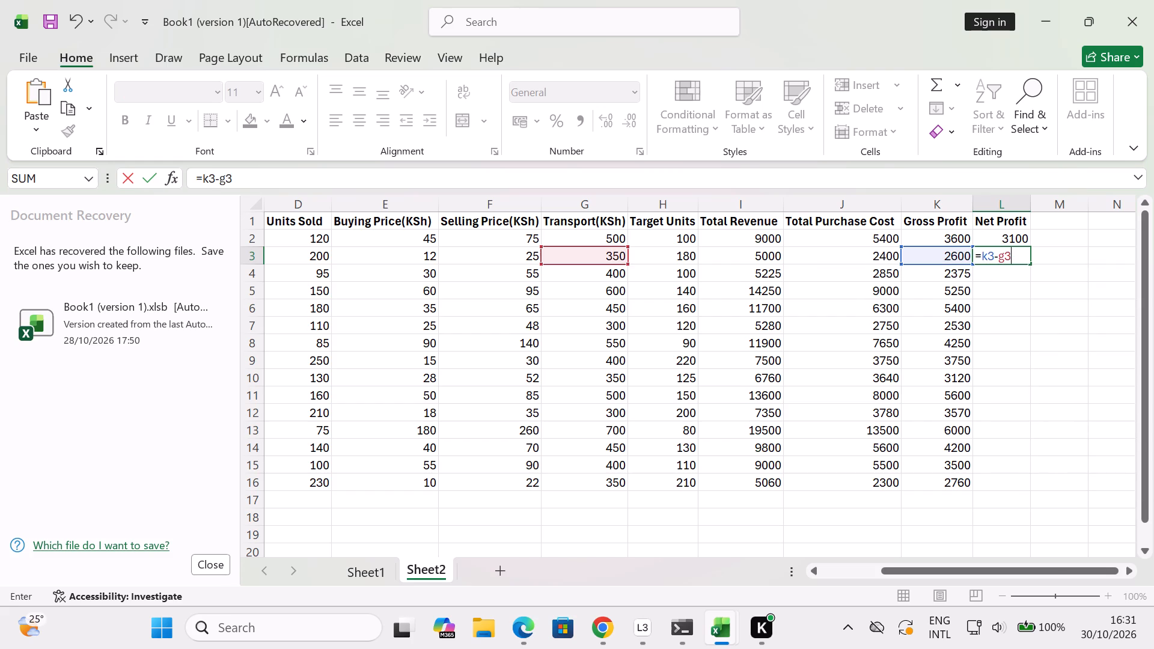
key(Return)
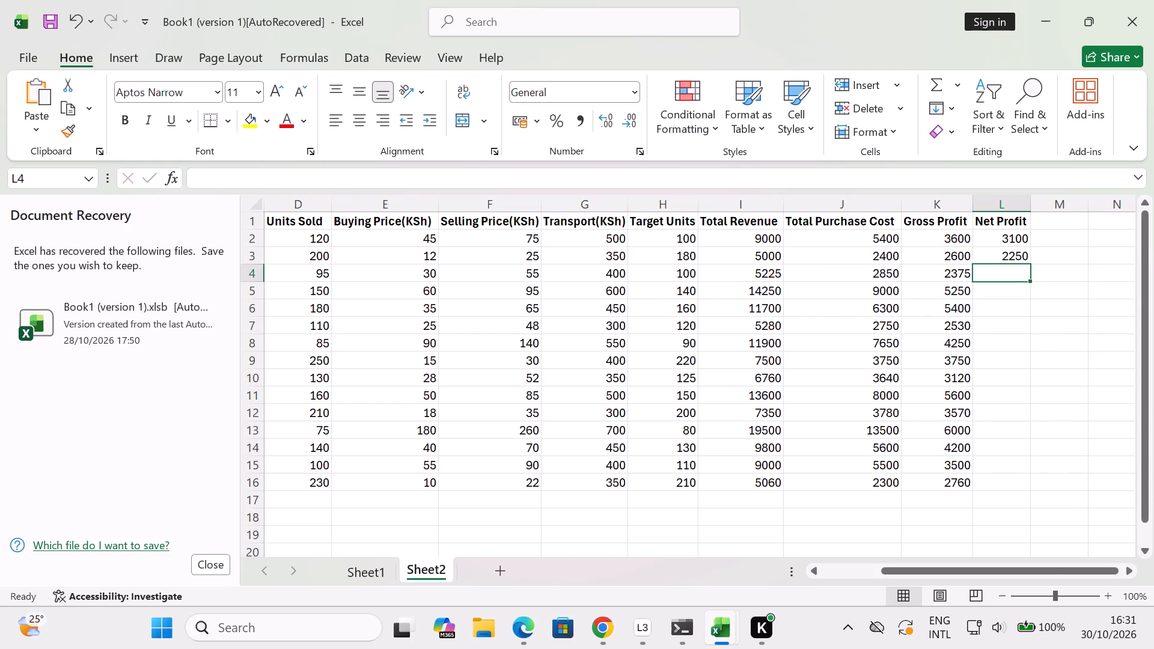
Calculate Net Profit for the next two rows with =K4-G4 in L4 and =K5-G5 in L5.
key(equal)
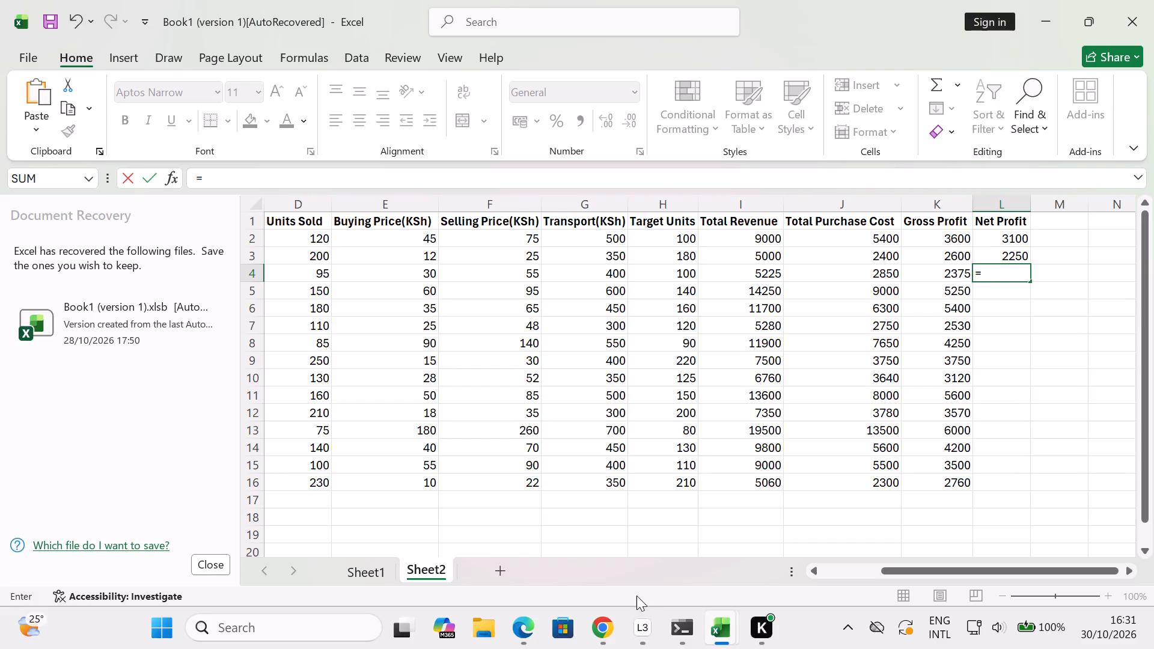
click(635, 618)
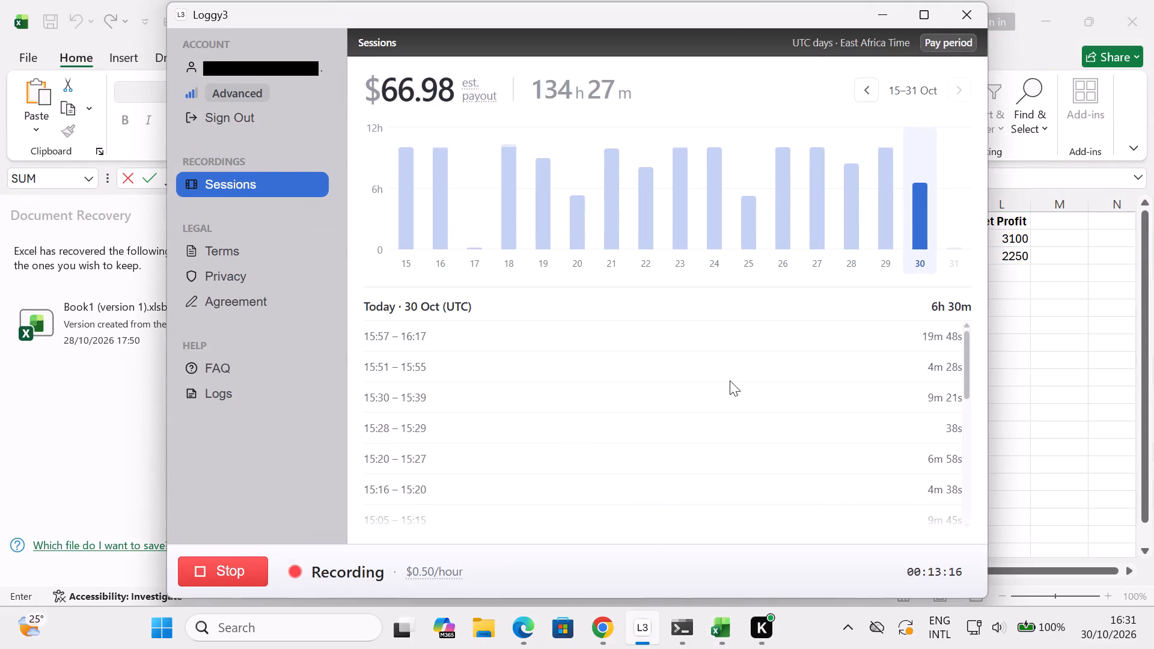
click(879, 19)
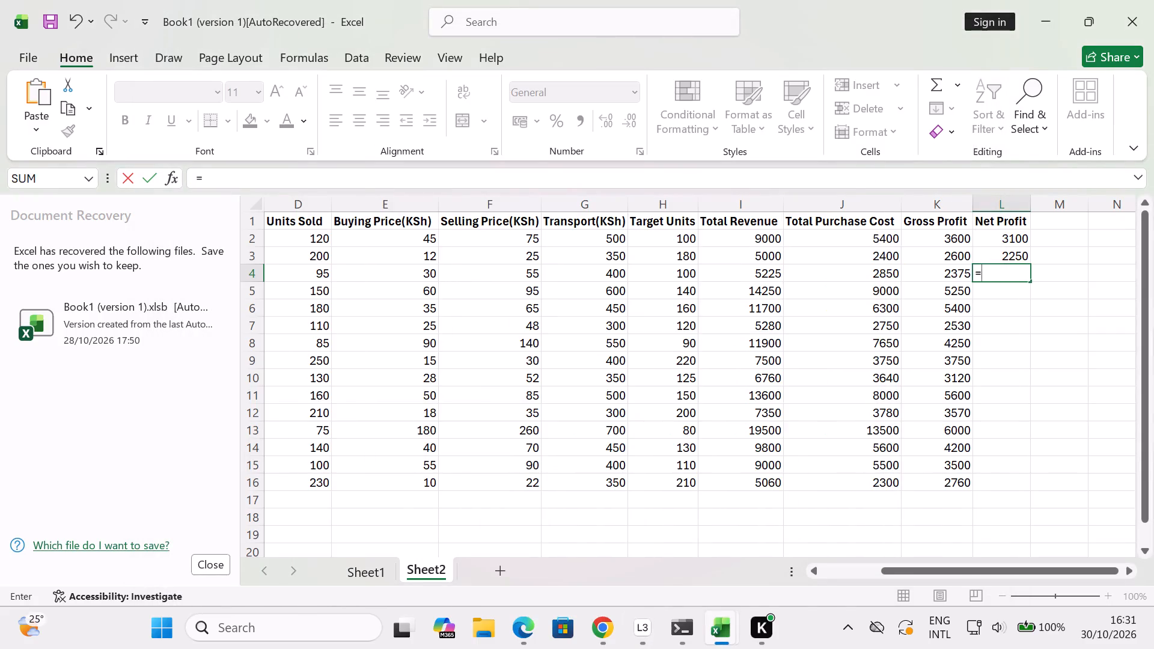
key(k)
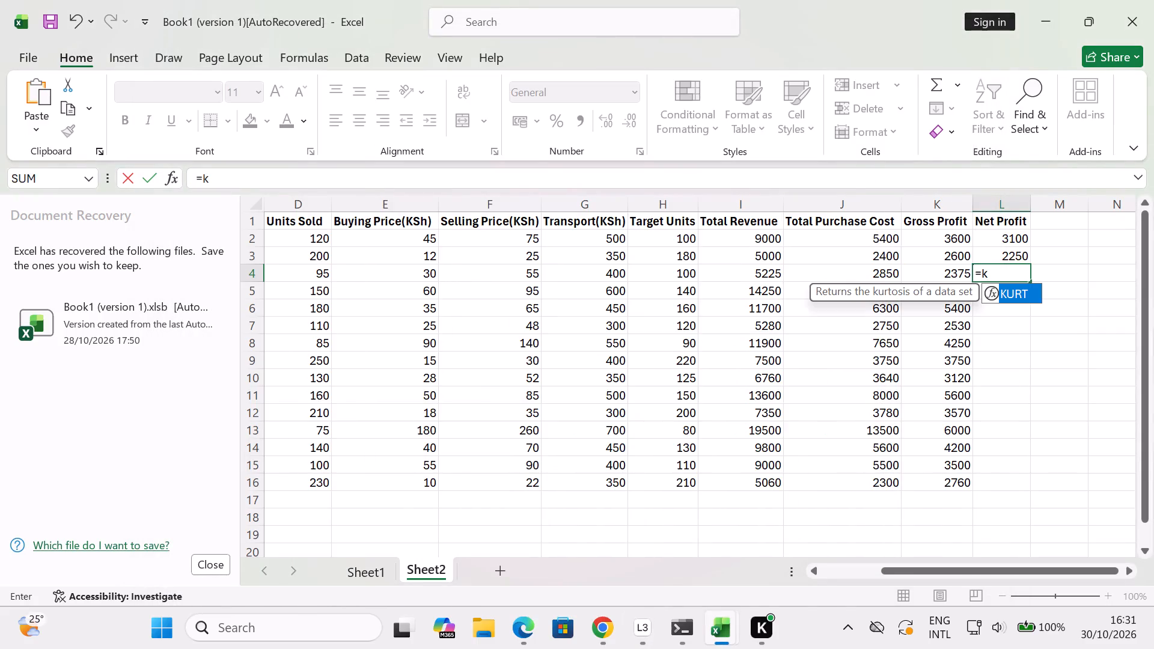
key(4)
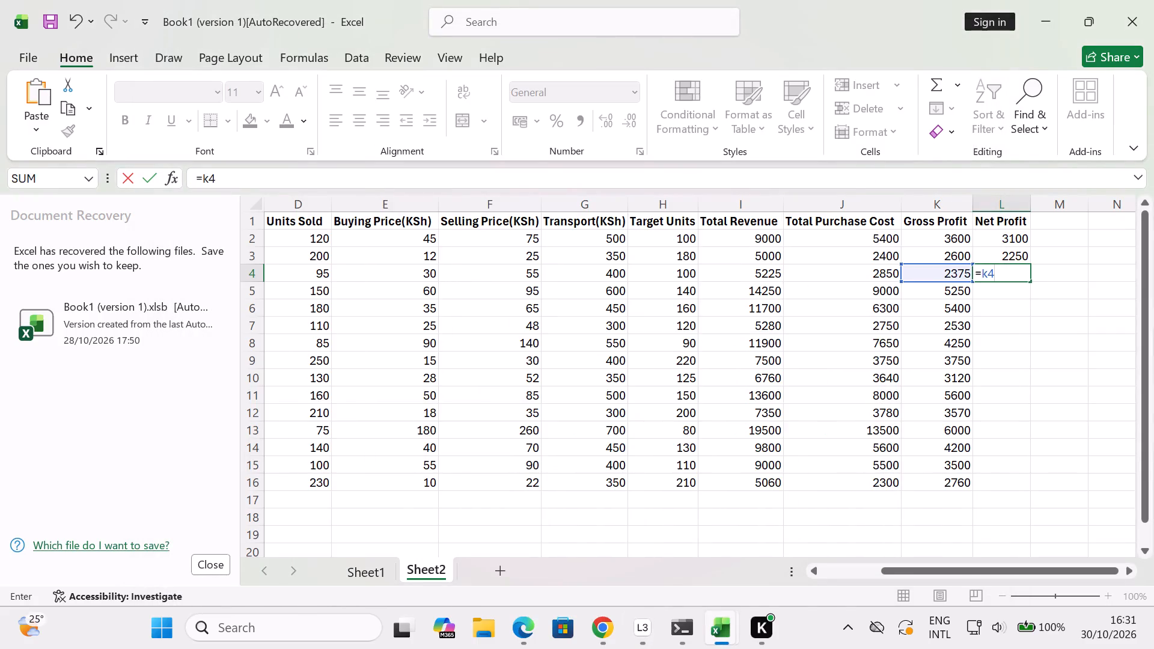
key(minus)
text(g4)
key(Return)
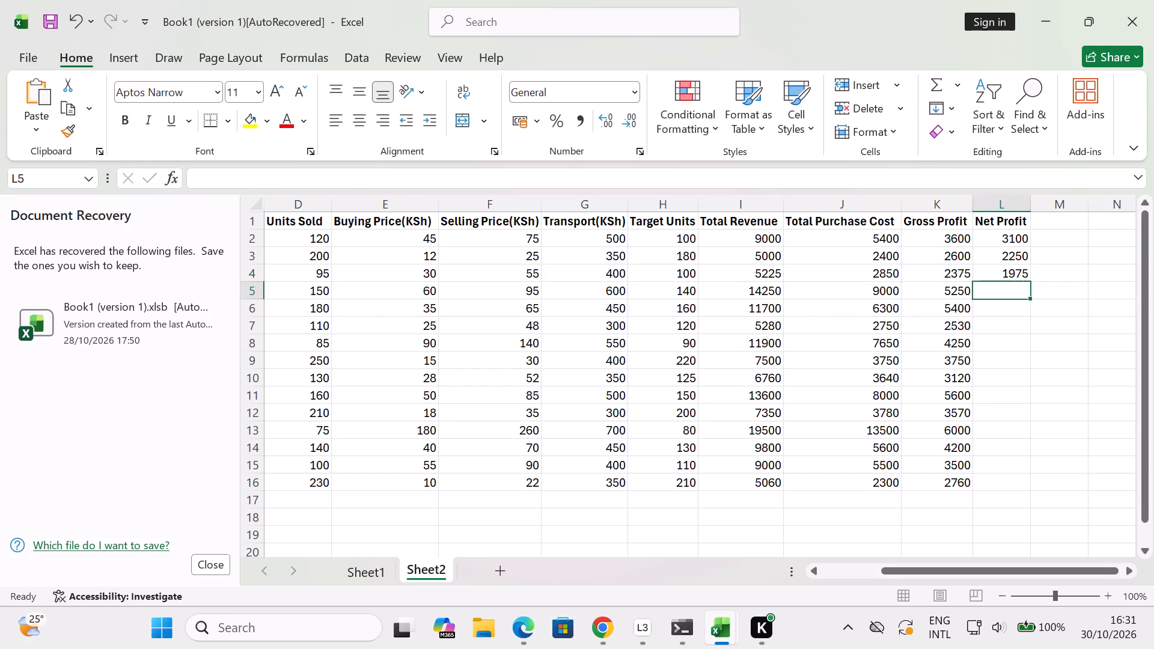
key(equal)
text(k5-)
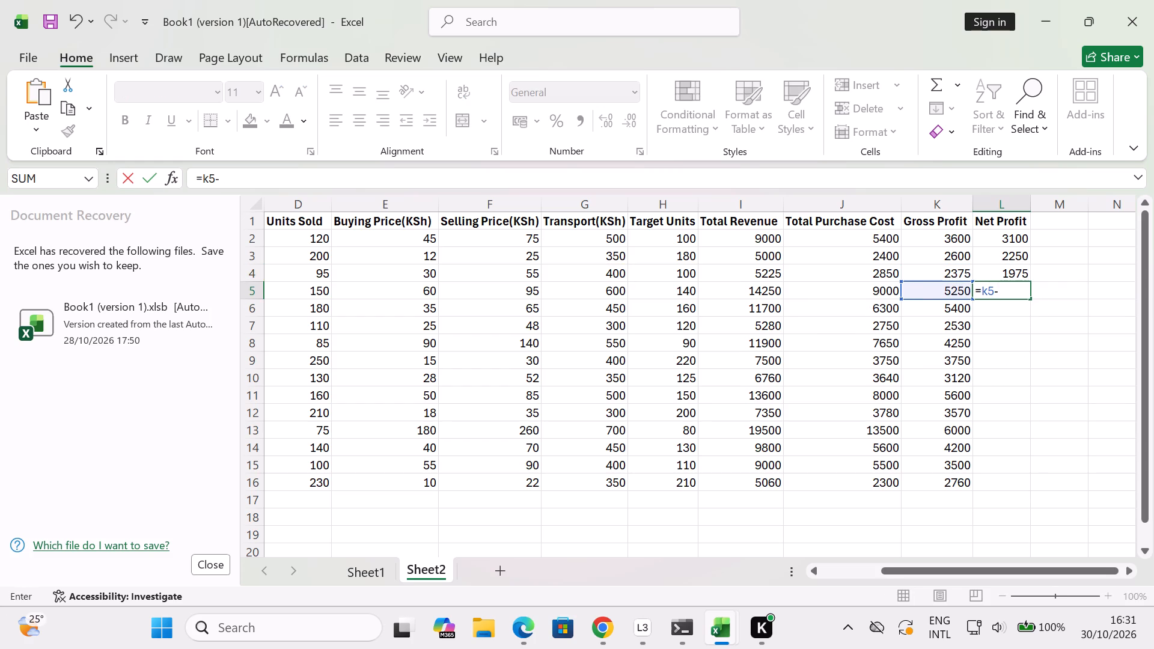
text(g5)
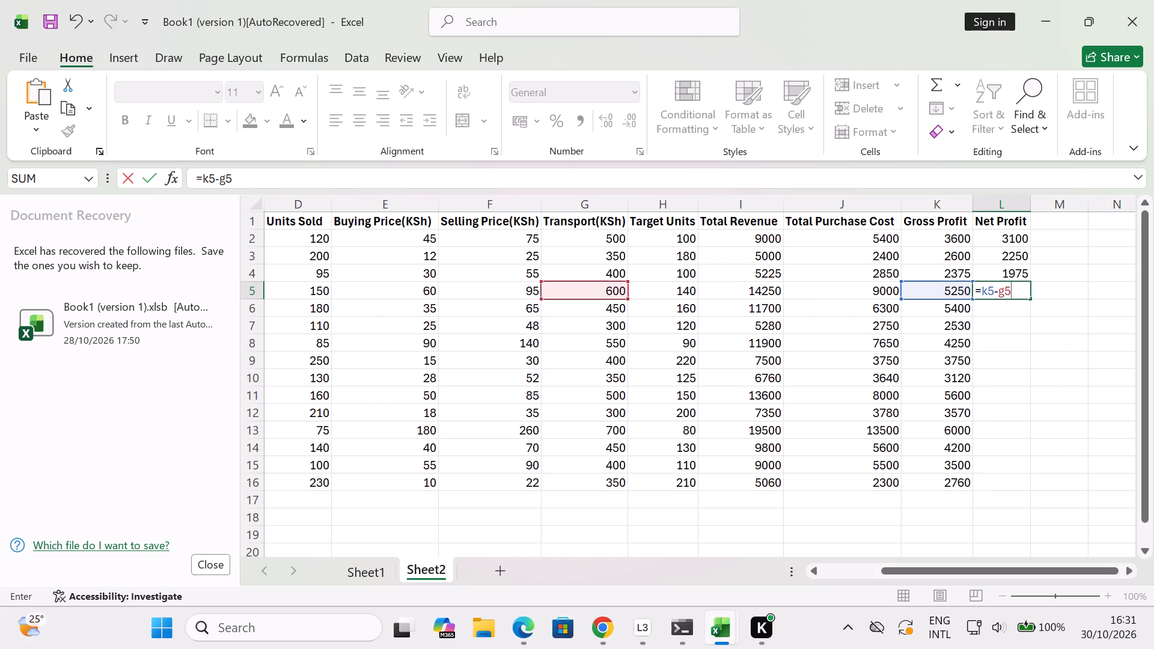
key(Return)
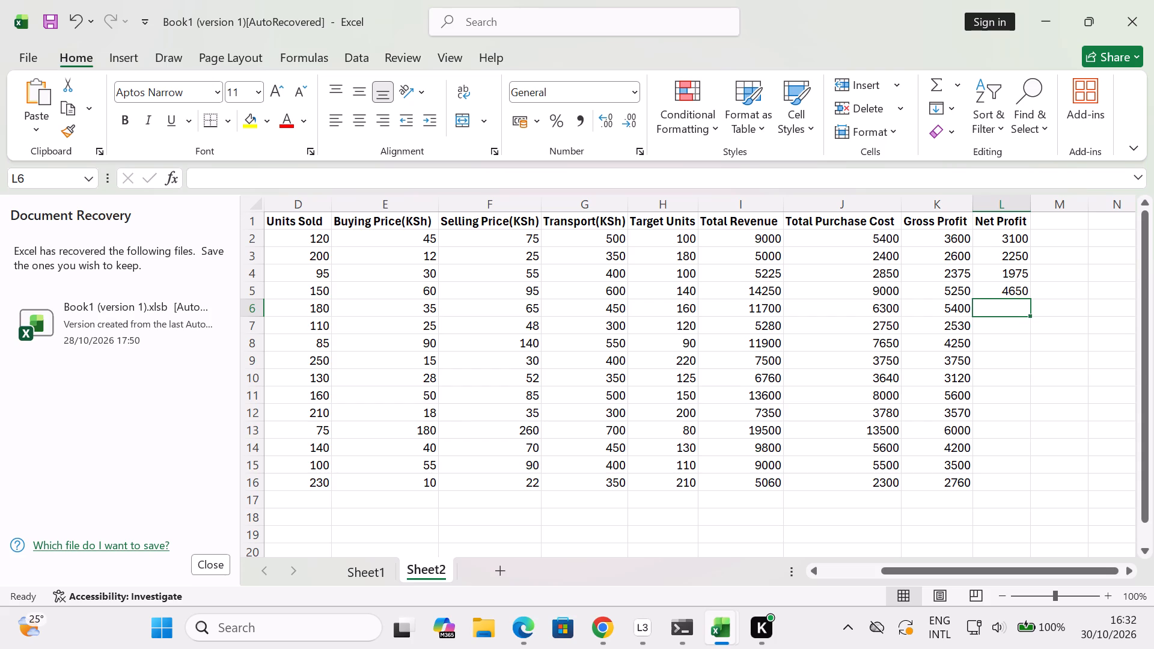
Calculate Net Profit for rows 6 and 7 with =K6-G6 in L6 and =K7-G7 in L7.
key(equal)
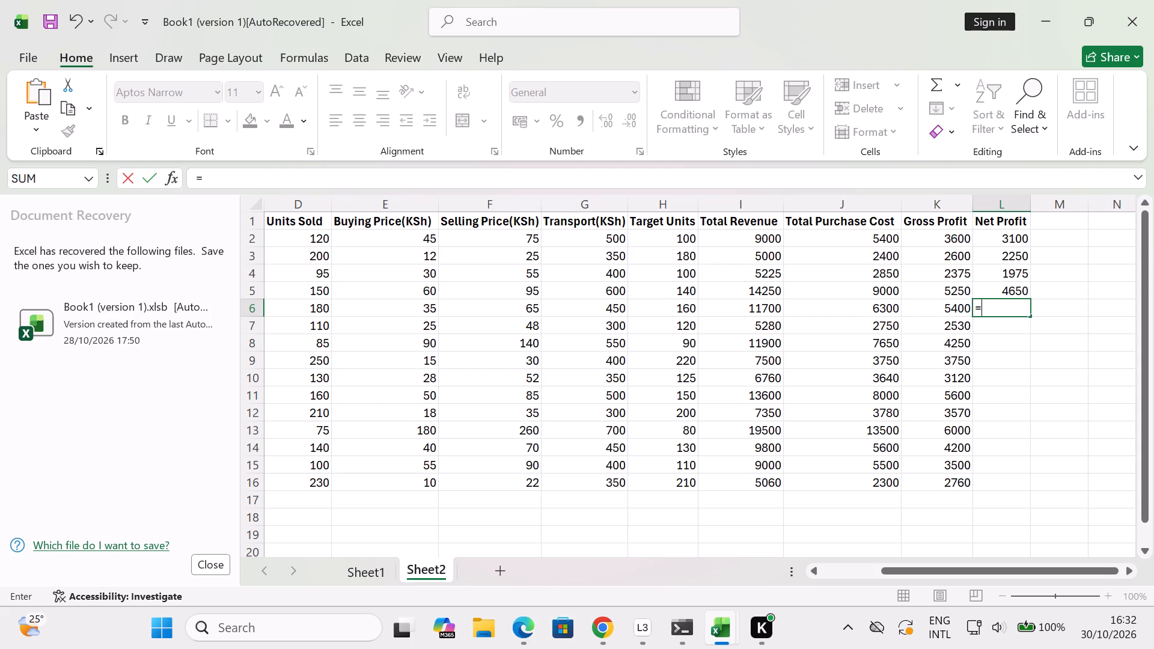
key(k)
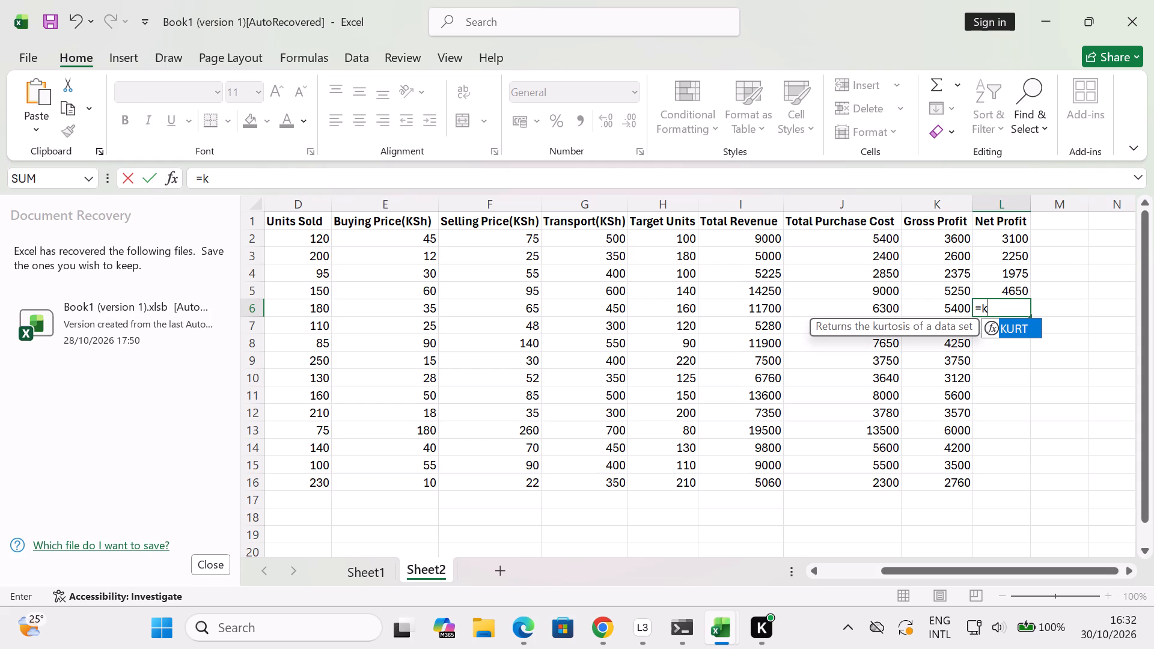
text(6-)
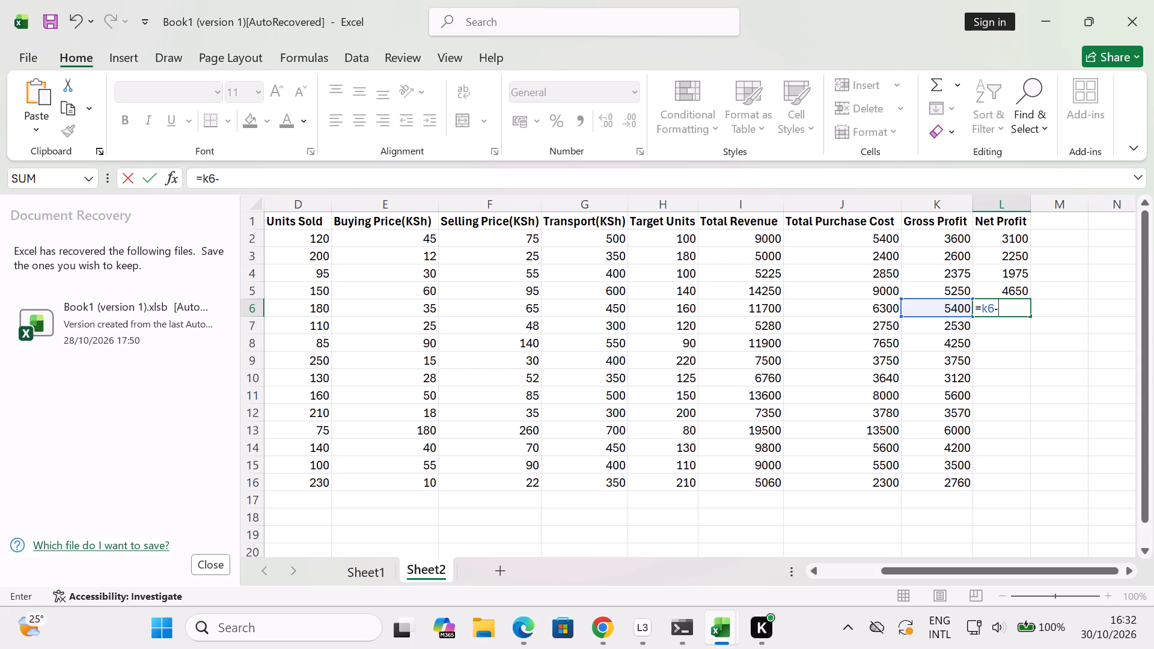
key(g)
key(6)
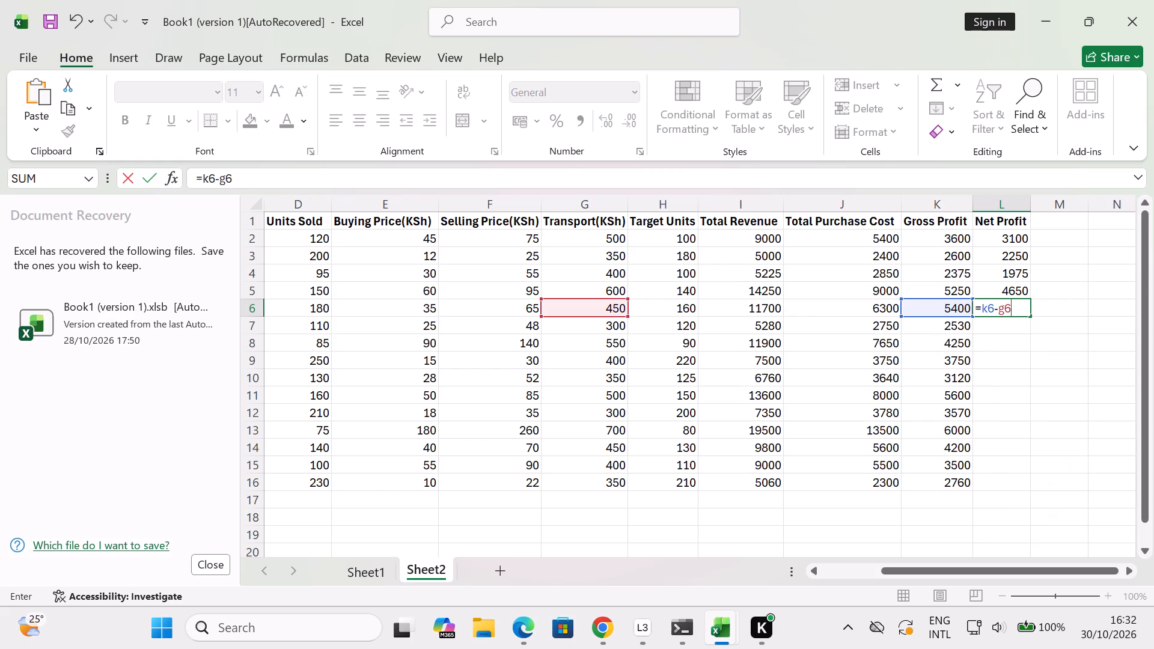
key(Return)
key(equal)
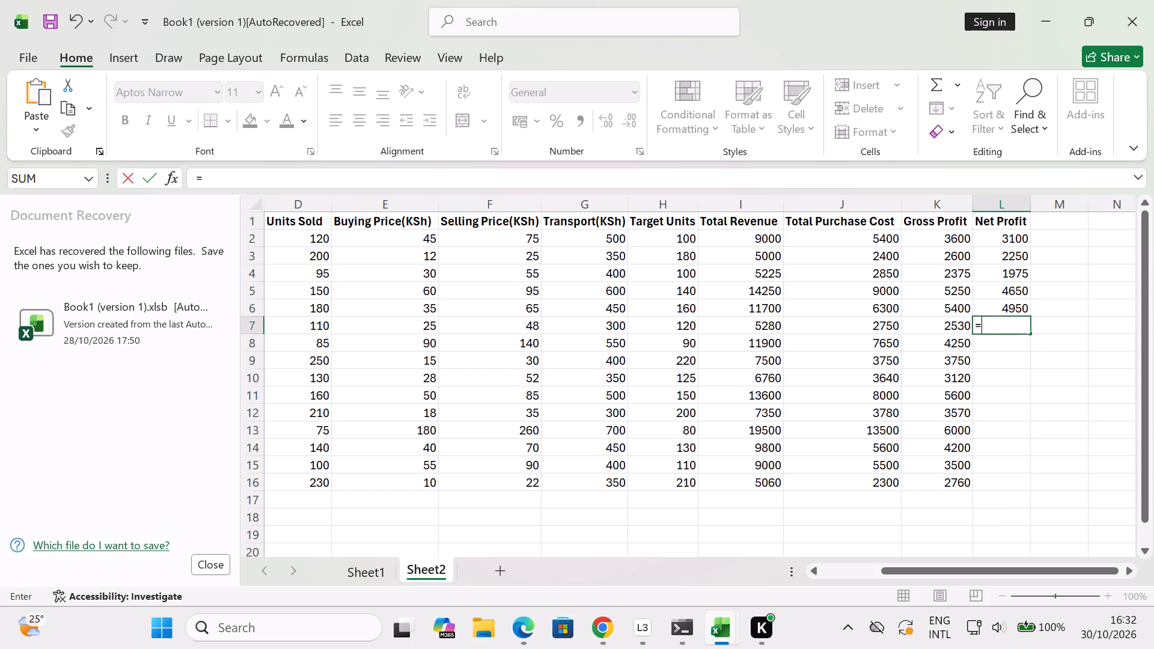
key(k)
key(7)
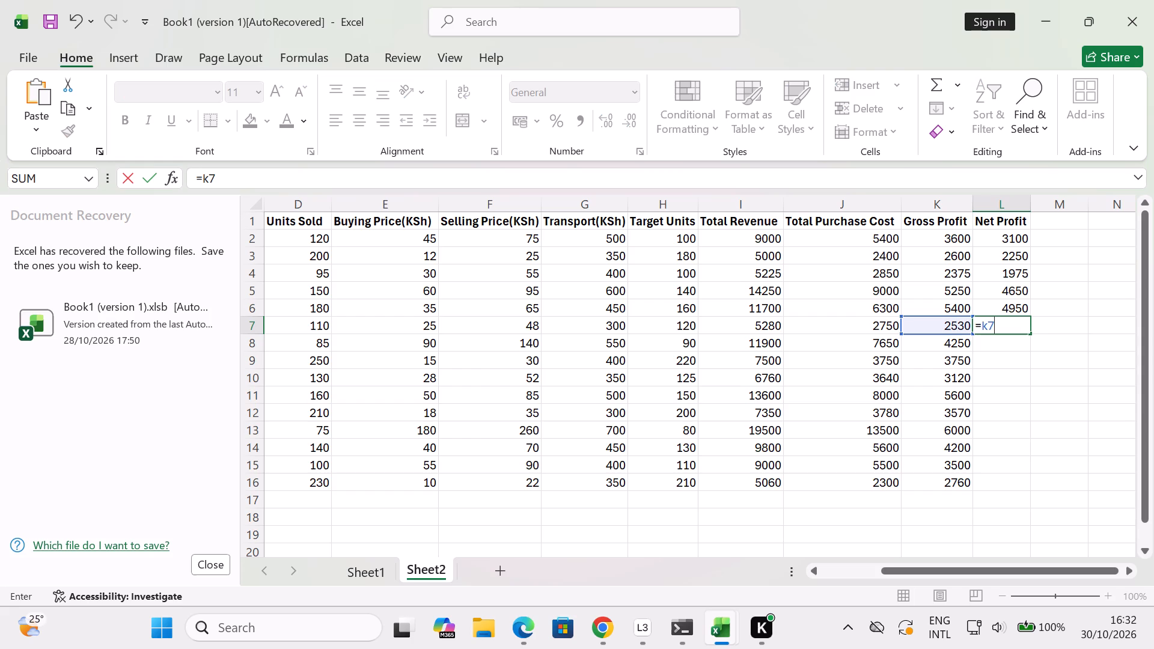
text(-g7)
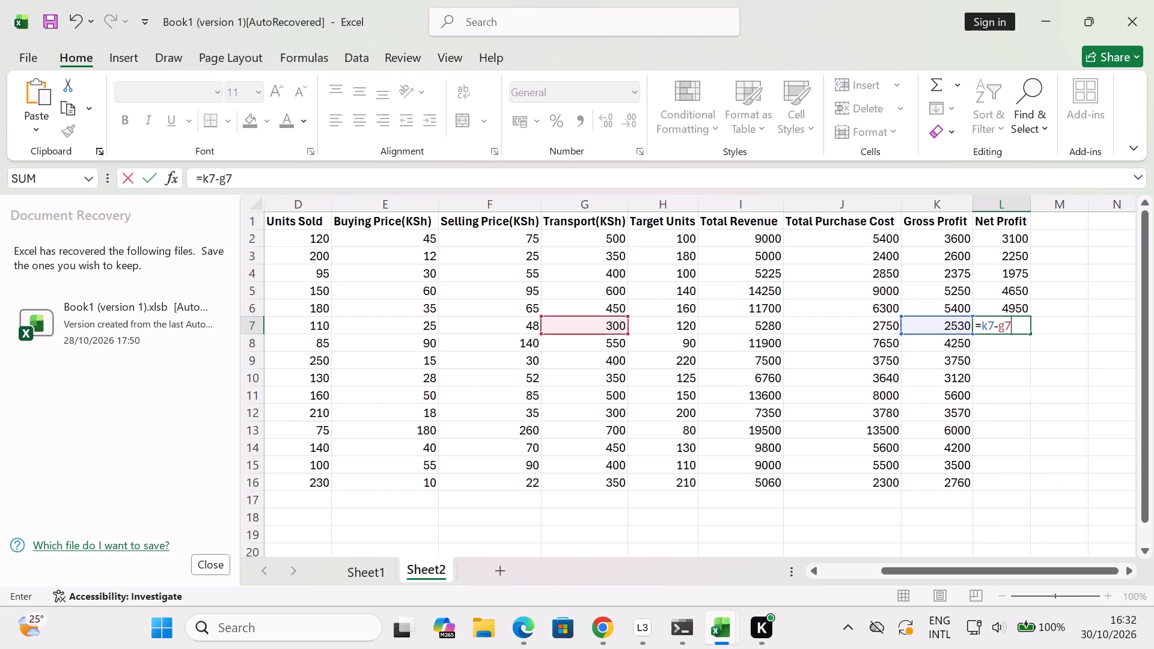
key(Return)
Begin the Net Profit formula in L8 with an equals sign.
key(equal)
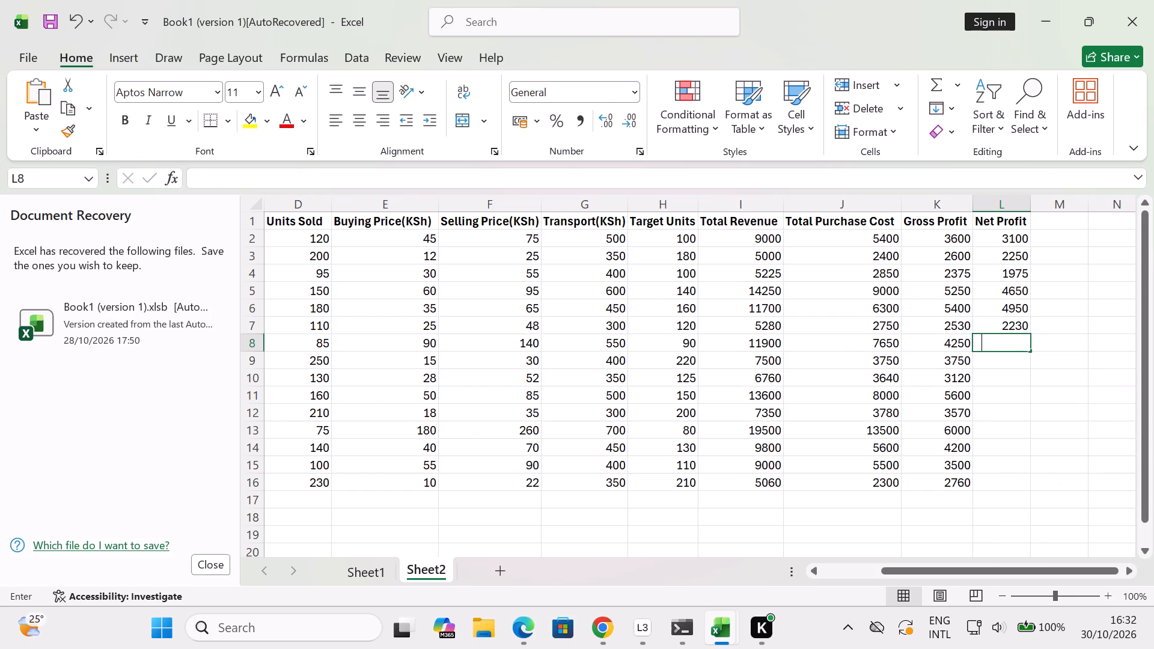
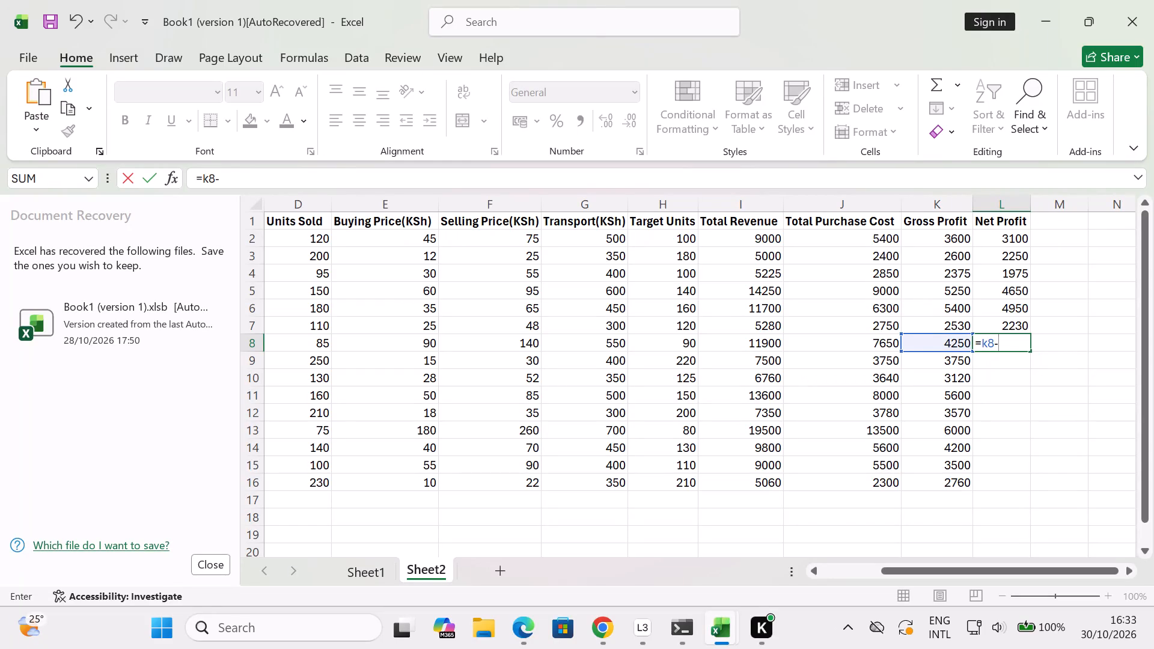
Complete the Net Profit formula in L8 as =K8-G8 and enter =K9-G9 in L9.
text(g8)
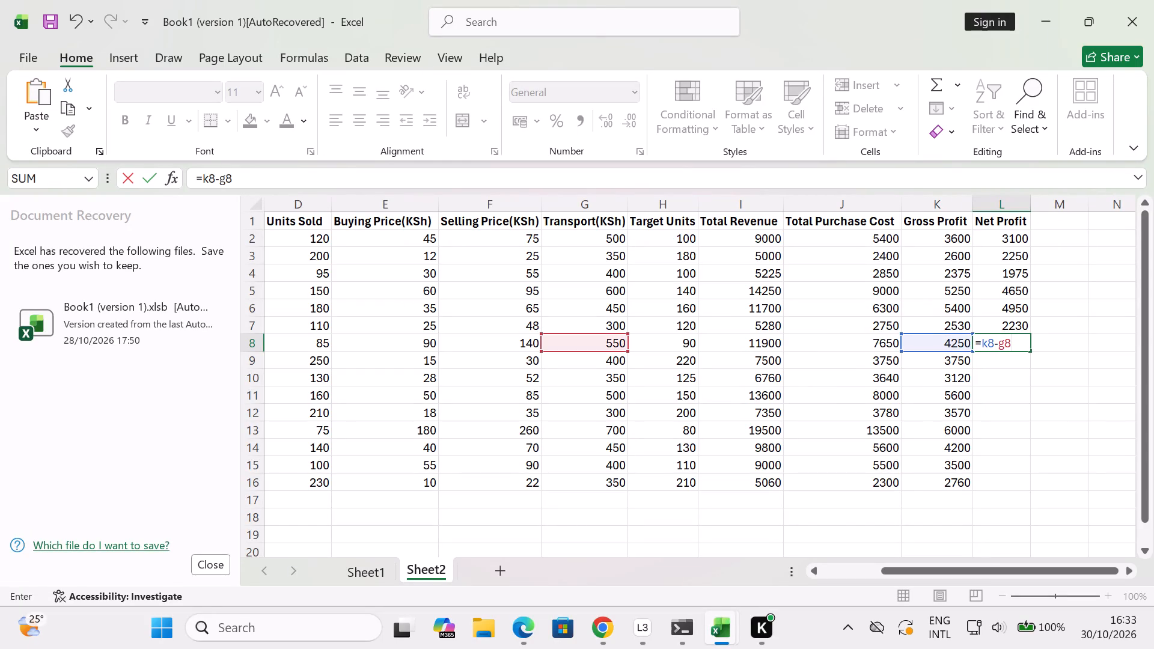
key(Return)
key(equal)
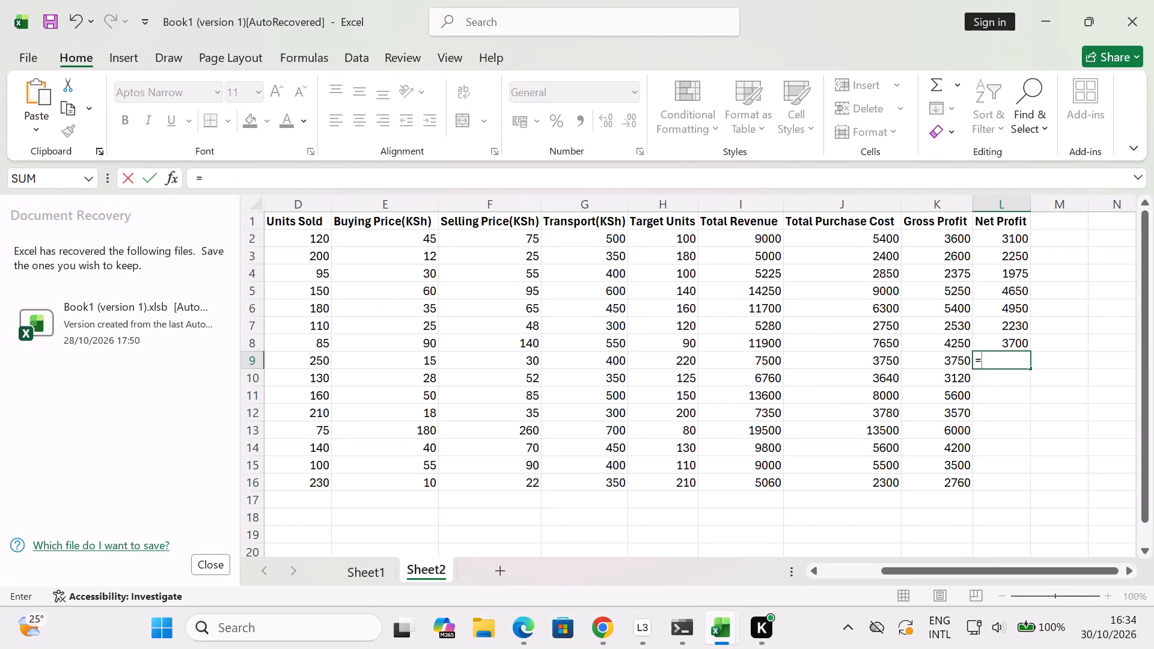
text(k9-)
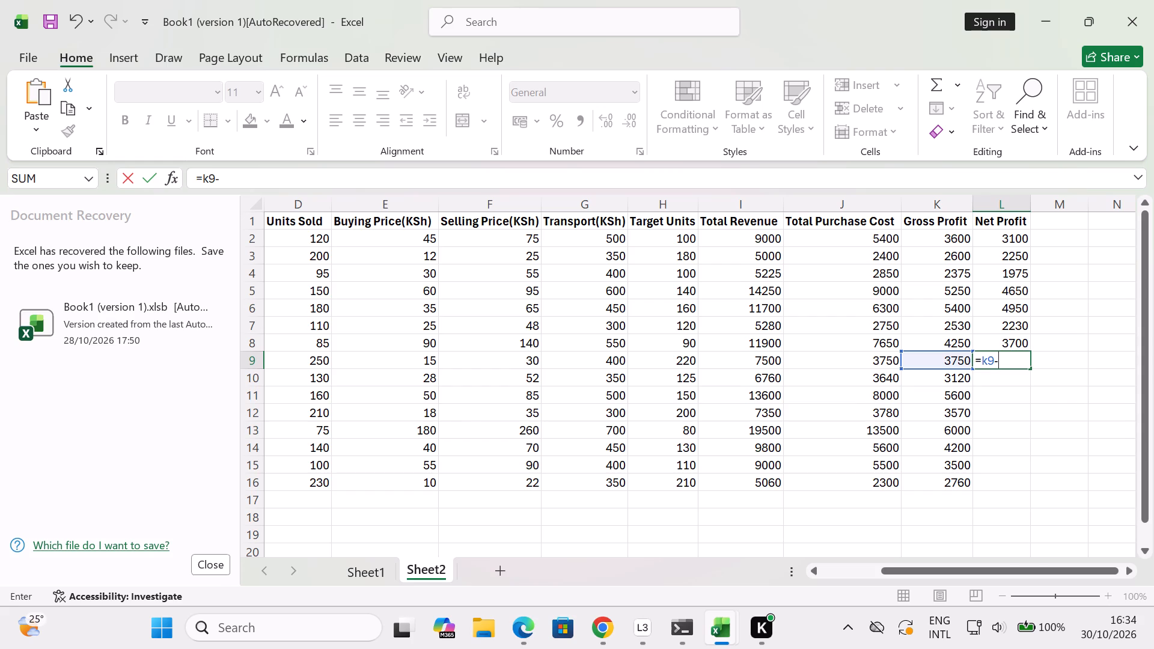
text(g9)
key(Return)
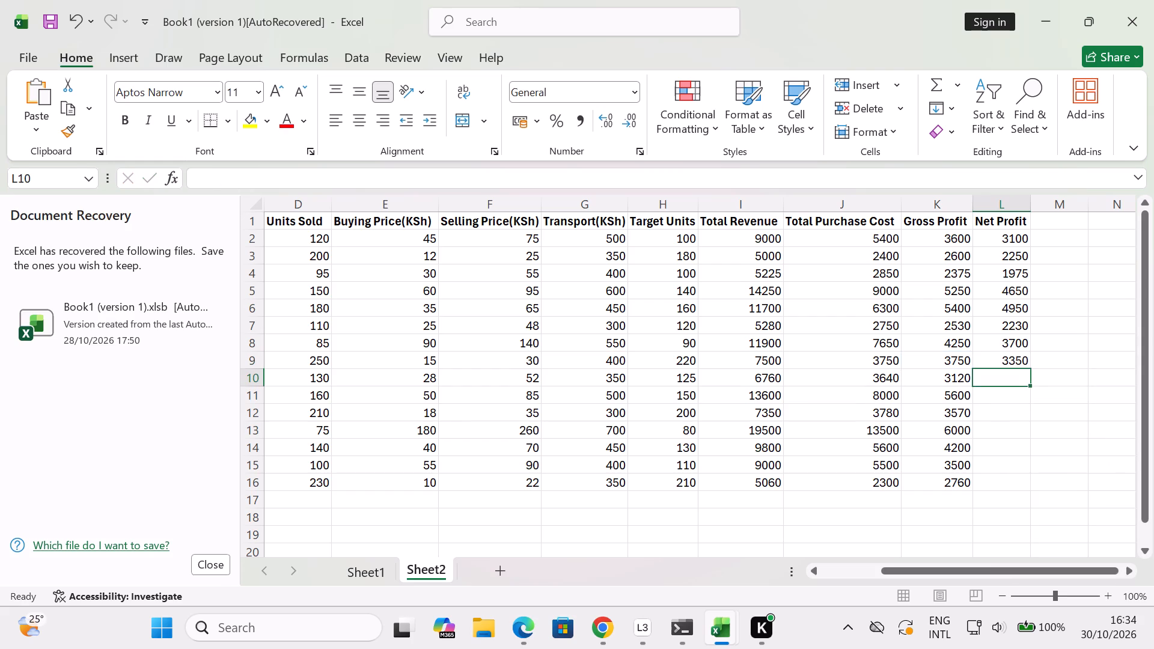
Calculate Net Profit for rows 10 and 11 with =K10-G10 in L10 and =K11-G11 in L11.
key(equal)
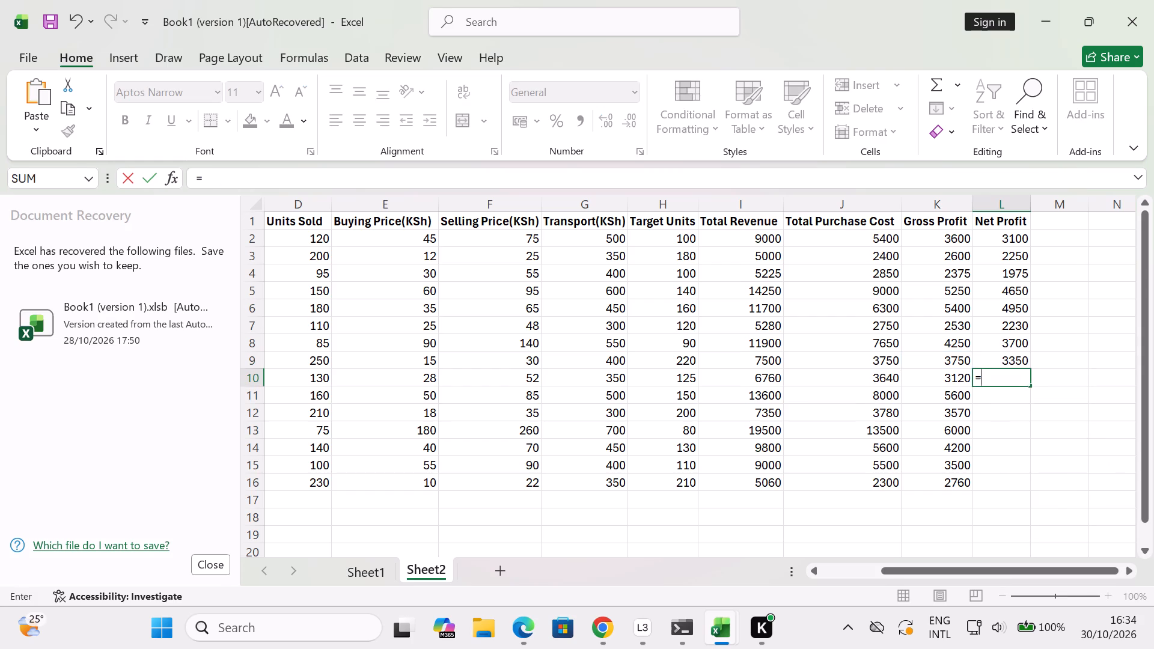
key(k)
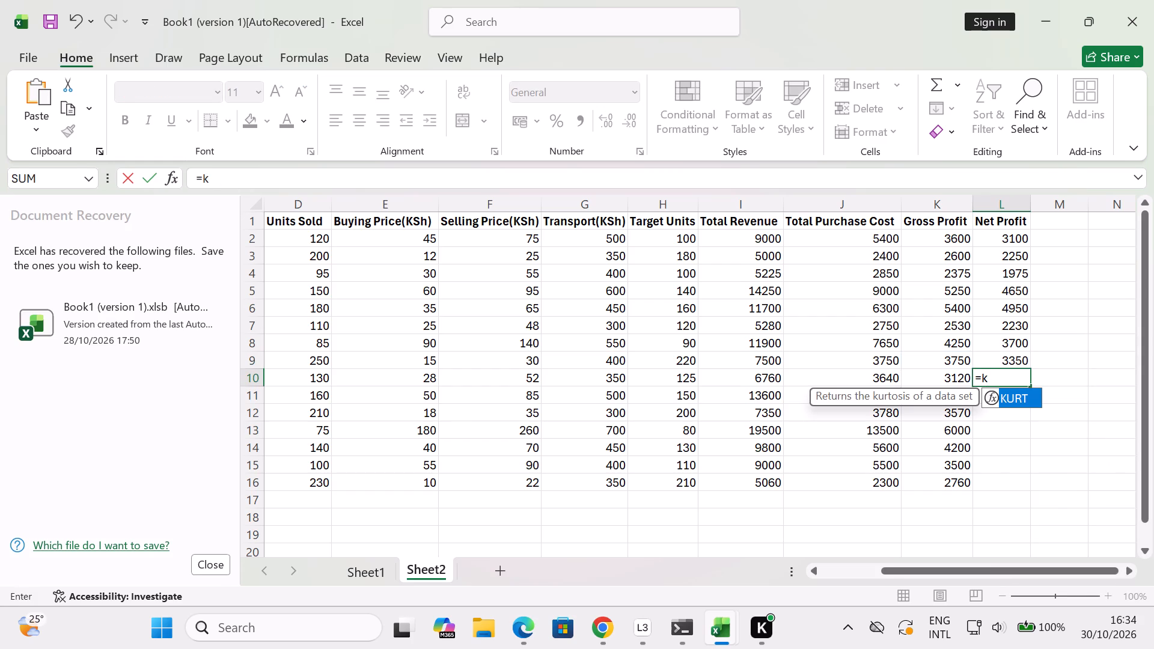
key(1)
text(0-)
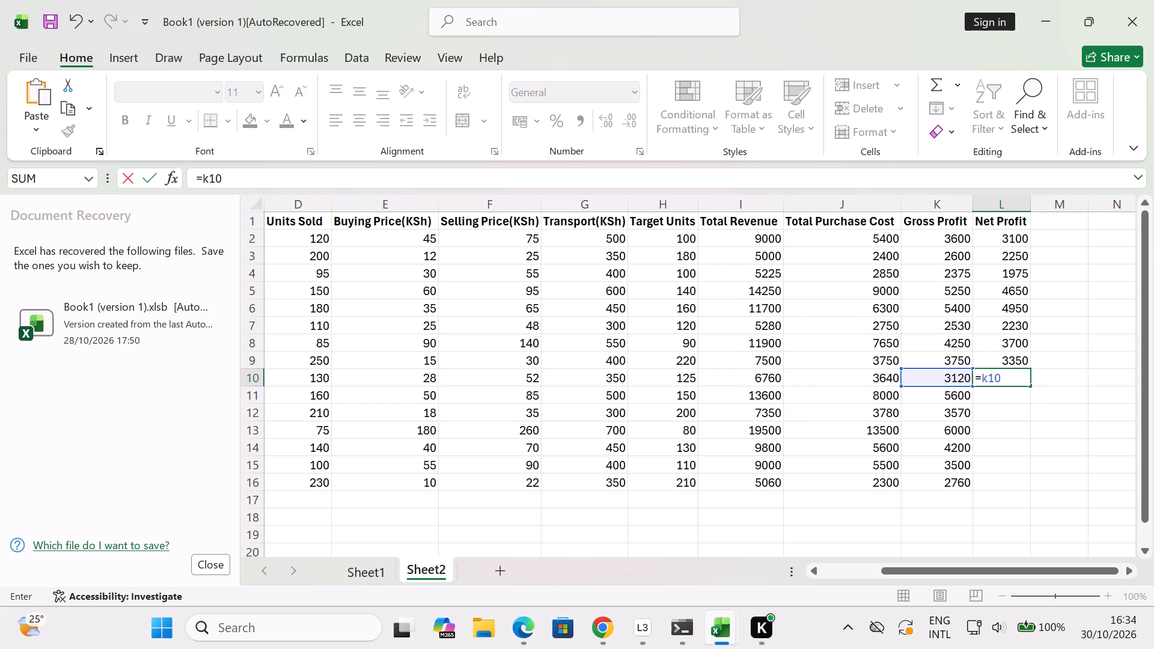
text(g1)
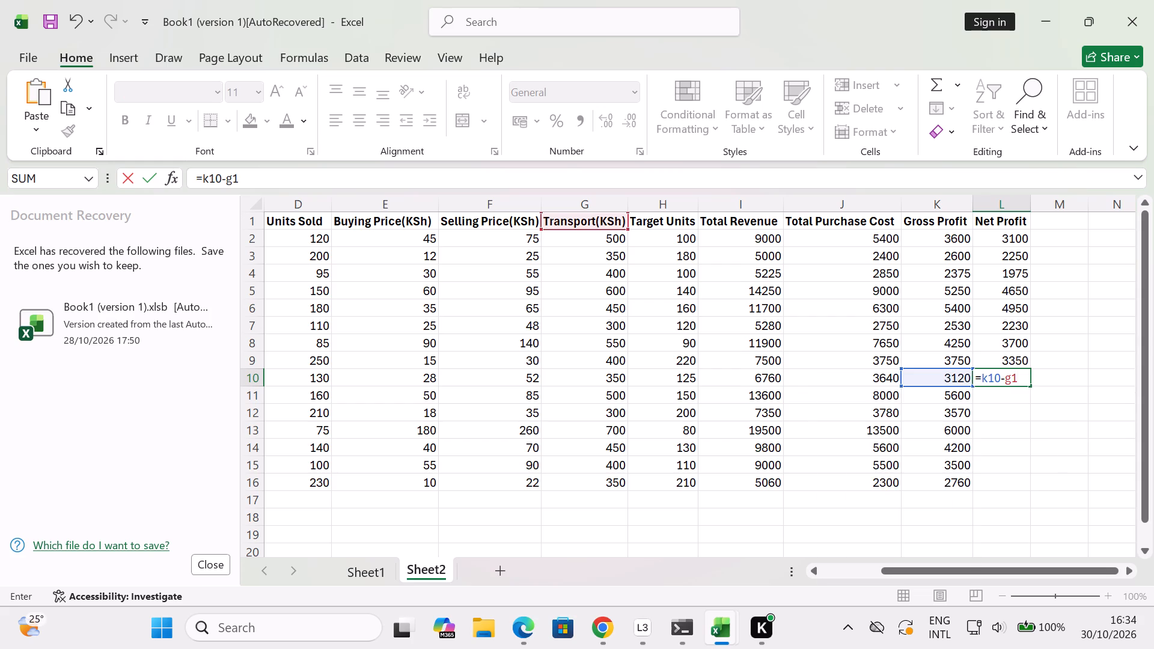
key(0)
key(Return)
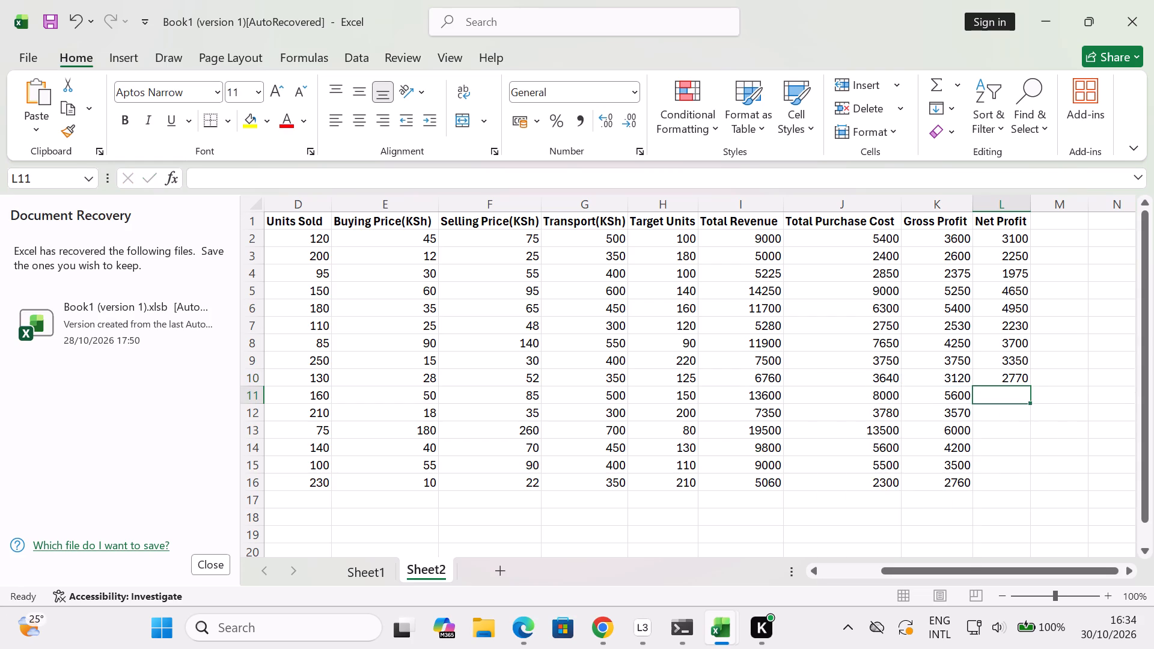
key(equal)
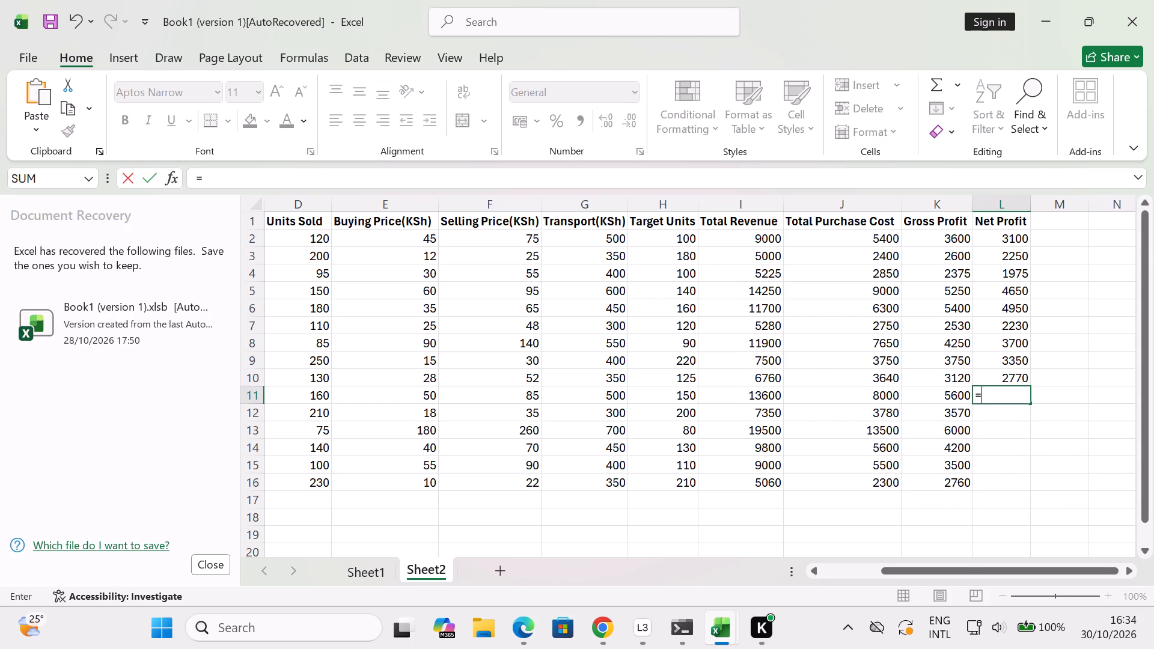
key(k)
text(11)
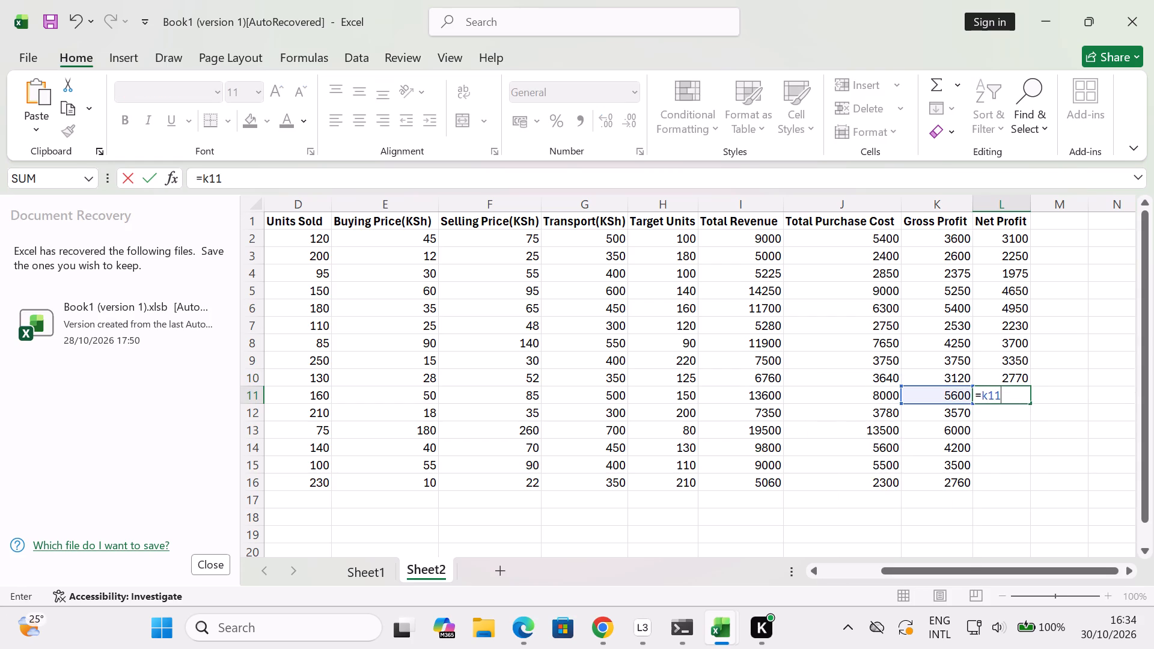
key(minus)
text(g11)
key(Return)
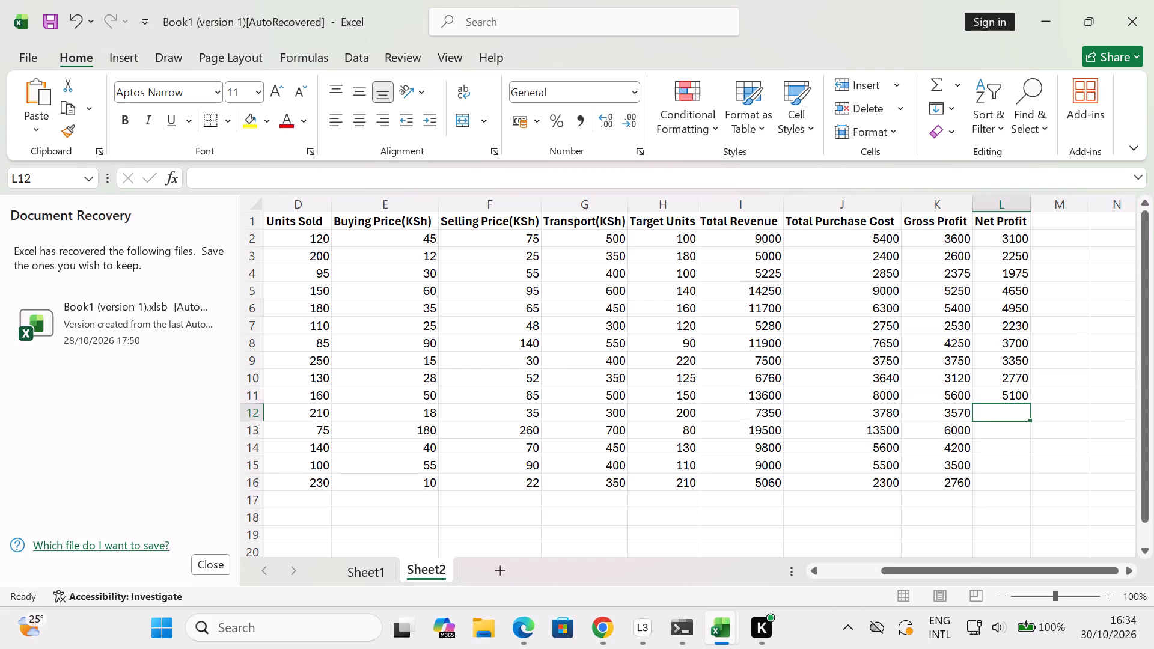
Calculate Net Profit for rows 12 and 13 with =K12-G12 in L12 and =K13-G13 in L13.
key(equal)
key(k)
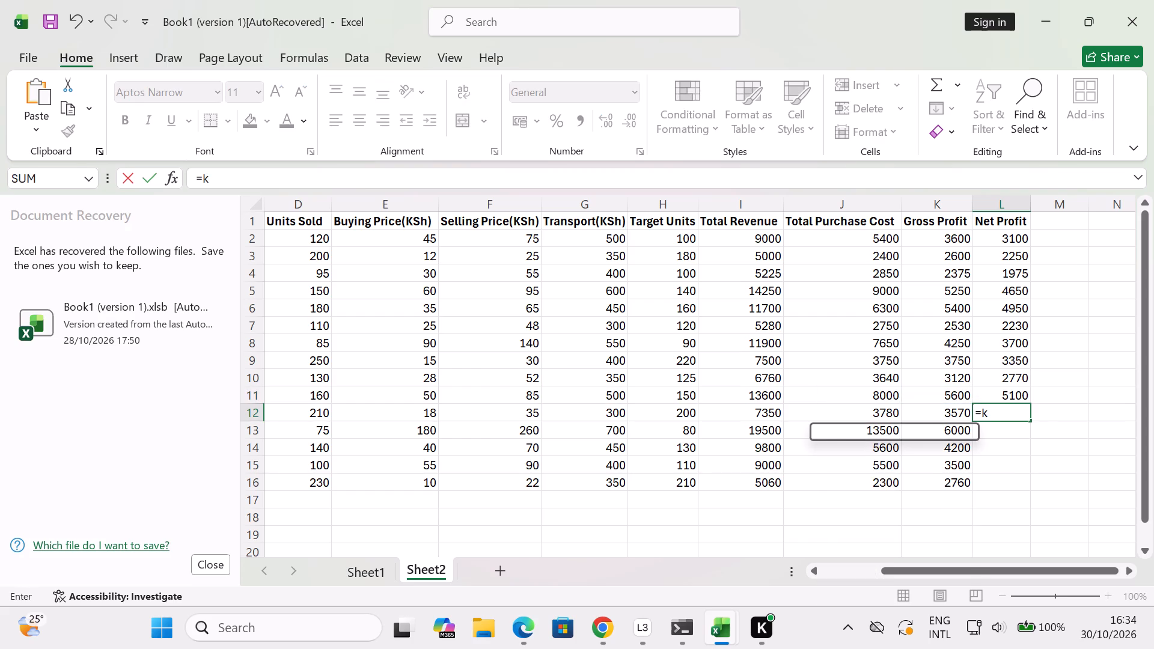
text(12)
key(minus)
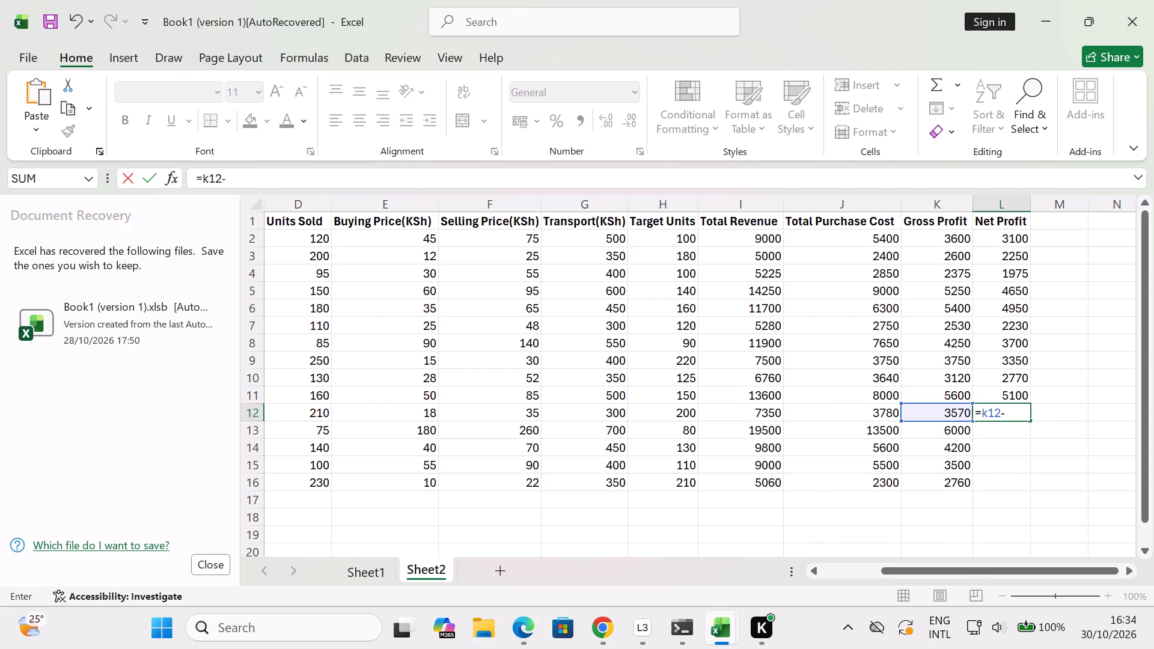
key(g)
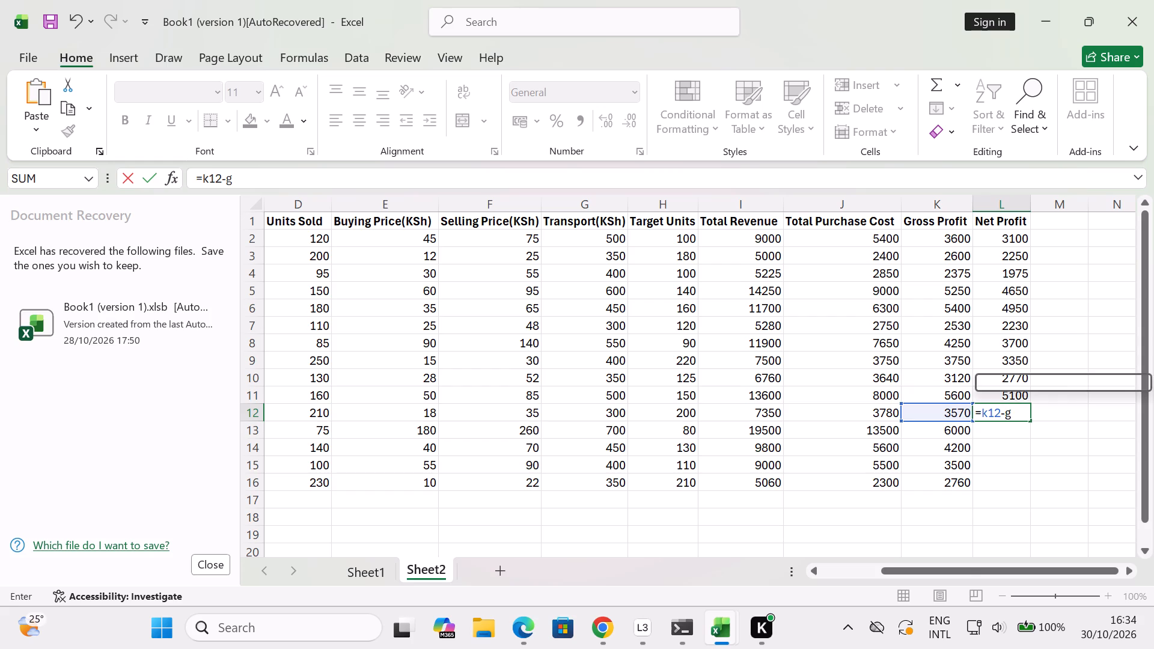
text(12)
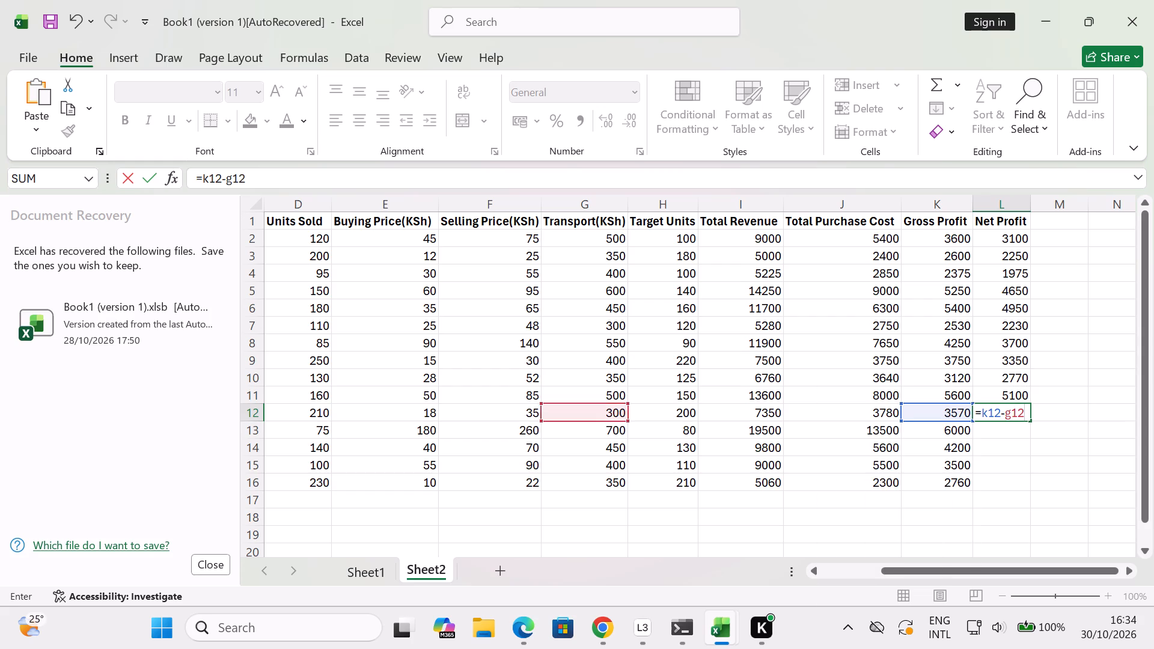
key(Return)
key(equal)
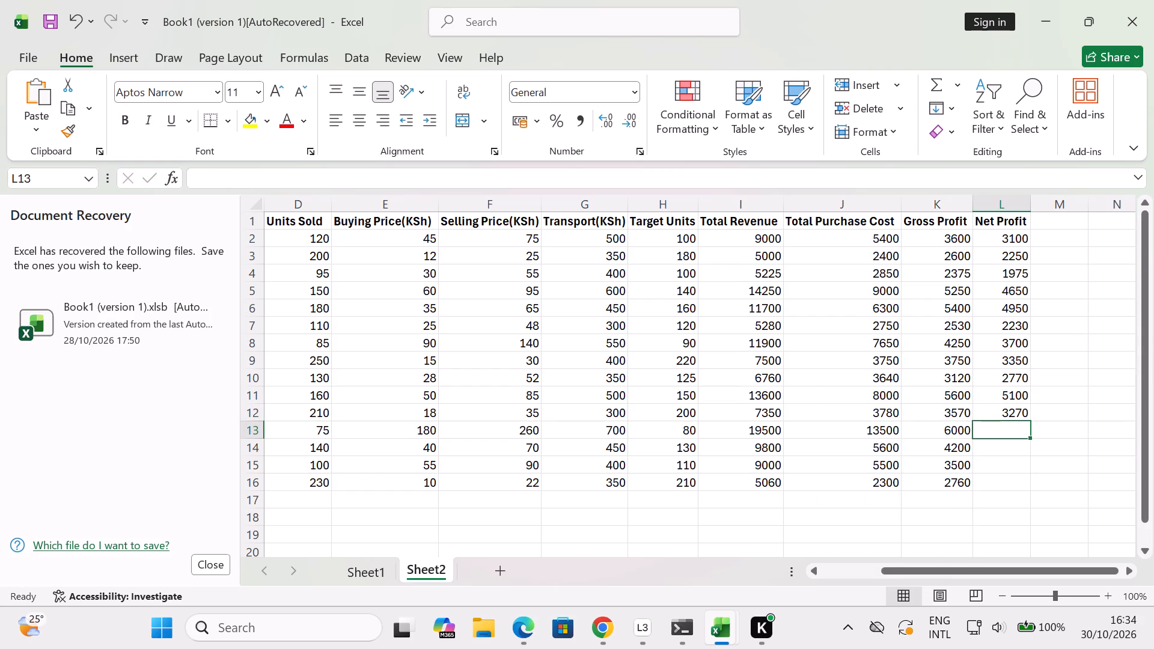
key(k)
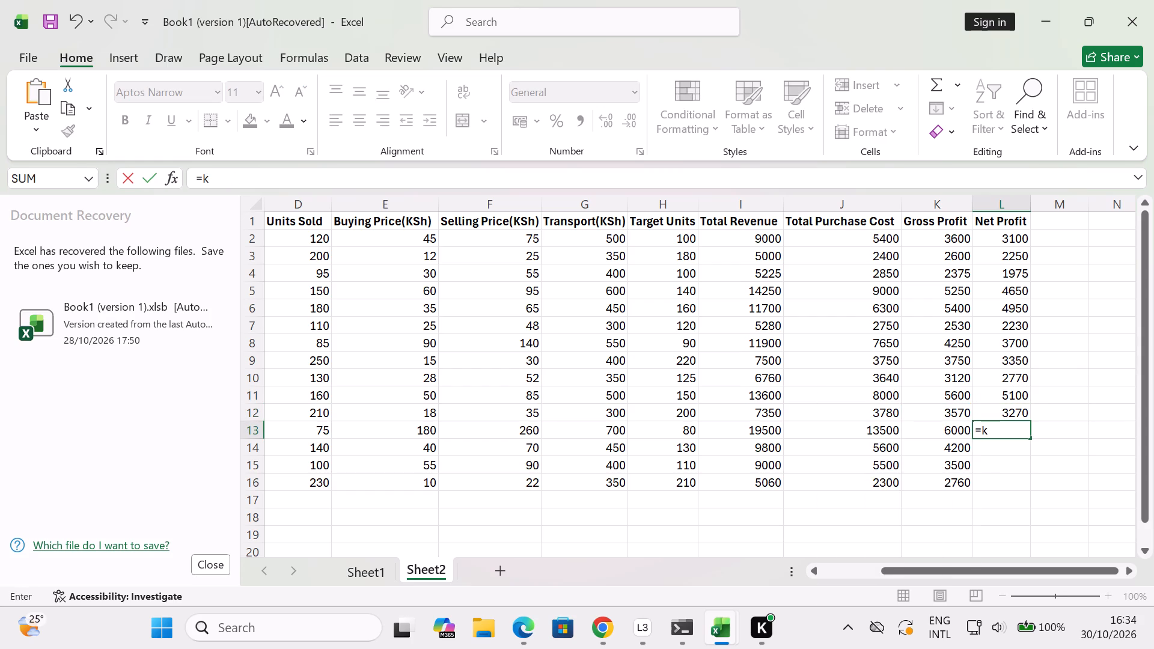
text(13)
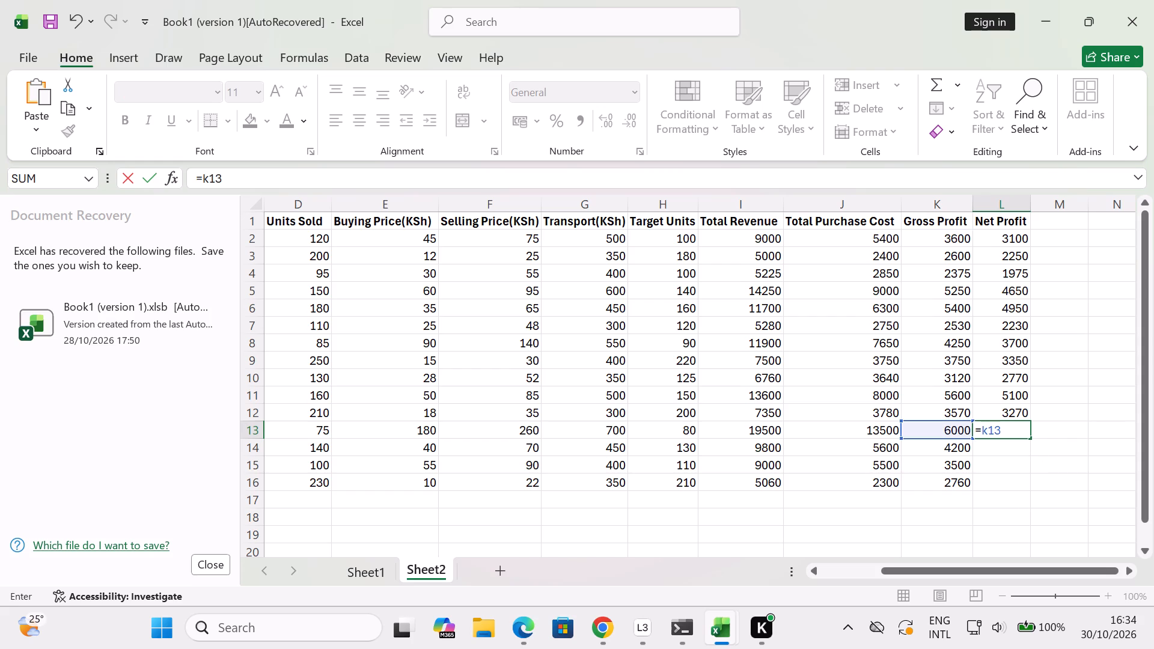
key(minus)
text(g13)
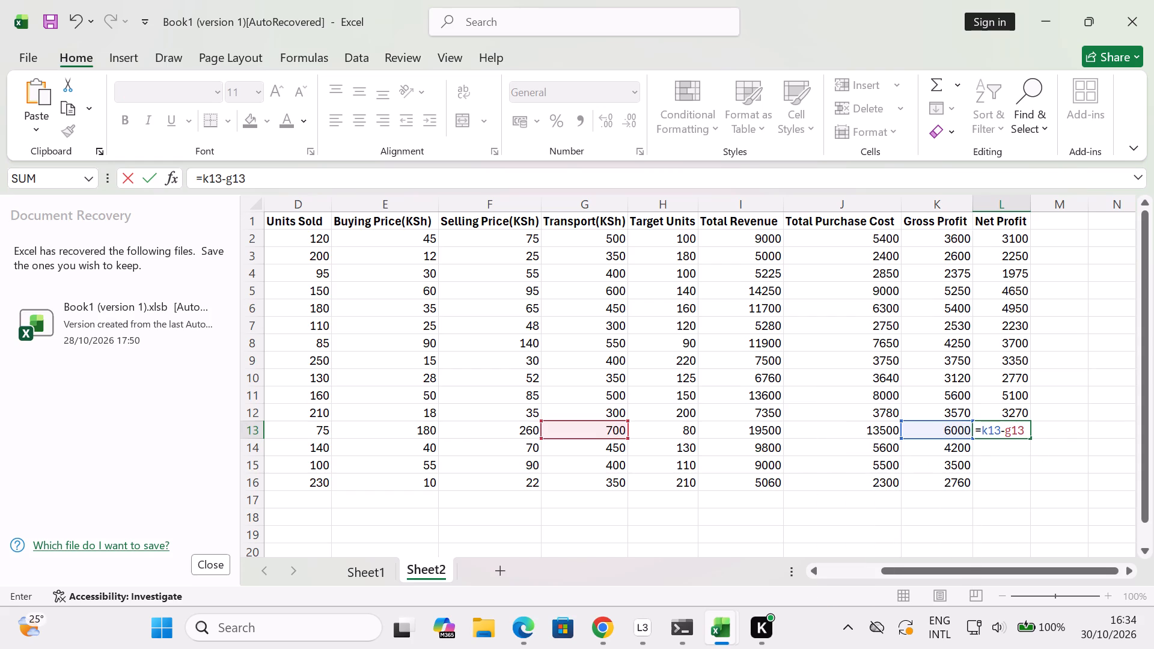
key(Return)
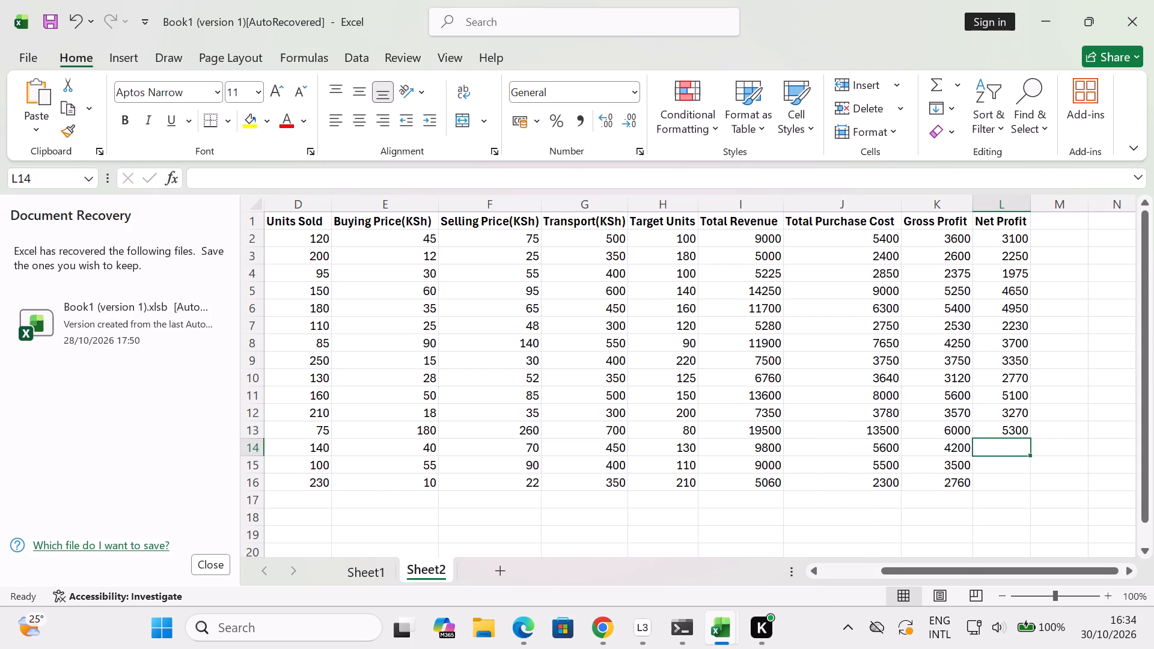
Calculate Net Profit for rows 14 and 15 with =K14-G14 in L14 and =K15-G15 in L15.
key(equal)
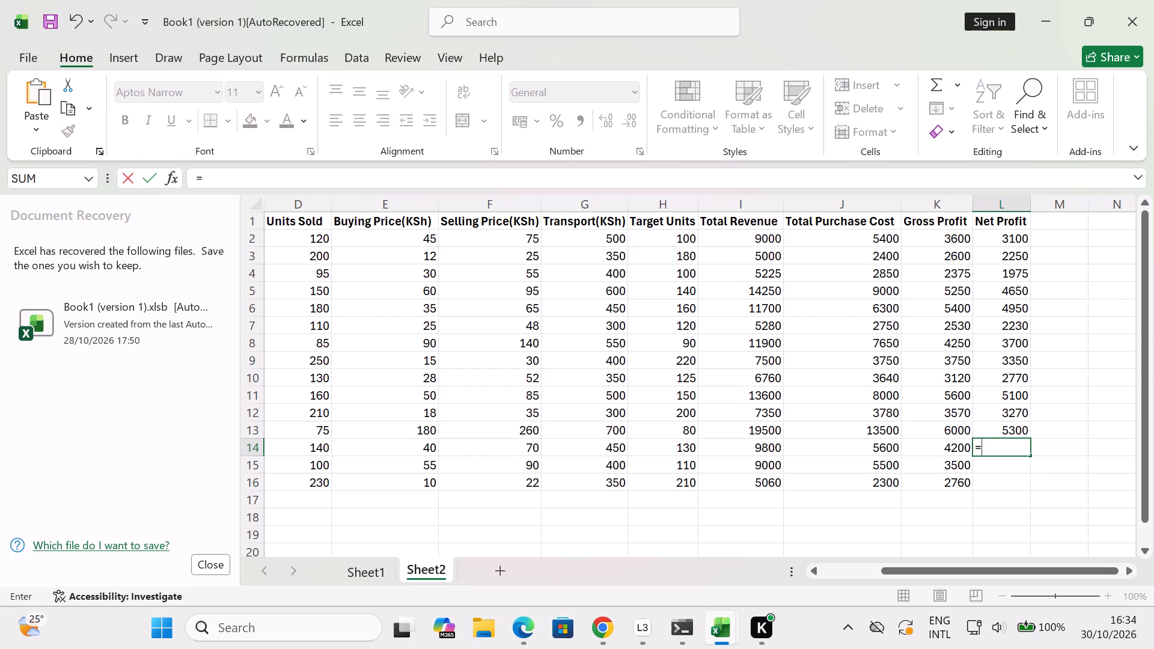
key(k)
text(14)
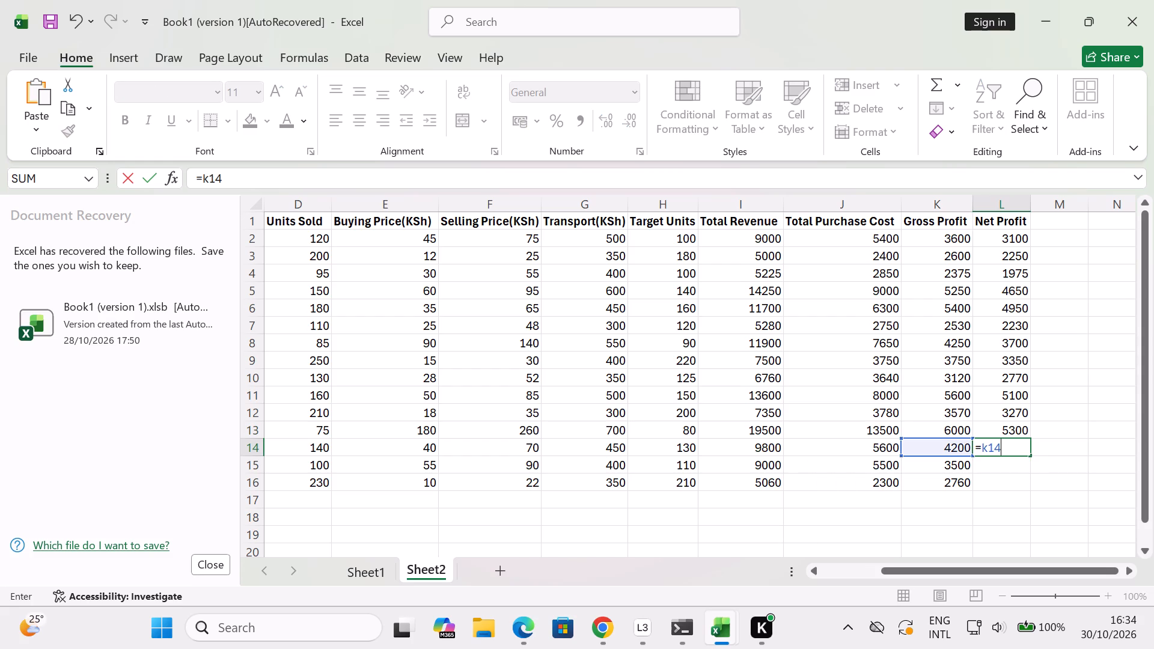
key(minus)
key(g)
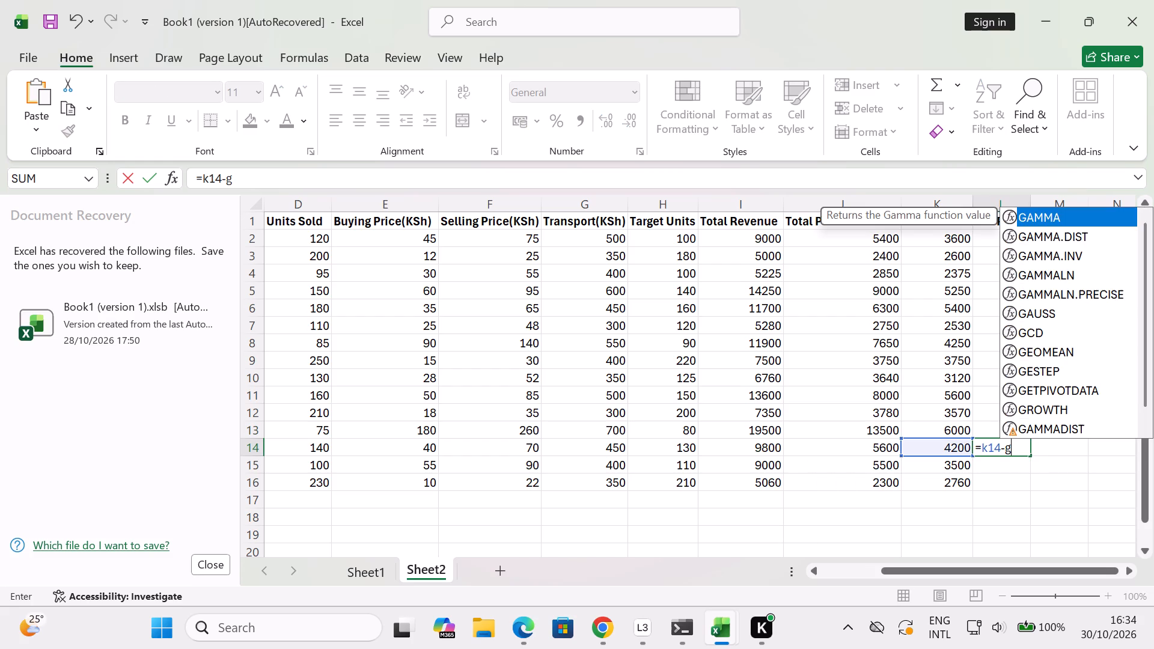
key(1)
key(4)
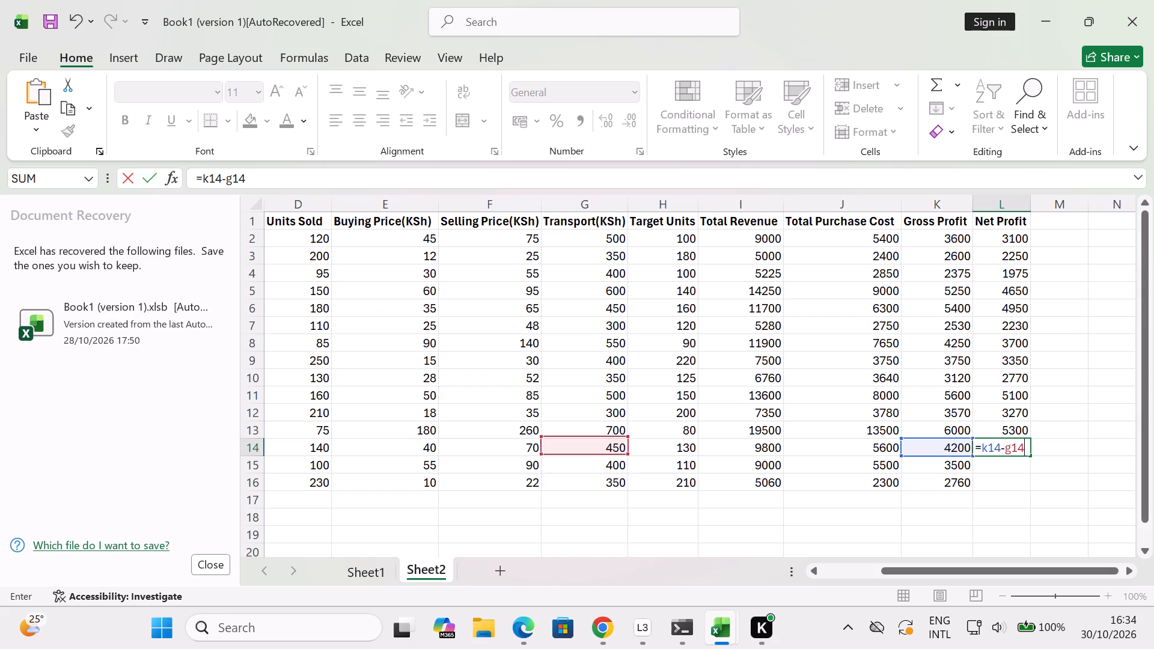
key(Return)
key(equal)
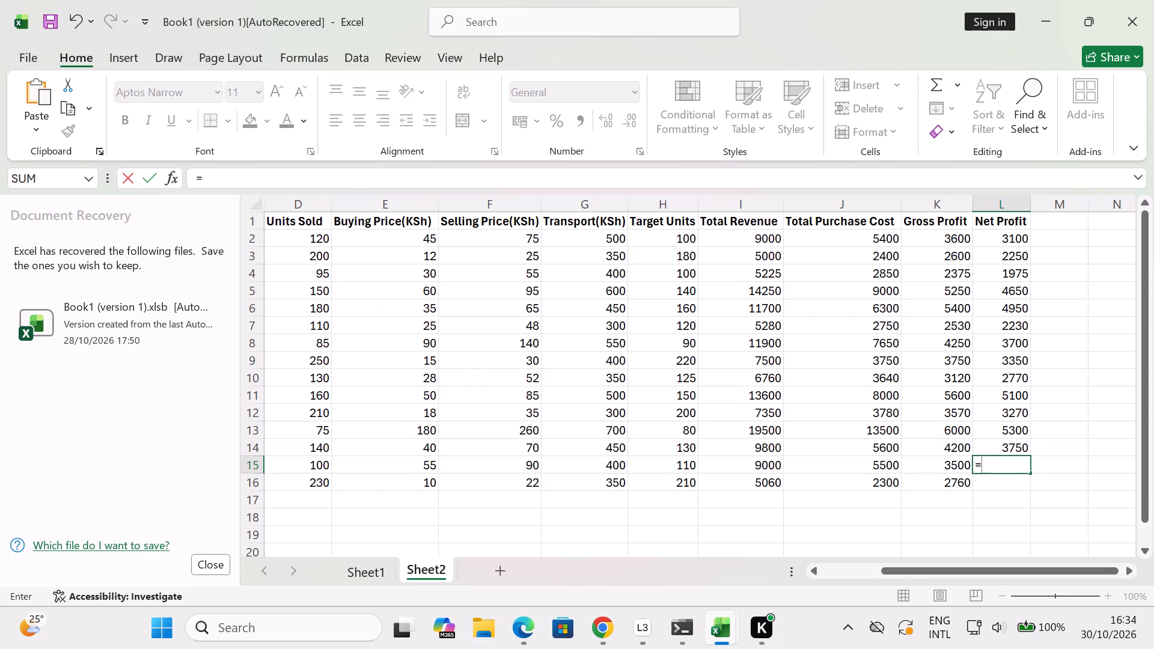
key(k)
text(15-)
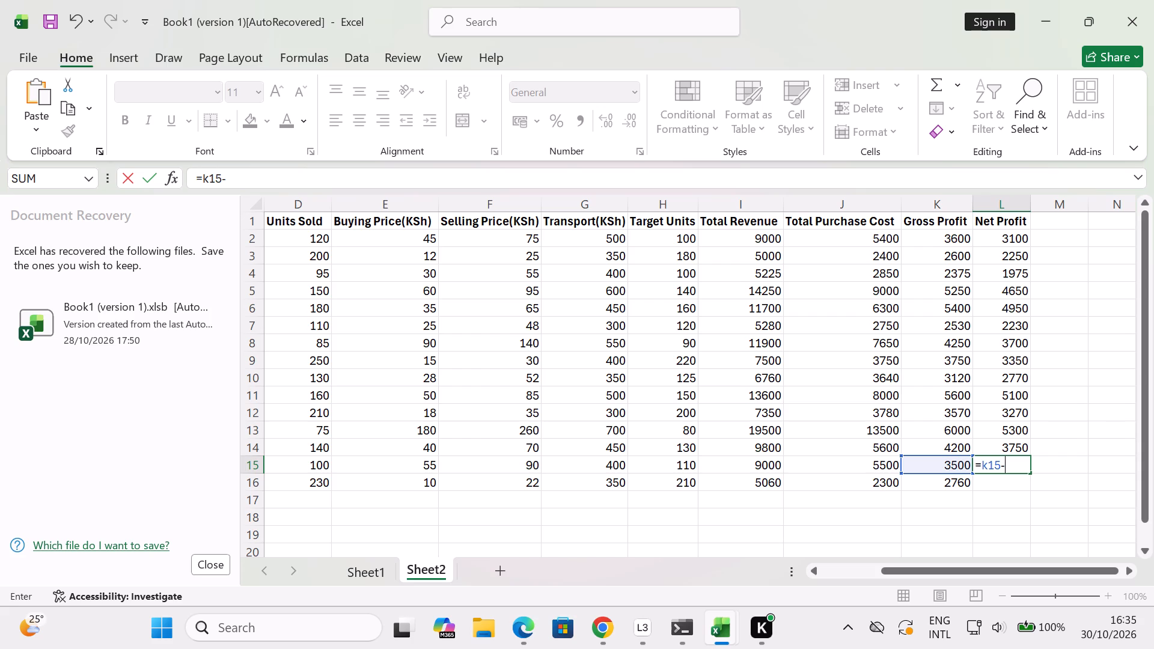
text(g1)
key(5)
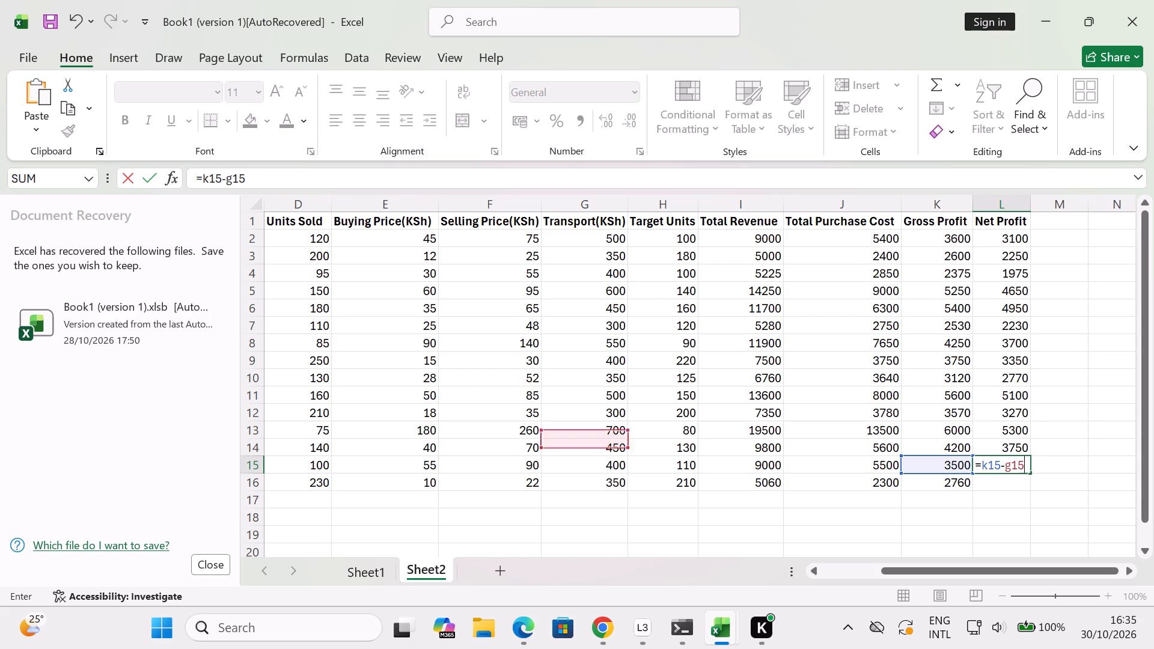
key(Return)
Calculate Net Profit for the last product row with =K16-G16 in L16.
key(equal)
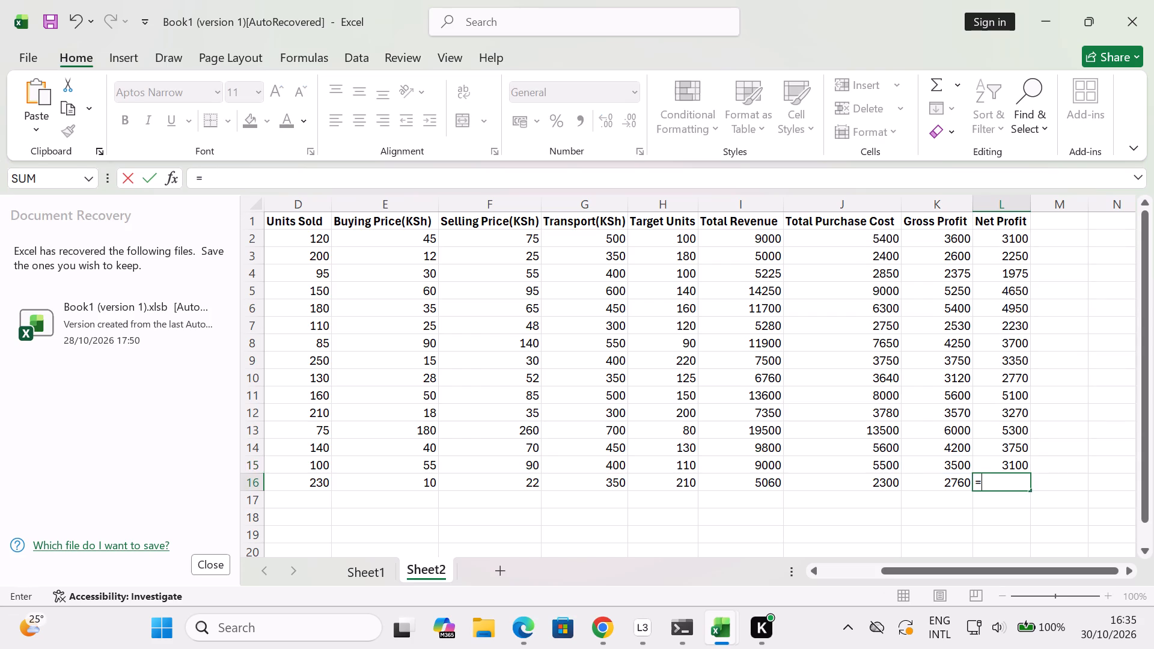
text(k16-)
text(g1)
key(6)
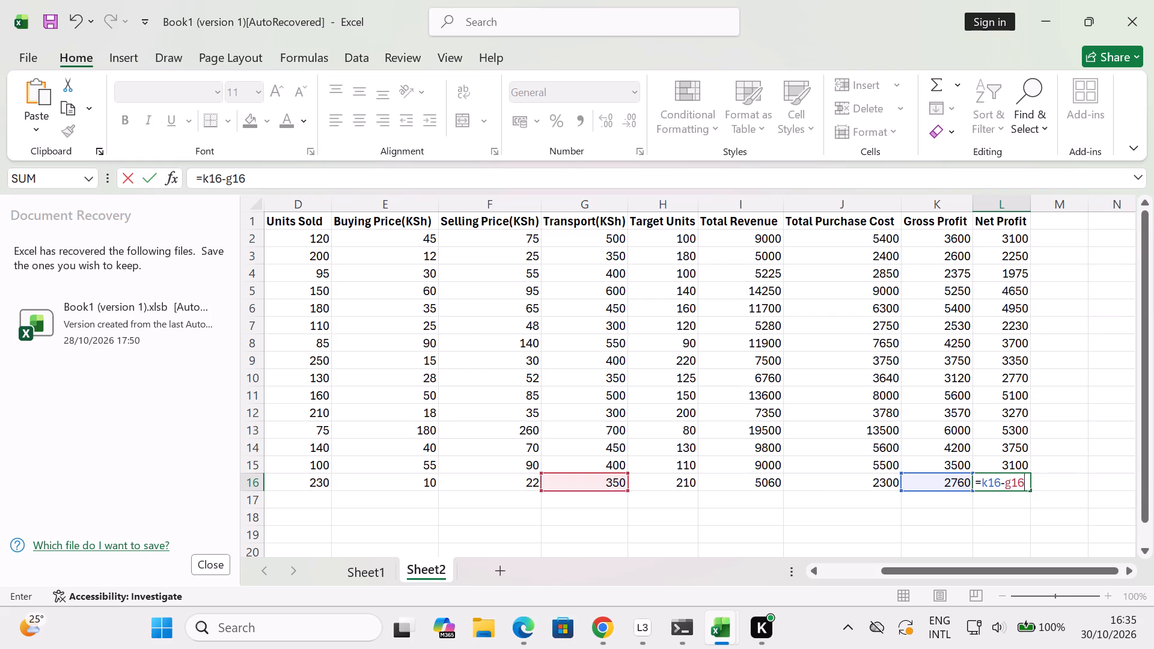
key(Return)
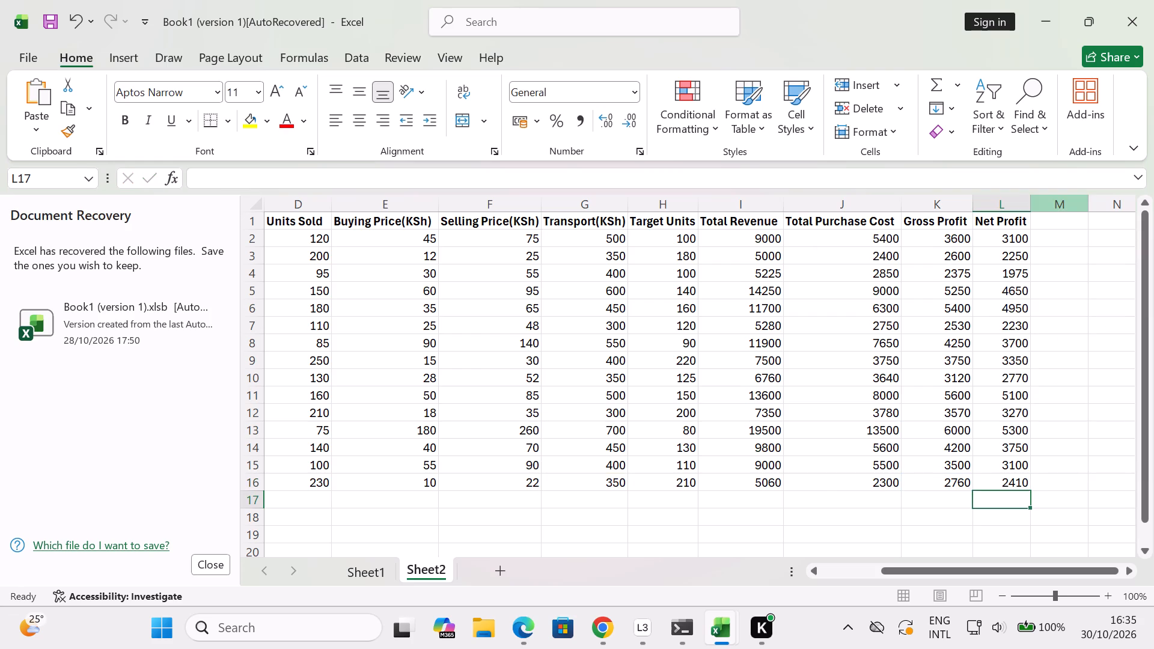
Select cell M1, the empty header cell beside Net Profit.
click(1053, 216)
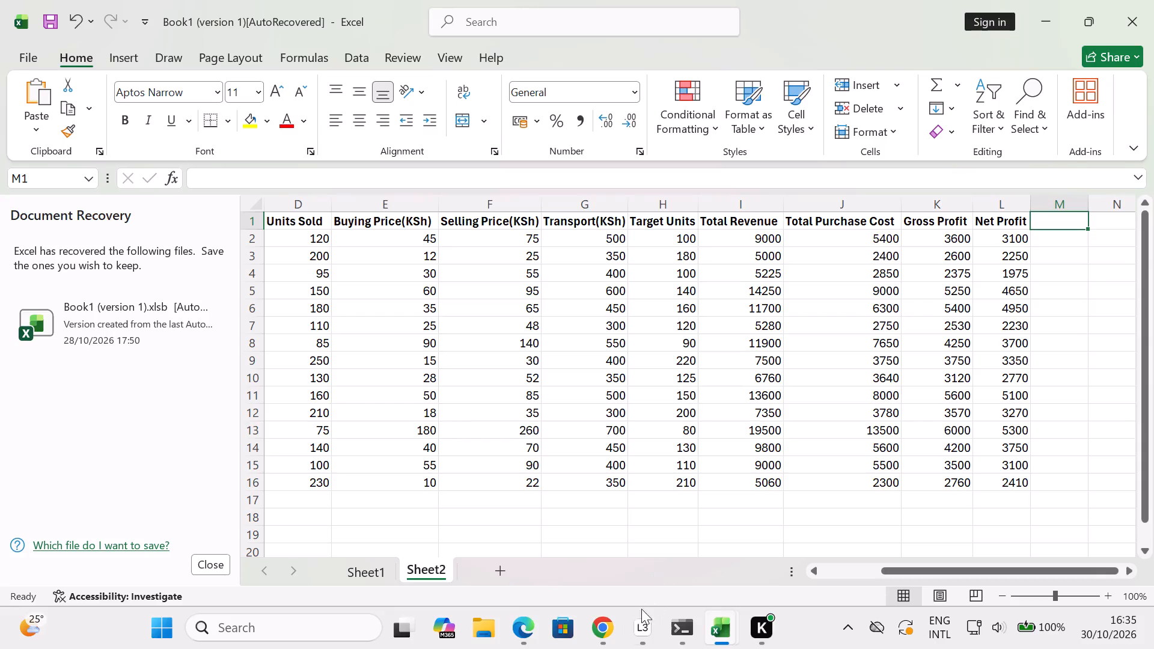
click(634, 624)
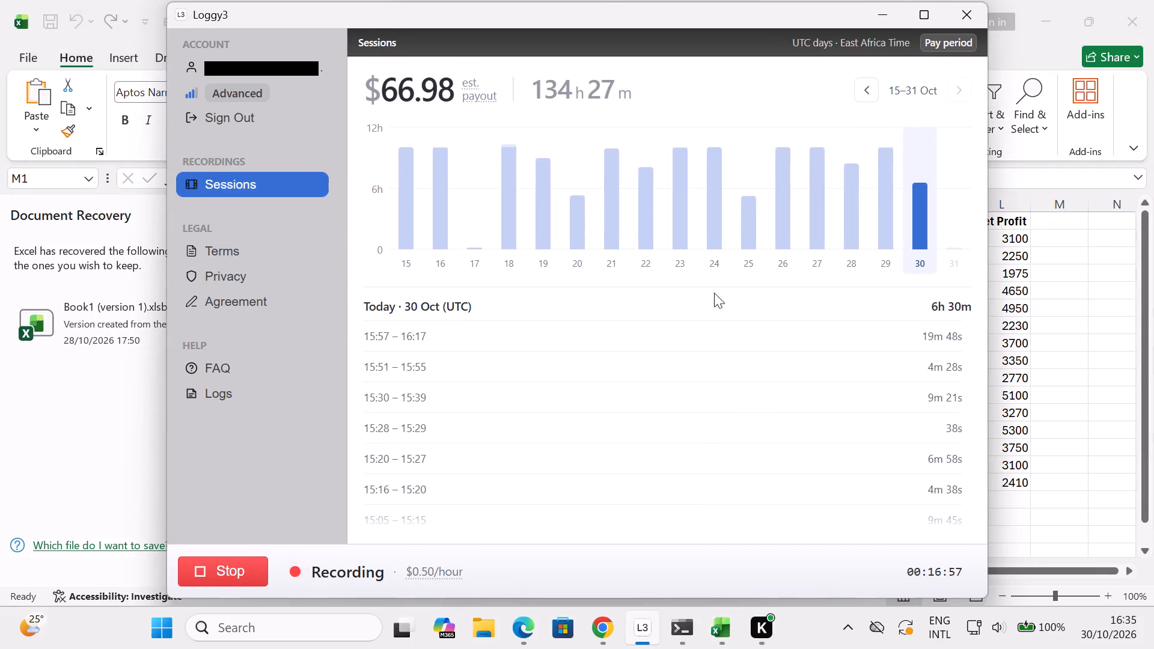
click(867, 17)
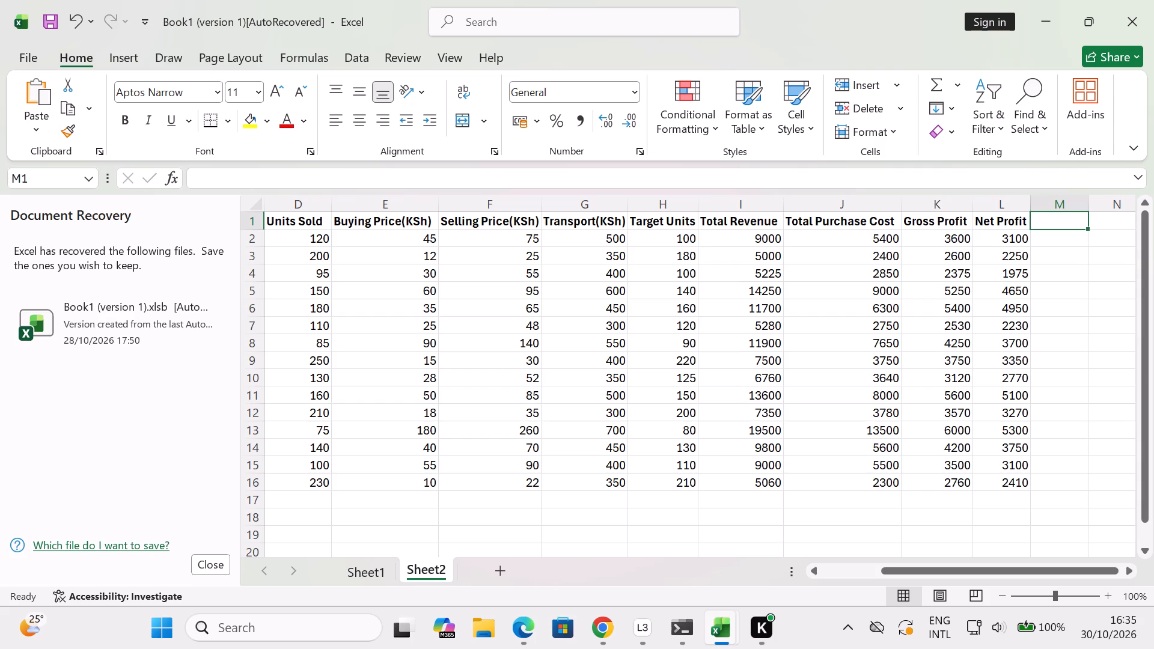
Begin a new column header in M1 with the word Profit.
key(shift+p)
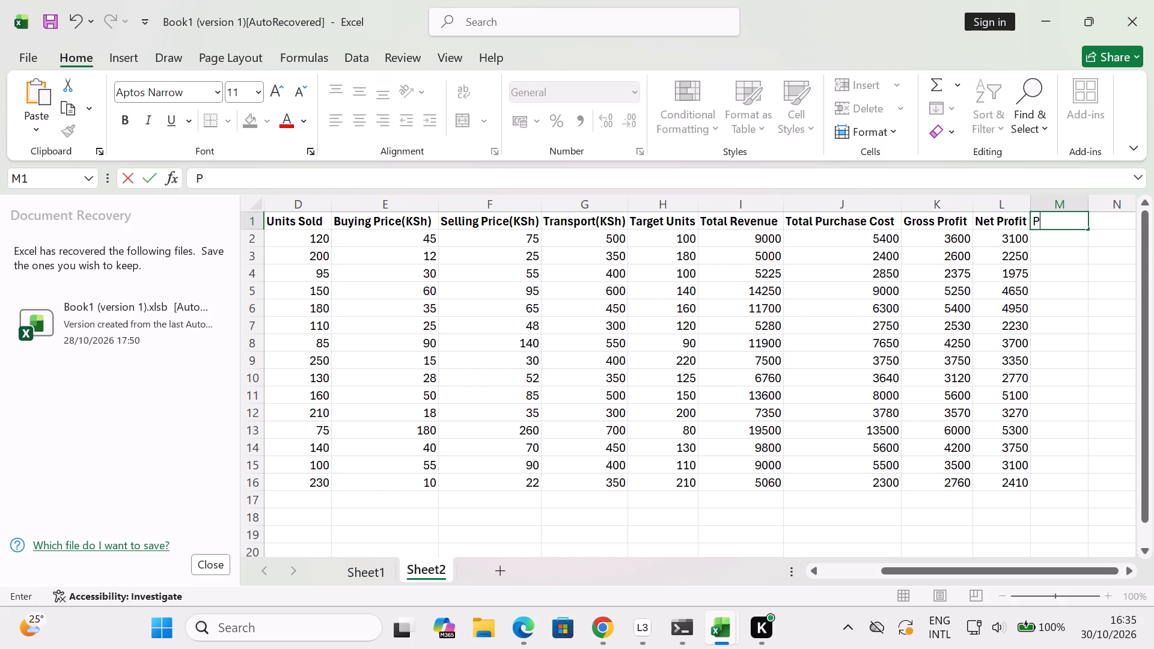
text(rofit)
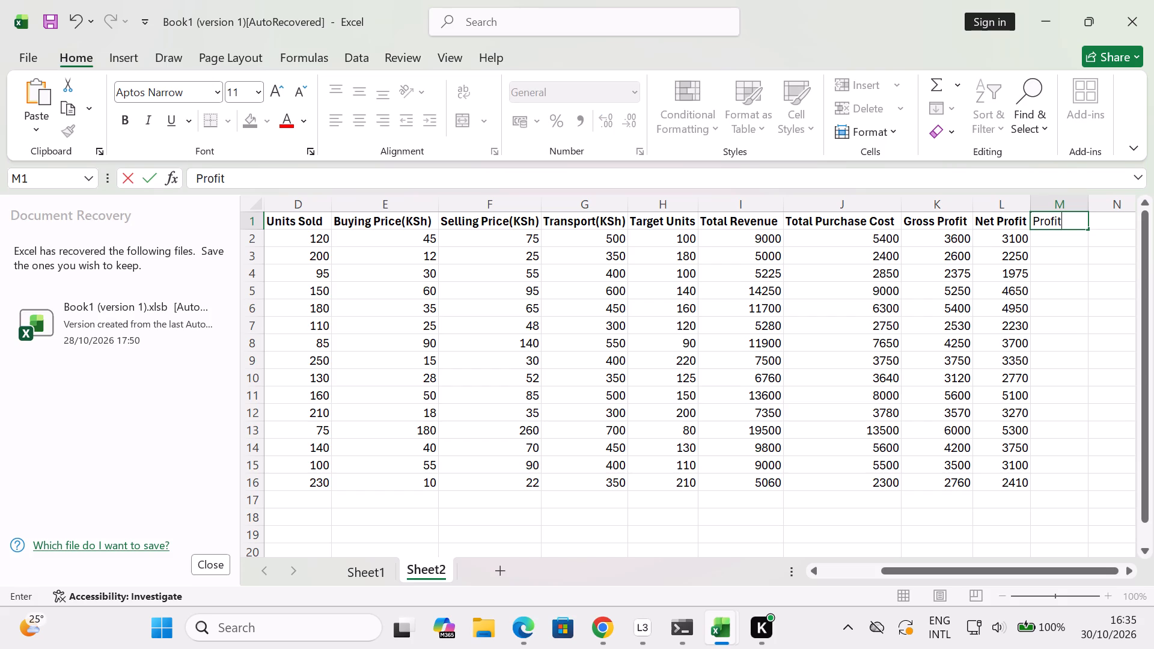
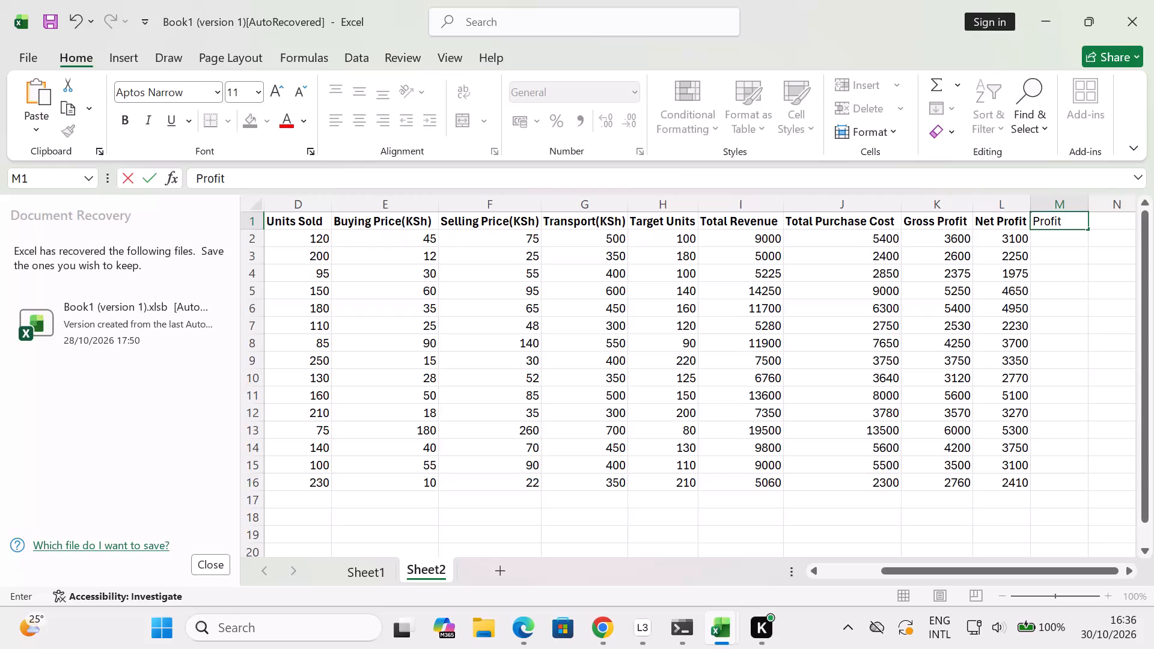
Complete the M1 header so it reads Profit Margin, and widen column M to fit it.
text(Margin)
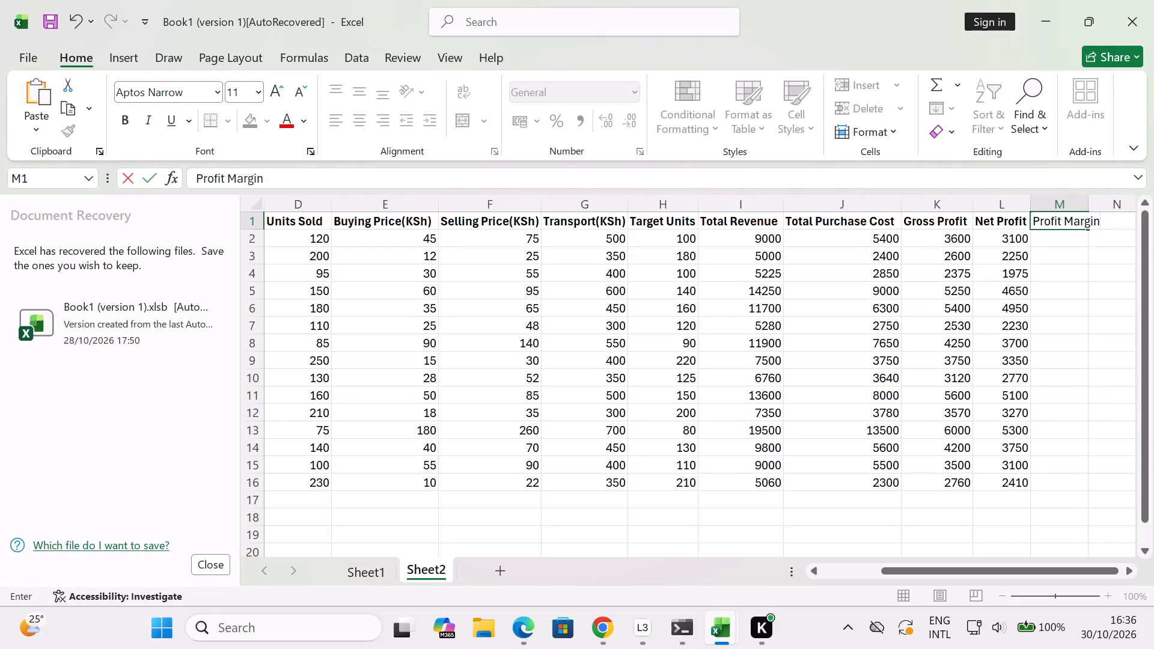
double_click(1129, 573)
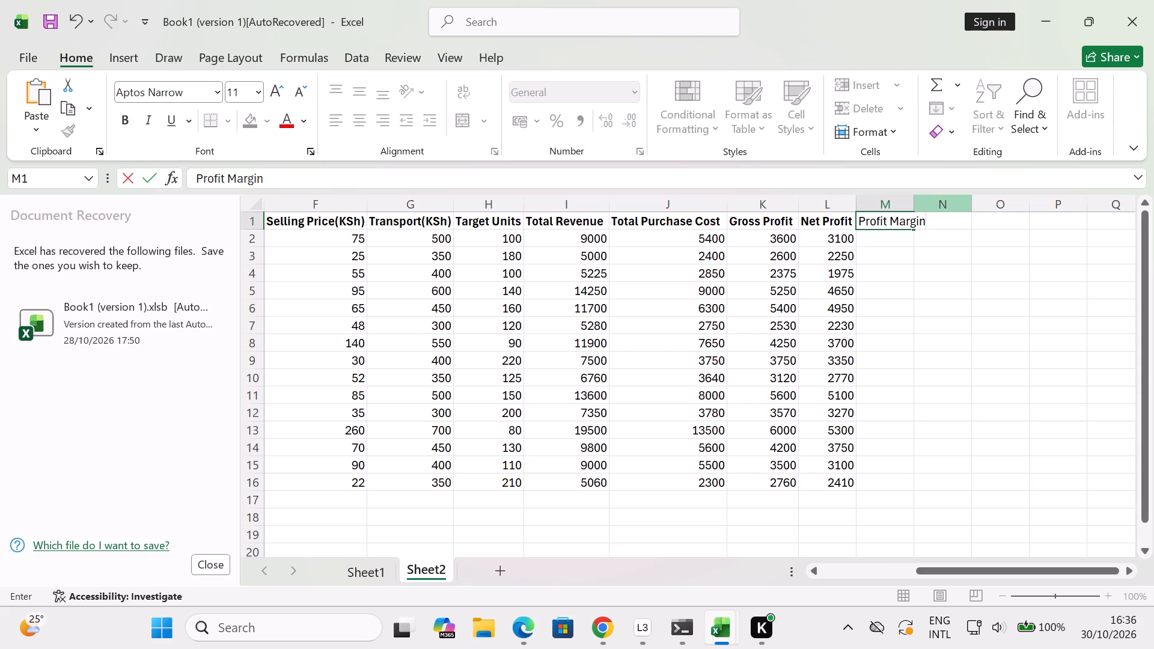
click(922, 281)
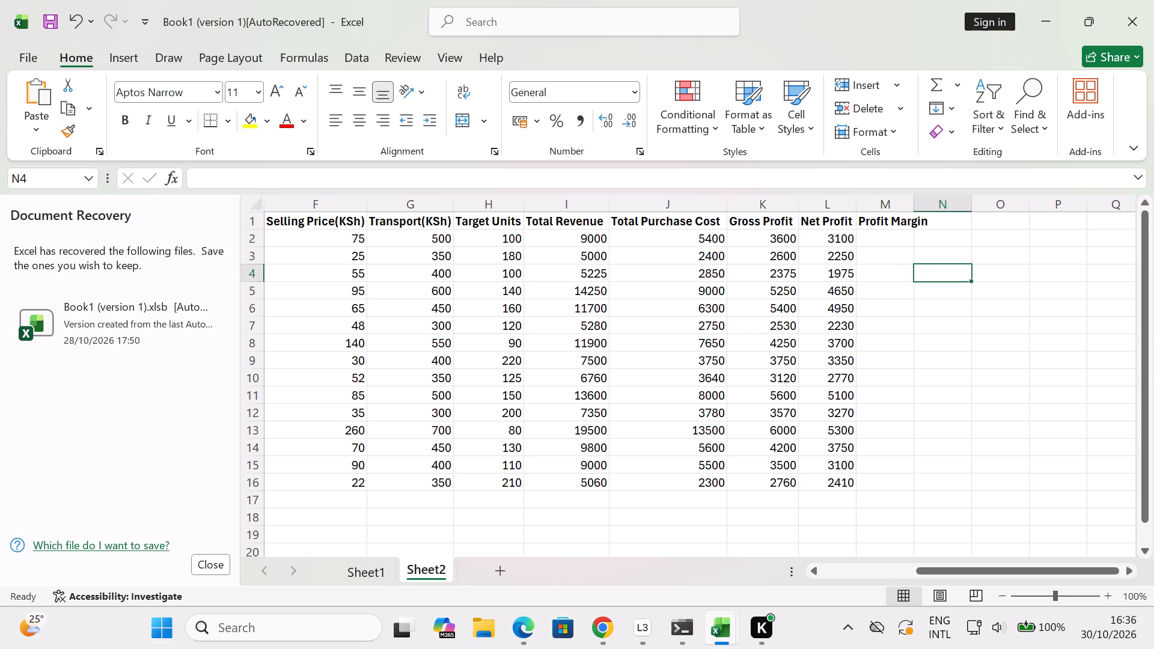
drag(910, 202, 928, 203)
Calculate the Profit Margin for the first product row with =L2/I2 in M2.
click(913, 239)
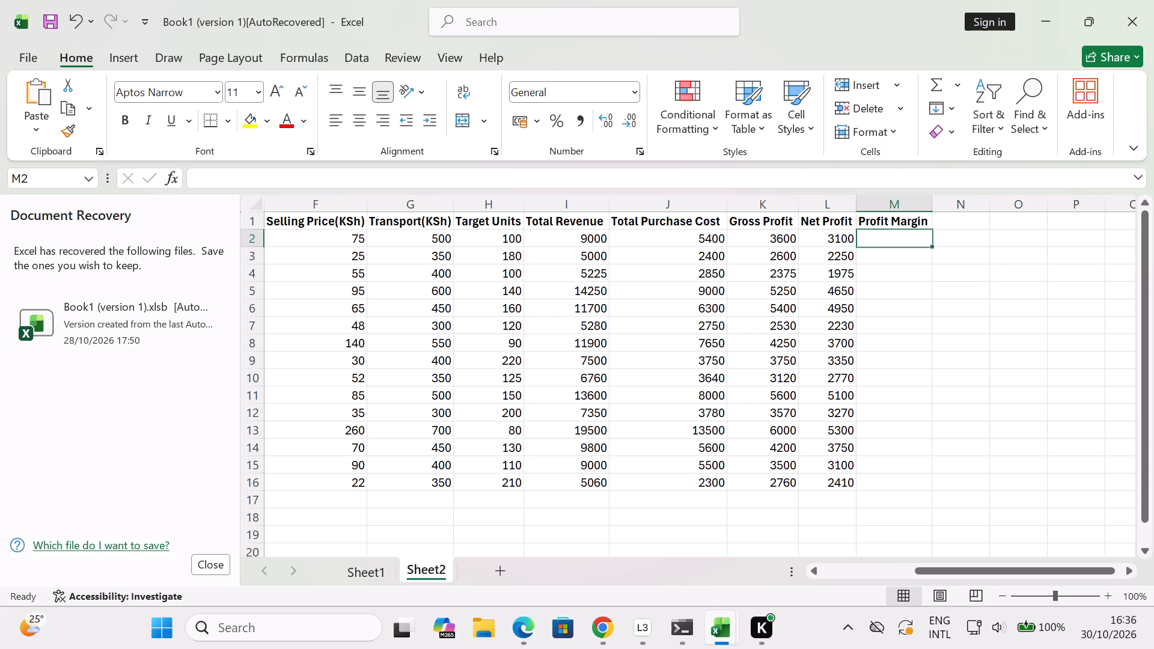
key(equal)
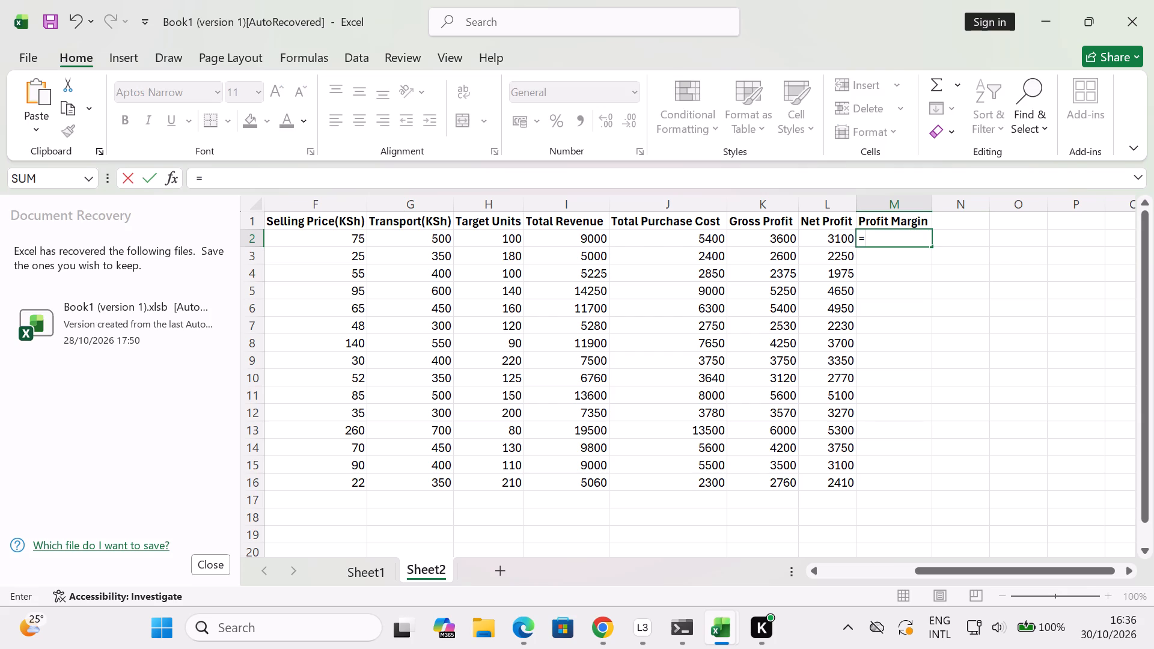
key(l)
key(2)
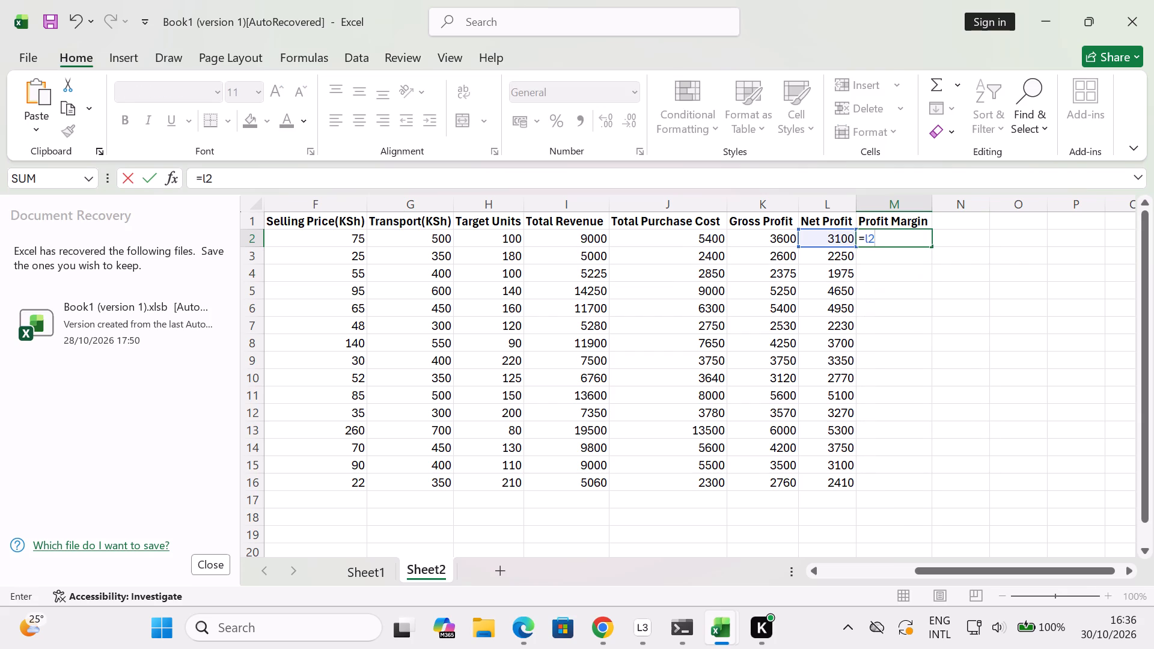
key(slash)
key(i)
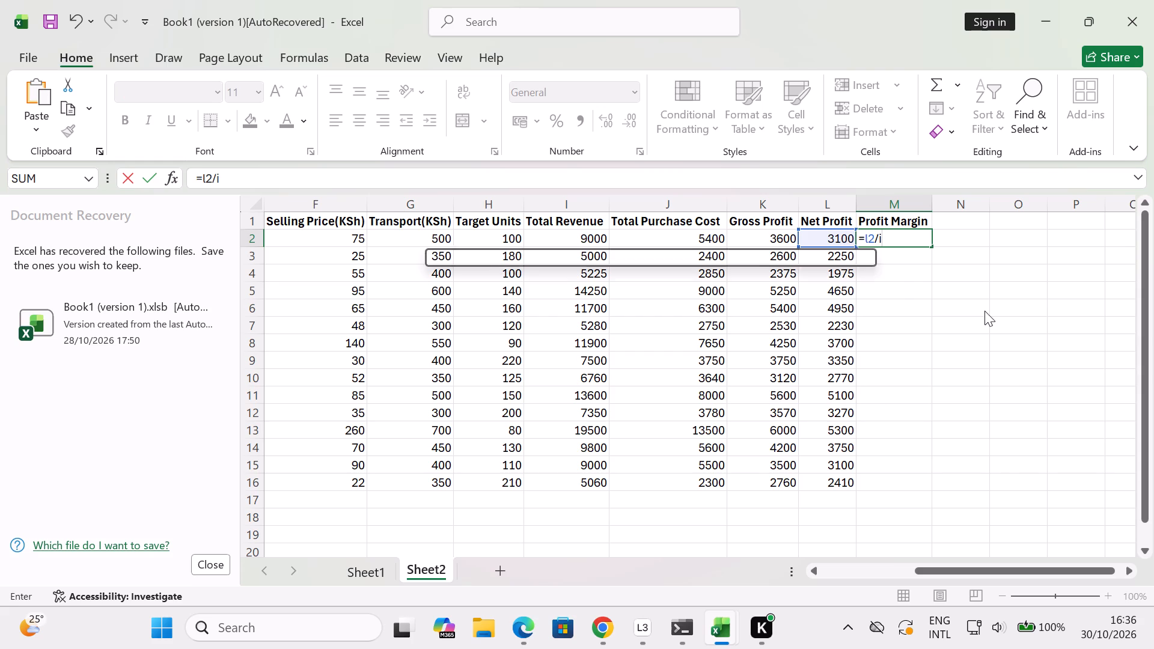
key(2)
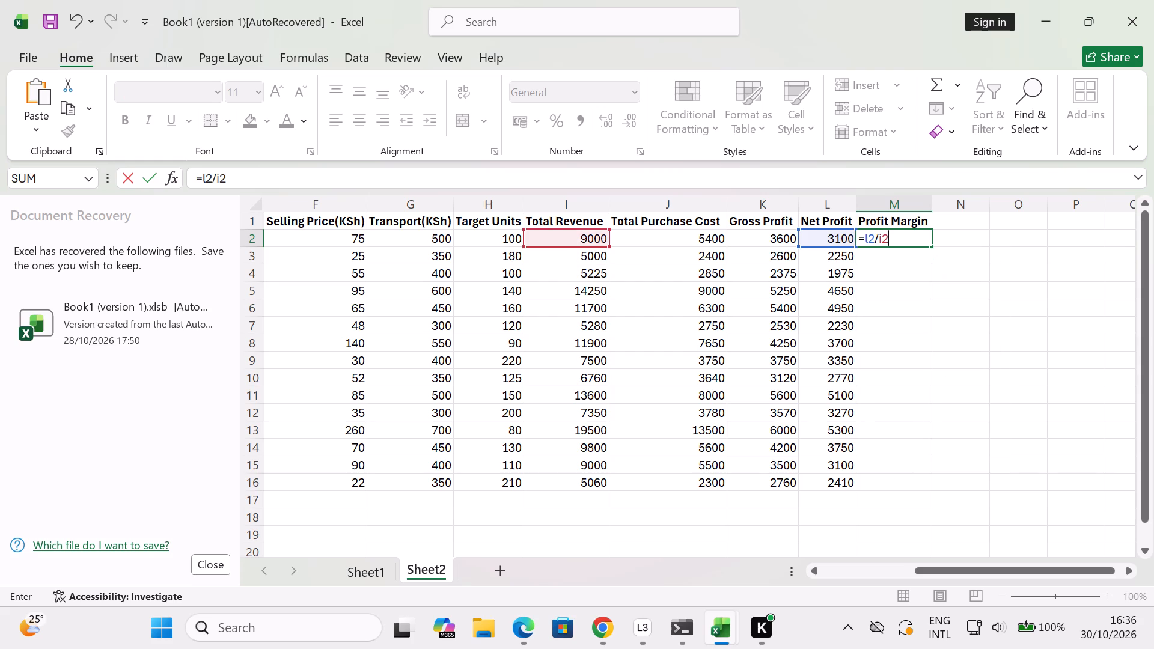
key(Return)
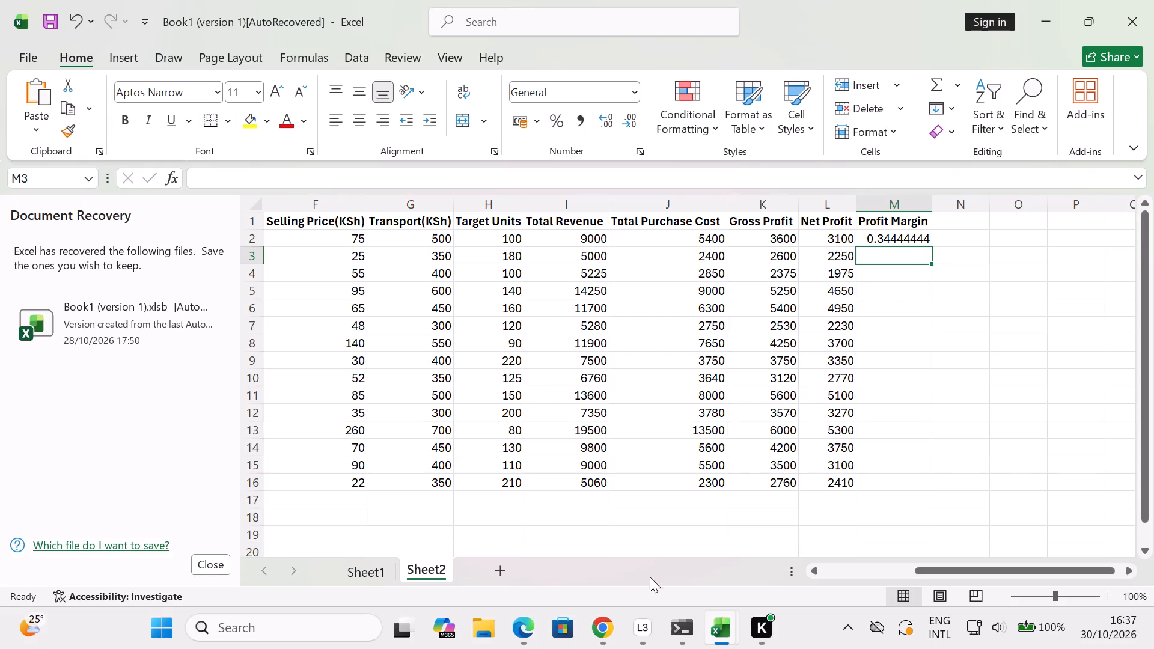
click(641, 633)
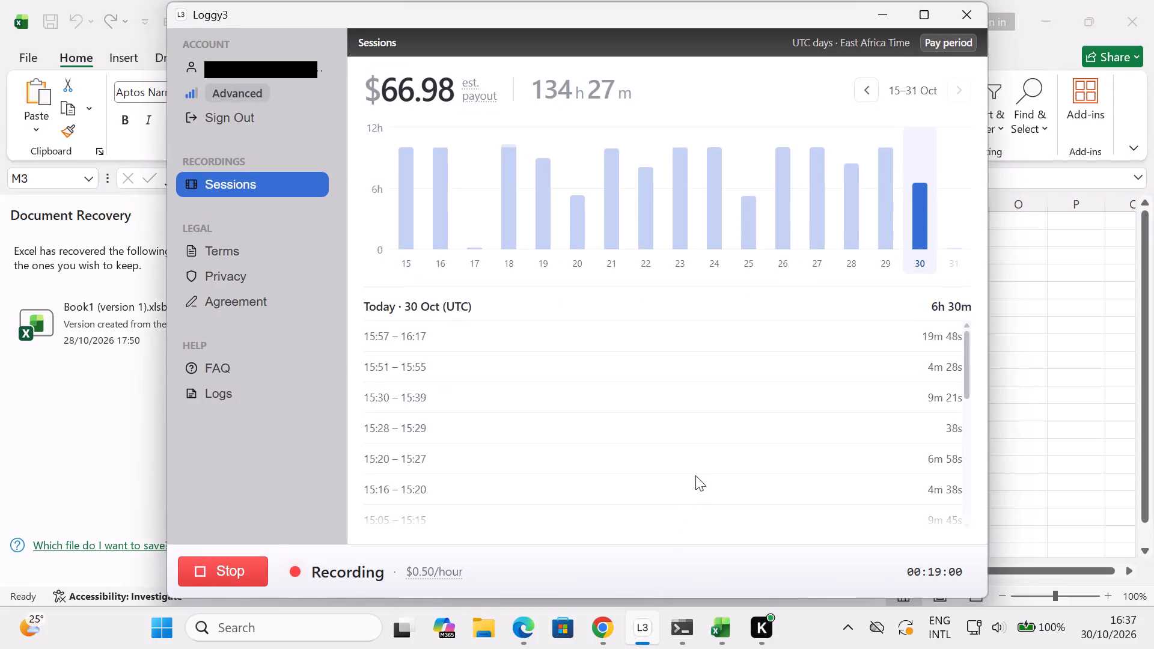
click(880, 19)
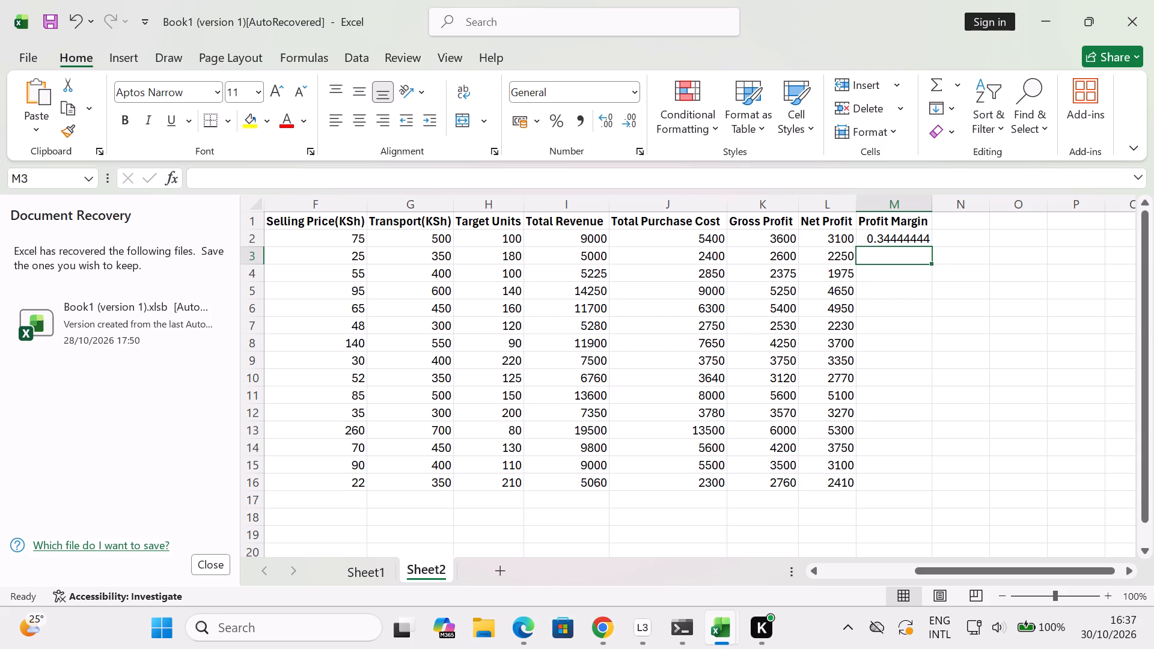
Calculate Profit Margin for rows 3 and 4 with =L3/I3 in M3 and =L4/I4 in M4.
key(equal)
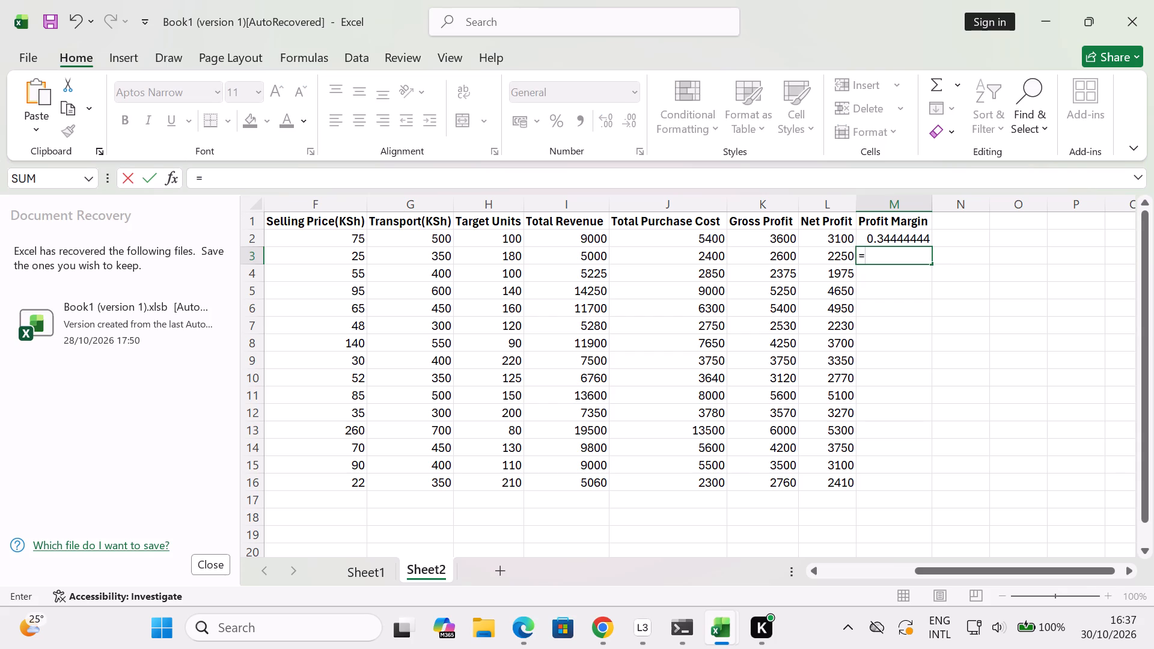
text(l3)
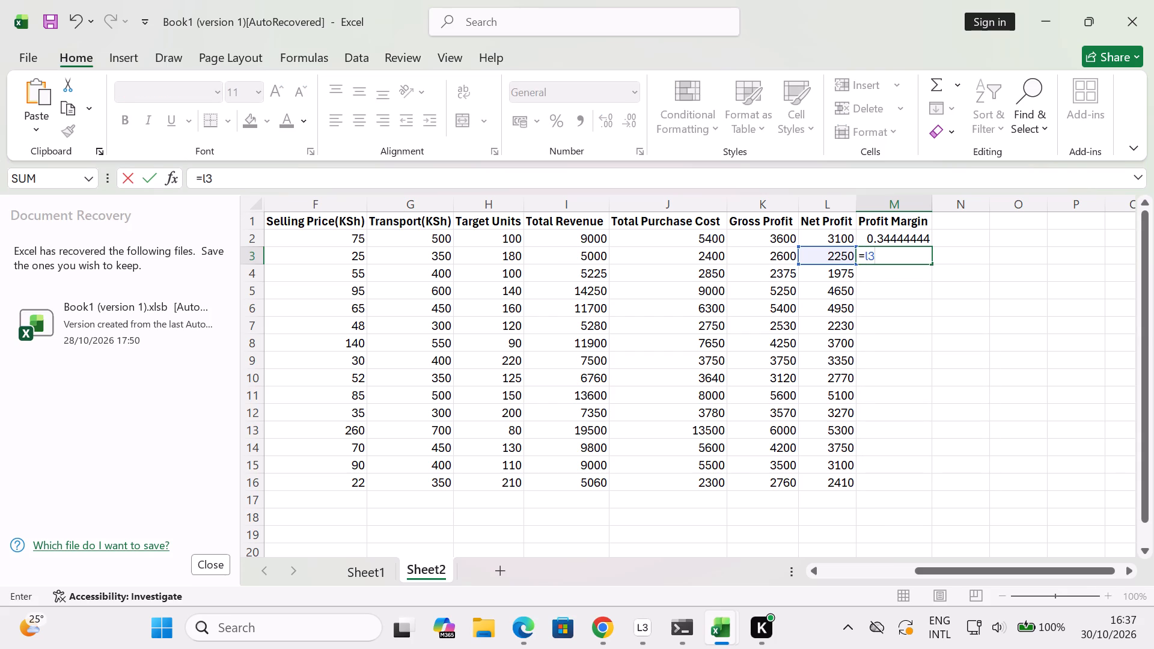
key(slash)
text(i3)
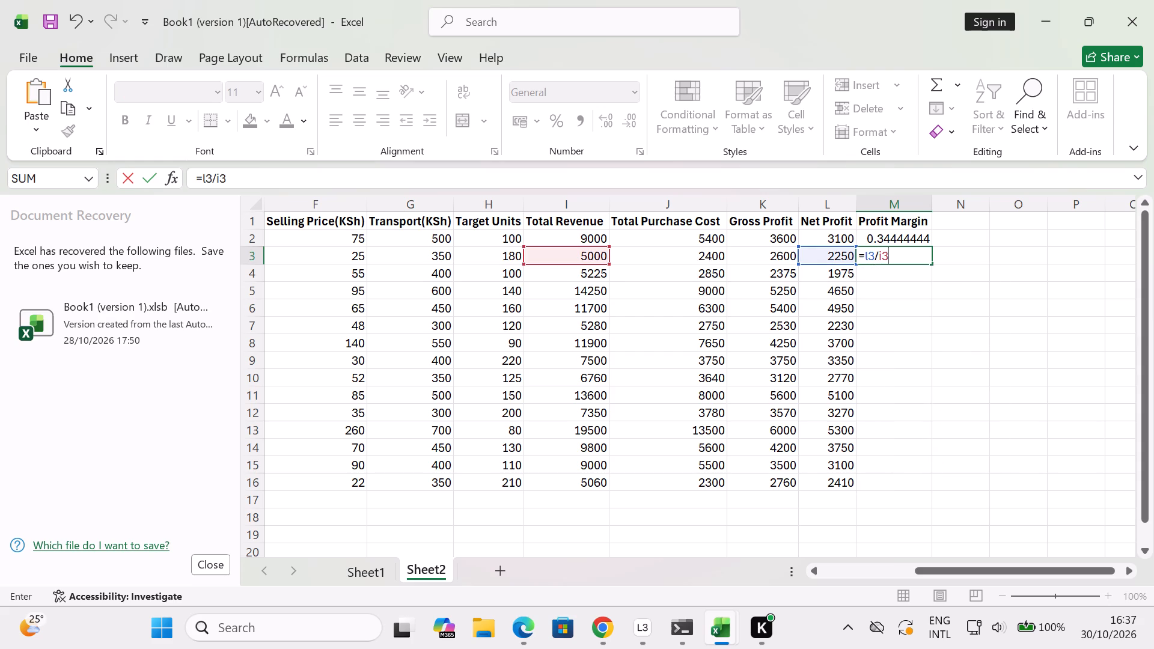
key(Return)
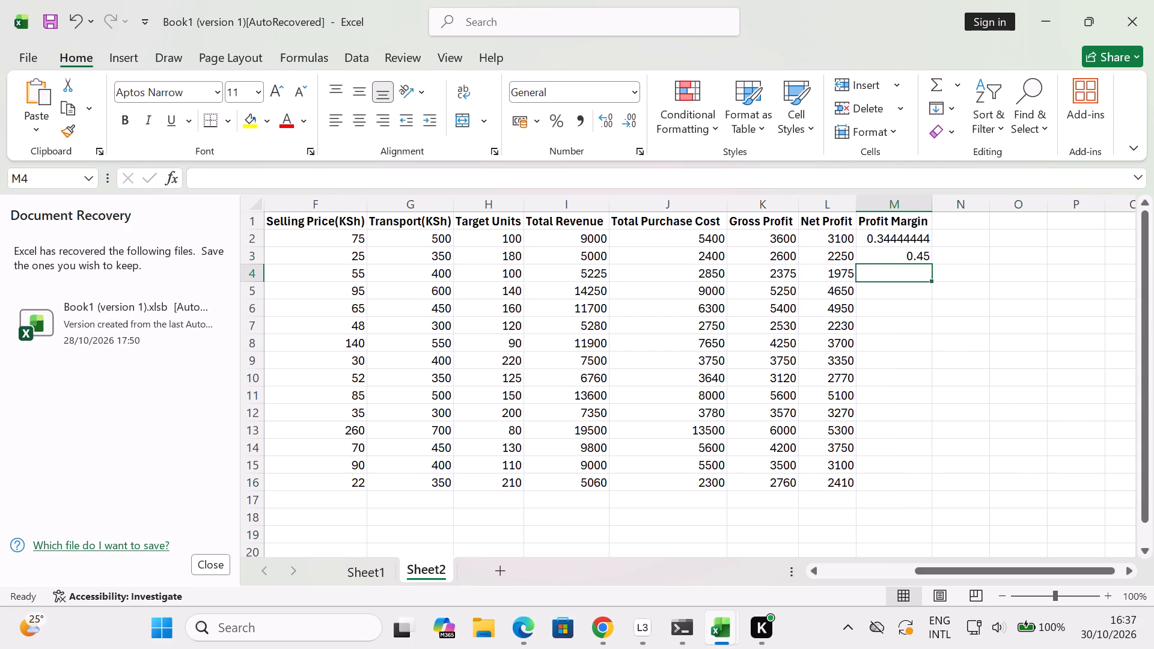
key(equal)
text(l4)
key(slash)
text(i4)
key(Return)
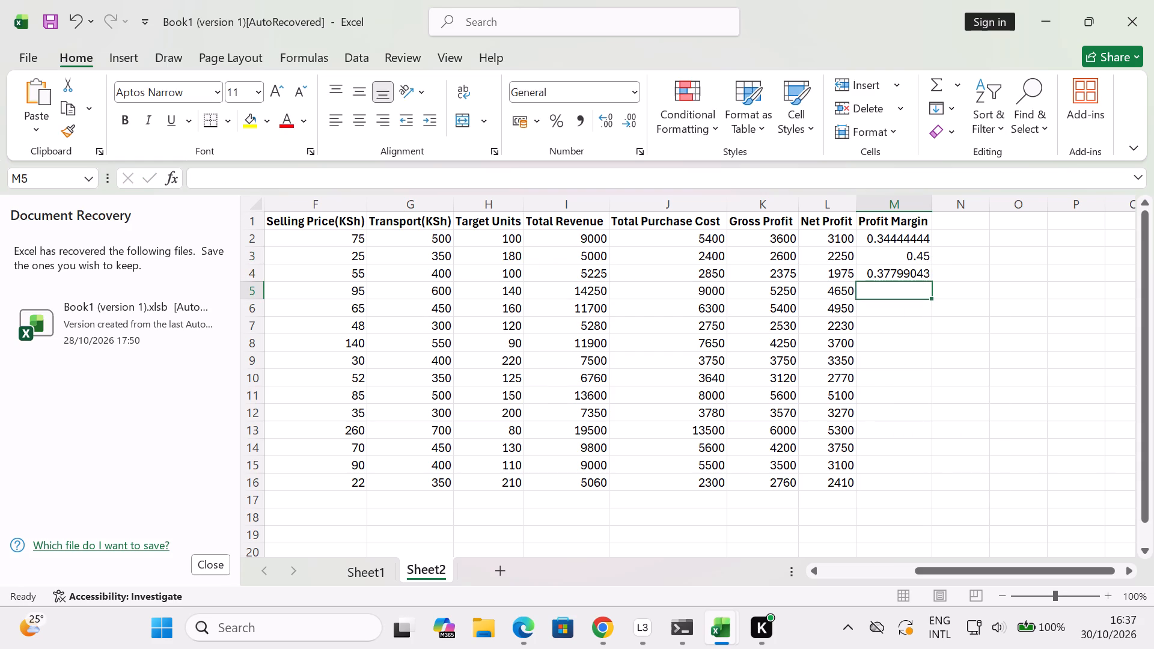
Calculate Profit Margin for rows 5 and 6 with =L5/I5 in M5 and =L6/I6 in M6.
key(equal)
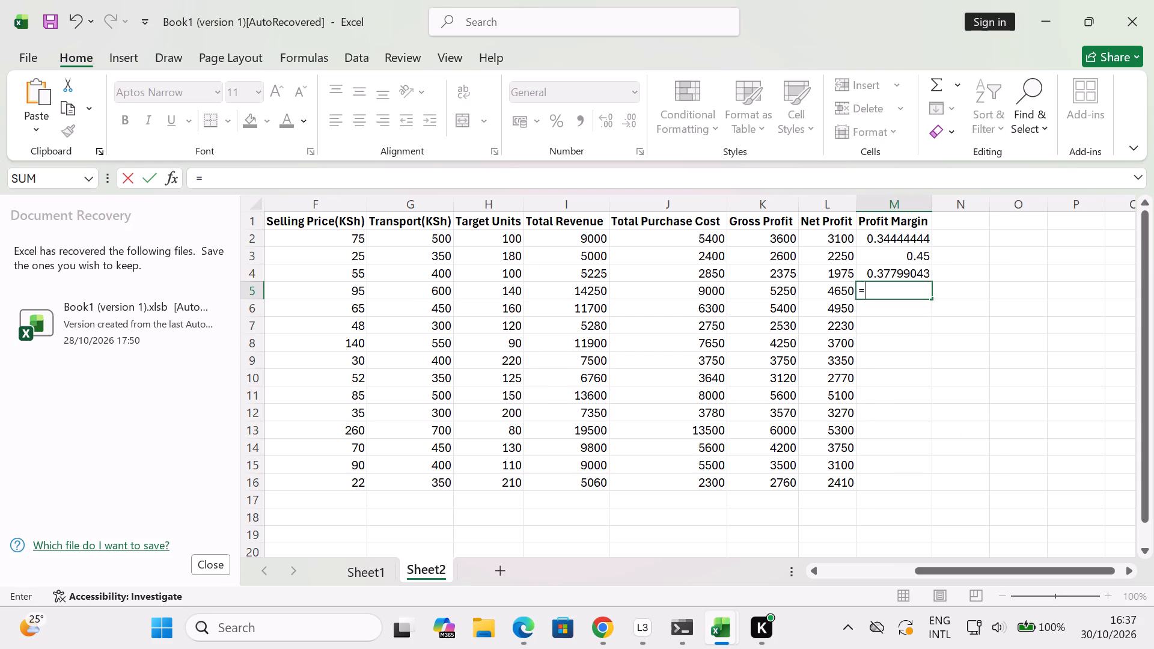
key(l)
key(5)
key(slash)
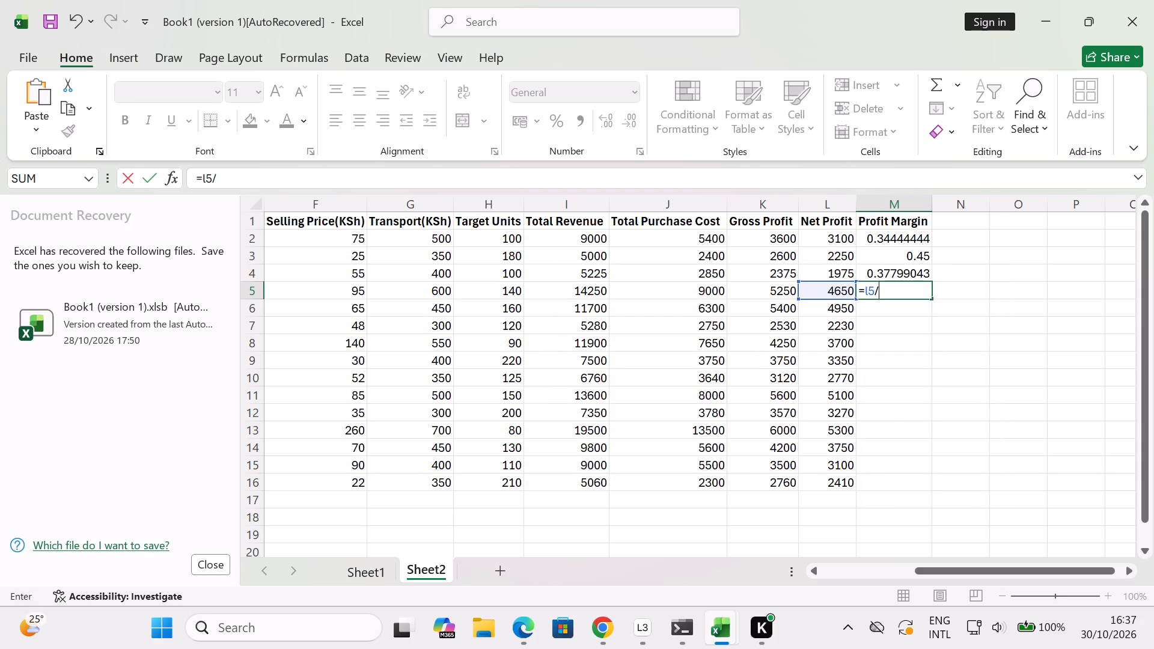
text(i5)
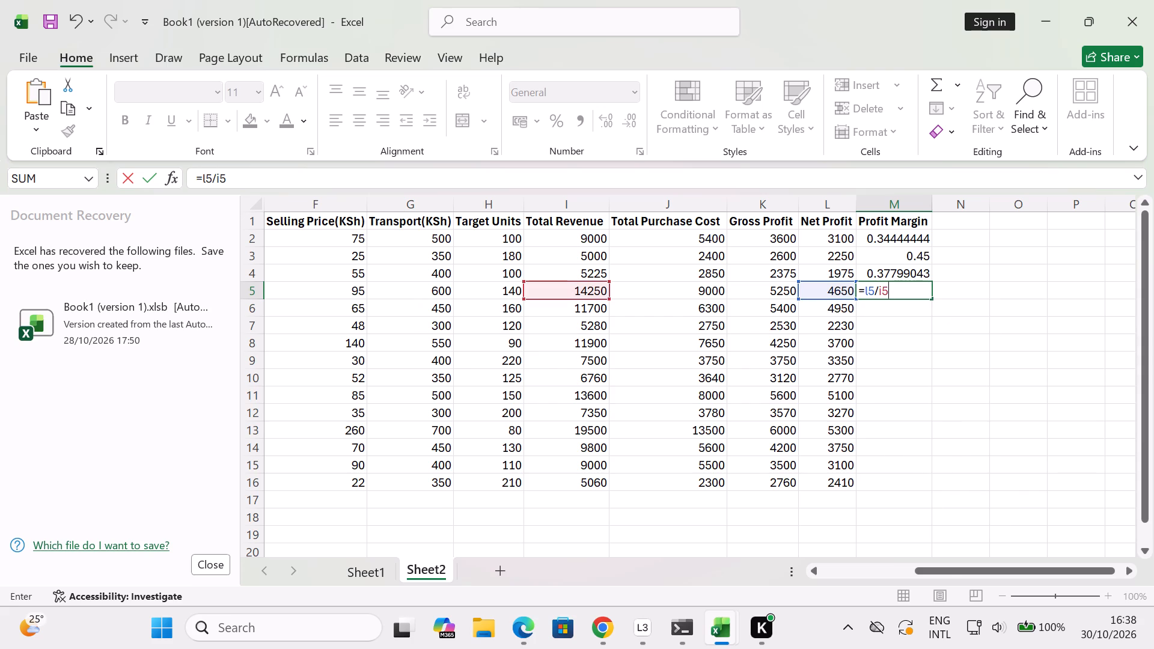
key(Return)
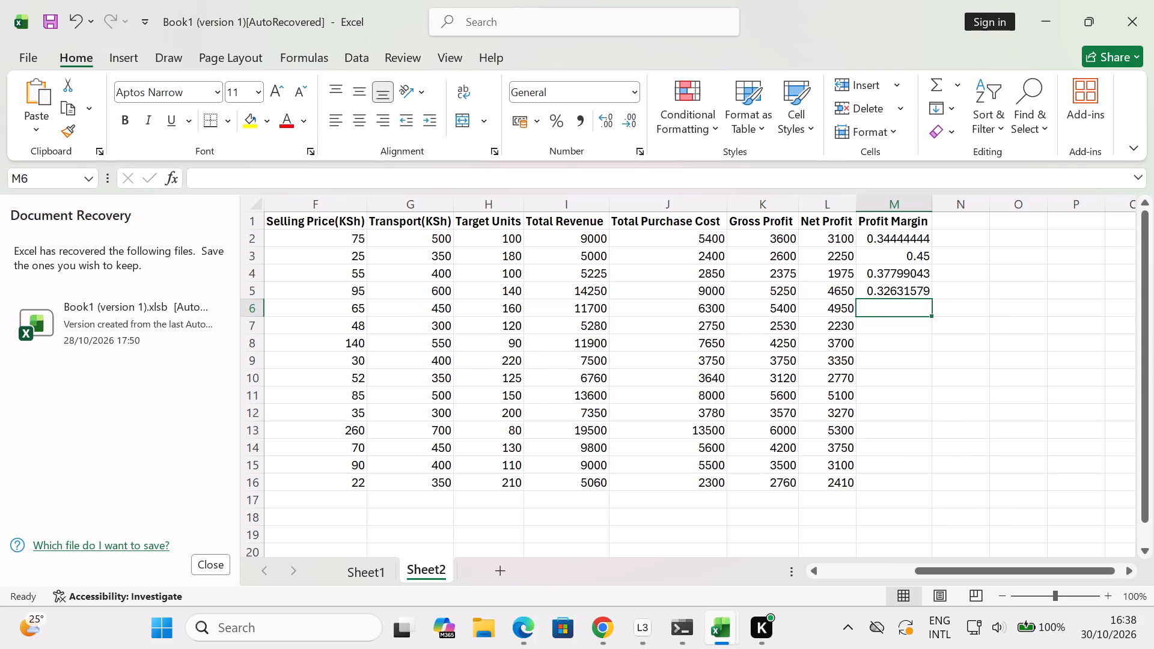
text(=l6)
key(slash)
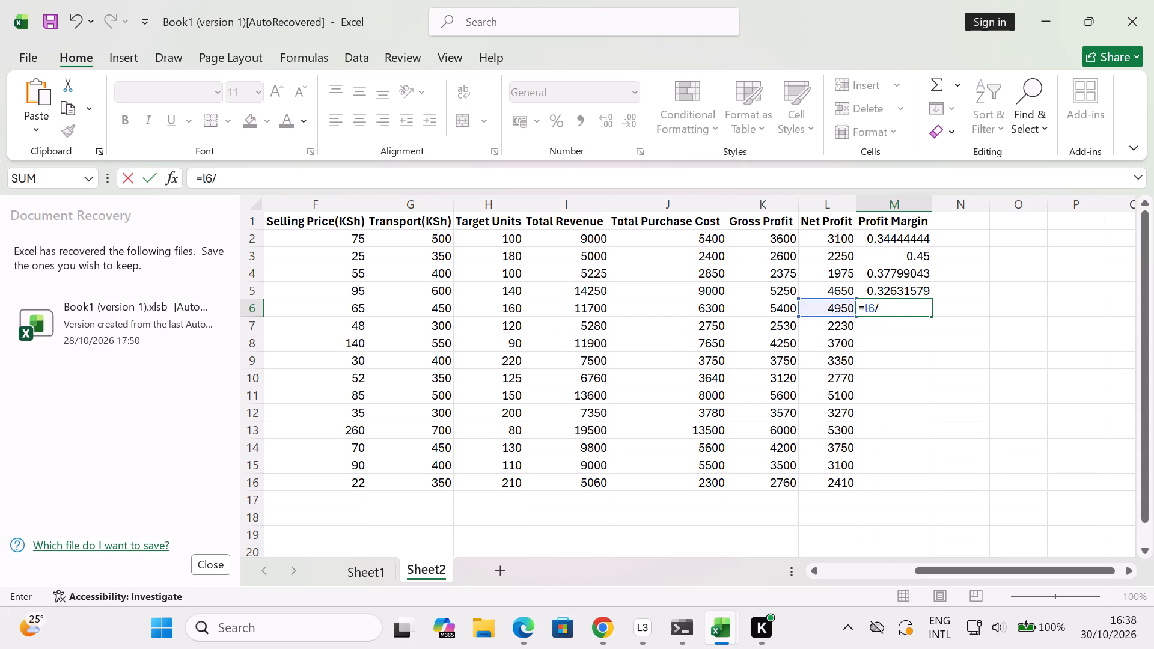
text(i6)
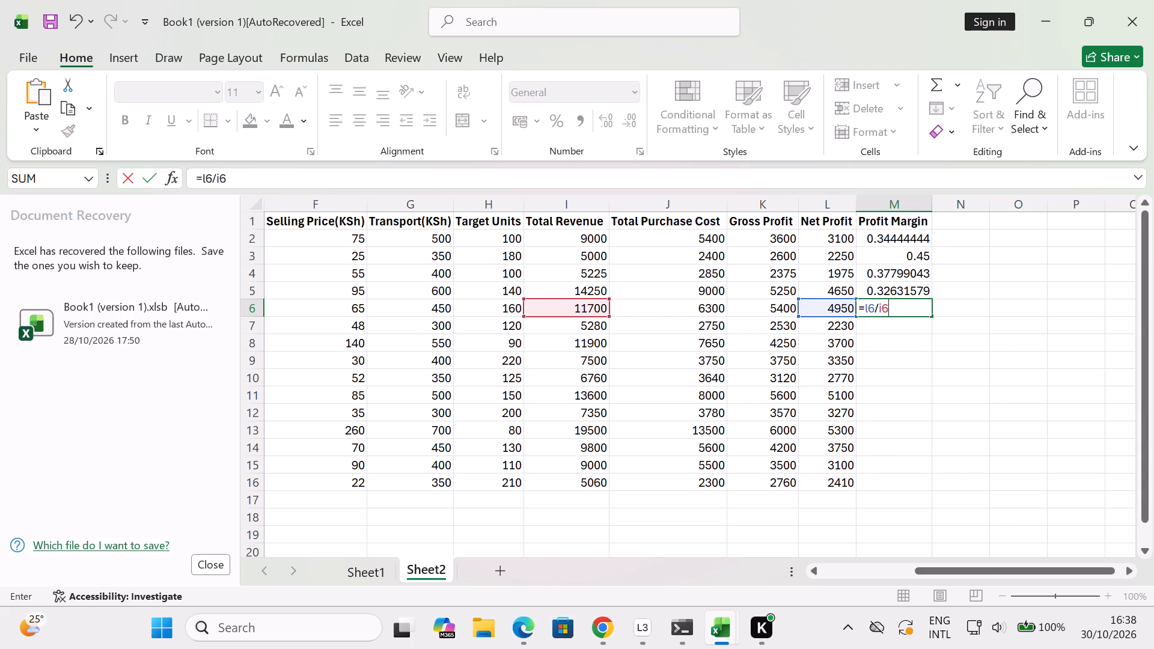
key(Return)
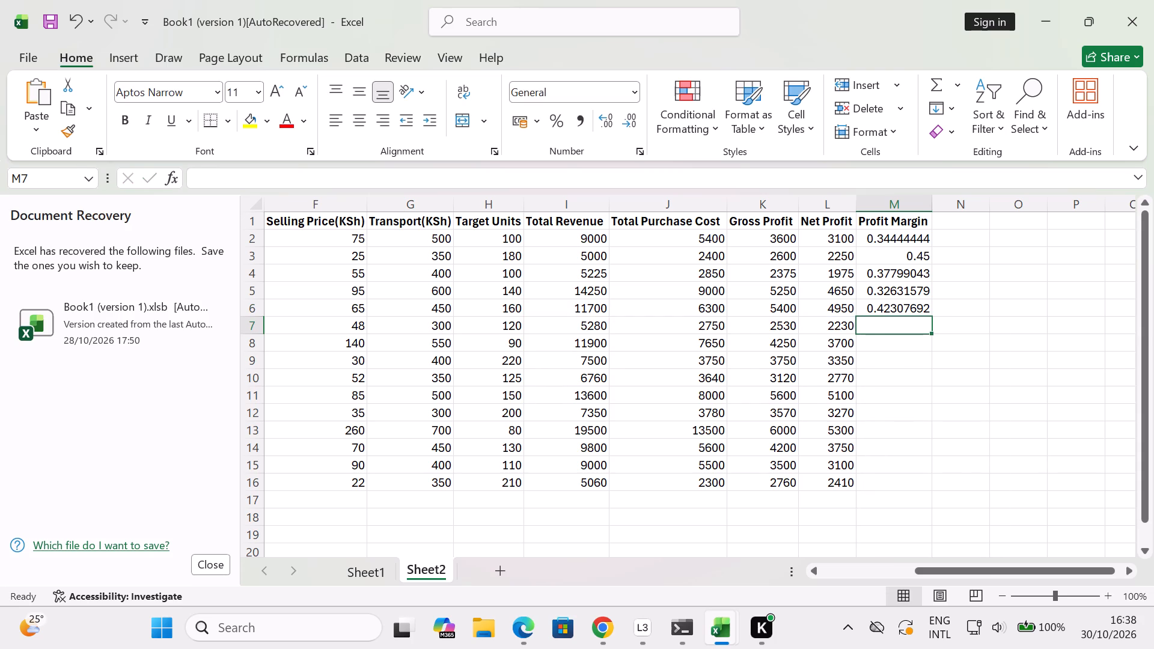
Calculate Profit Margin for rows 7 and 8 with =L7/I7 in M7 and =L8/I8 in M8.
text(=l7/i7)
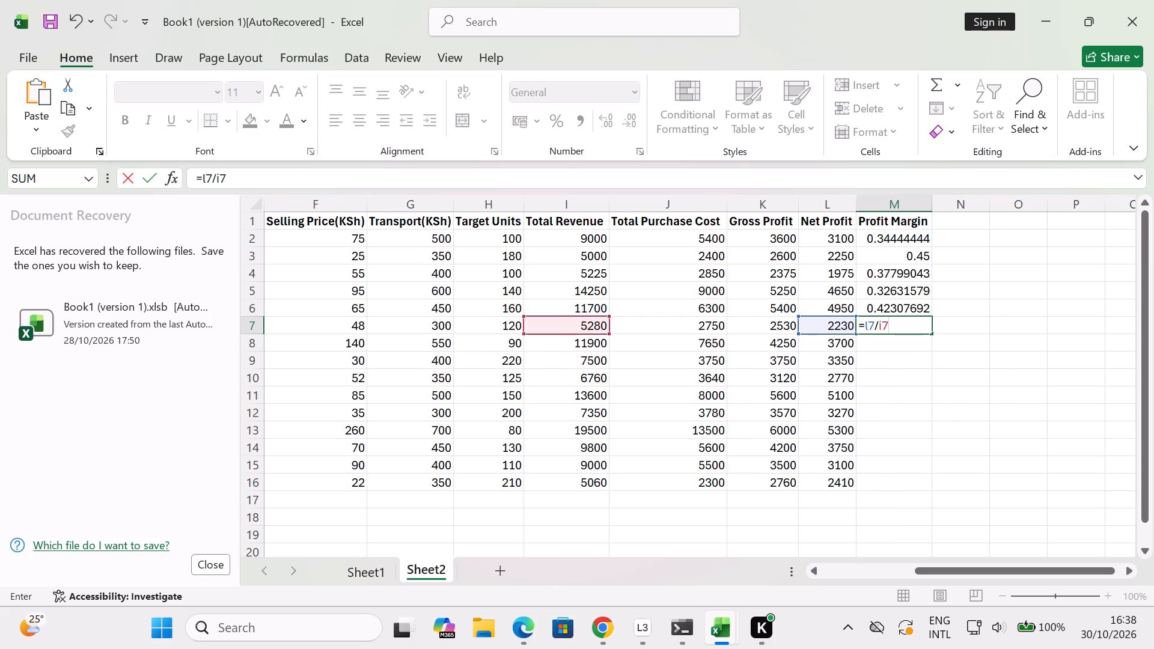
key(Return)
key(equal)
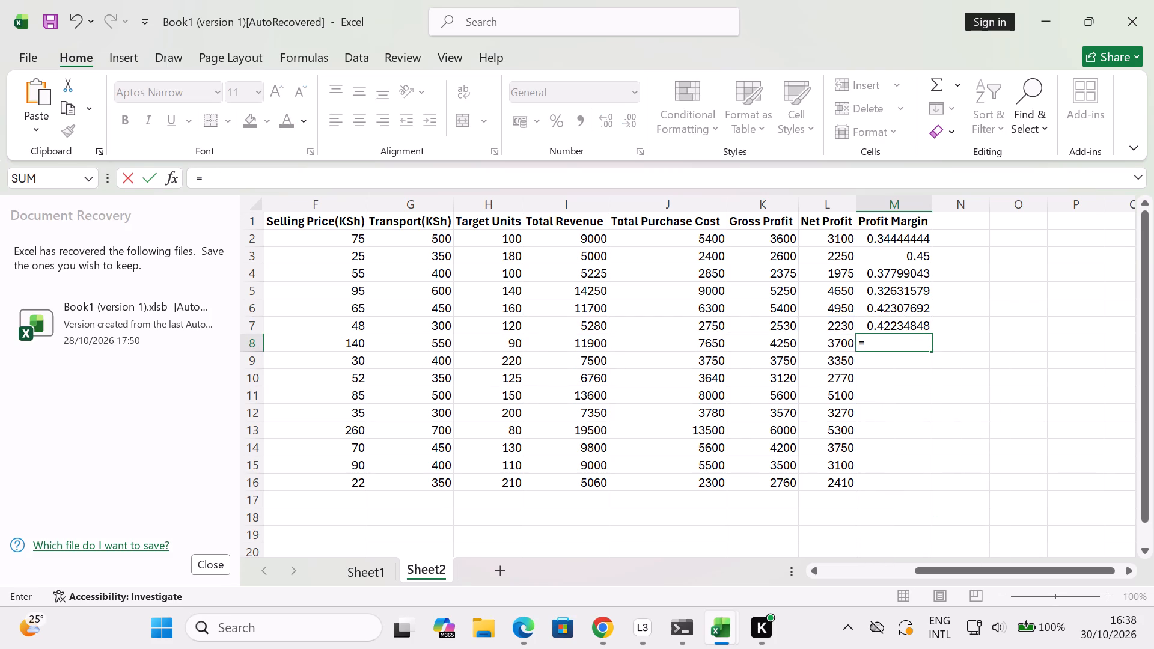
text(l8)
key(slash)
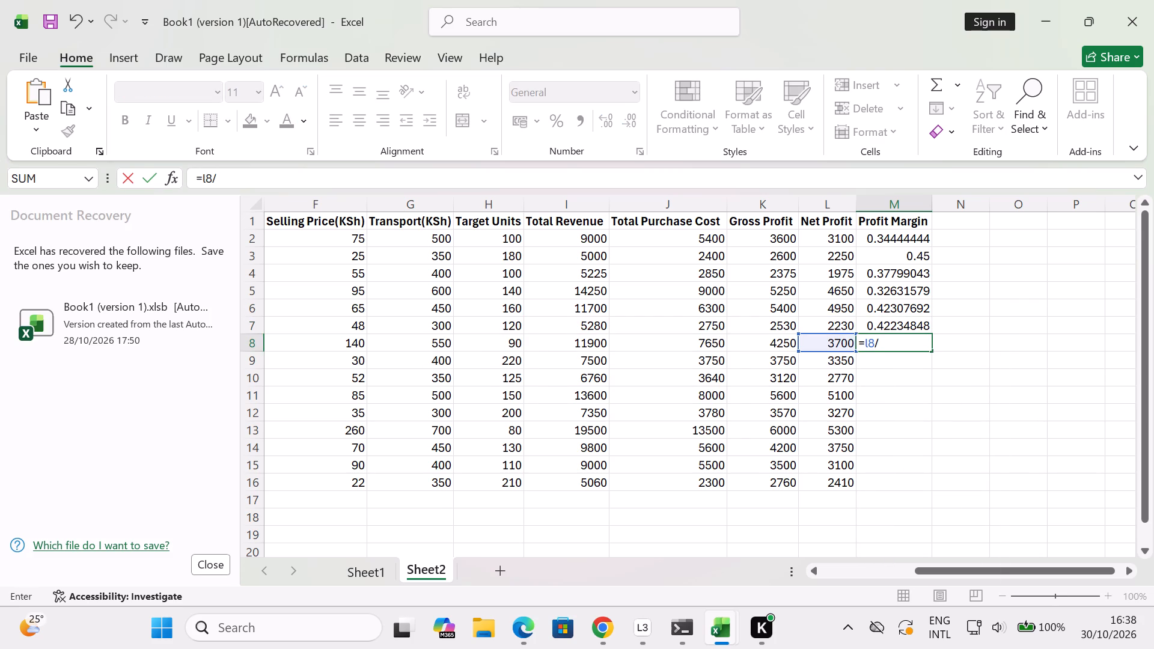
text(i8)
key(Return)
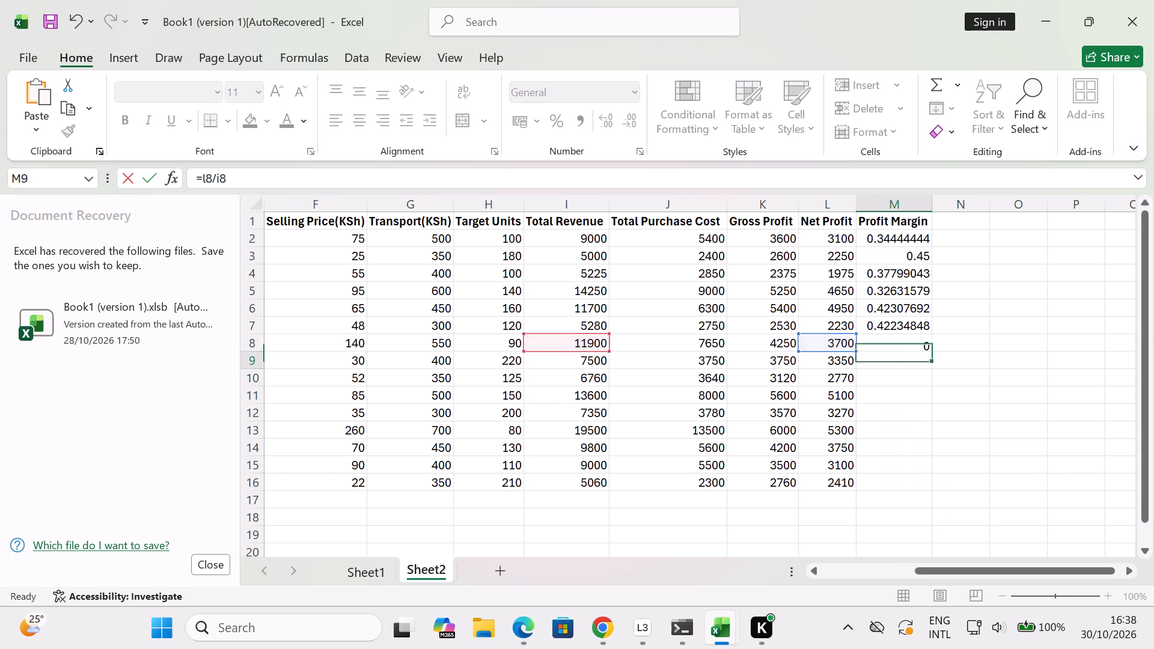
Calculate Profit Margin for rows 9 and 10 with =L9/I9 in M9 and =L10/I10 in M10.
key(equal)
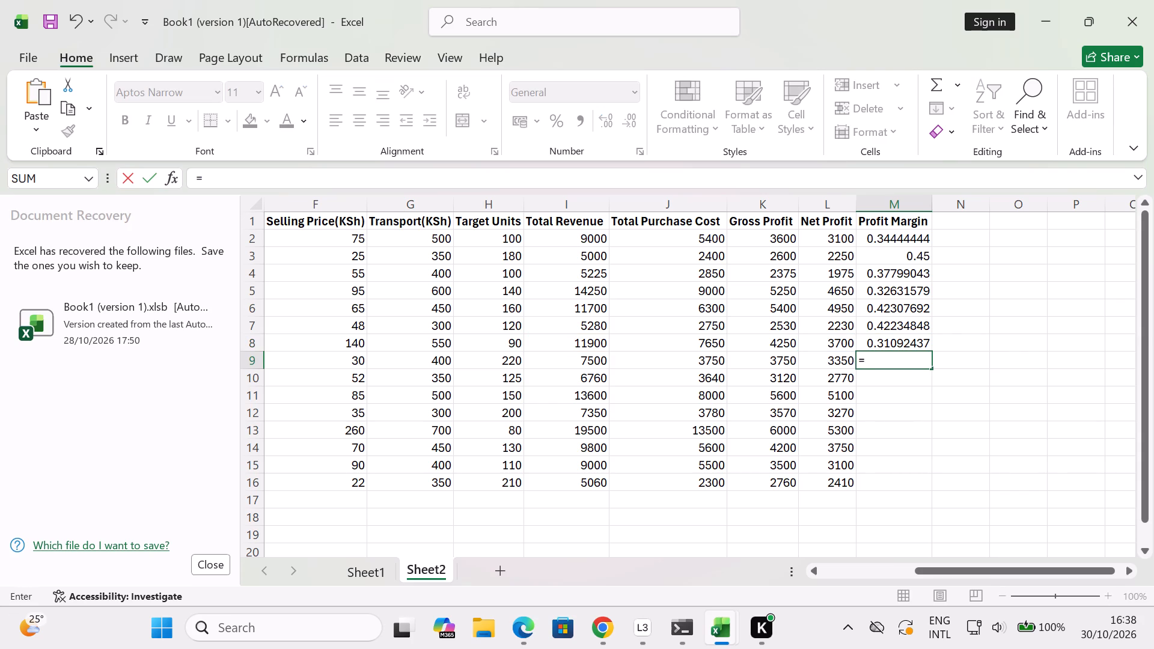
text(l9)
key(slash)
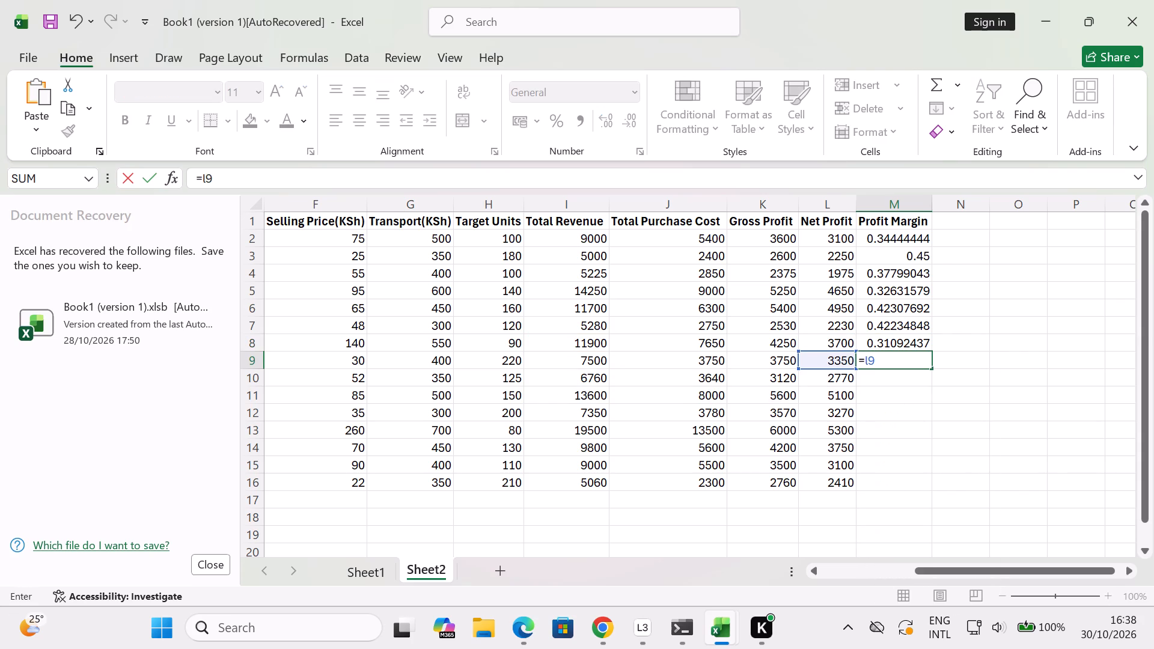
text(i9)
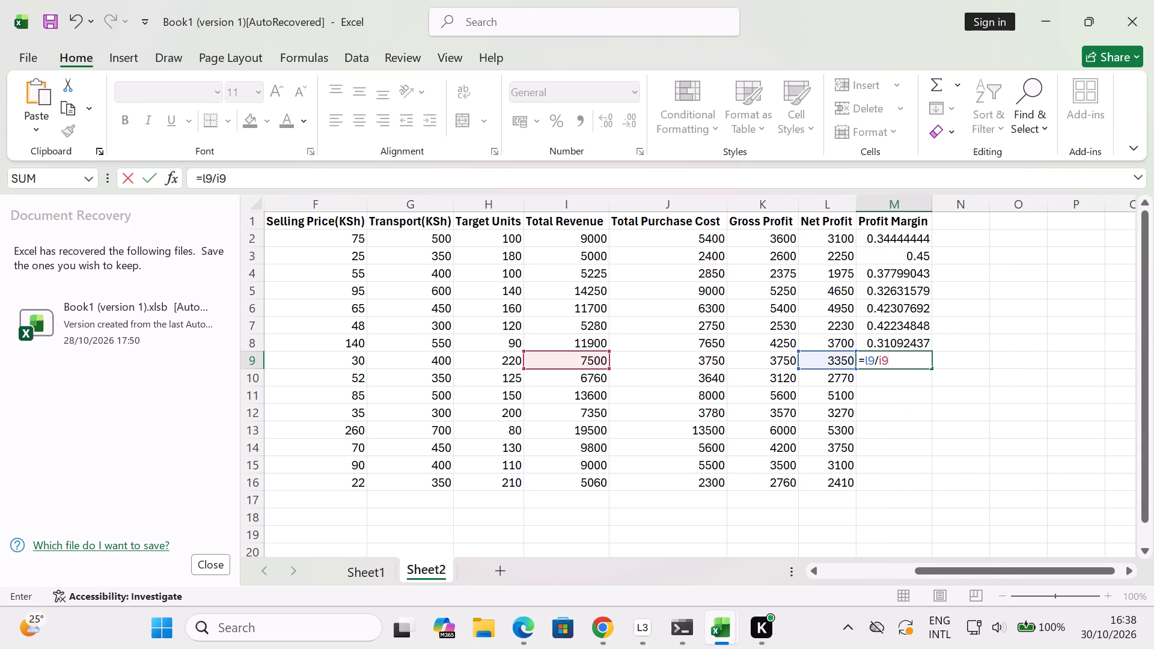
key(Return)
text(=l)
key(1)
key(0)
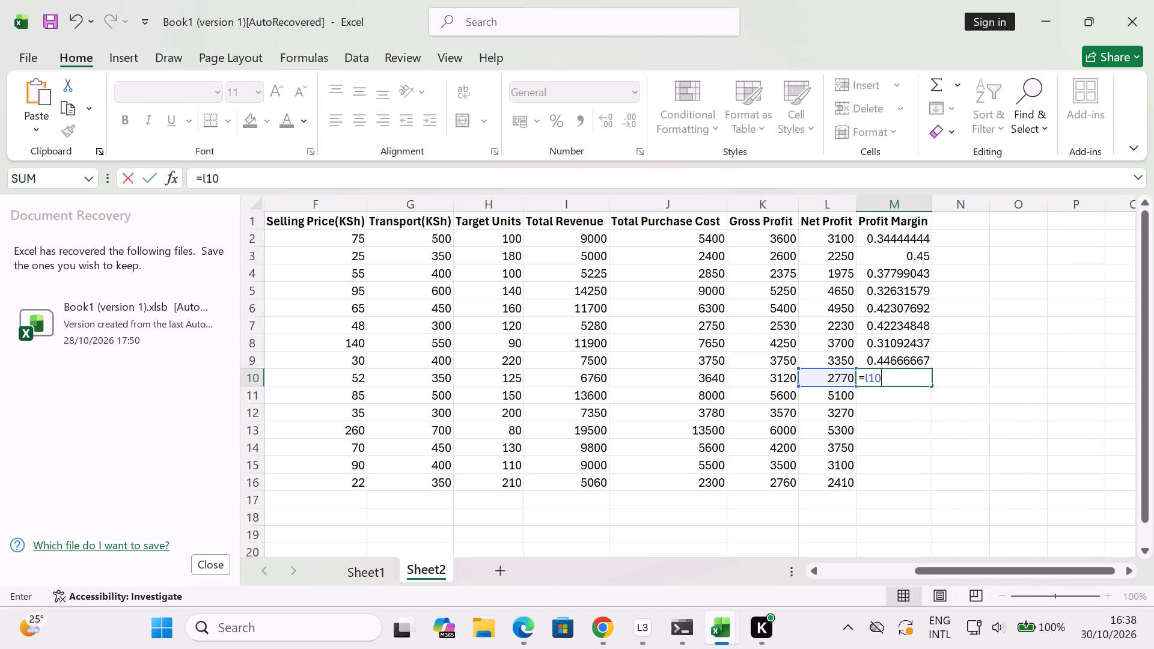
key(slash)
key(i)
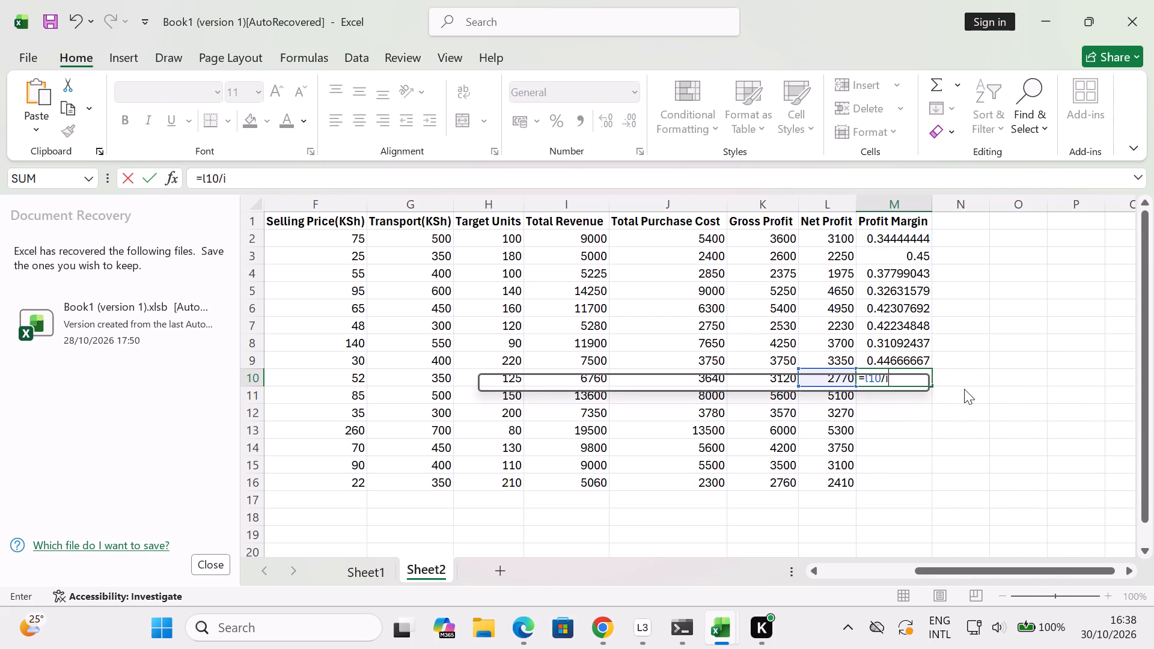
text(10)
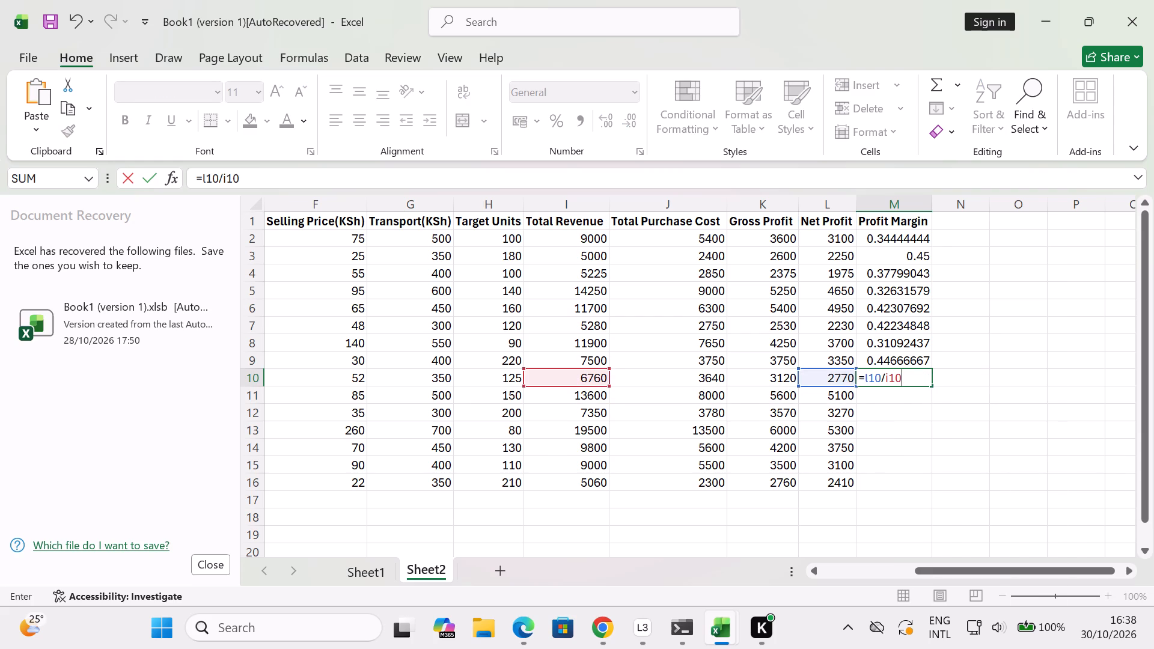
key(Return)
Begin the Profit Margin formula for row 11 in M11.
key(equal)
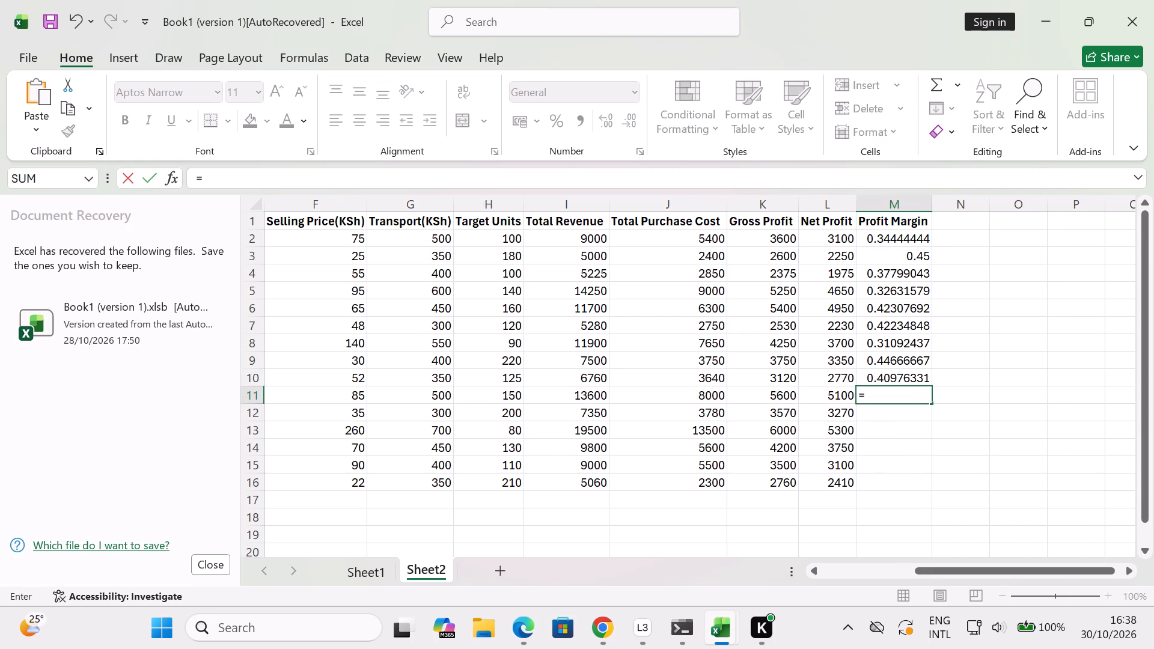
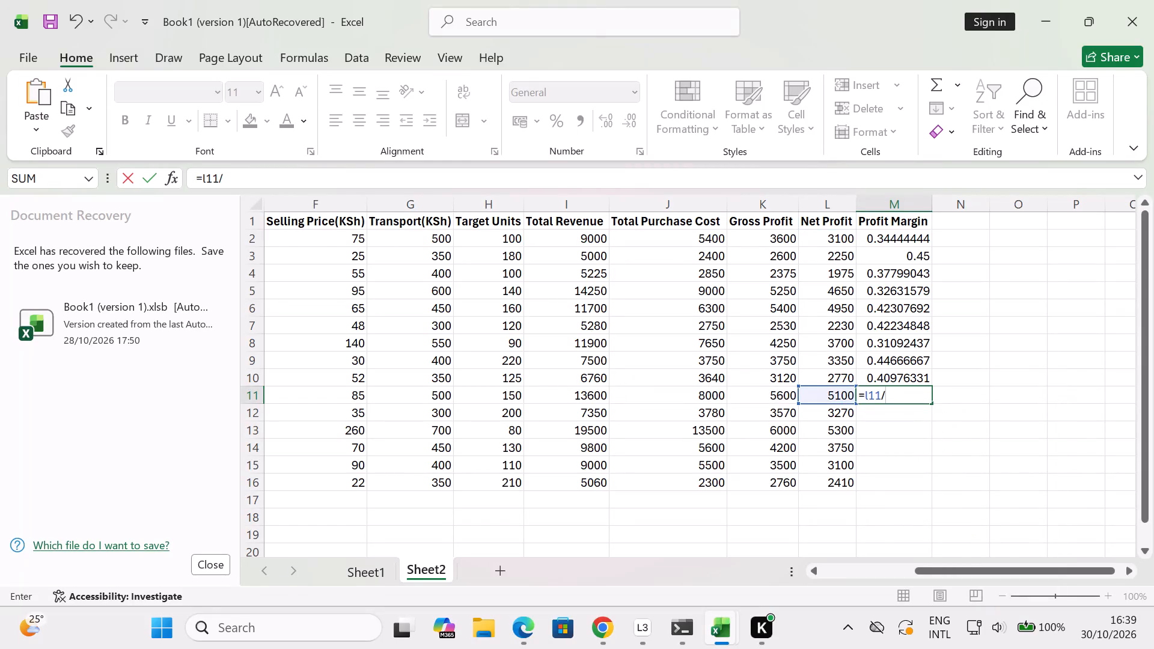
Calculate Profit Margin for rows 11 and 12 with =L11/I11 in M11 and =L12/I12 in M12.
text(i11)
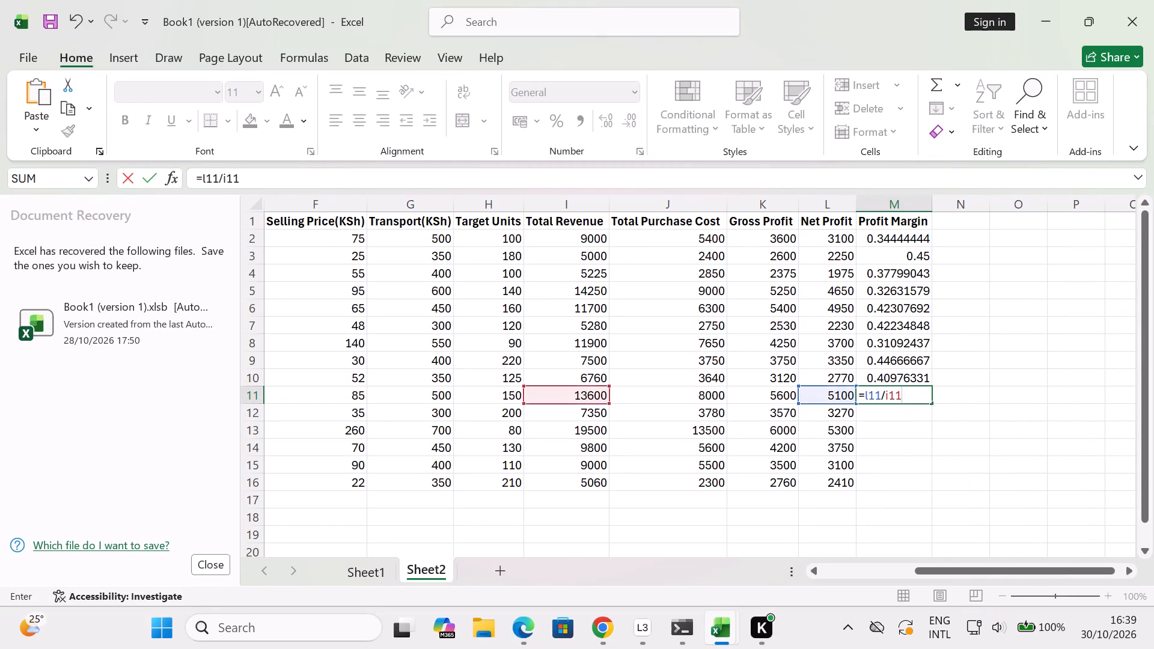
key(Return)
key(equal)
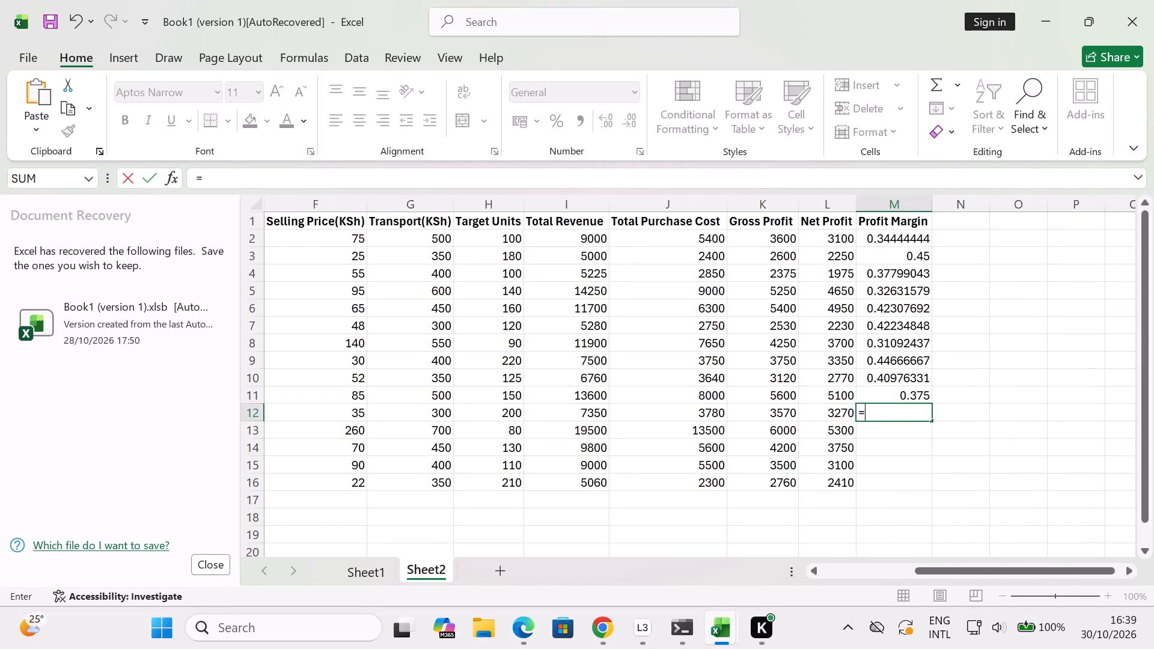
key(l)
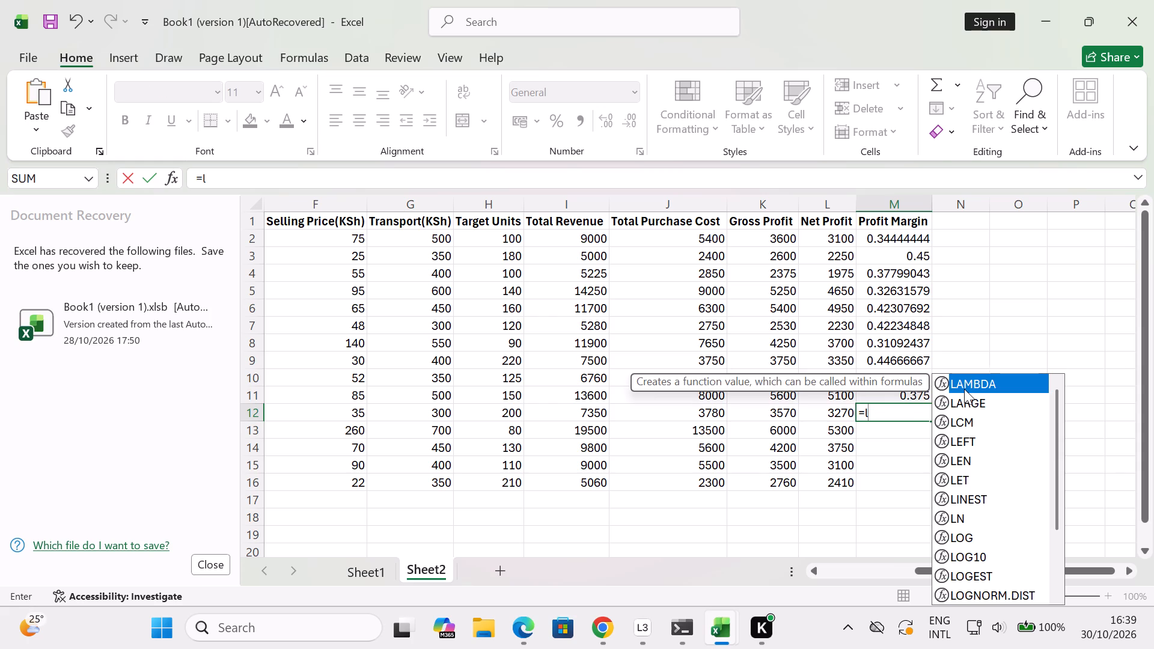
text(12)
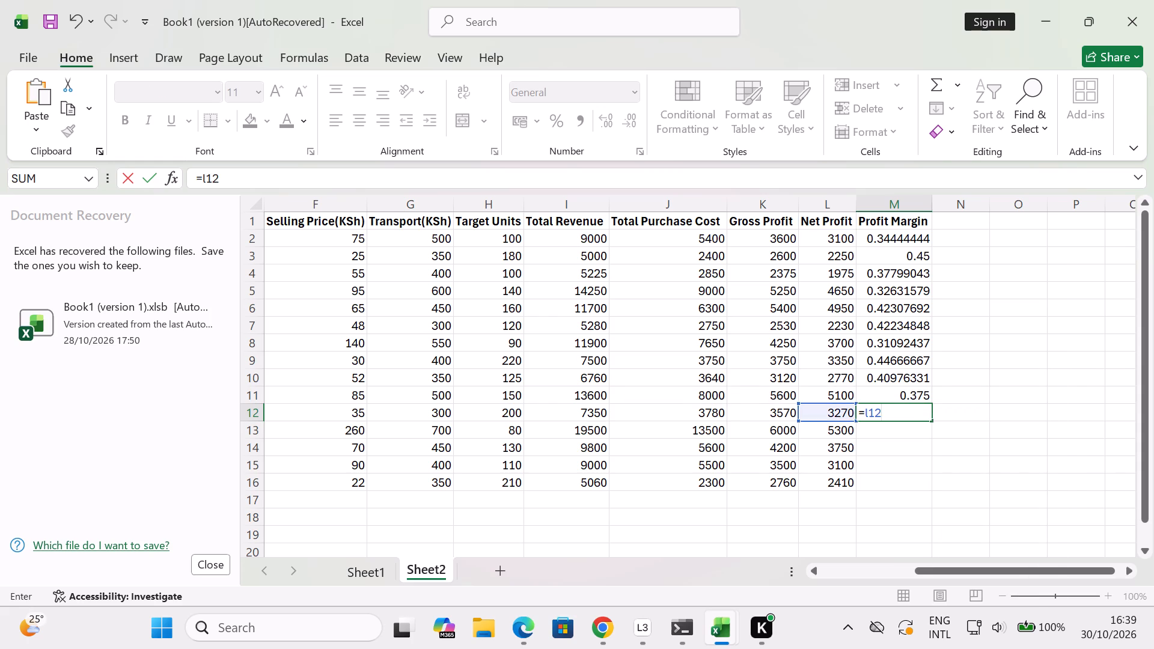
key(slash)
text(i12)
key(Return)
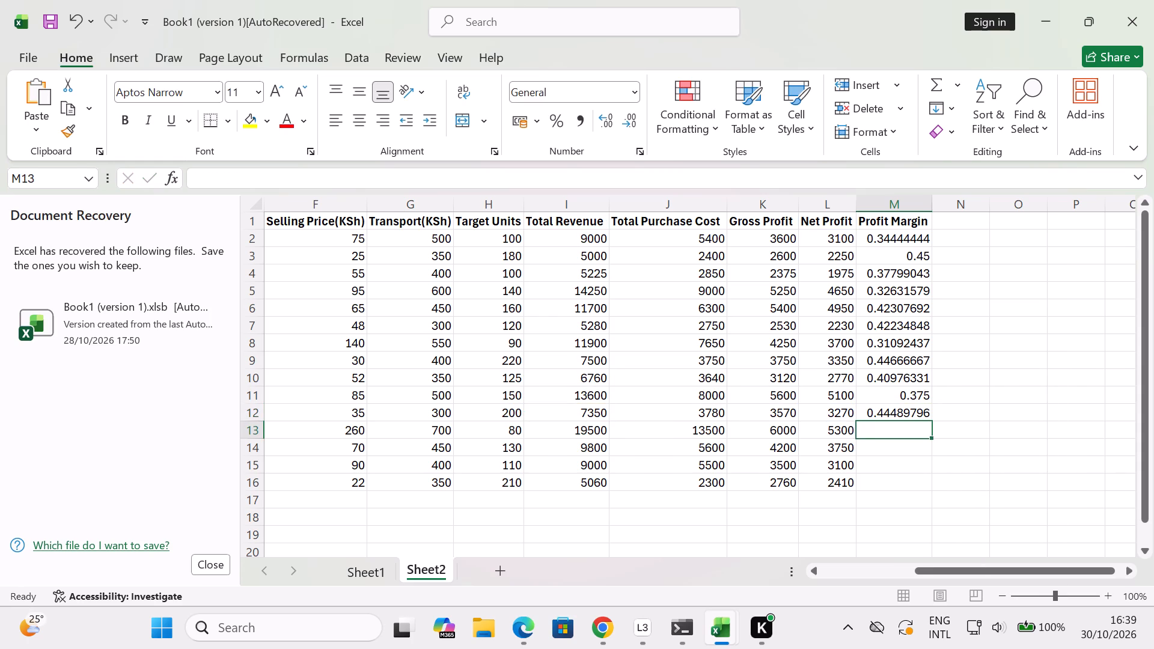
Calculate Profit Margin for rows 13 and 14 with =L13/I13 in M13 and =L14/I14 in M14.
key(equal)
key(l)
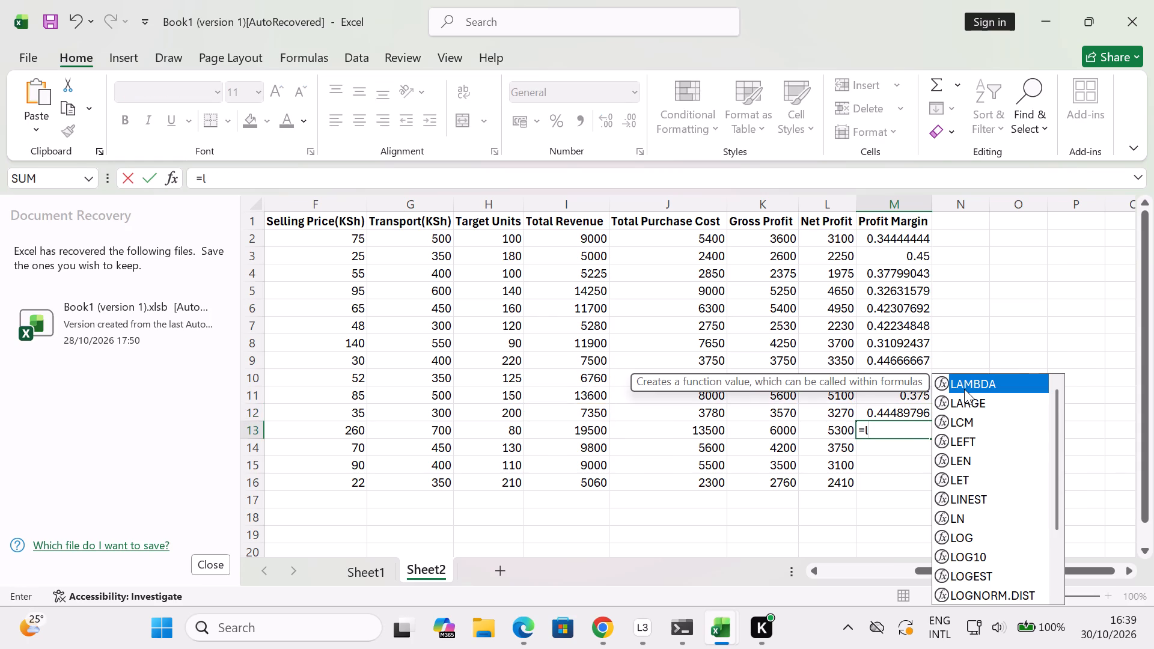
text(13/)
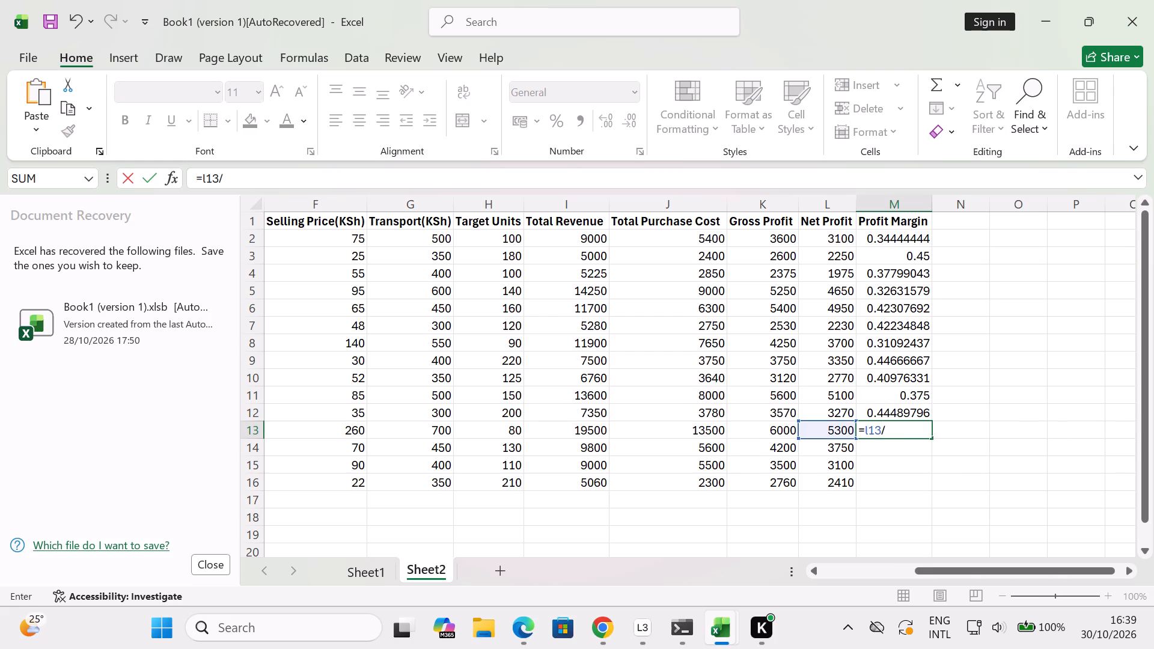
key(i)
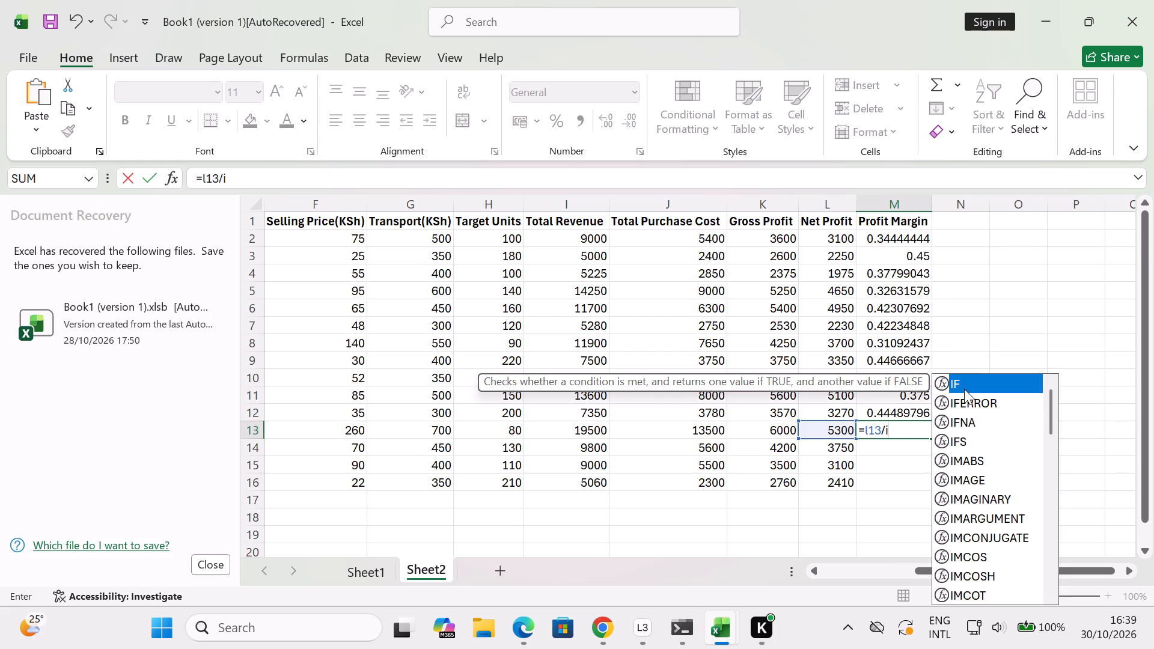
text(13)
key(Return)
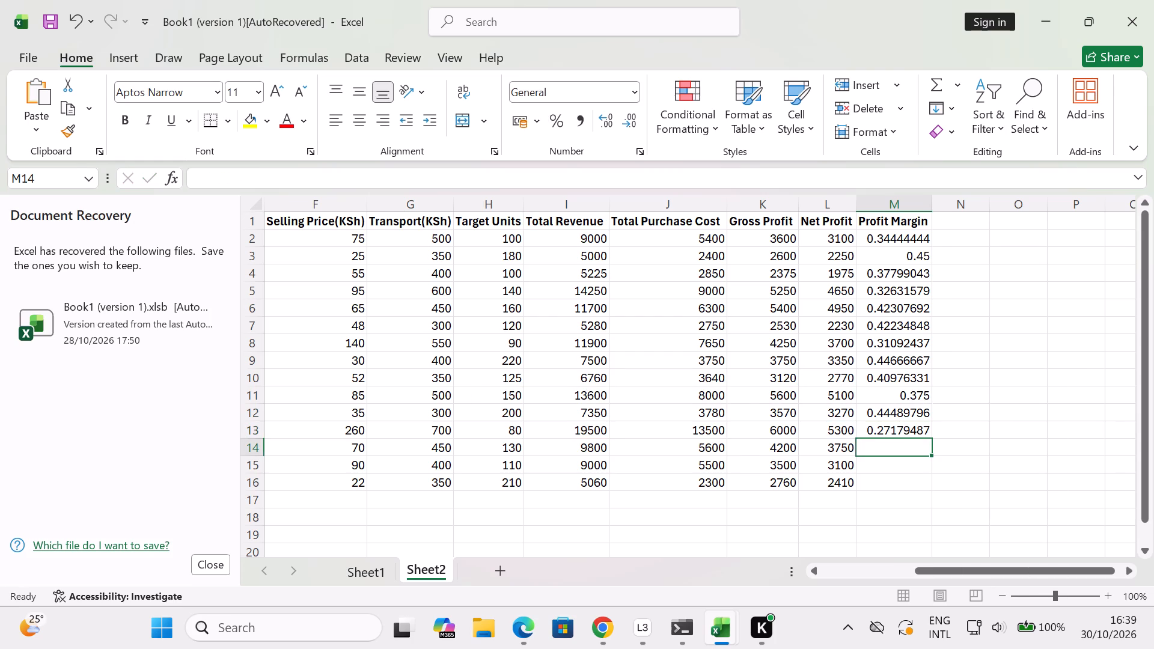
key(equal)
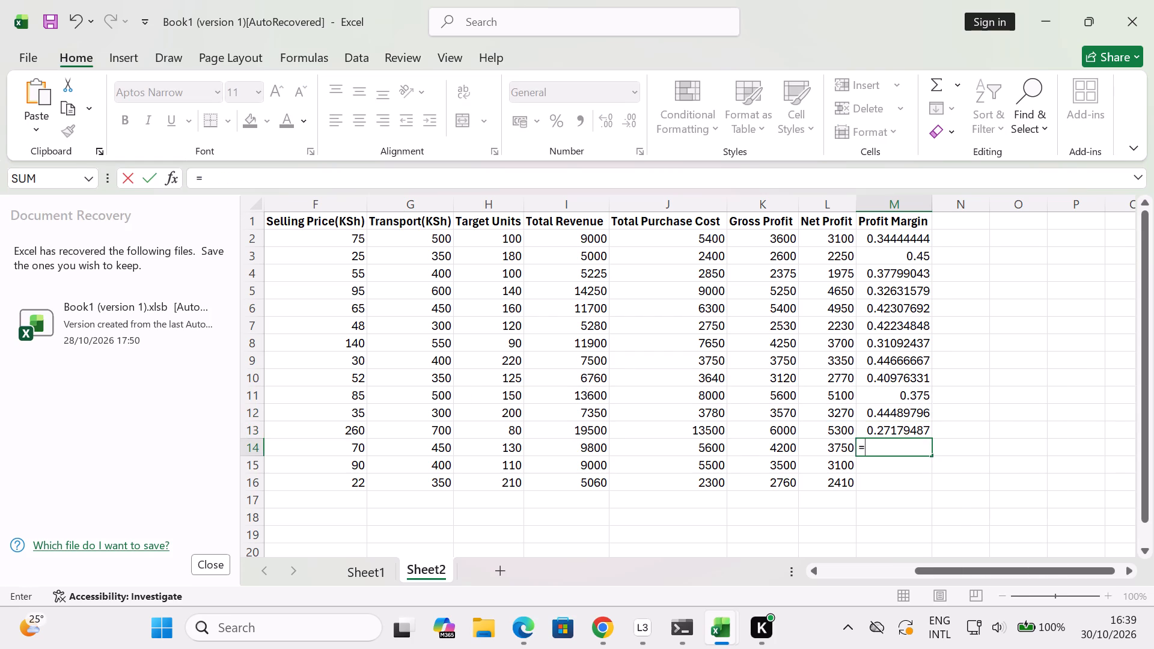
text(l14/)
key(i)
text(14)
key(Return)
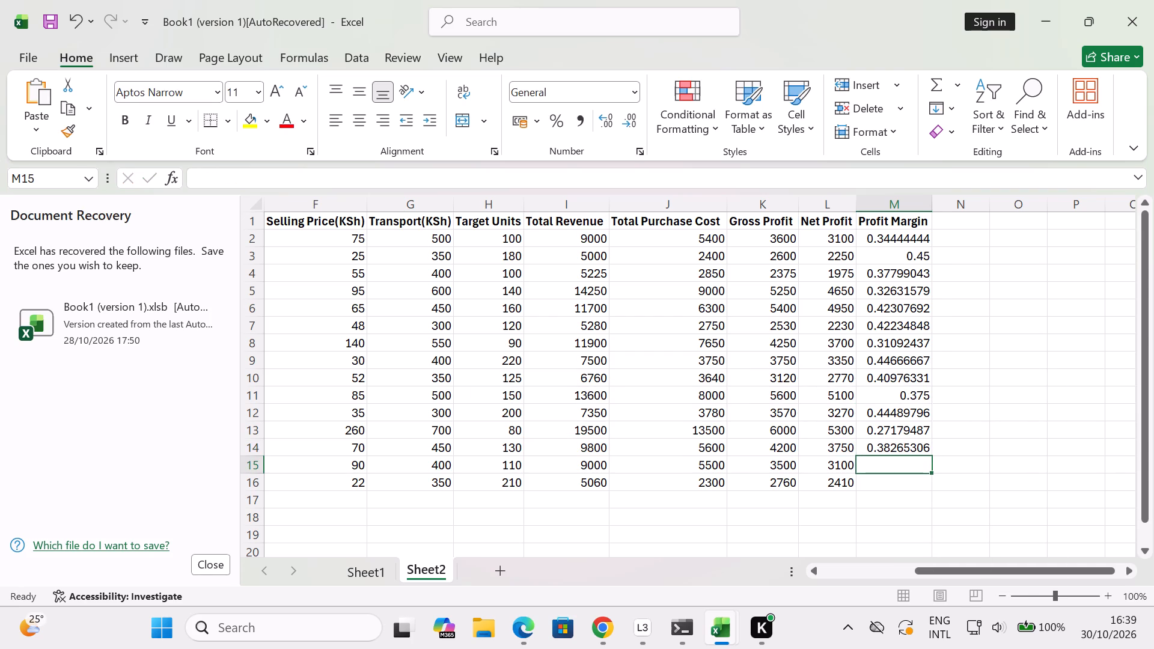
Calculate Profit Margin for row 15 with =L15/I15 in M15.
key(equal)
text(l15)
key(slash)
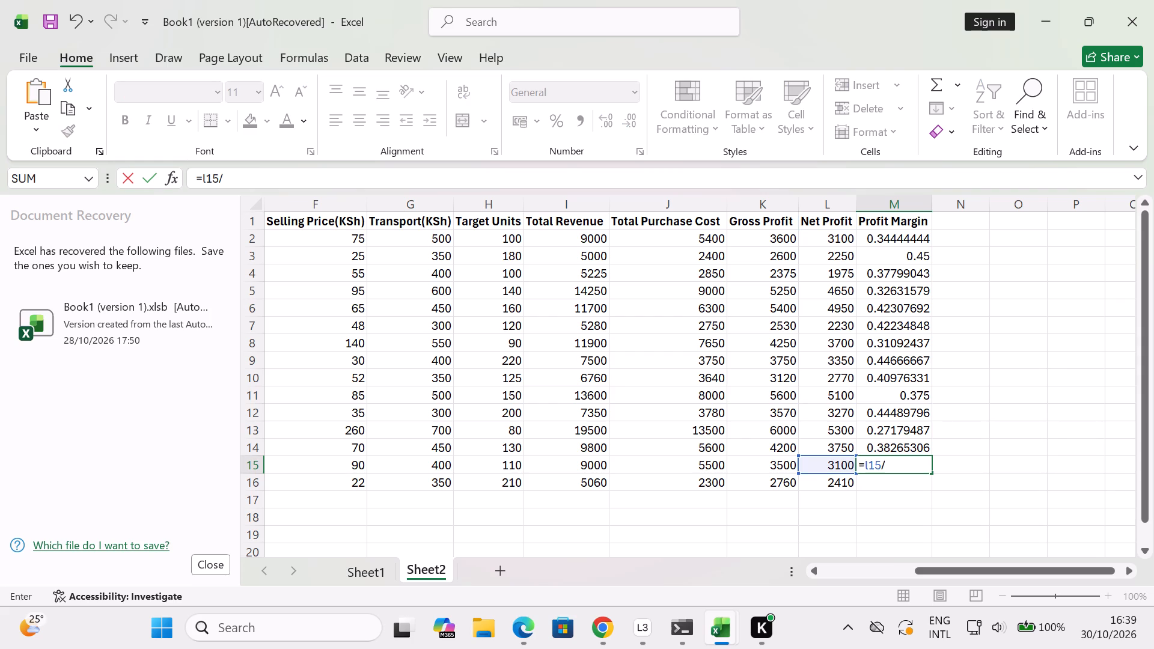
text(i13)
key(BackSpace)
key(5)
key(Return)
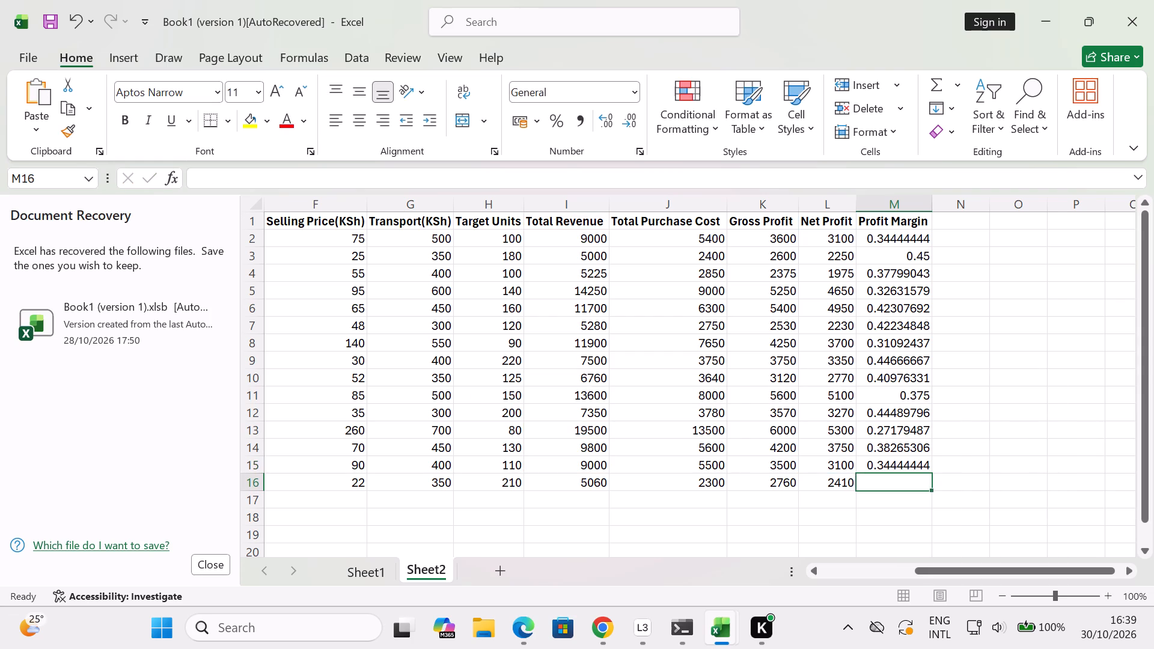
Calculate Profit Margin for row 16 with =L16/I16 in M16.
key(equal)
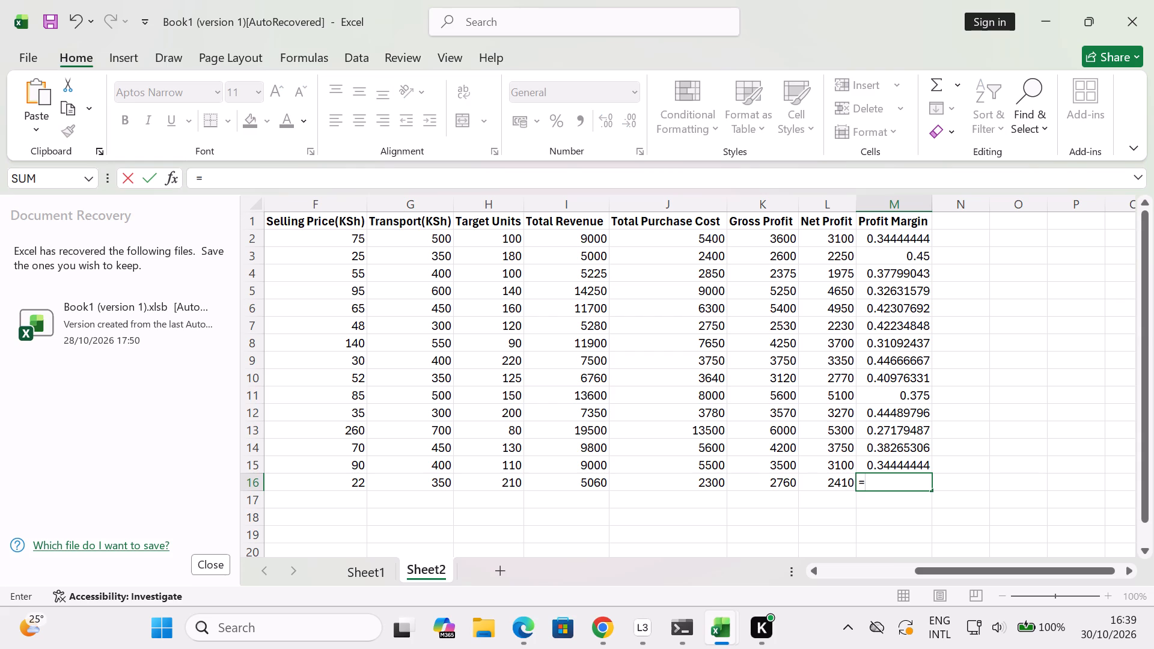
text(l15)
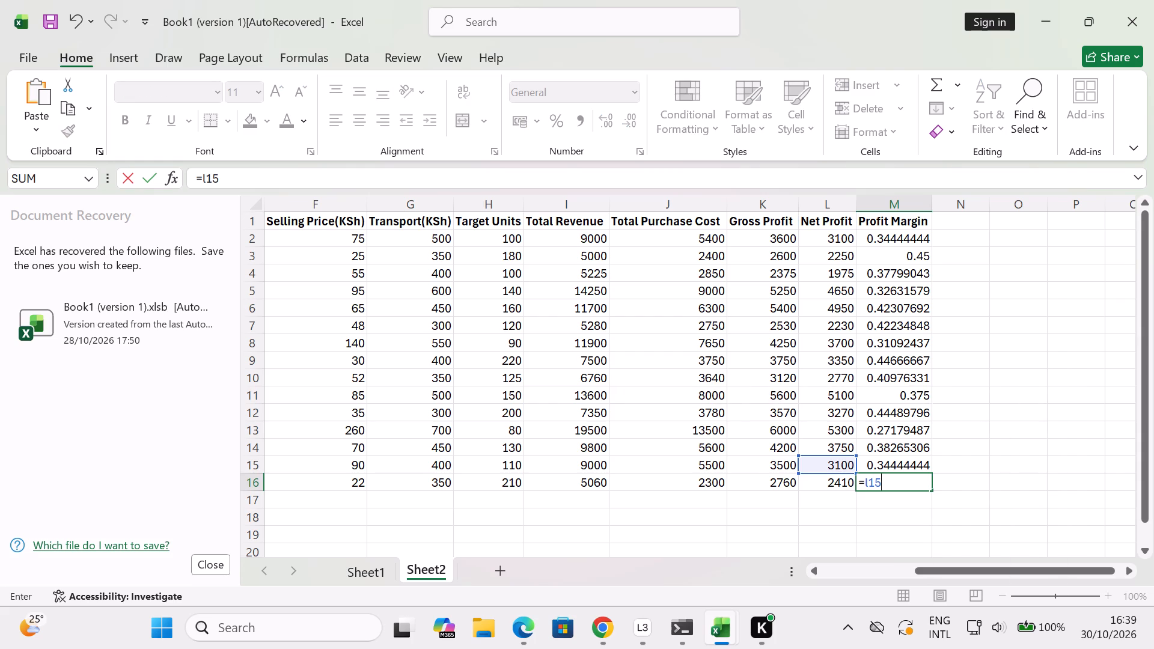
key(slash)
key(i)
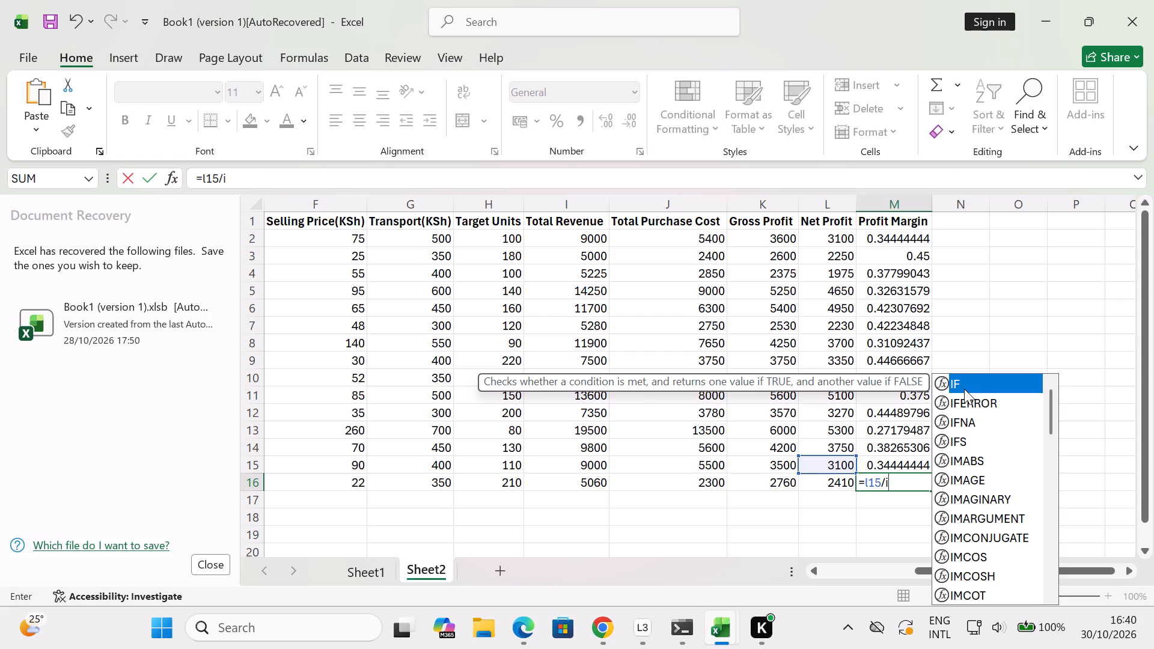
key(BackSpace)
key(BackSpace)
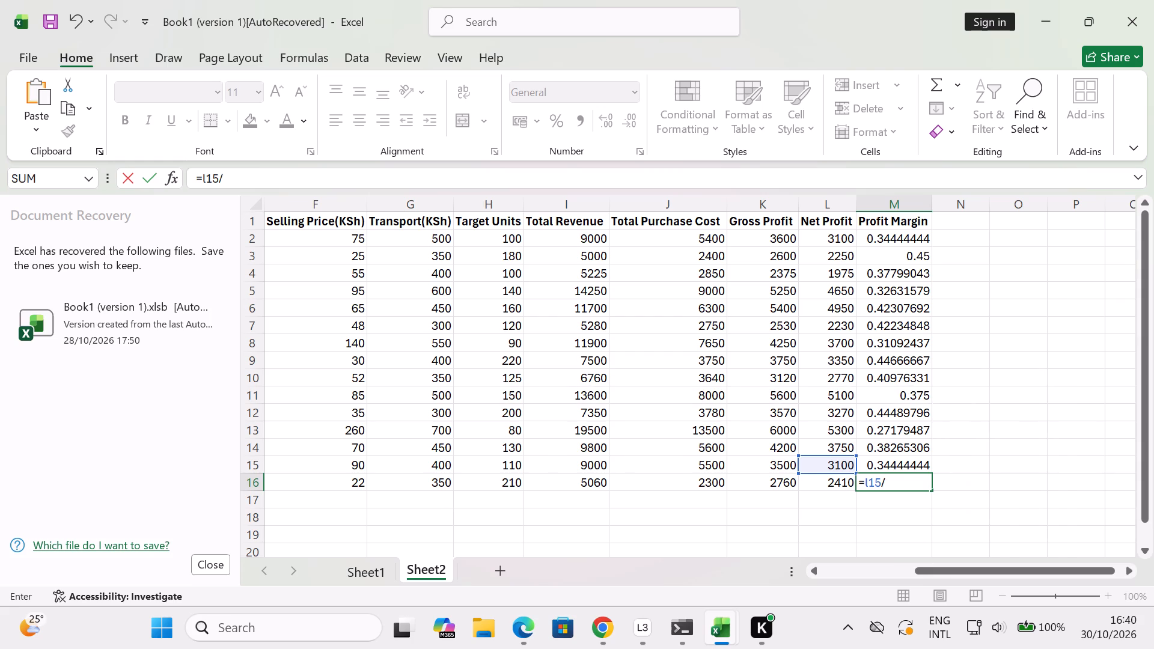
key(BackSpace)
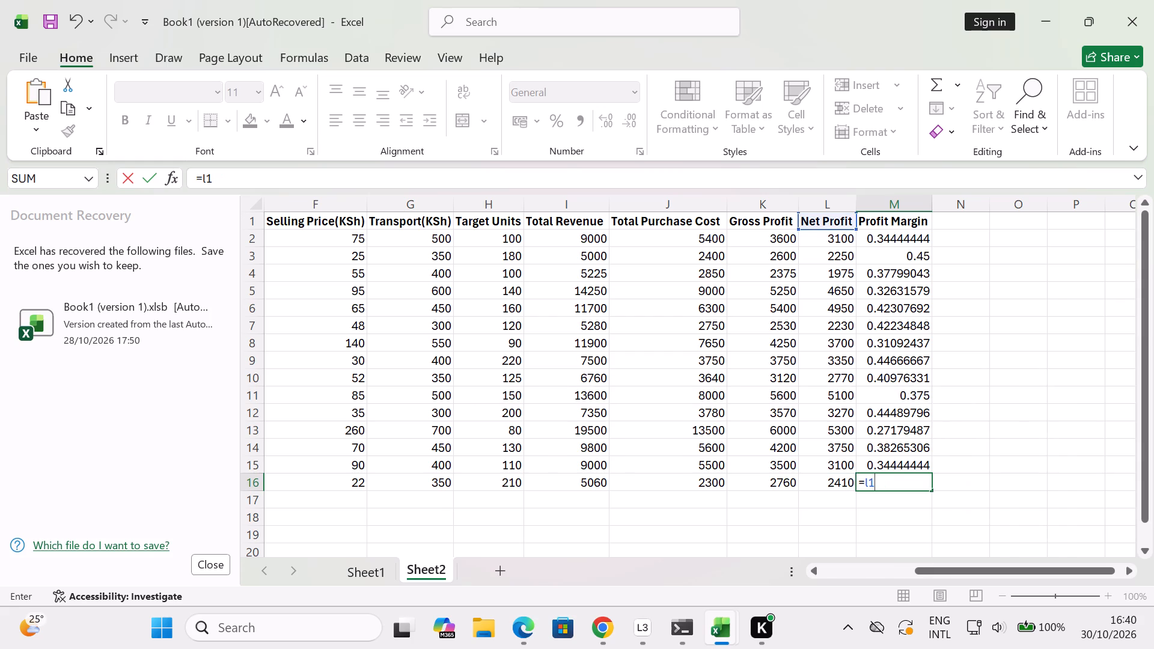
text(6/)
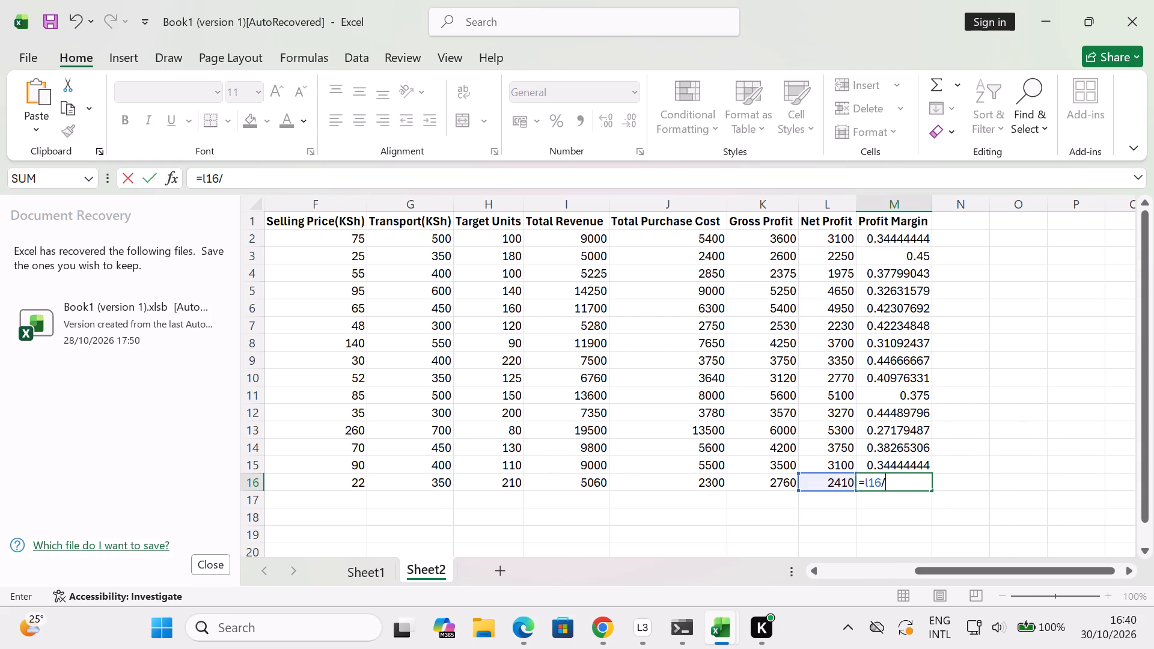
key(i)
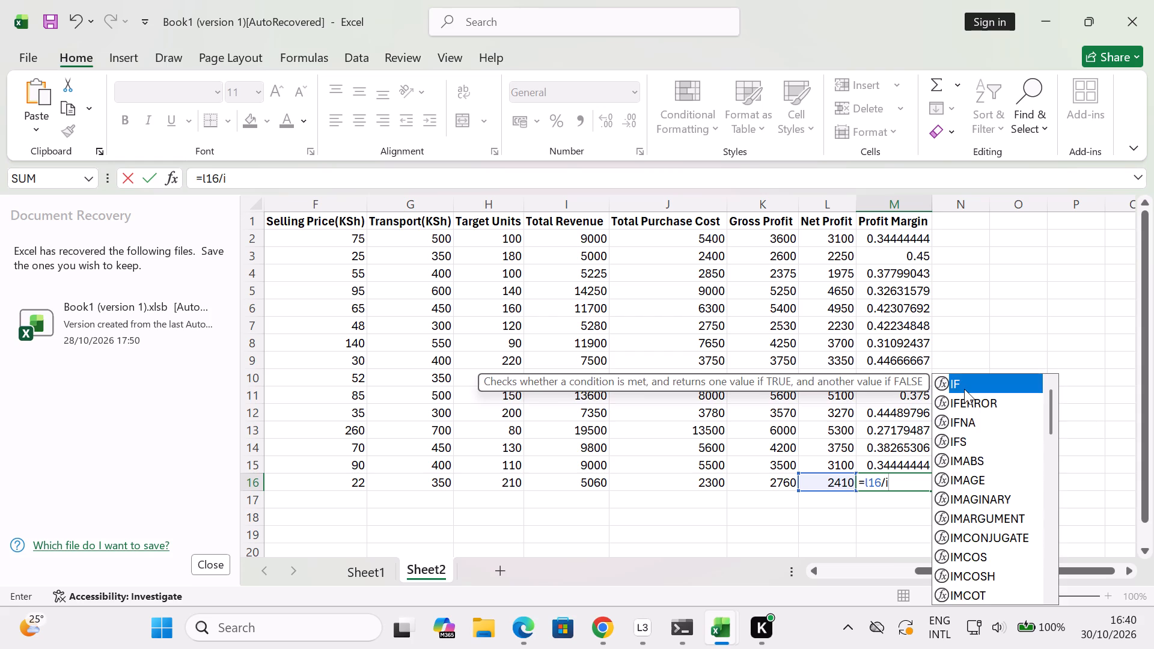
text(16)
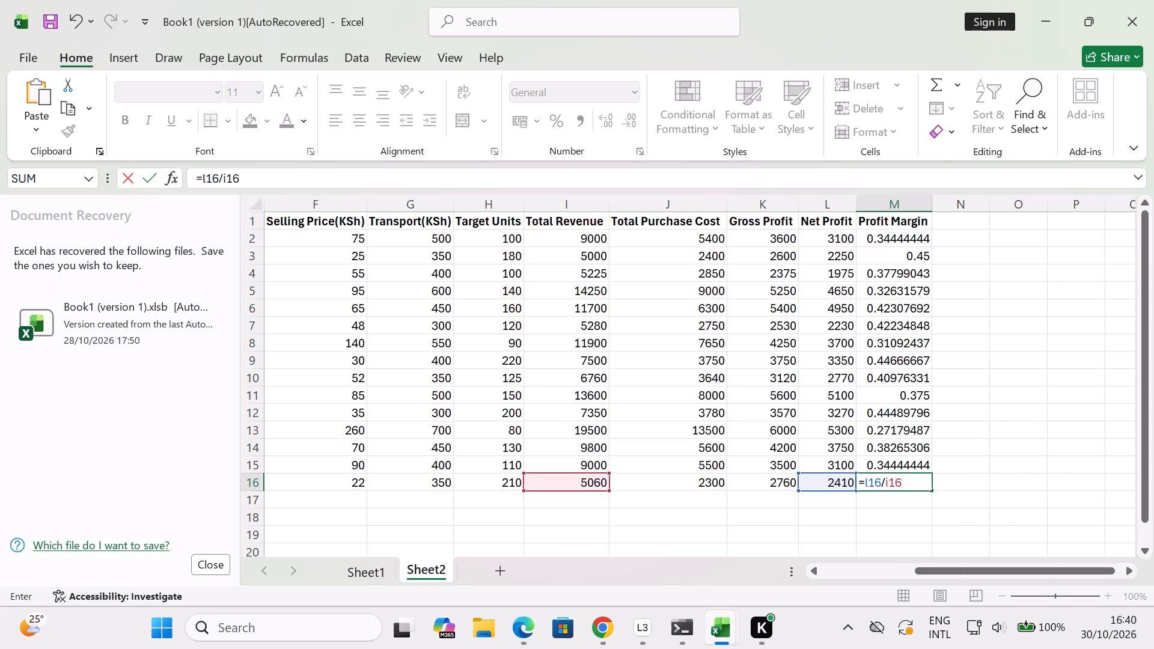
key(Return)
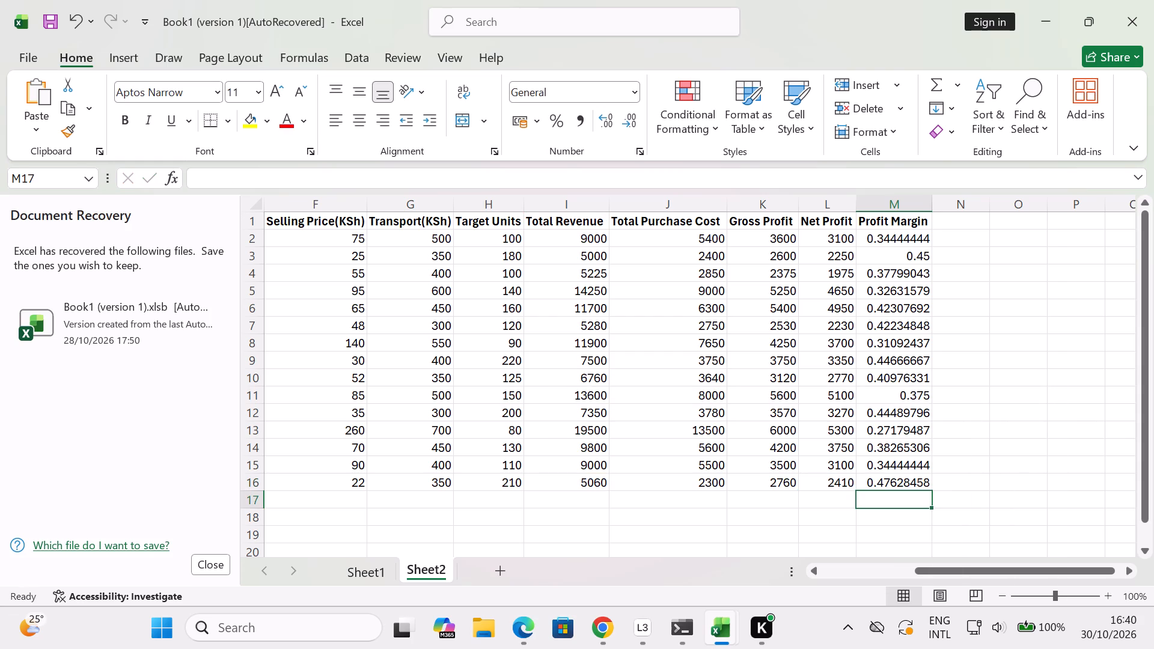
Widen the Profit Margin column M slightly so its values show in full.
click(930, 208)
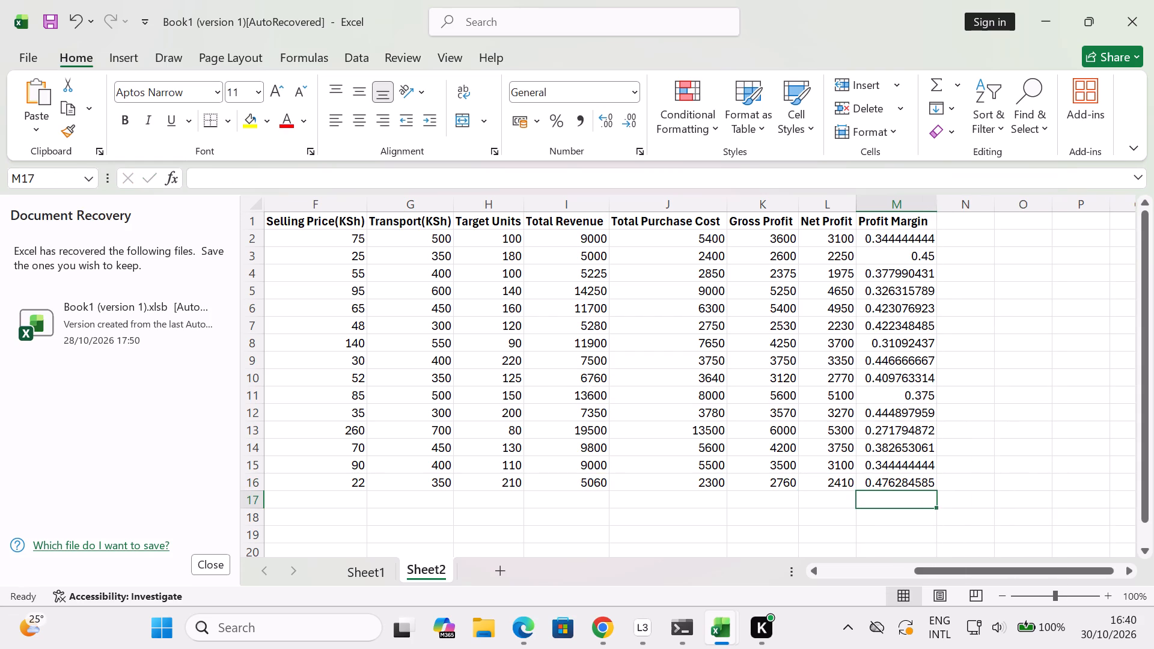
Add the header Target Achievement in N1 and widen column N to fit it.
click(966, 220)
drag(995, 197, 1007, 200)
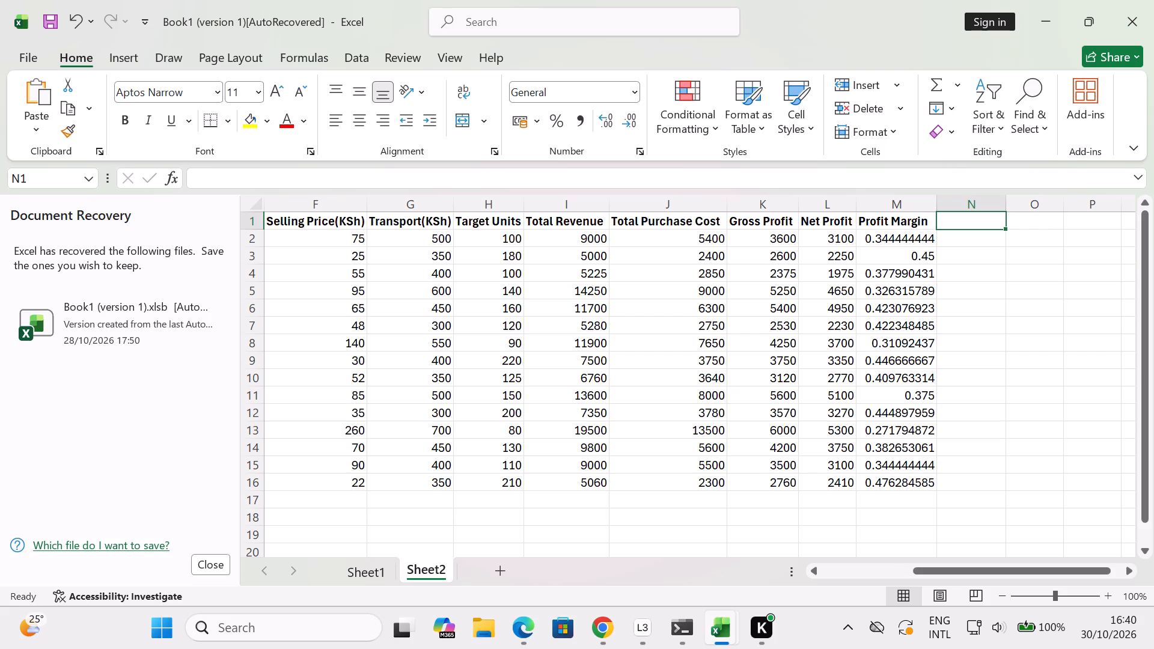
key(shift+t)
key(a)
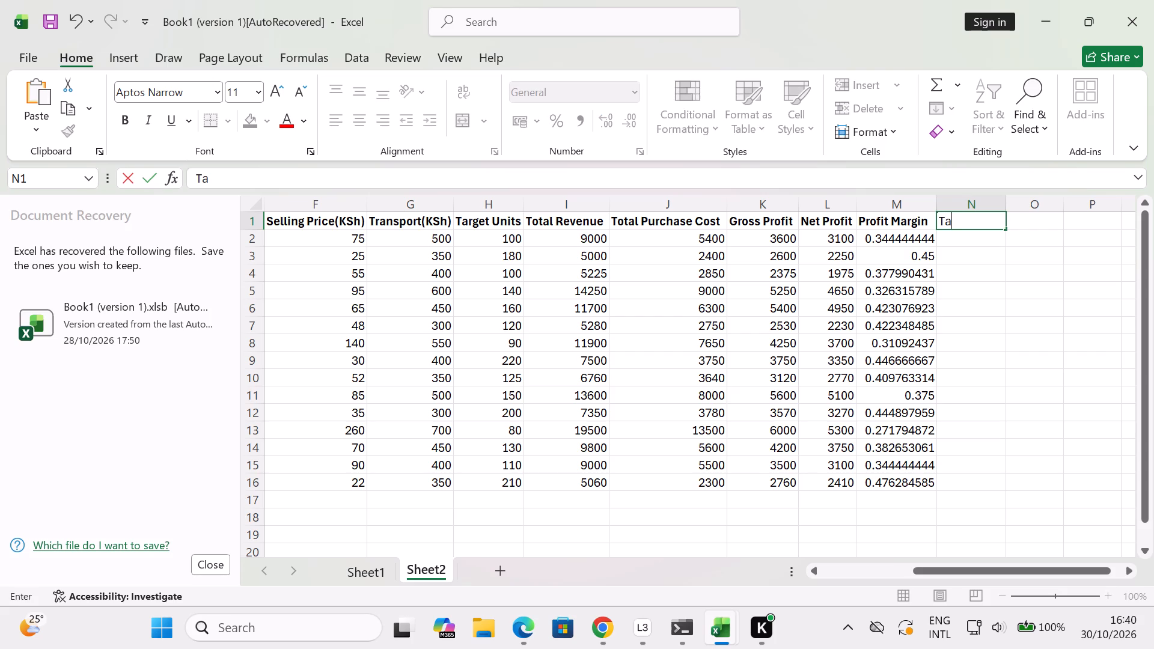
text(rget)
key(space)
text(Achie)
text(ve)
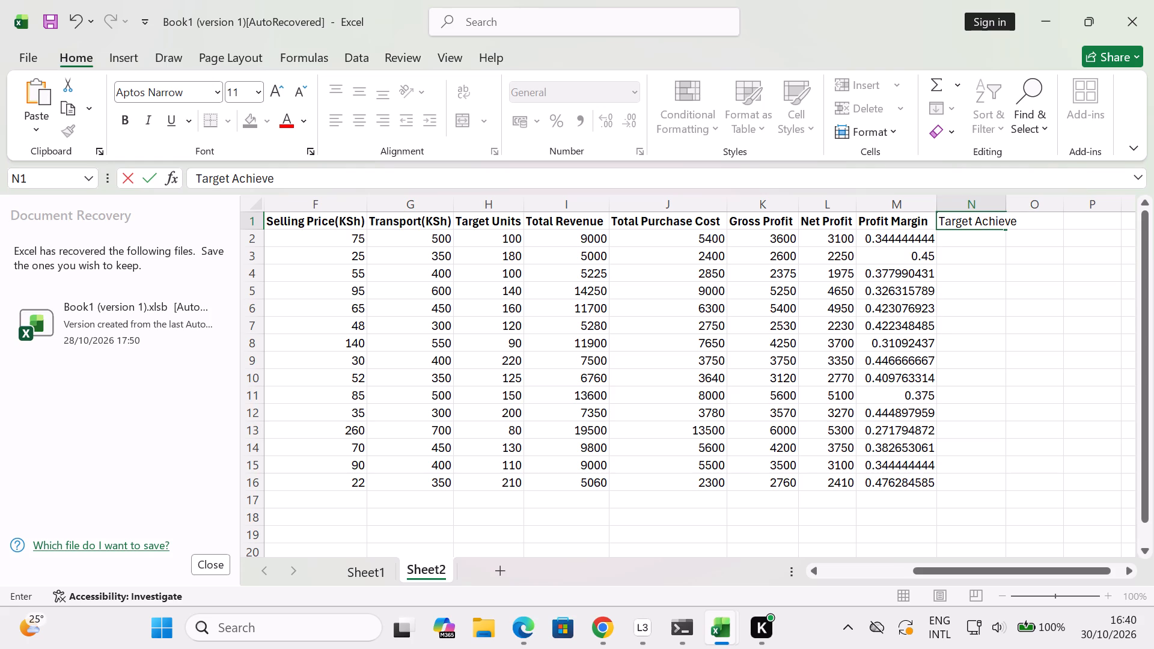
text(ment)
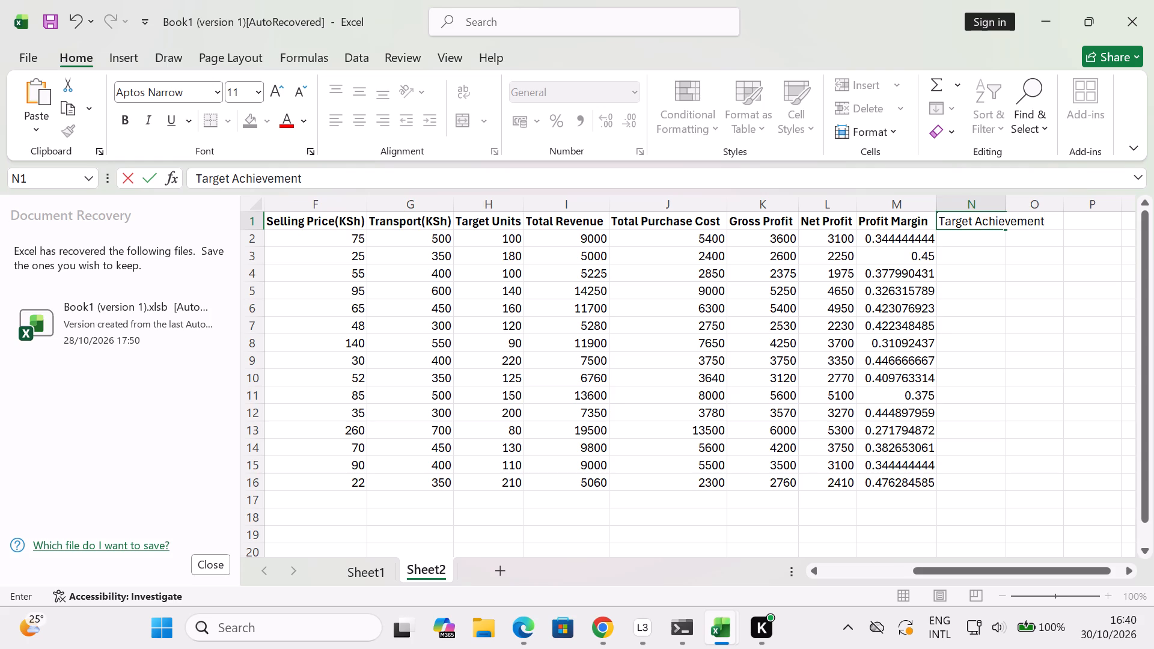
click(1101, 269)
drag(1005, 209, 1030, 210)
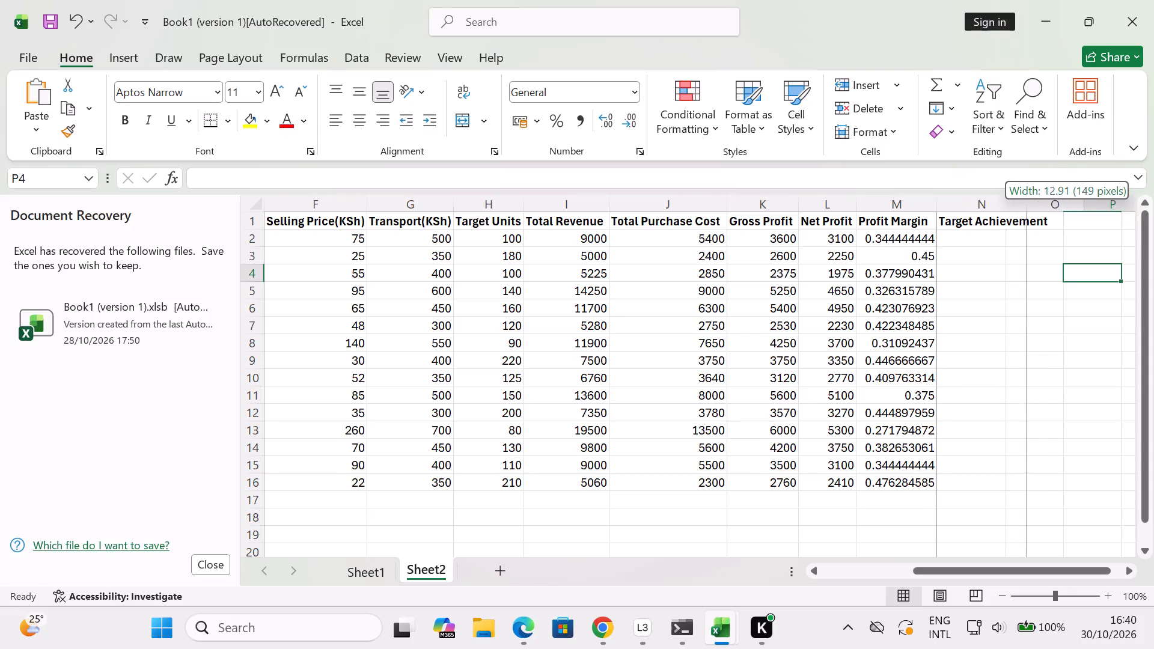
drag(1030, 210, 1052, 207)
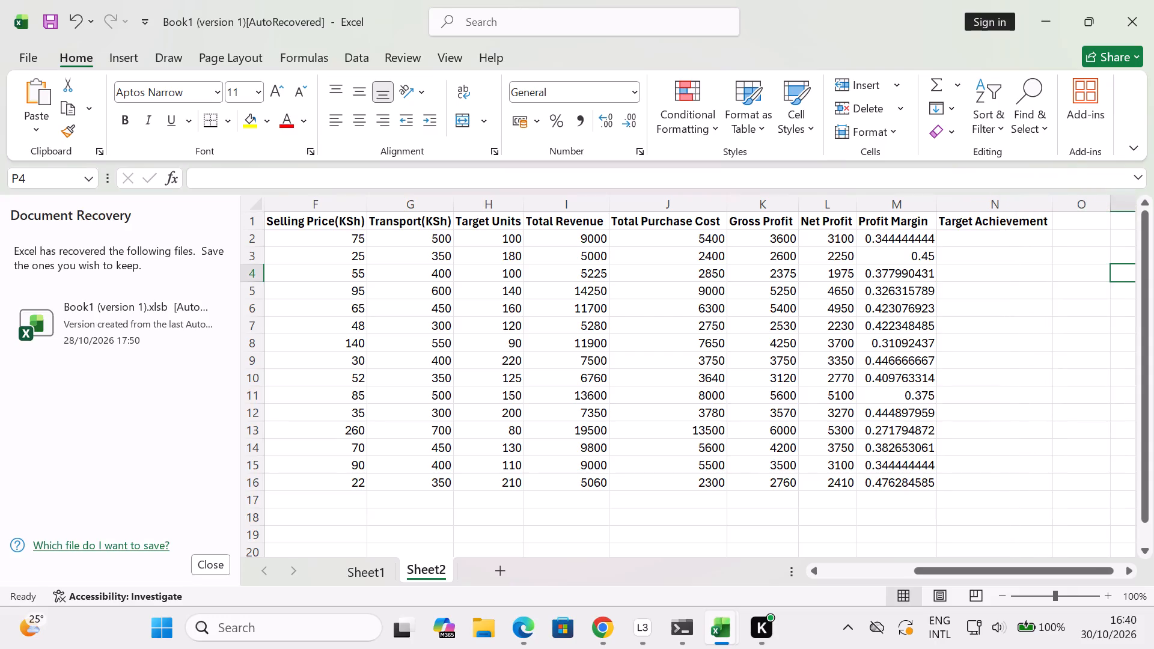
click(1008, 235)
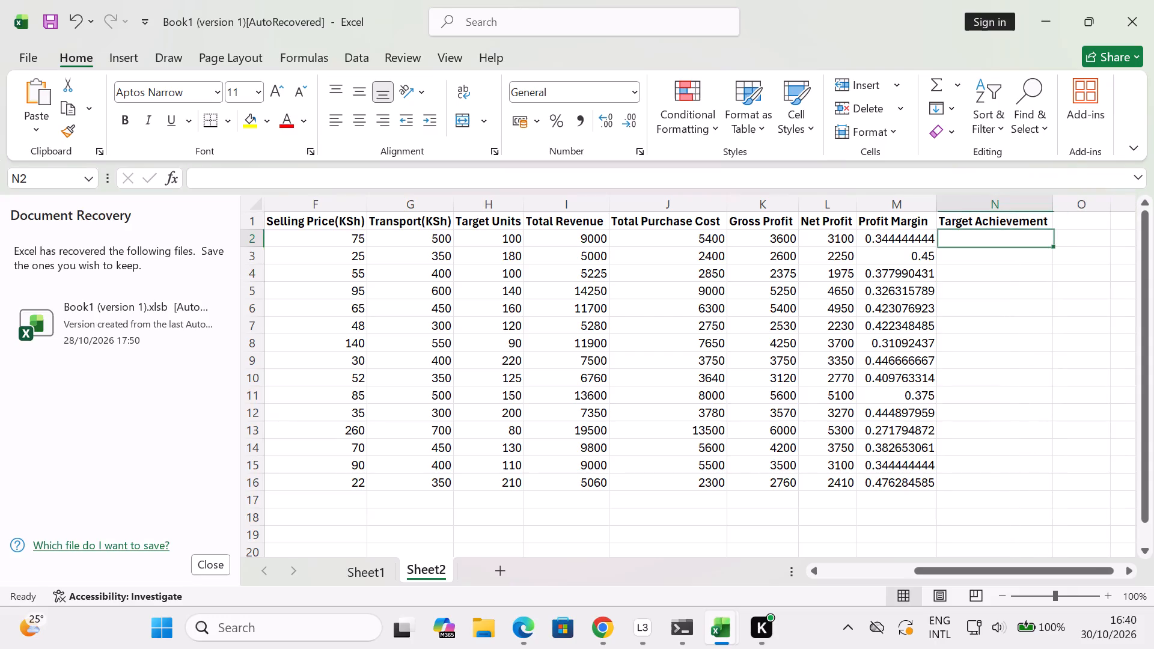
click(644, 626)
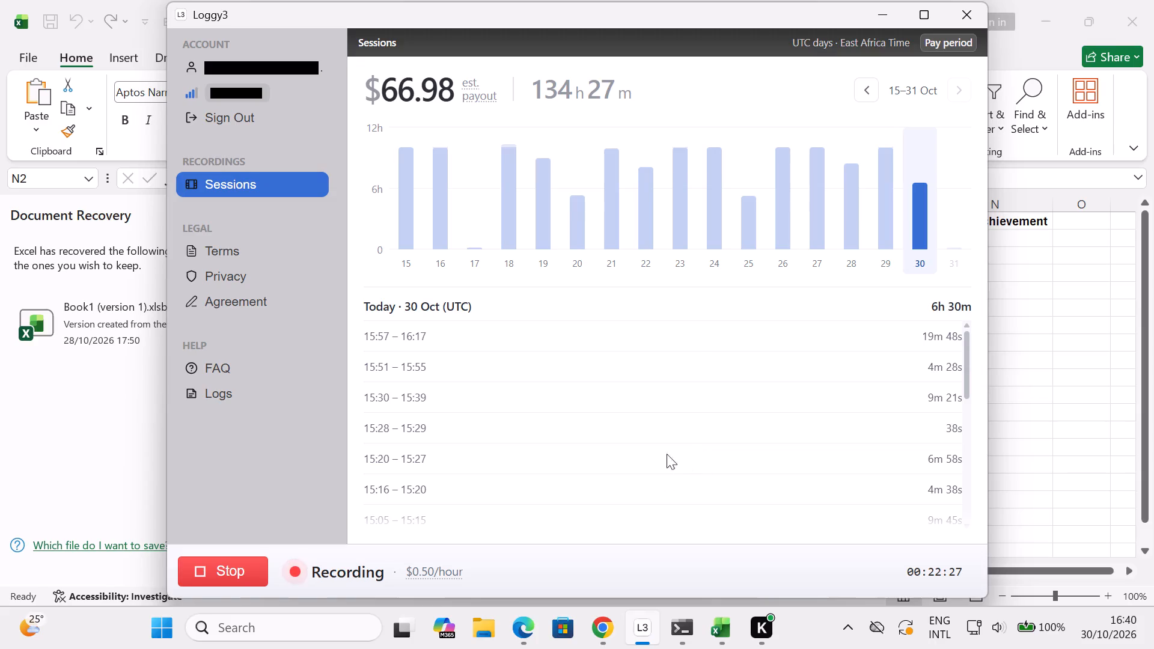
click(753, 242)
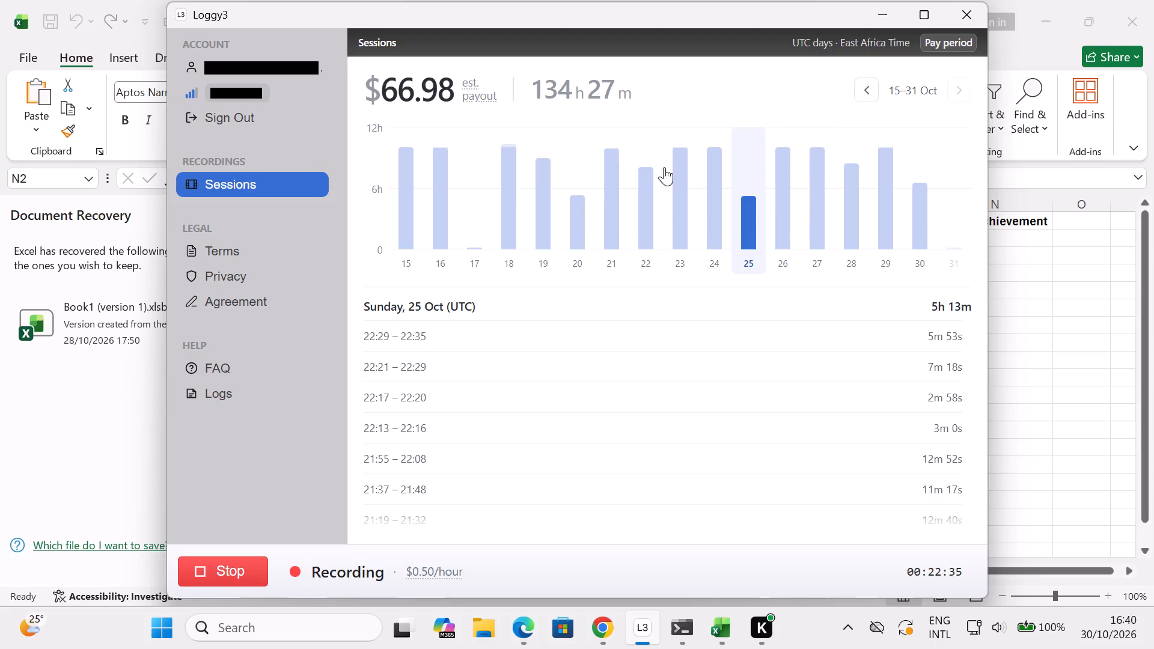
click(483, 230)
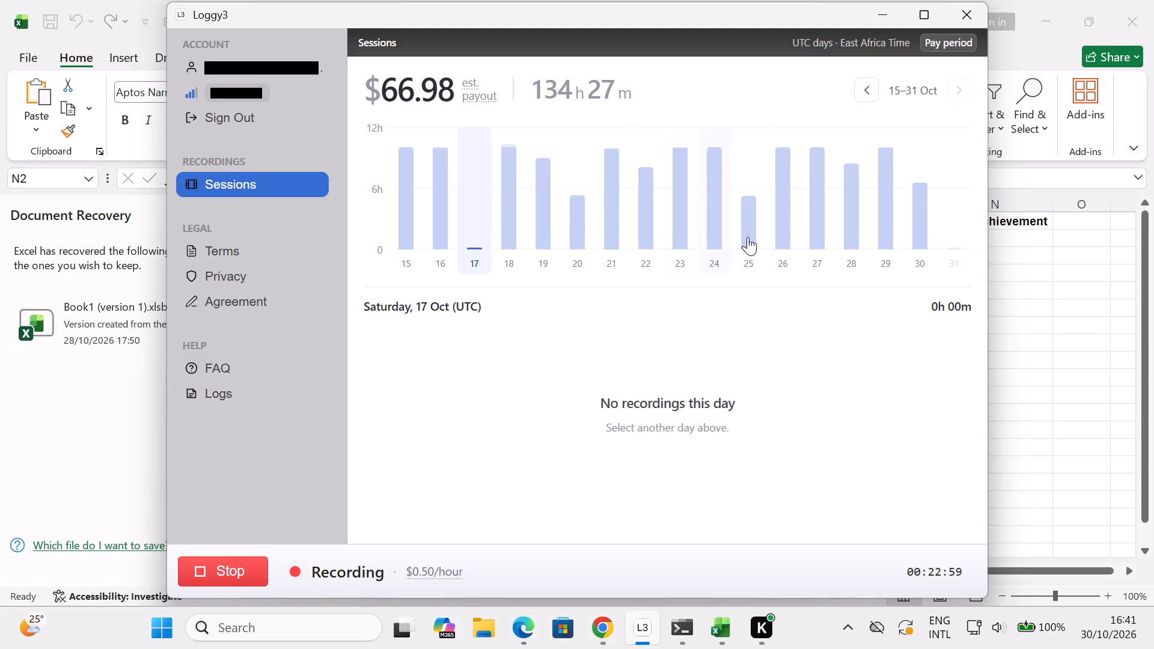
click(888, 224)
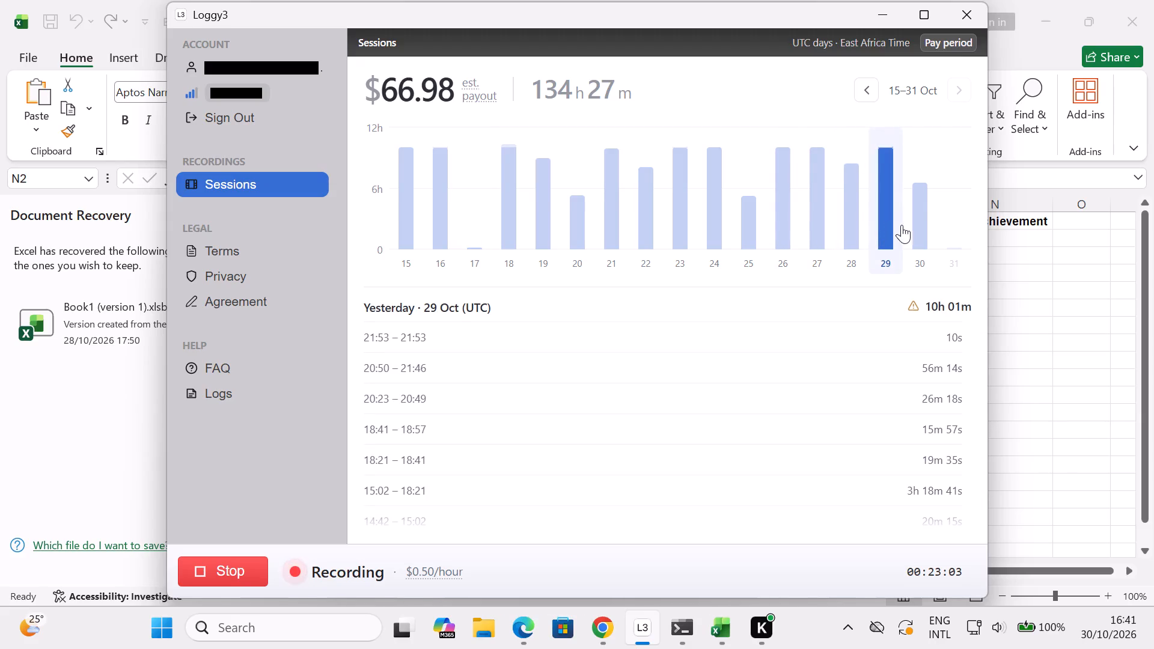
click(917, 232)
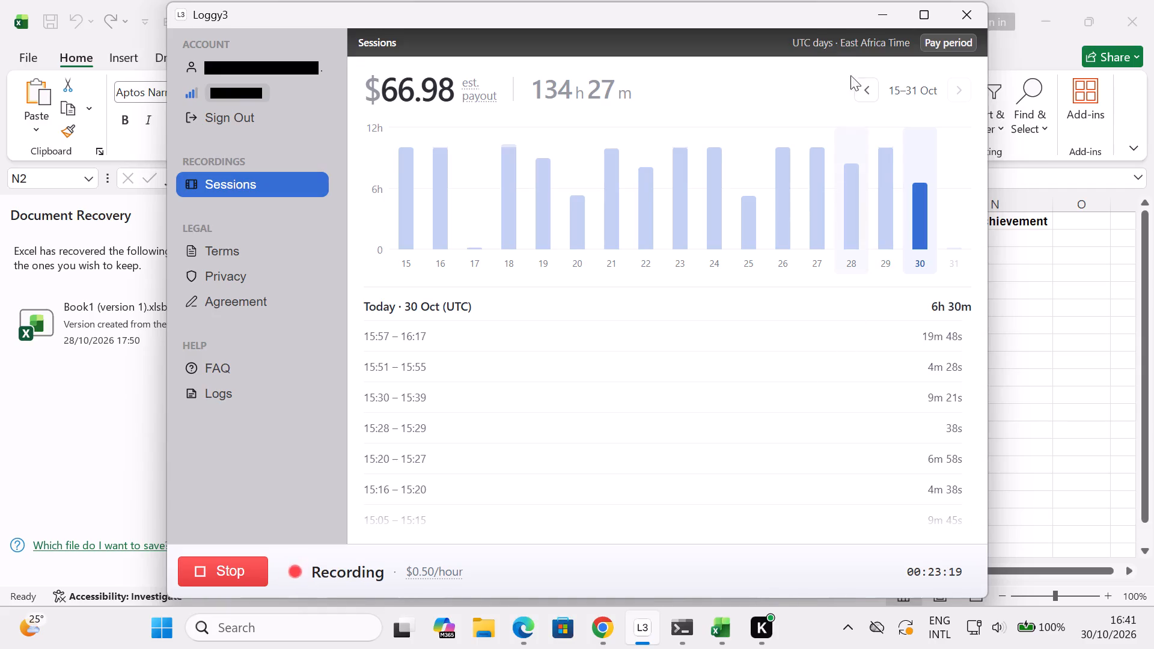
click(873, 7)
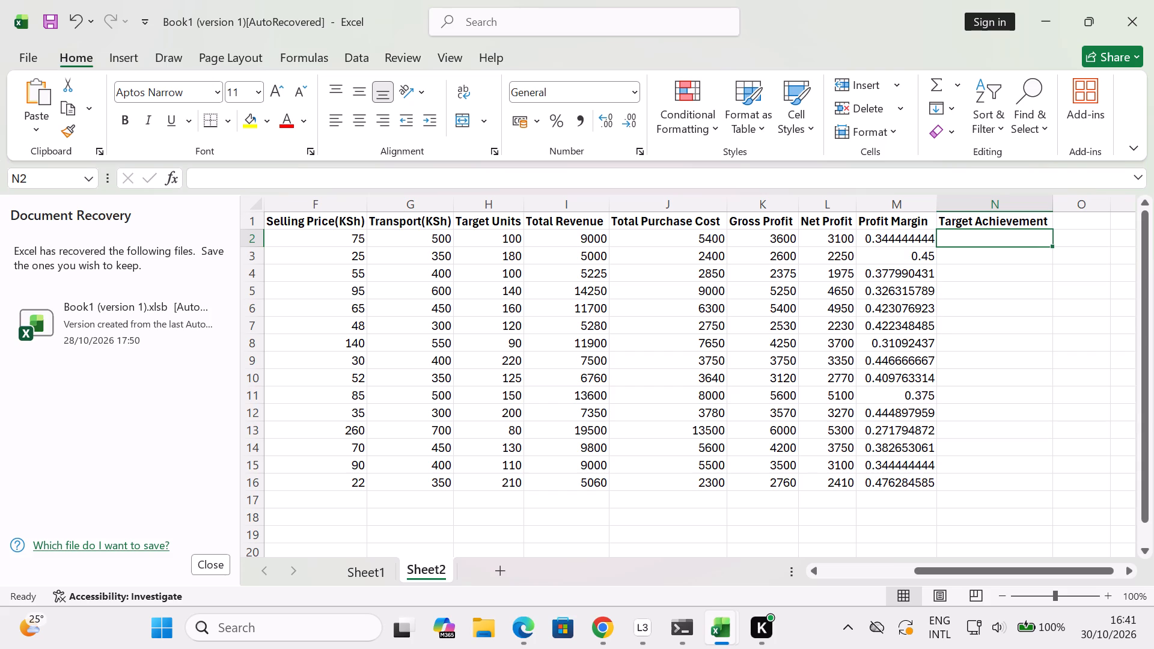
Calculate Target Achievement for row 2 with =D2/H2 in N2.
key(equal)
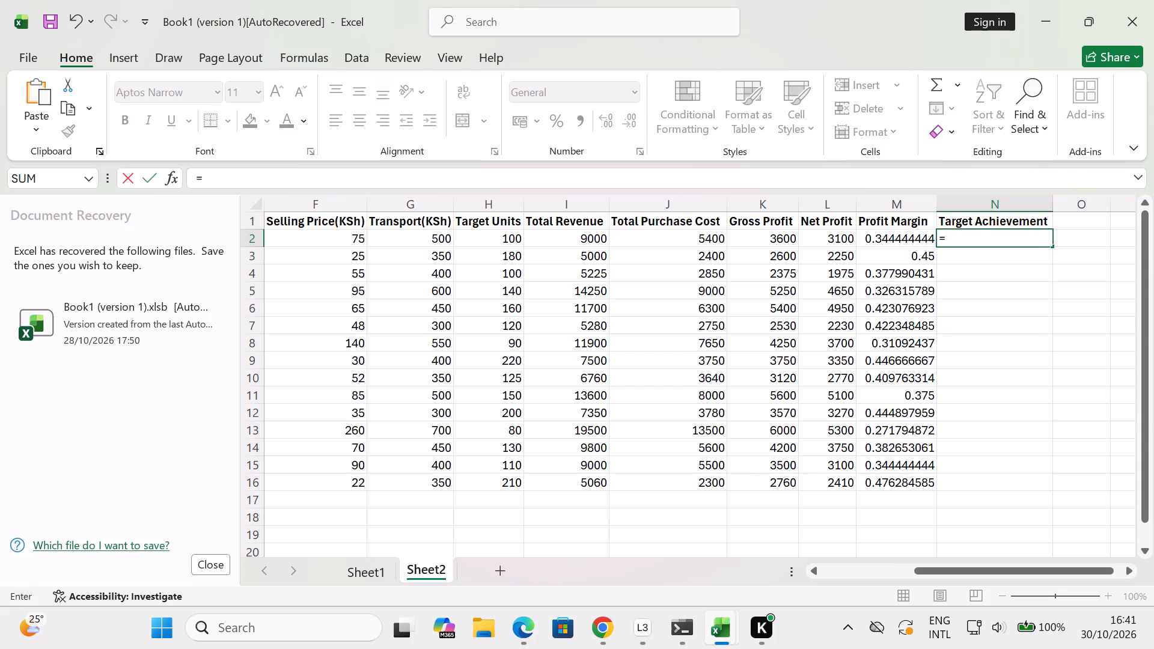
text(d2)
key(slash)
text(h2)
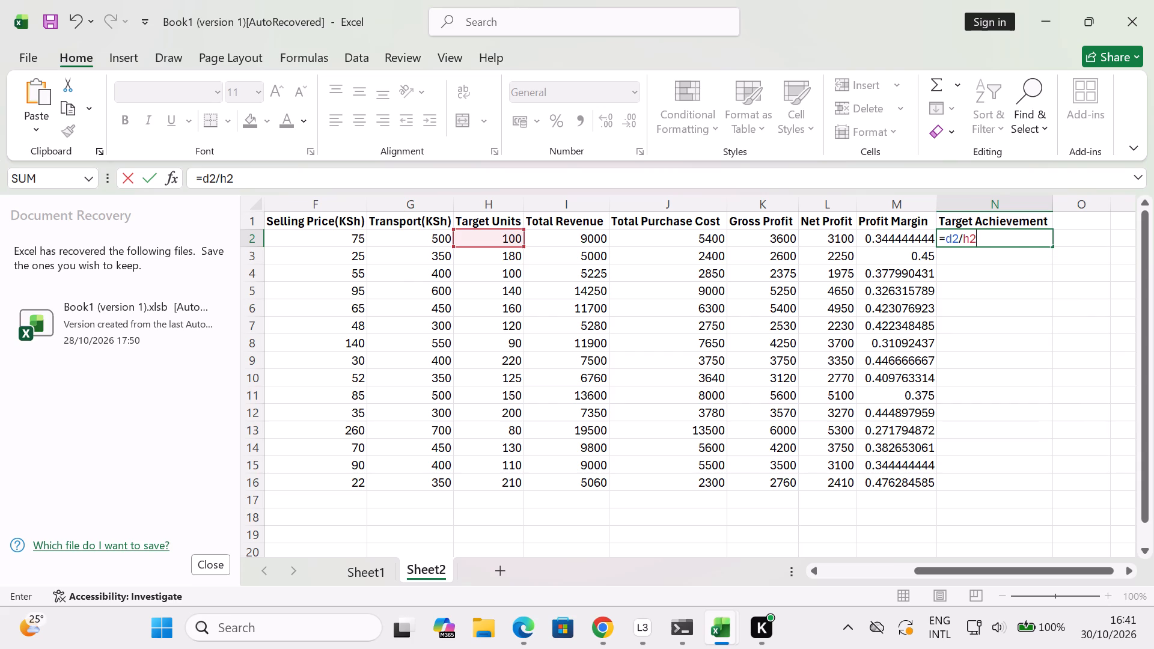
key(Return)
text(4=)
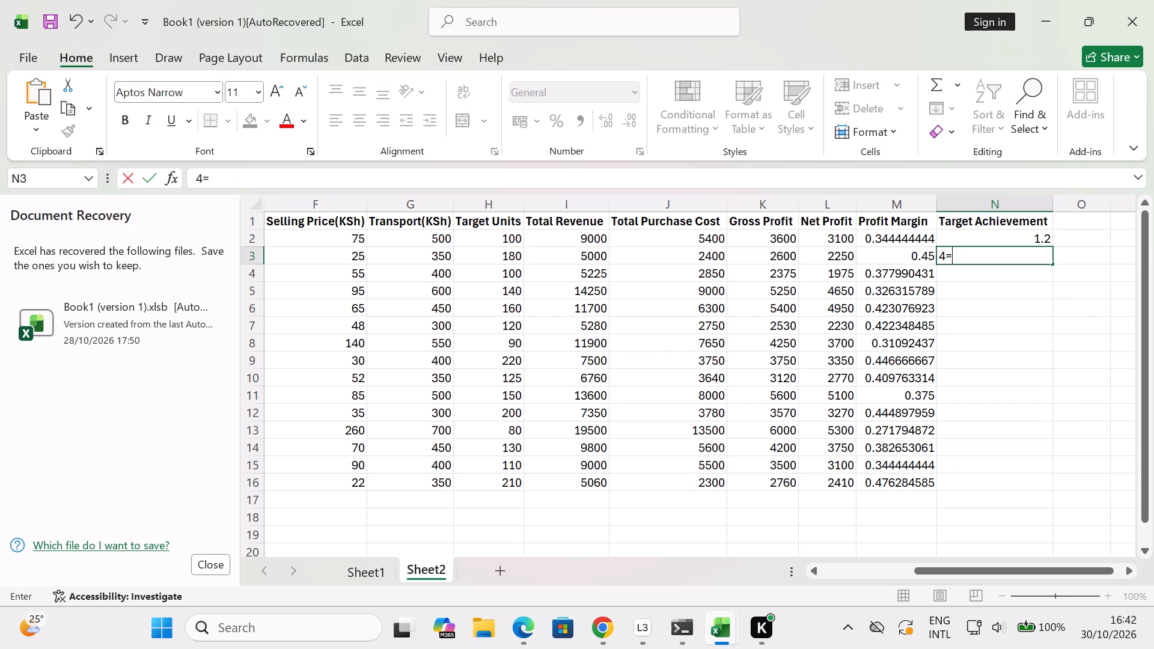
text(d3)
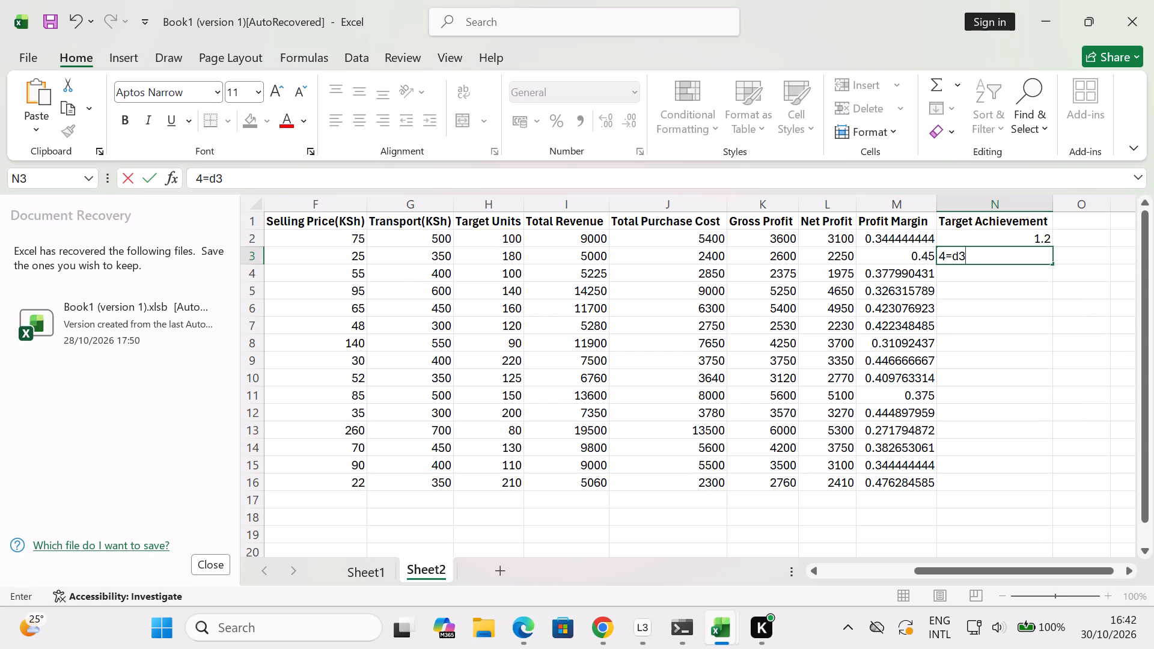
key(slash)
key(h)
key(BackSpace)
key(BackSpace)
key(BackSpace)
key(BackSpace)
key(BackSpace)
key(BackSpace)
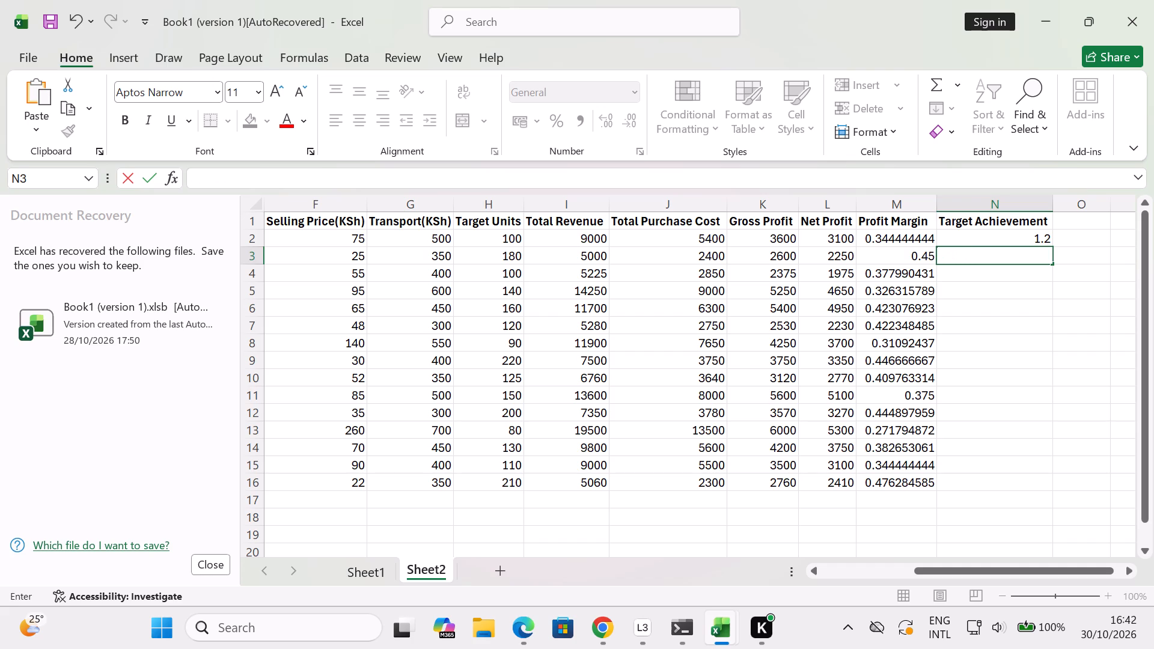
Enter the Target Achievement formula for row 3 in N3, starting with a reference to column D.
key(equal)
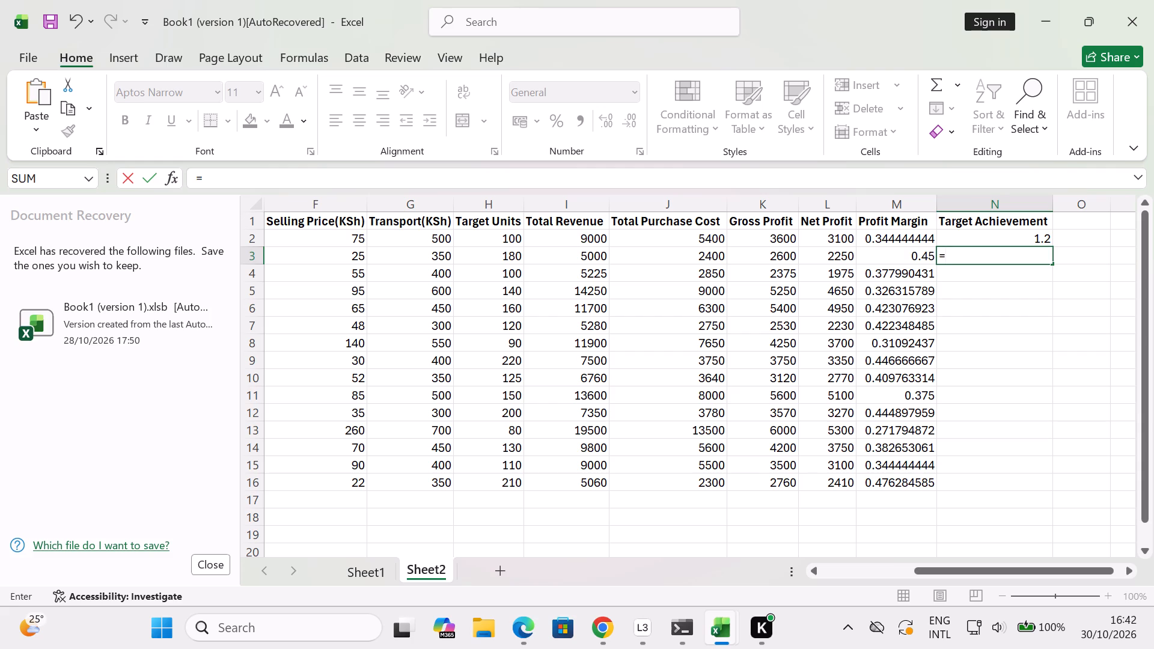
key(d)
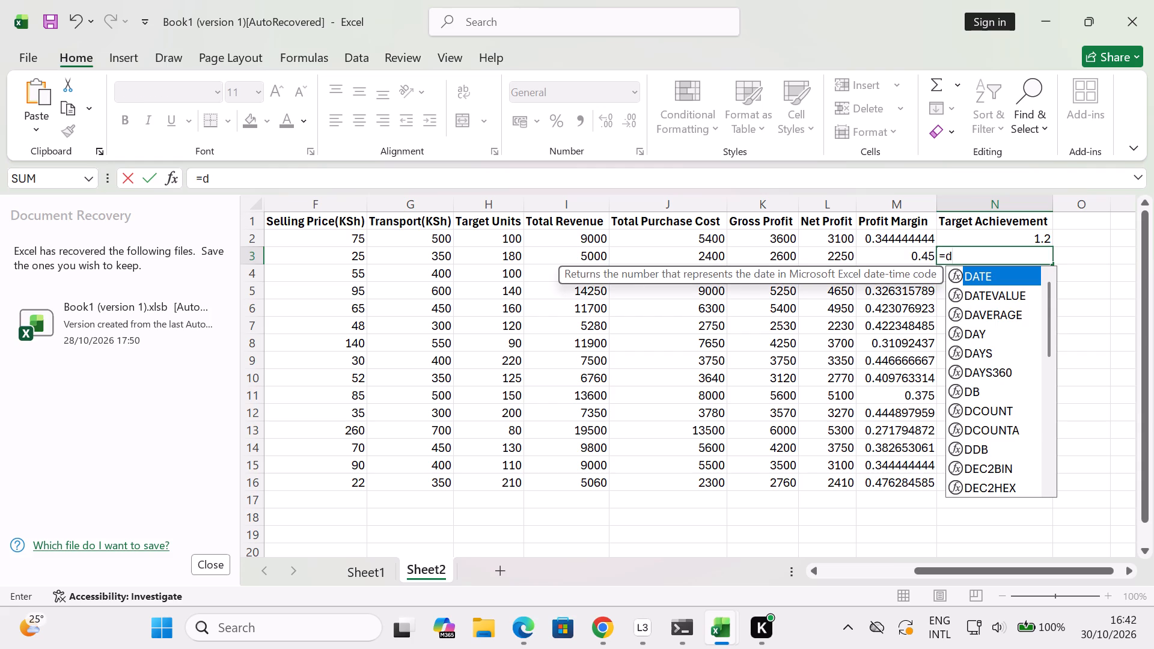
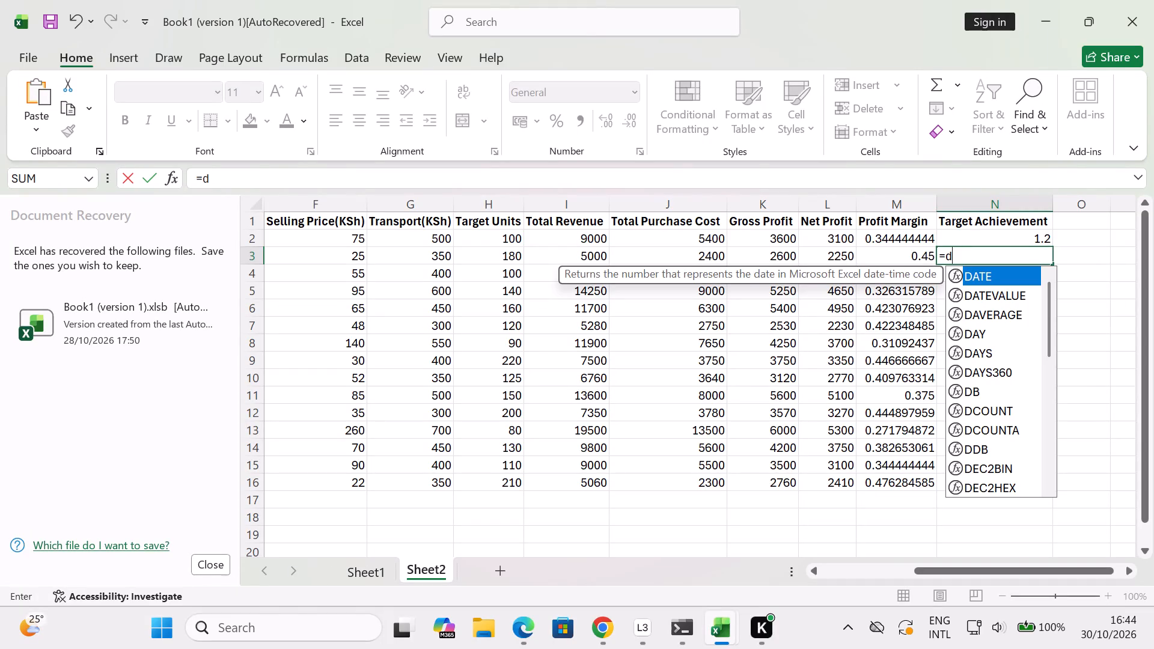
Complete the row 3 Target Achievement formula in N3 as =D3/H3.
key(3)
key(slash)
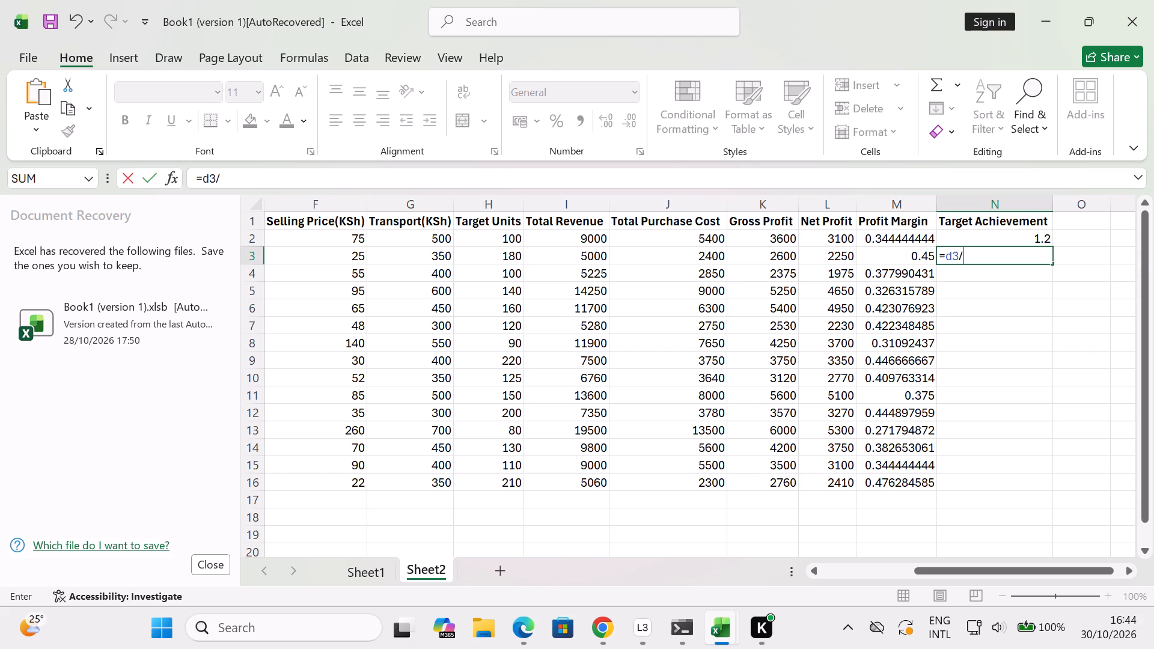
text(h3)
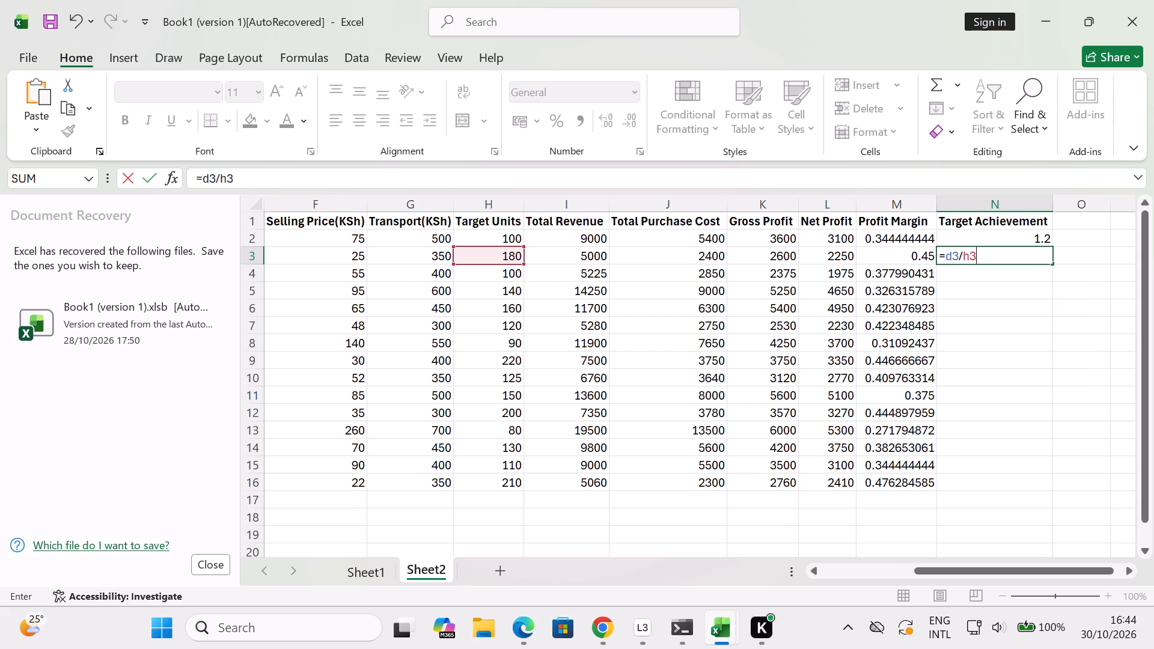
key(Return)
Start the Target Achievement formula for row 4 in N4.
key(equal)
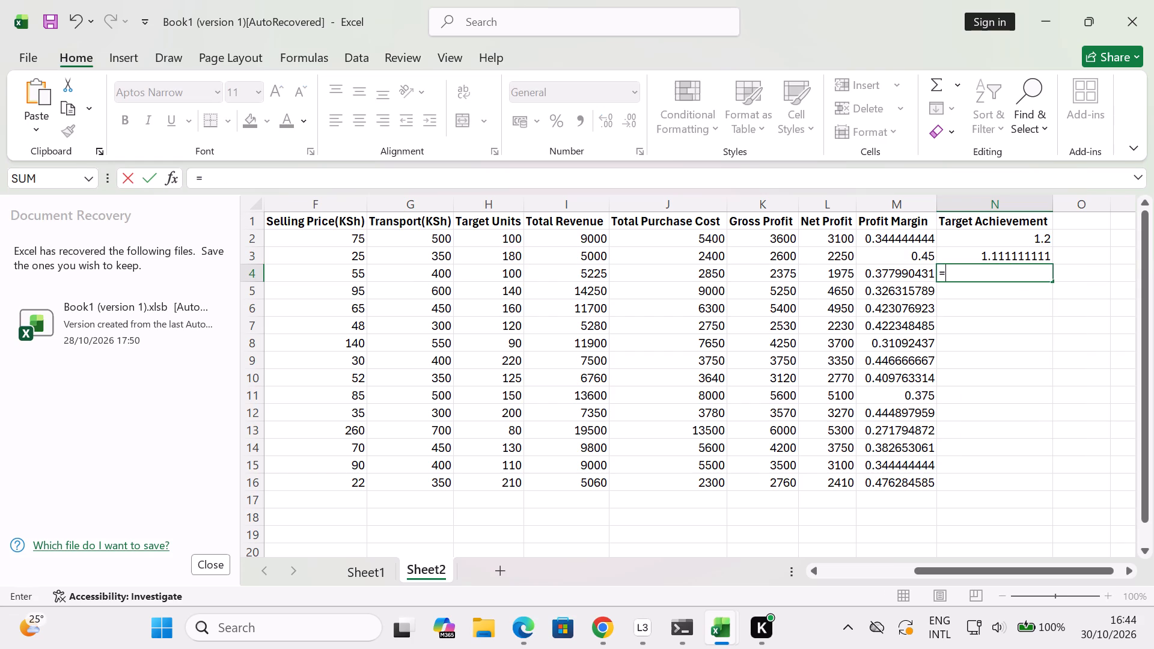
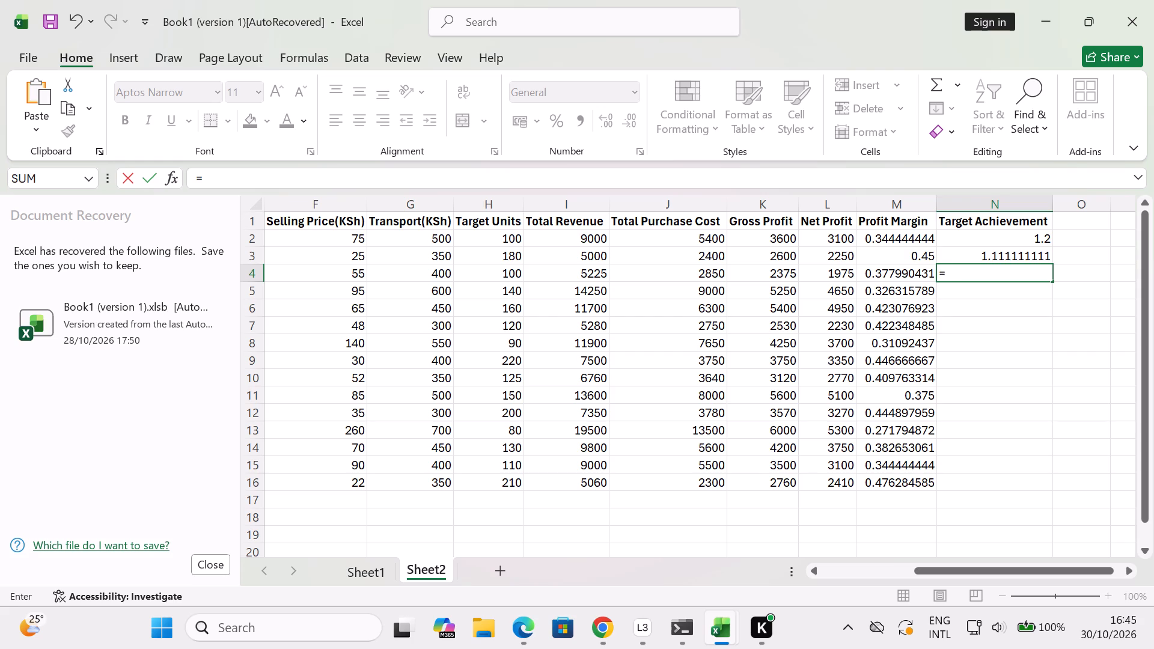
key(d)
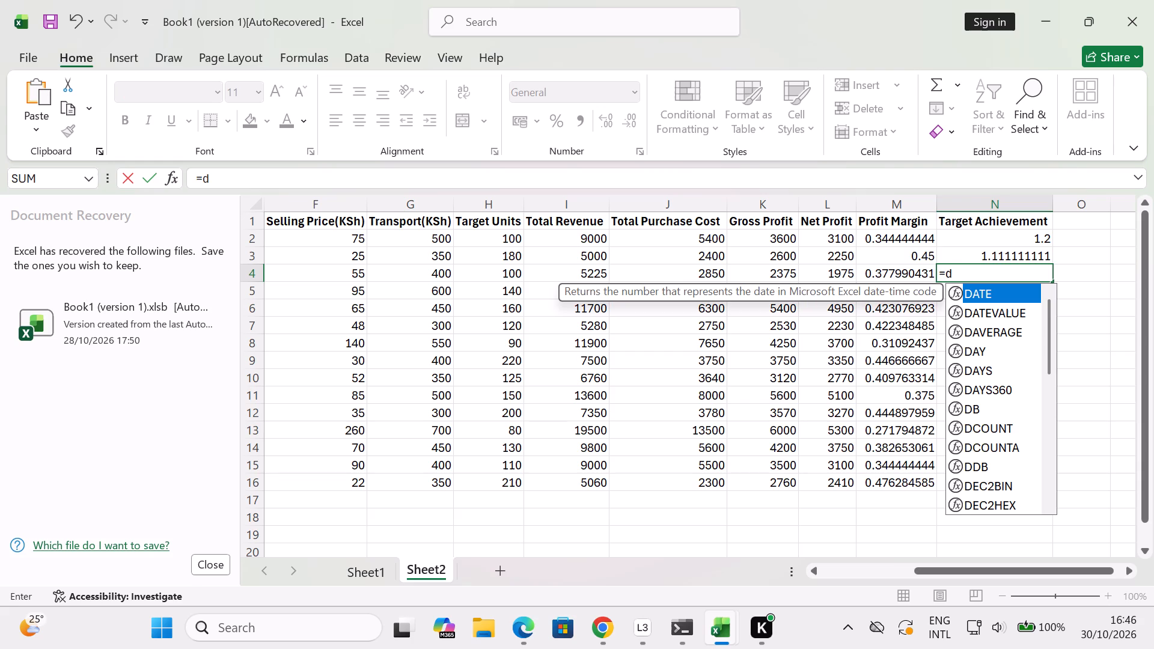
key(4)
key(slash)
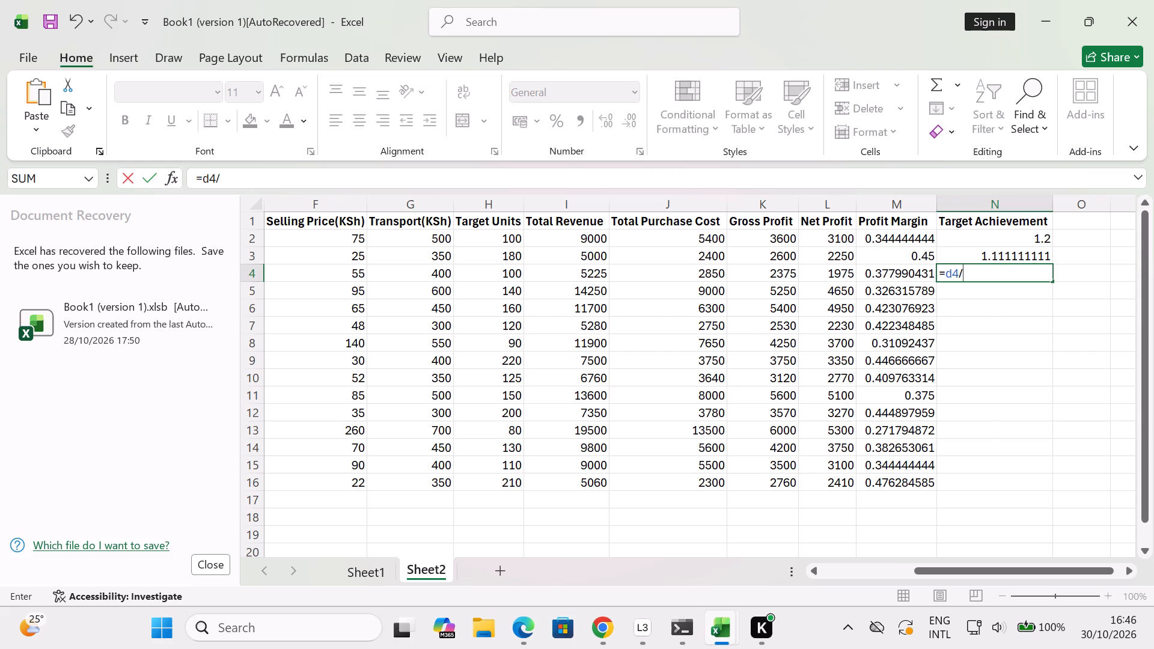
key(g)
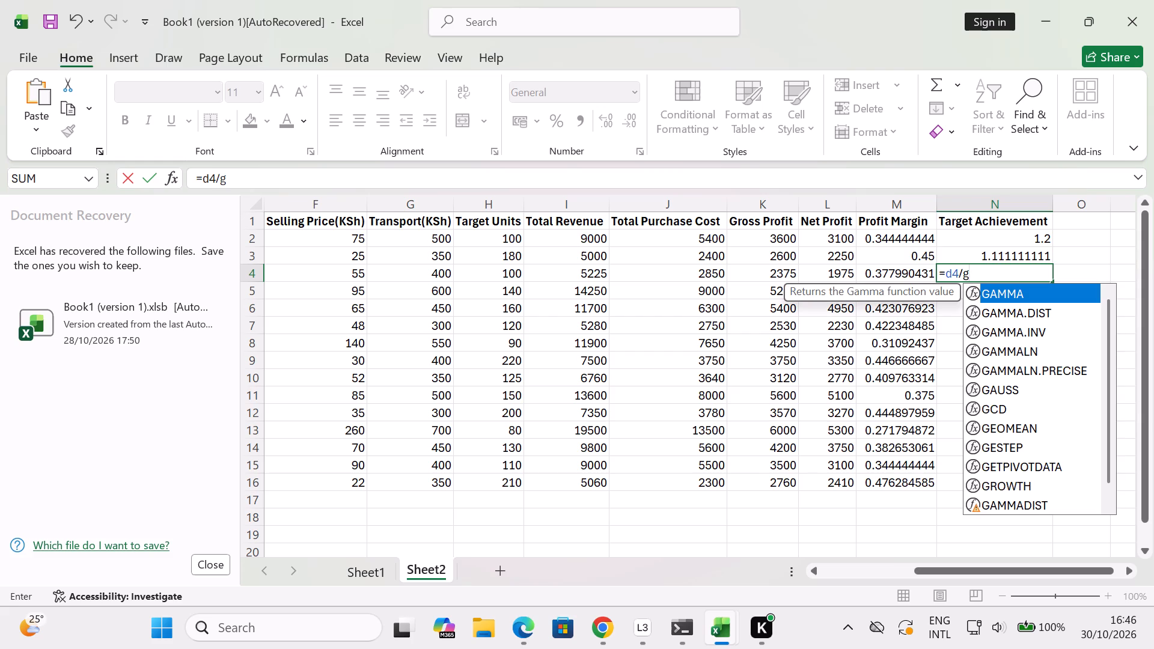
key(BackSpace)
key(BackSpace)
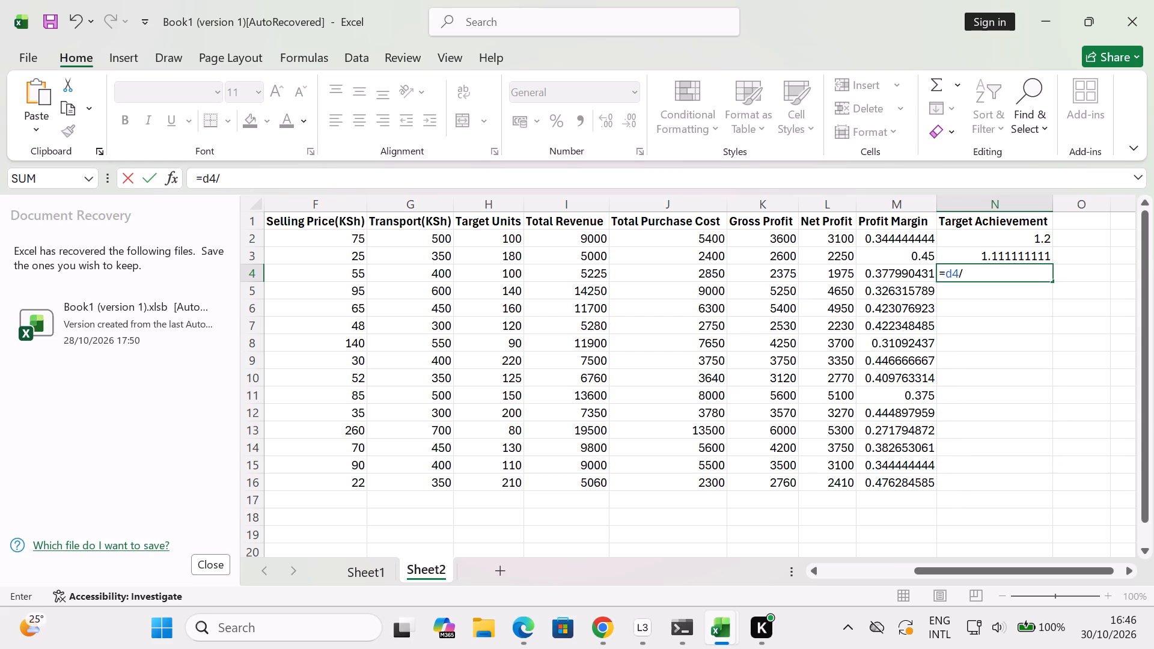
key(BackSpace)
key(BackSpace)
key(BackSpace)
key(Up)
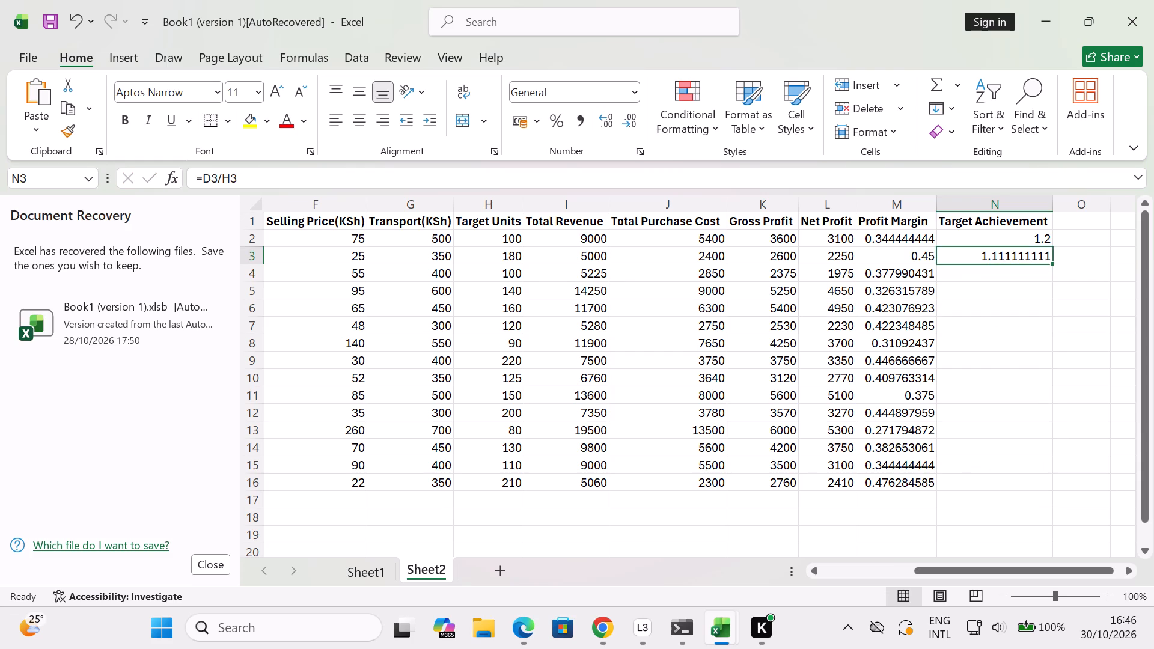
Enter the row 4 Target Achievement formula in N4 as =D4/H4.
key(Down)
key(equal)
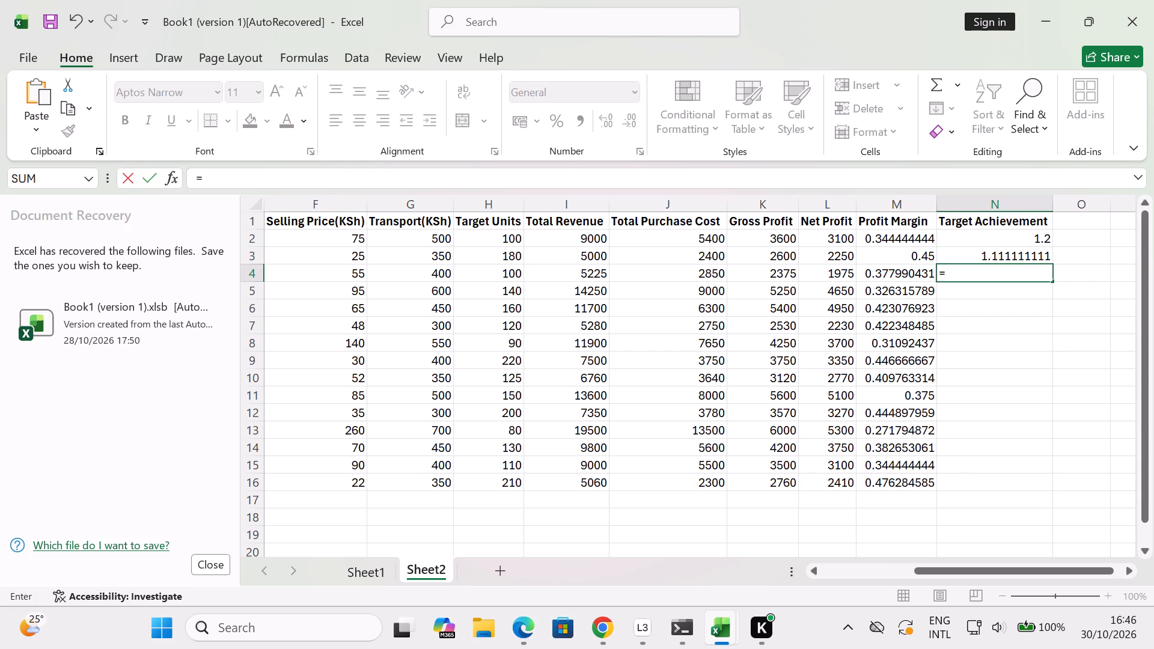
text(d4/)
key(h)
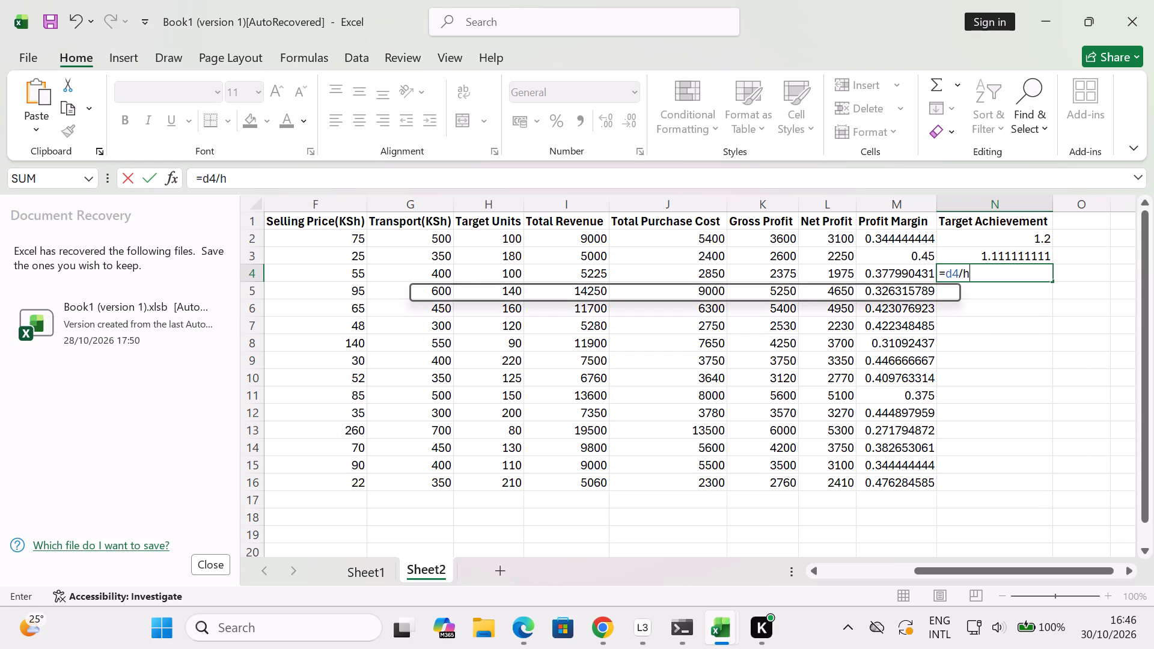
key(4)
key(Return)
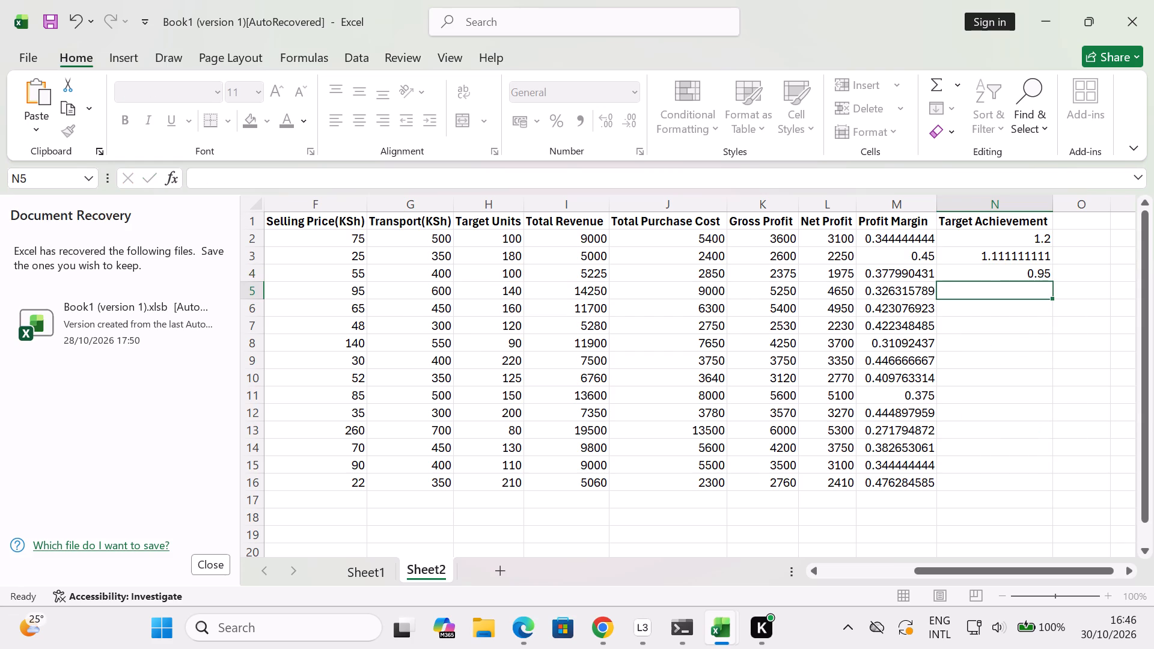
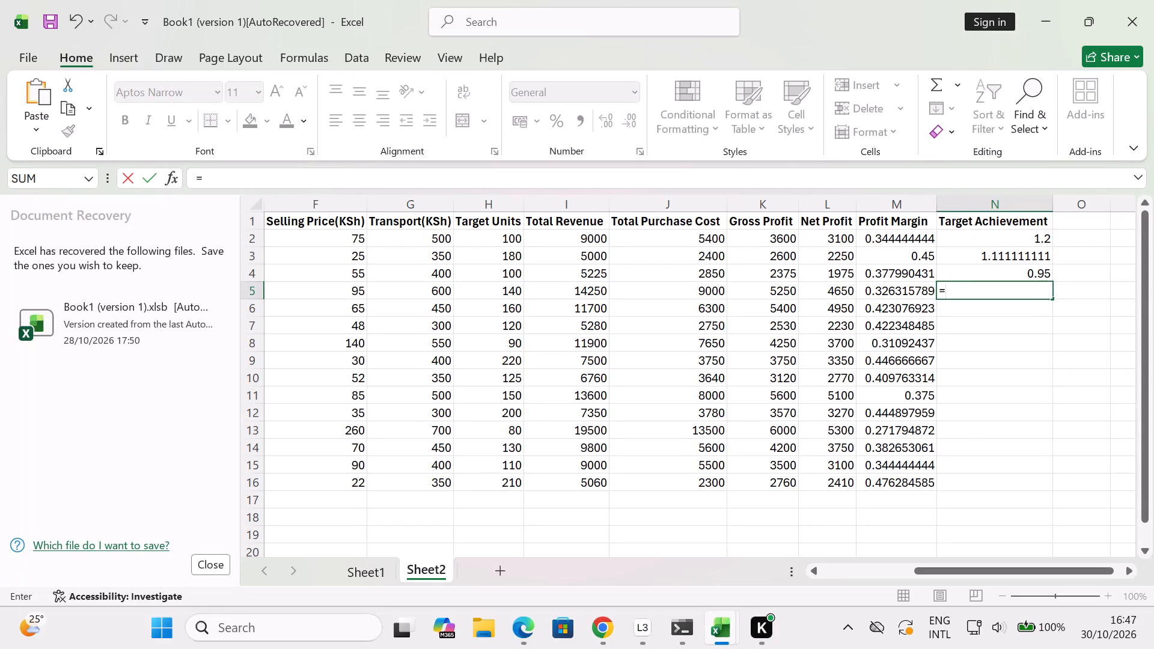
Complete the row 5 Target Achievement formula in N5 as =D5/H5.
text(d5)
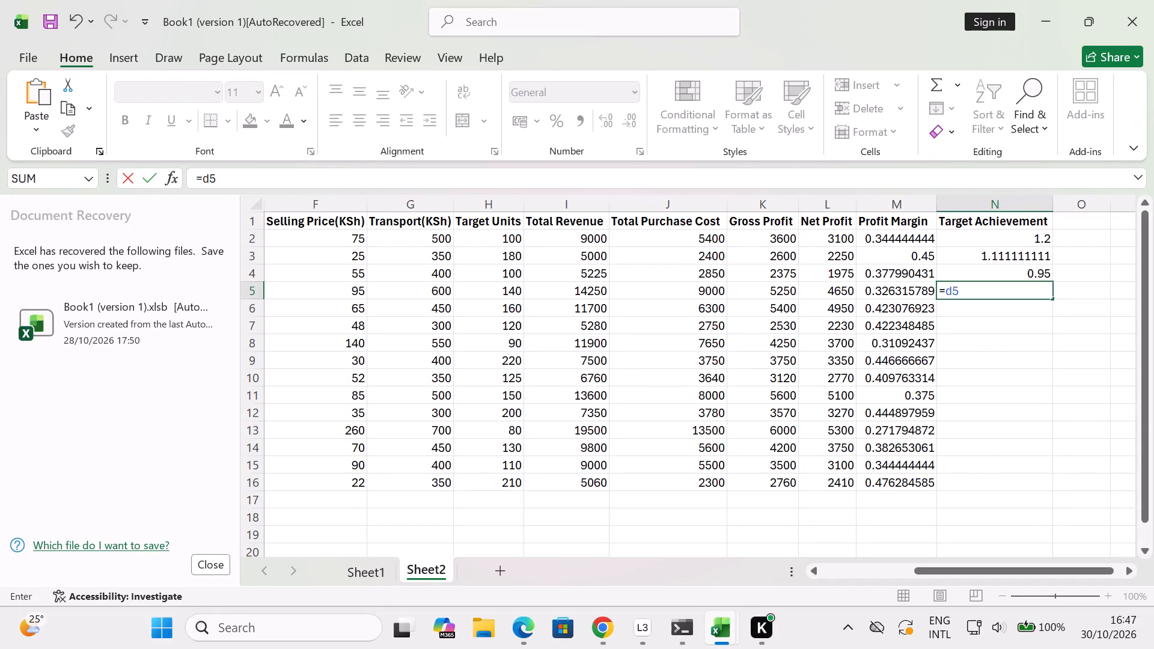
key(slash)
text(h5)
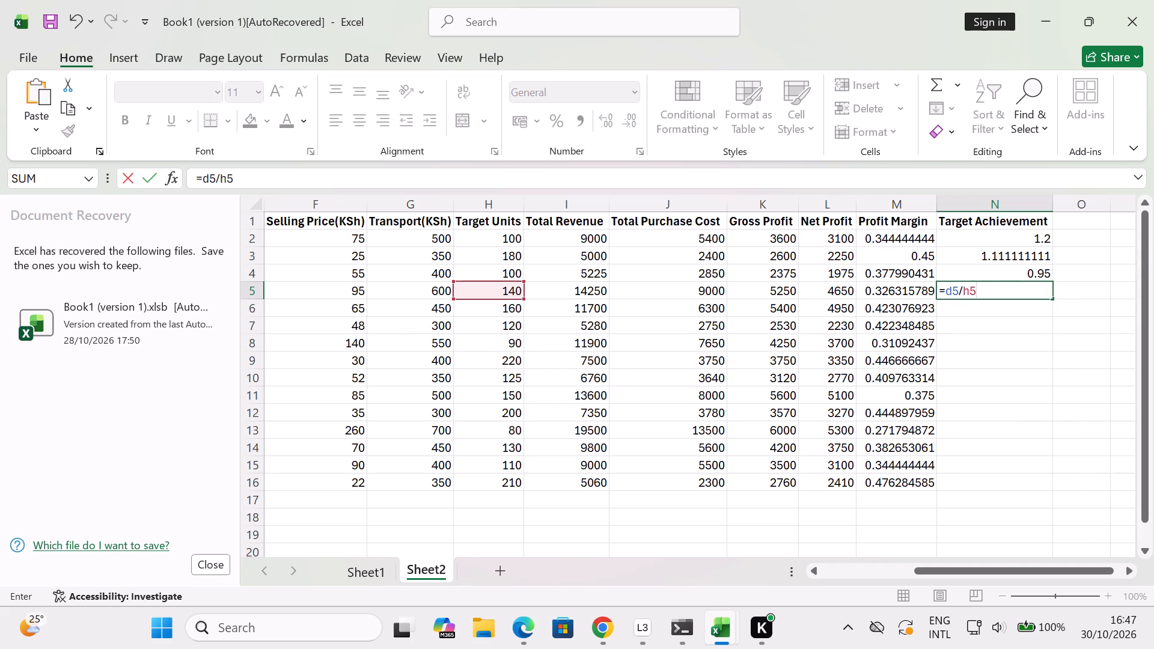
key(Return)
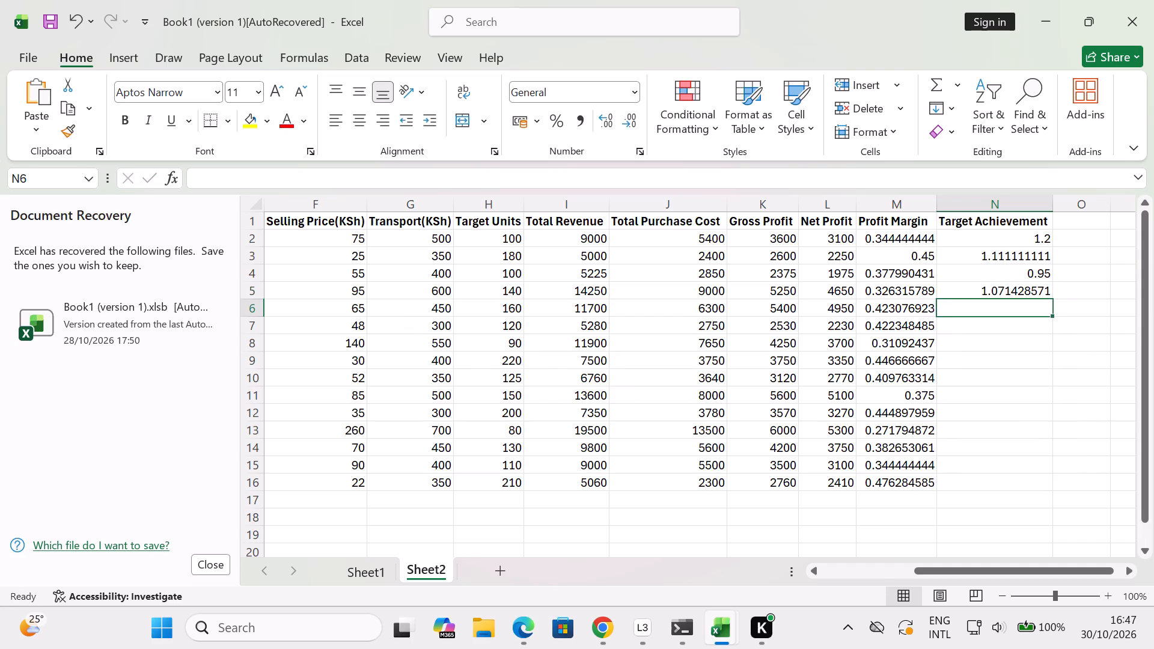
Enter the row 6 Target Achievement formula in N6 as =D6/H6.
key(equal)
text(d6)
key(slash)
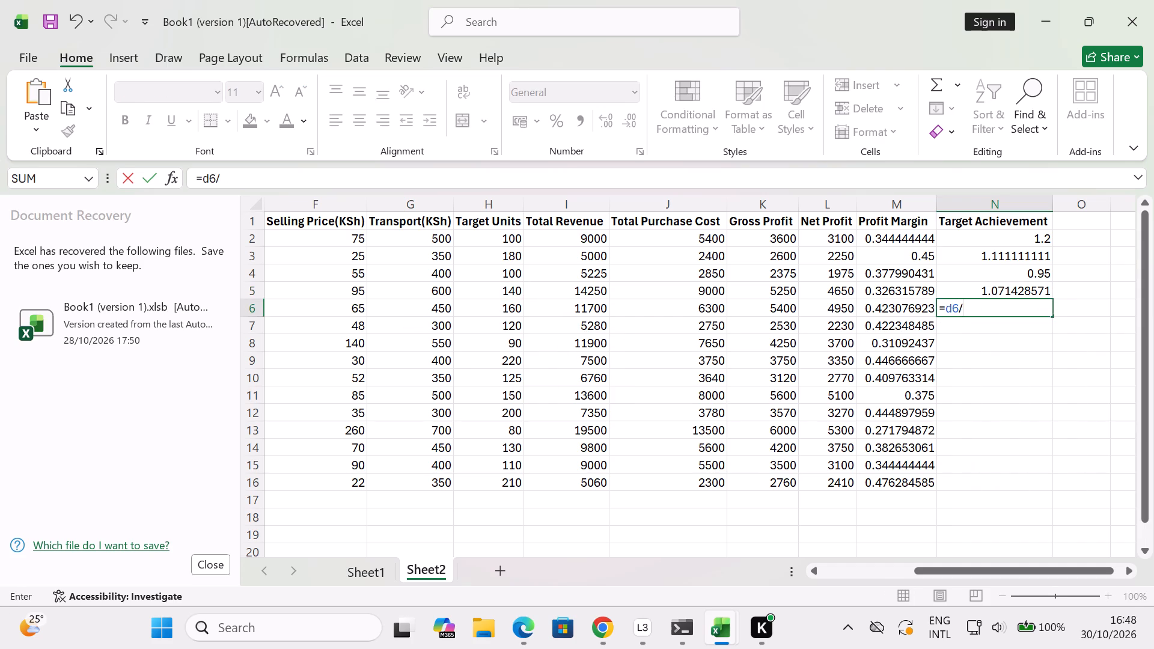
text(h6)
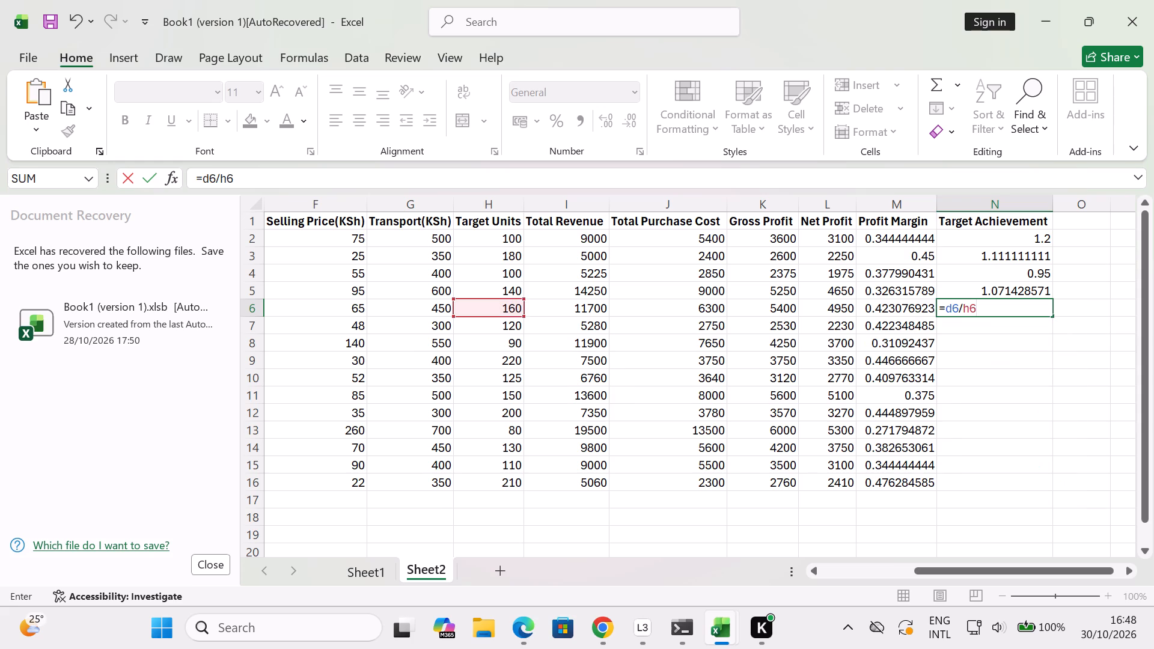
key(Return)
Enter the row 7 Target Achievement formula in N7 as =D7/H7.
key(equal)
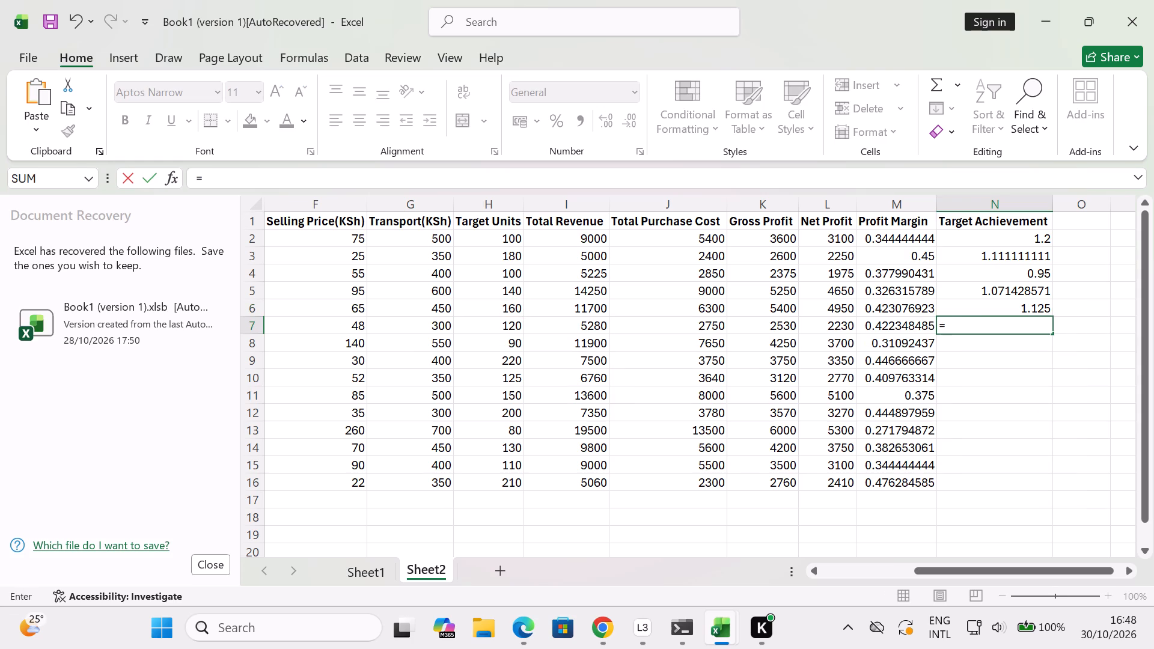
text(d7/)
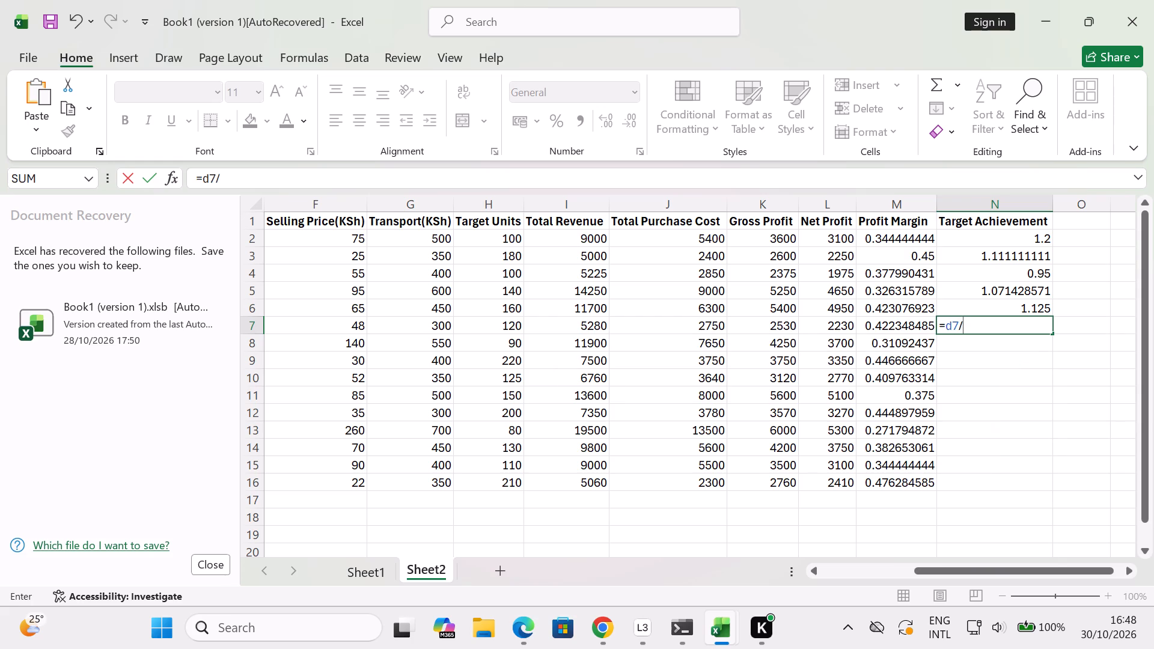
text(h7)
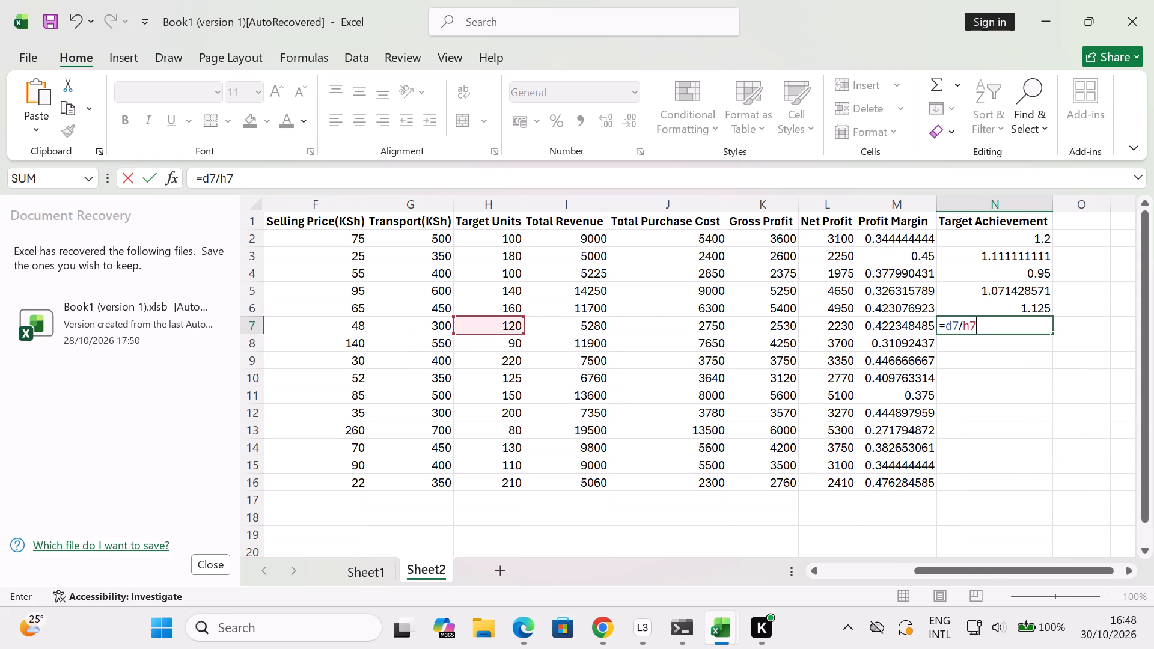
key(Return)
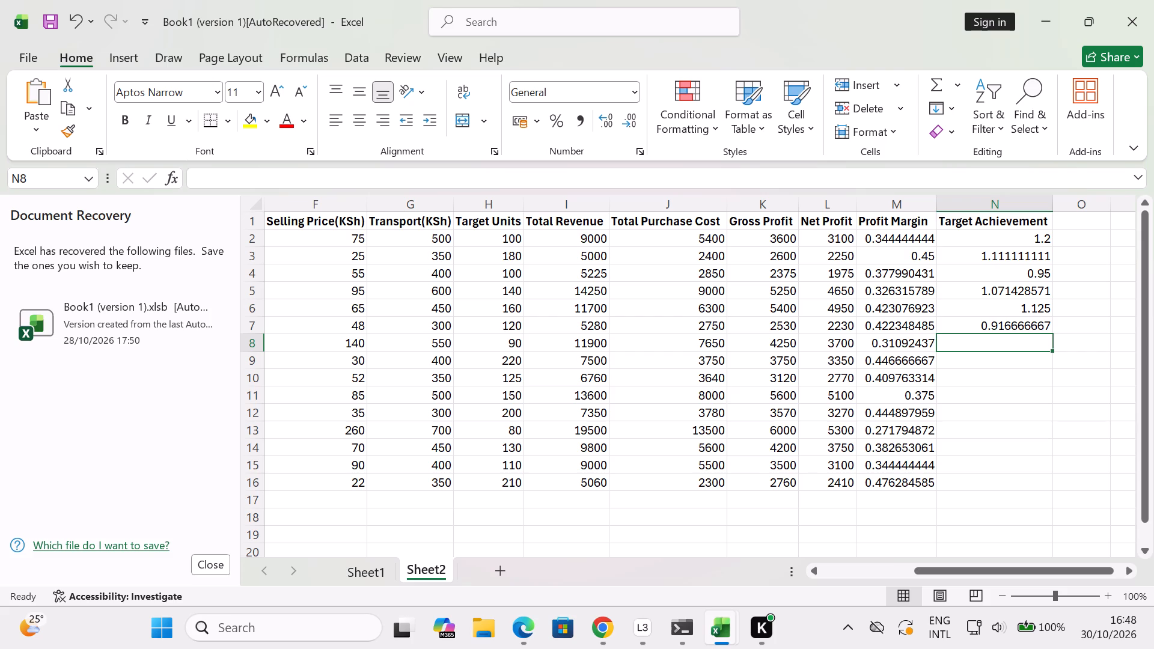
Enter the row 8 Target Achievement formula in N8 as =D8/H8.
key(equal)
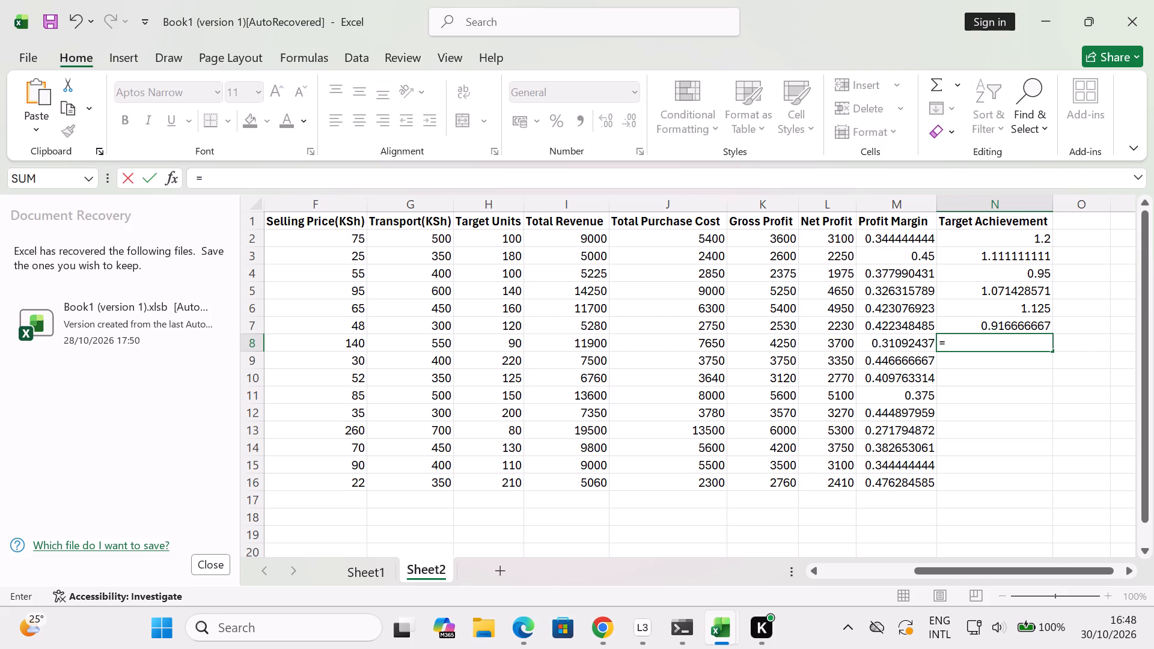
key(d)
key(8)
key(slash)
key(h)
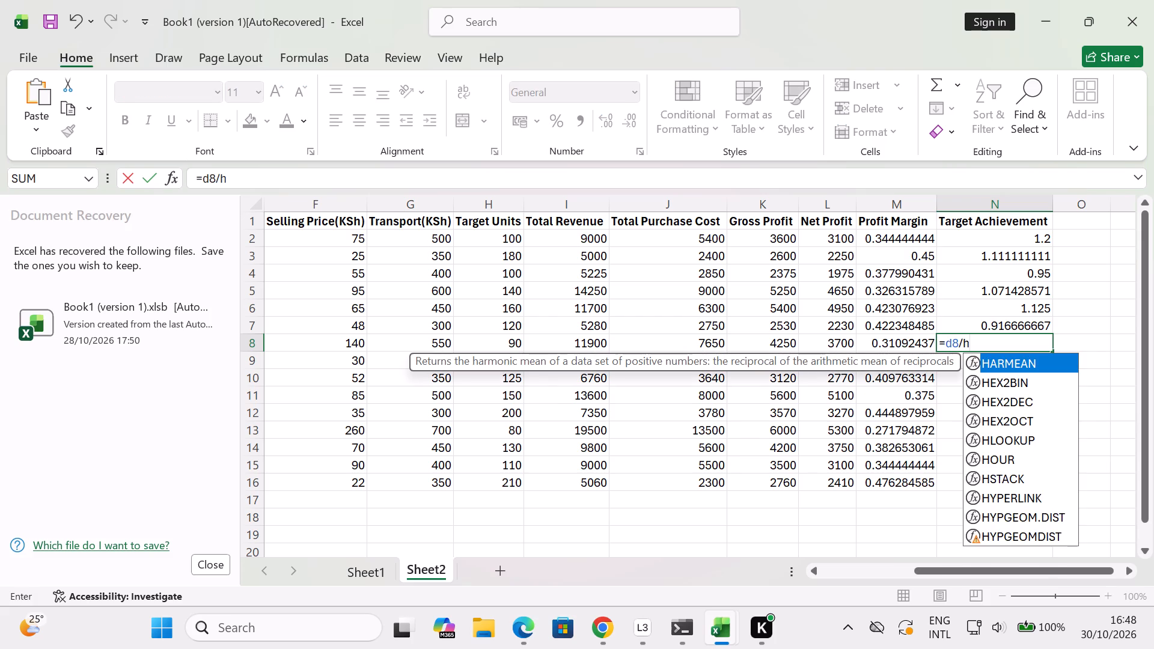
key(8)
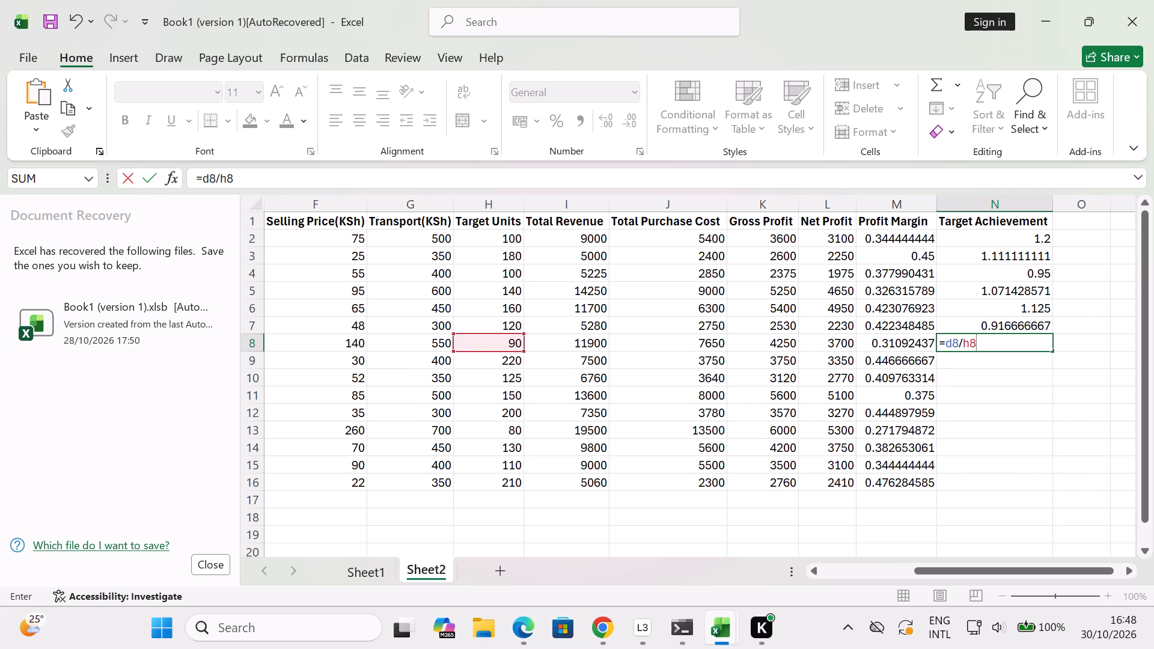
key(Return)
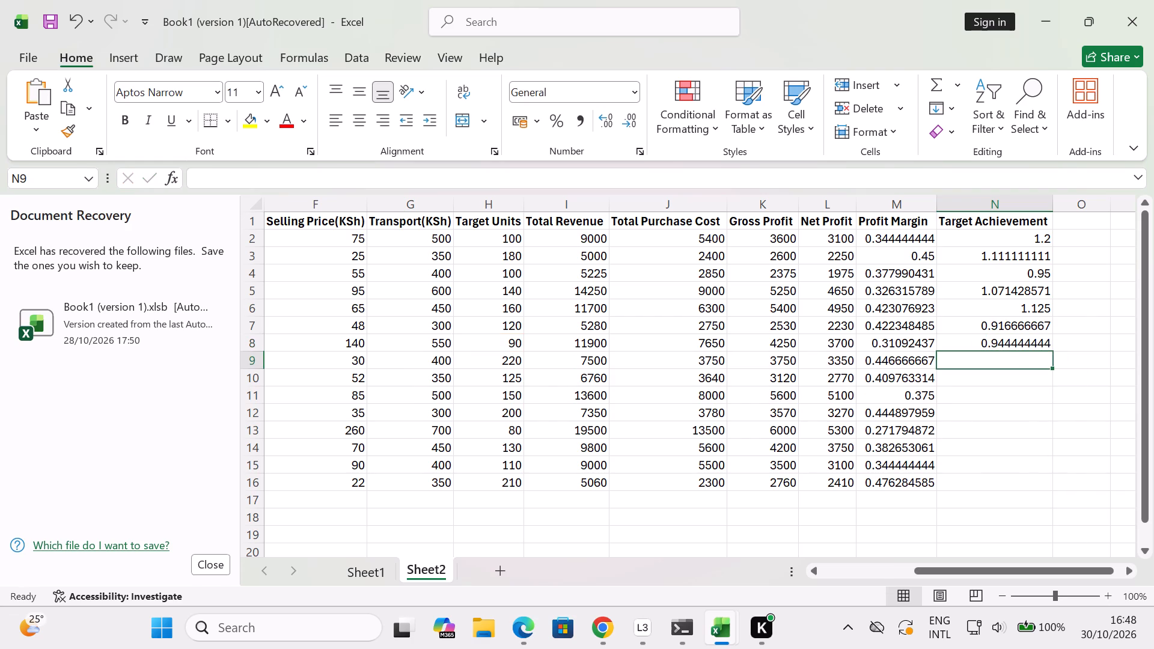
Enter the row 9 Target Achievement formula in N9 as =D9/H9.
key(equal)
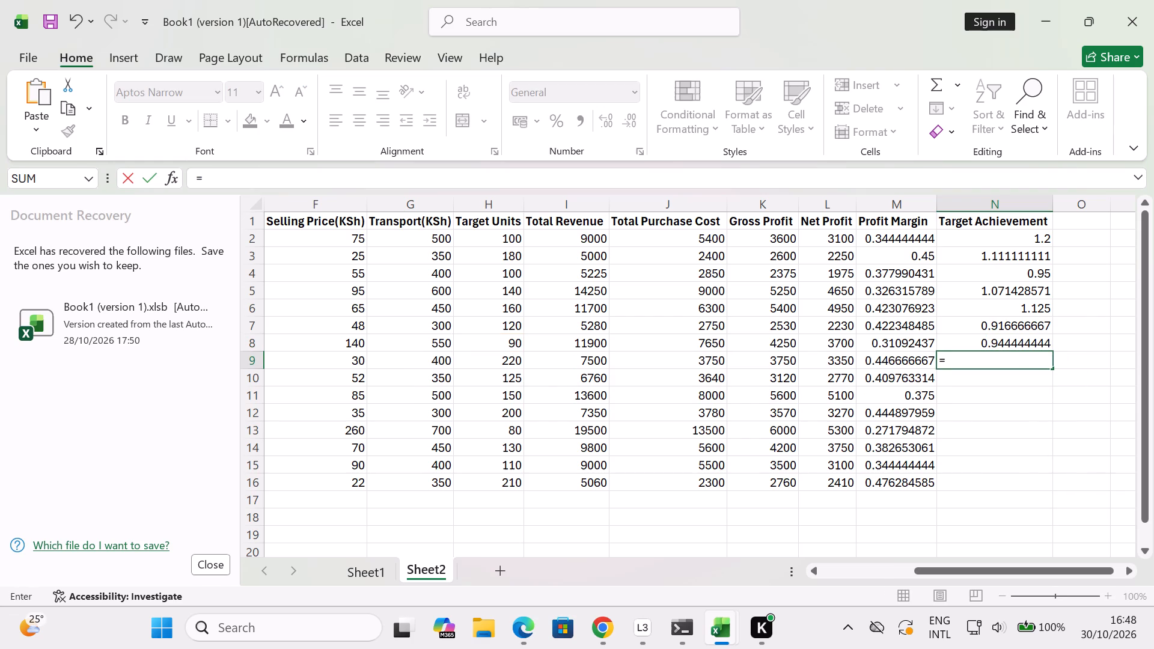
key(d)
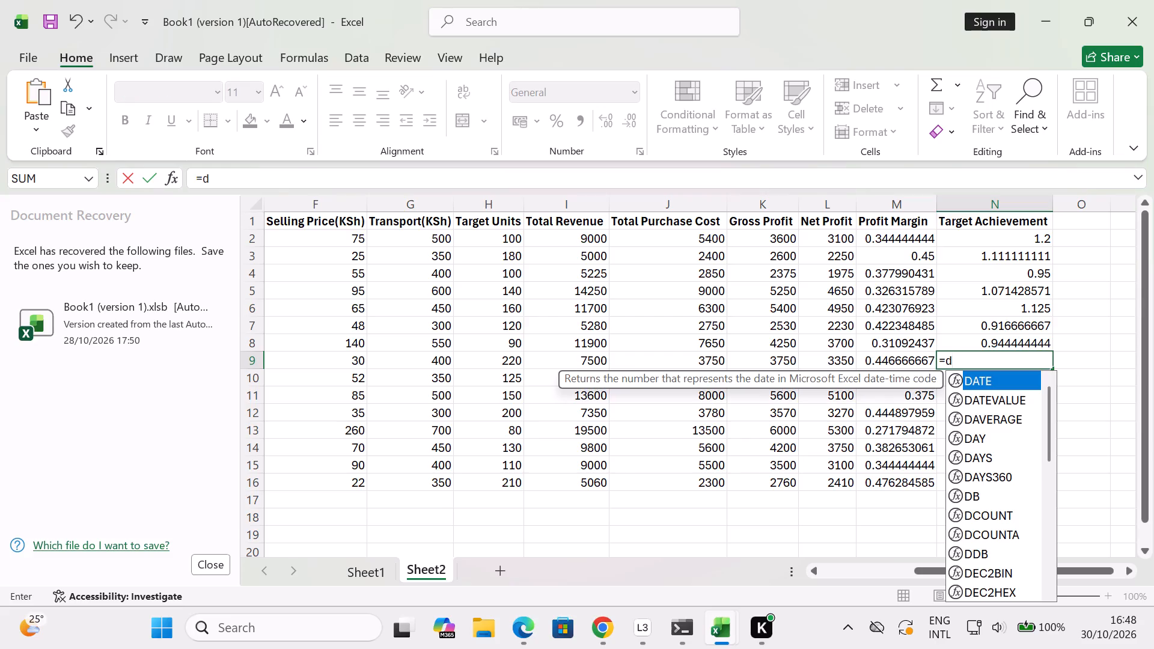
key(9)
key(slash)
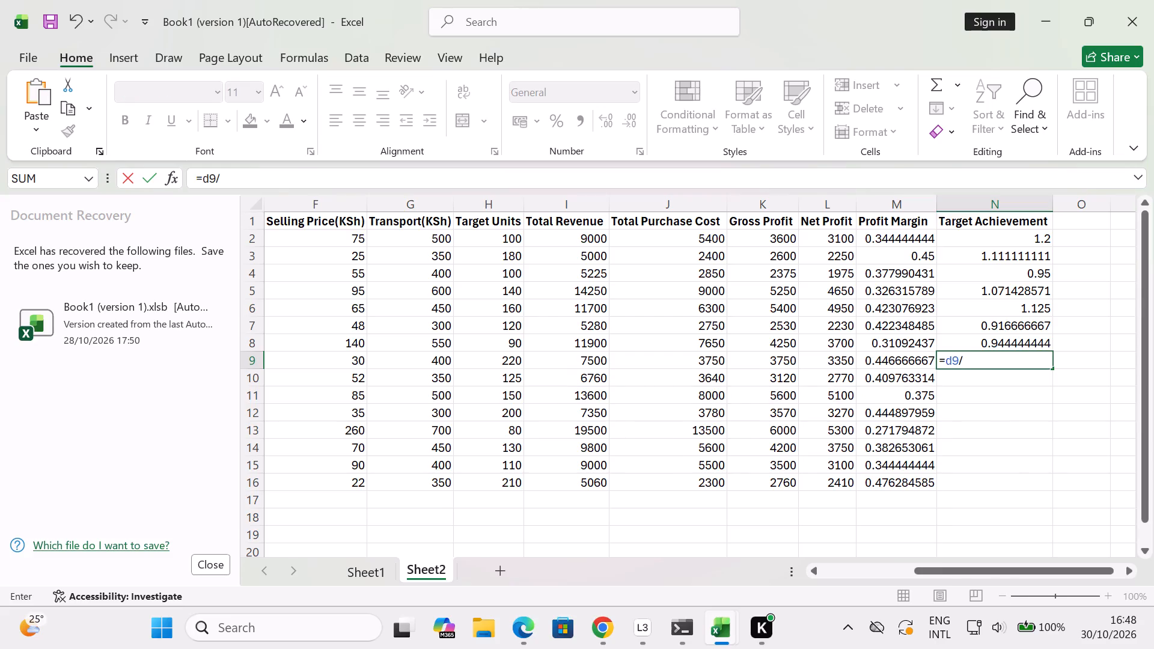
text(h9)
key(Return)
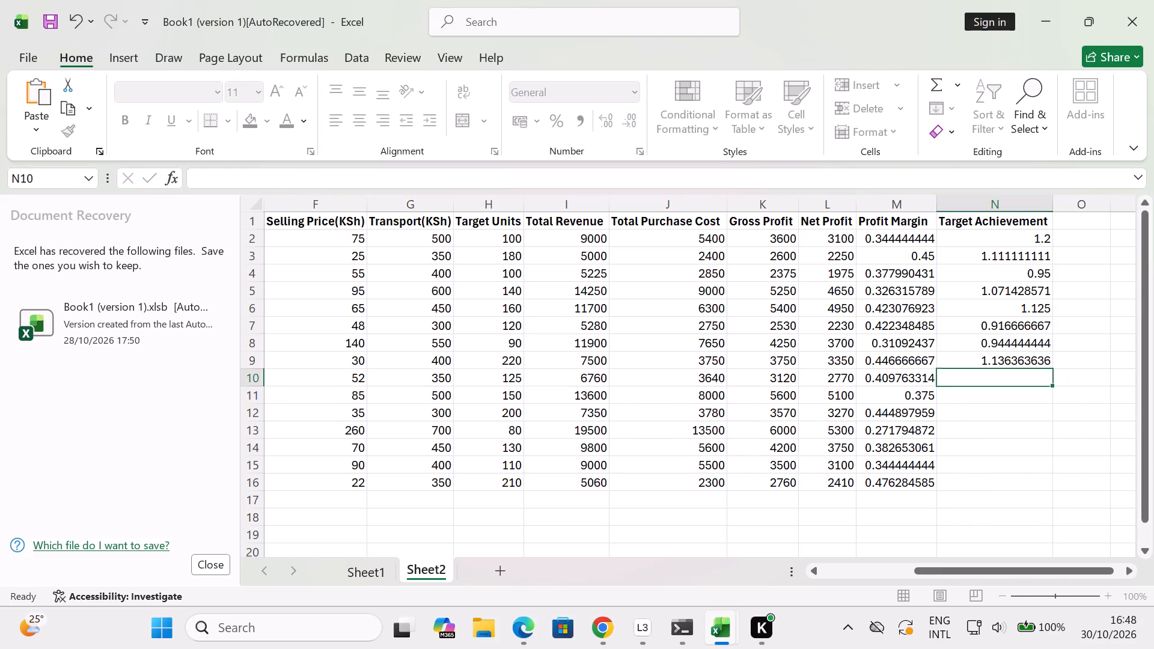
Switch to Loggy3, stop the running recording, and minimize its window to return to the workbook.
click(644, 627)
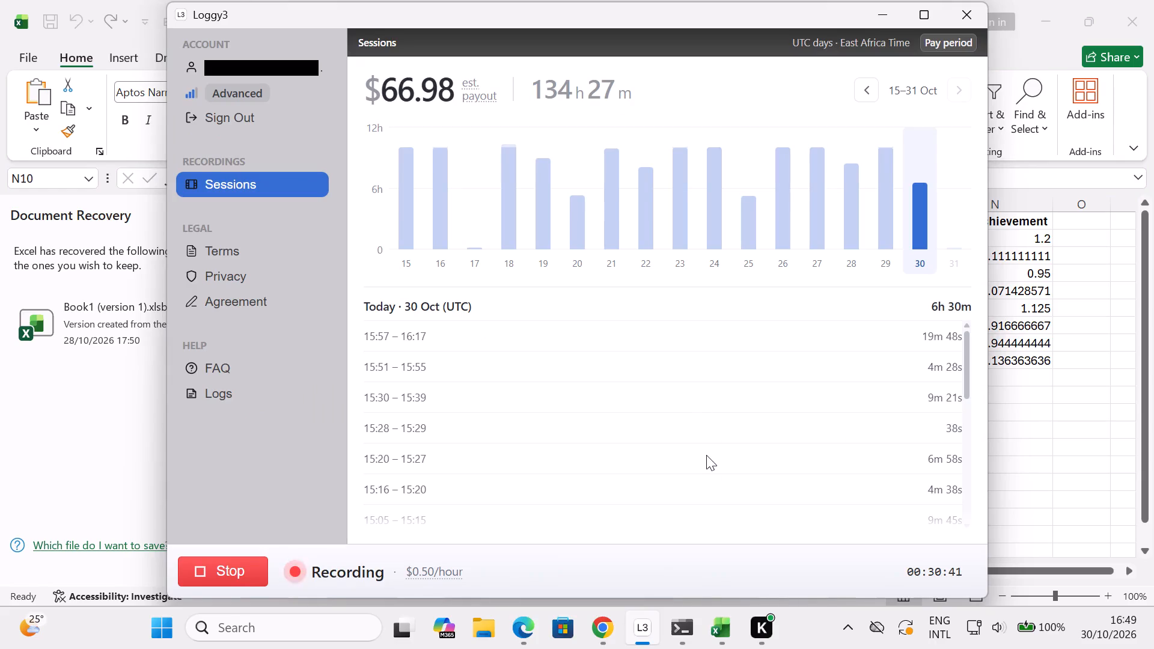
click(240, 564)
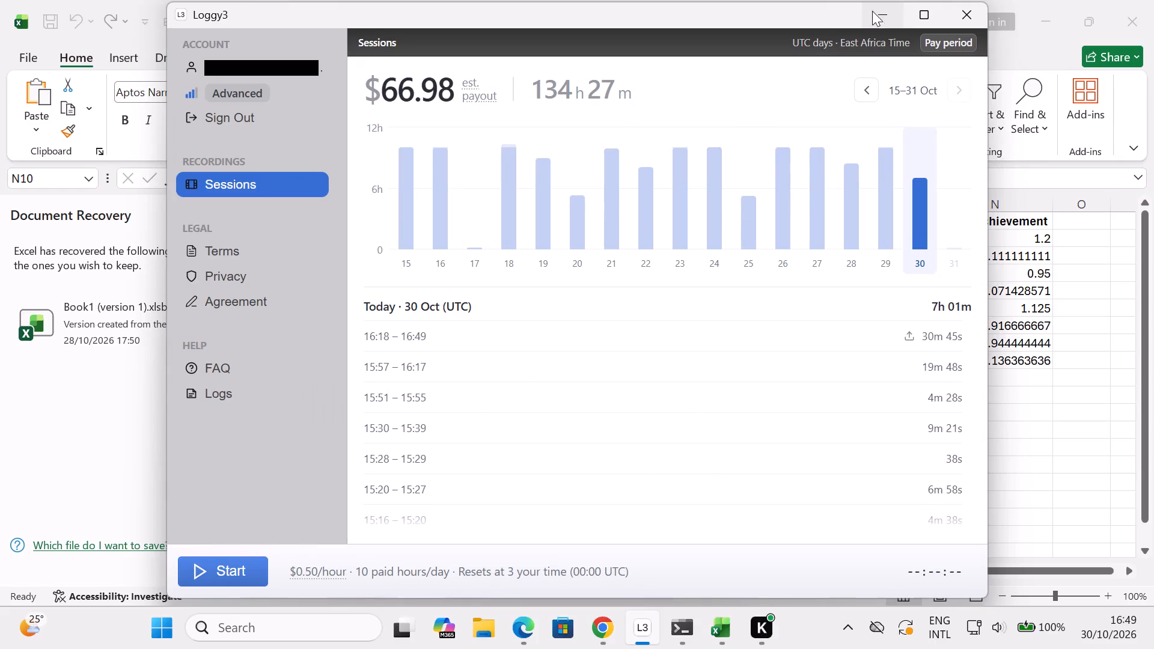
click(888, 10)
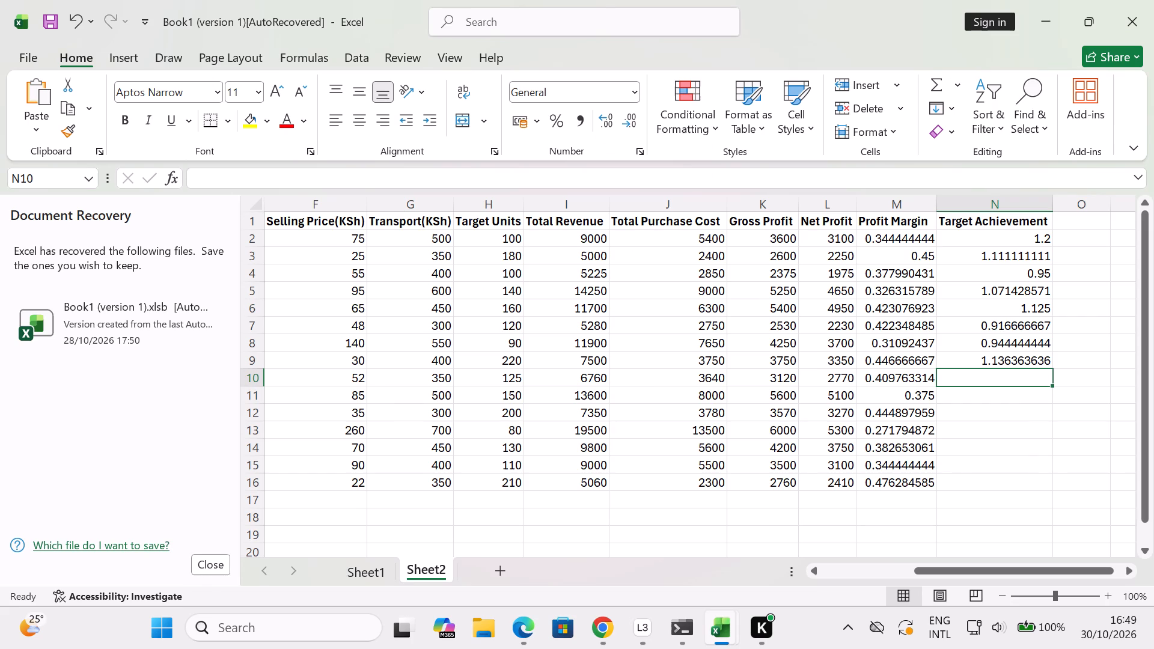
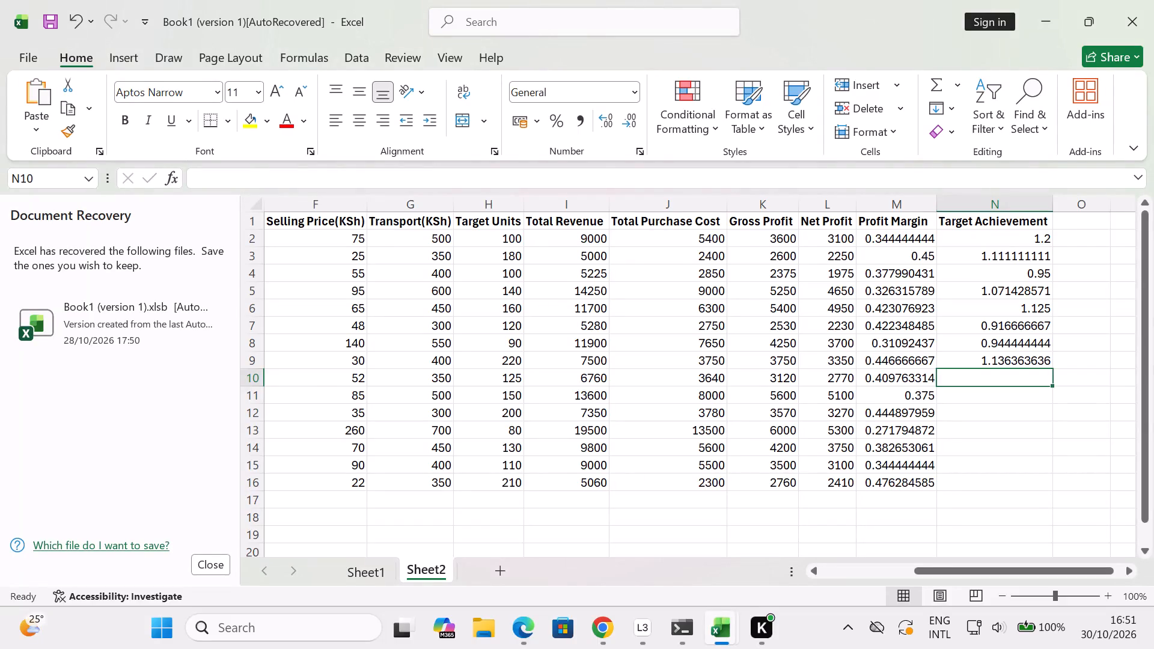
Switch to Loggy3, start a new recording, and minimize its window to return to the workbook.
click(634, 626)
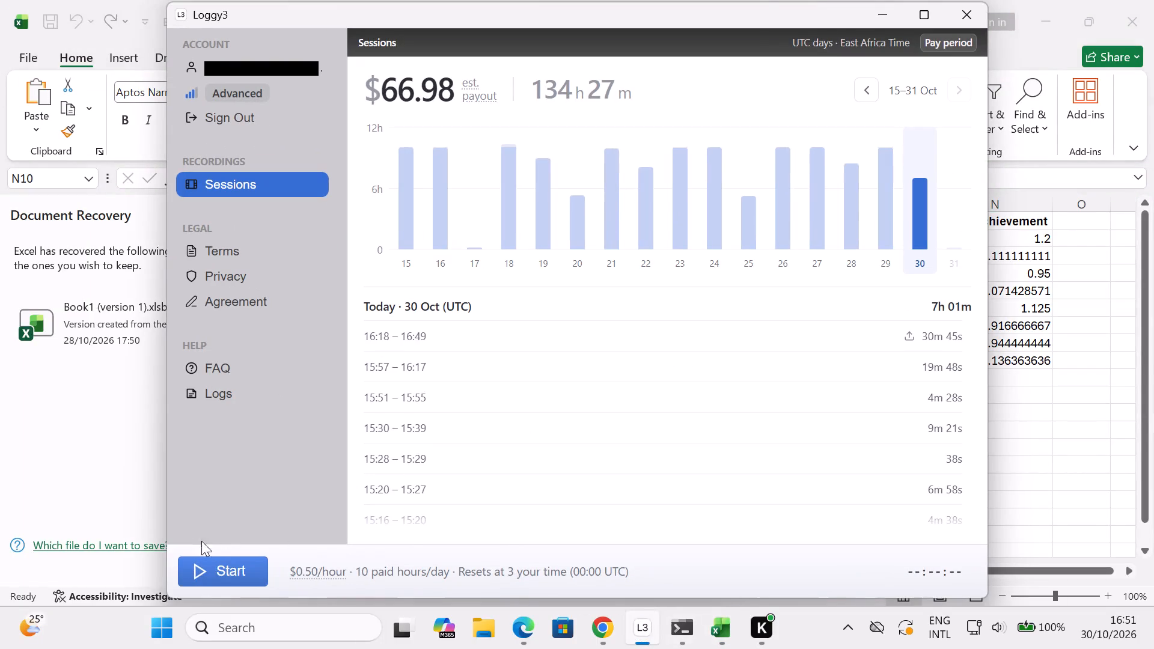
click(233, 561)
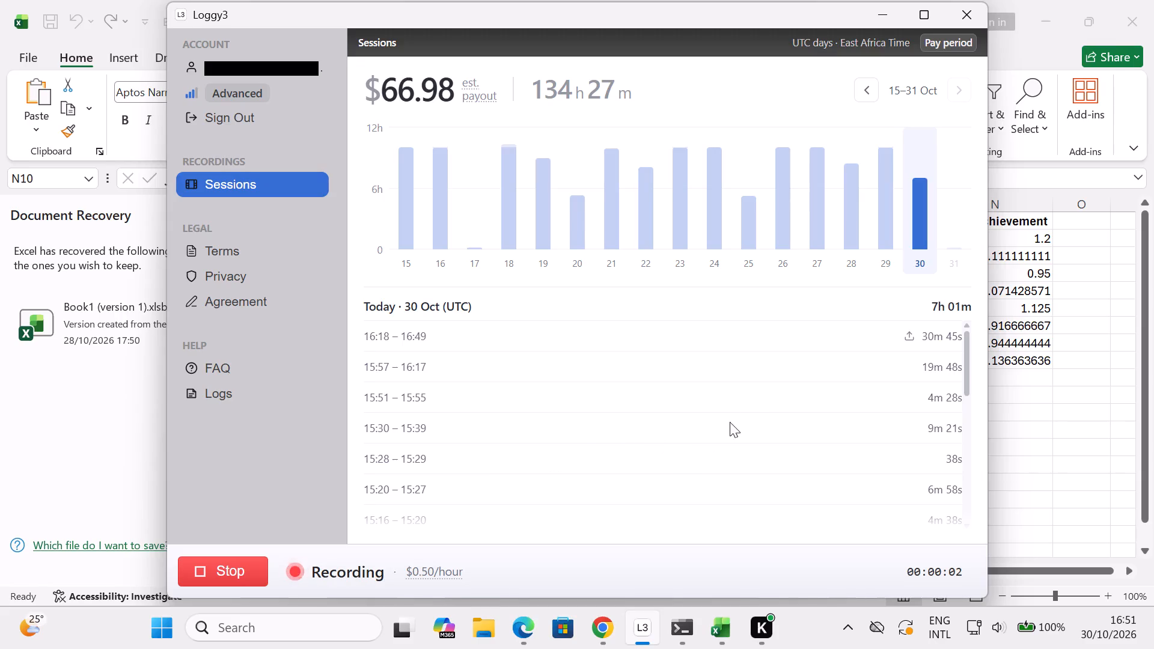
click(881, 22)
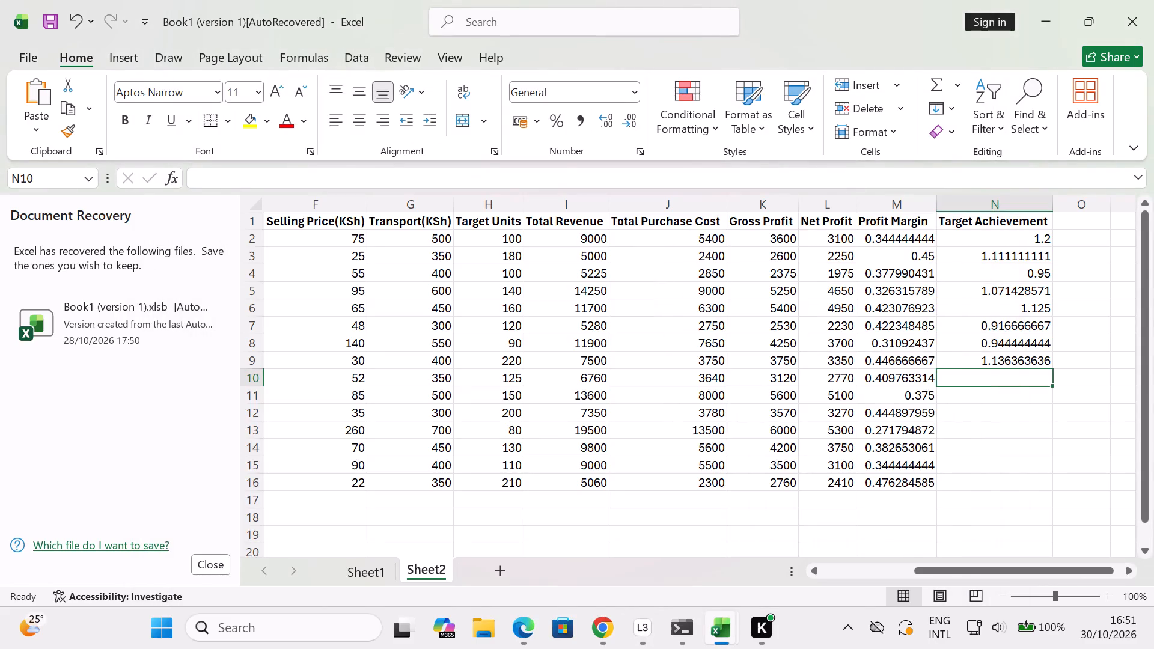
Enter the row 10 Target Achievement formula in N10 as =D10/H10.
key(equal)
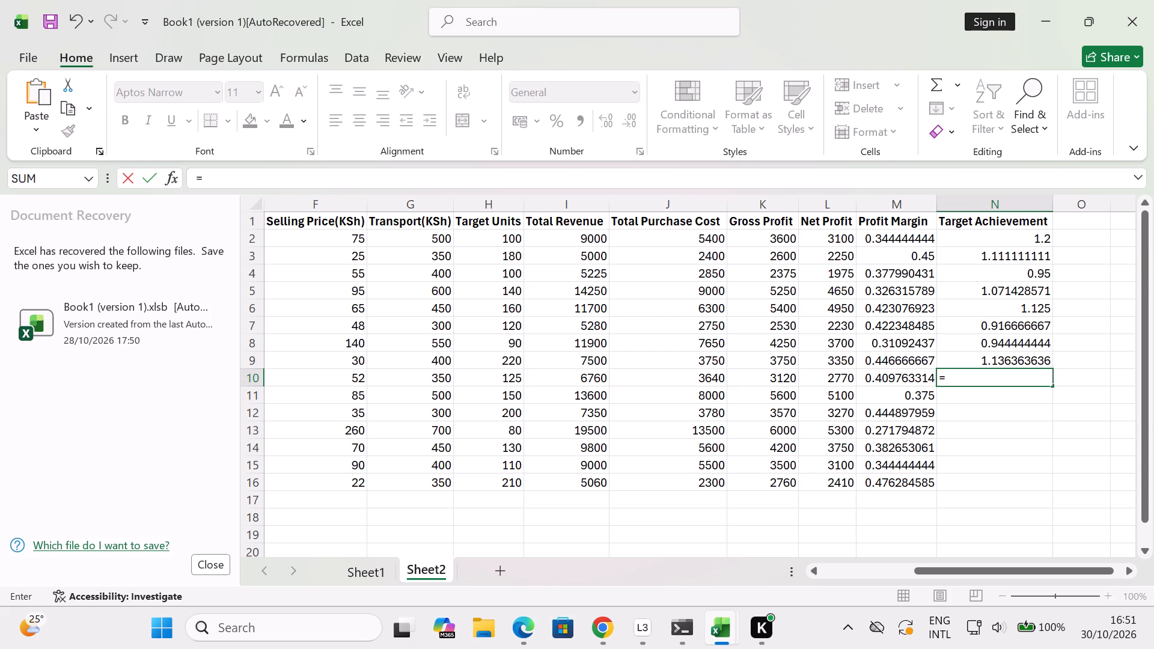
key(d)
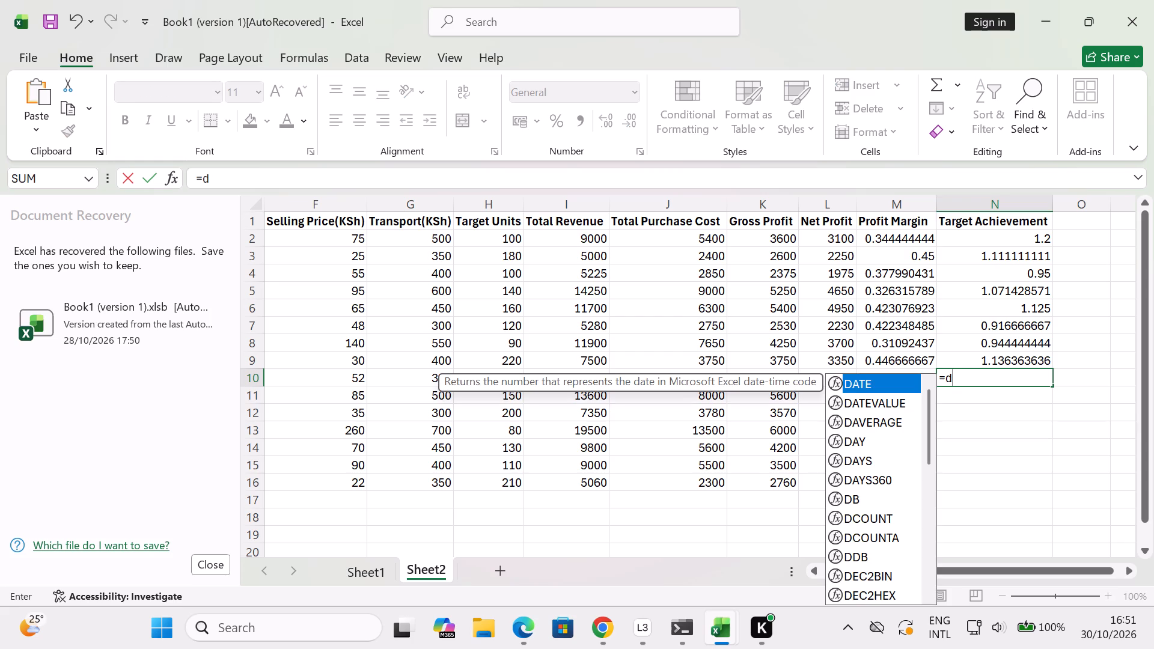
key(1)
key(0)
key(slash)
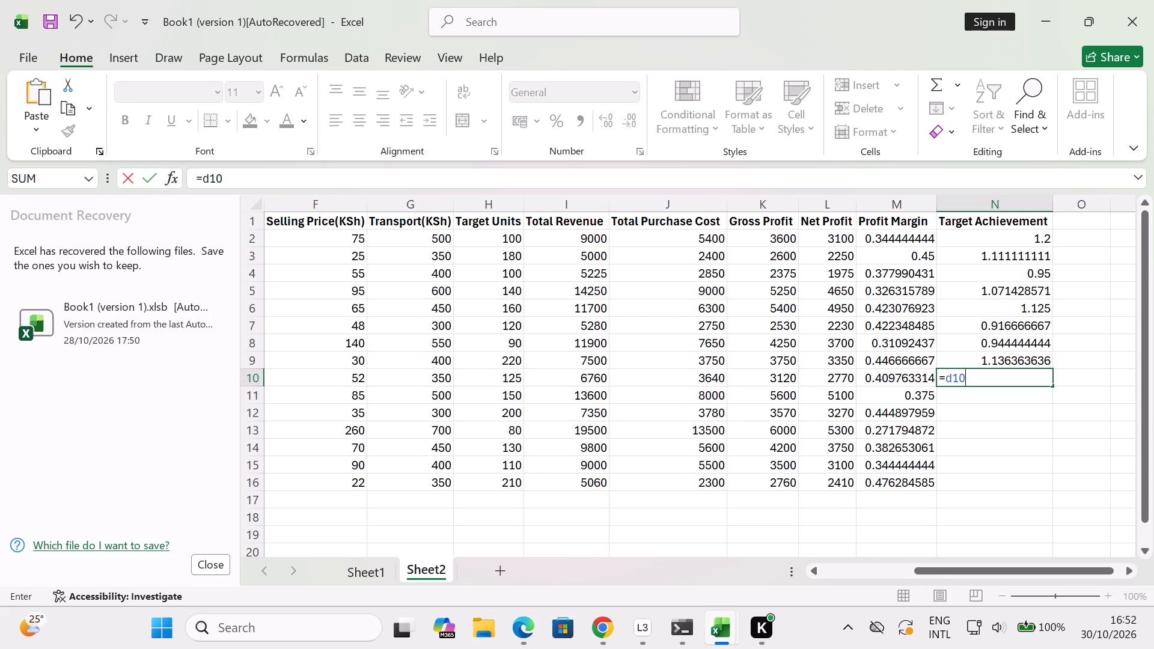
key(h)
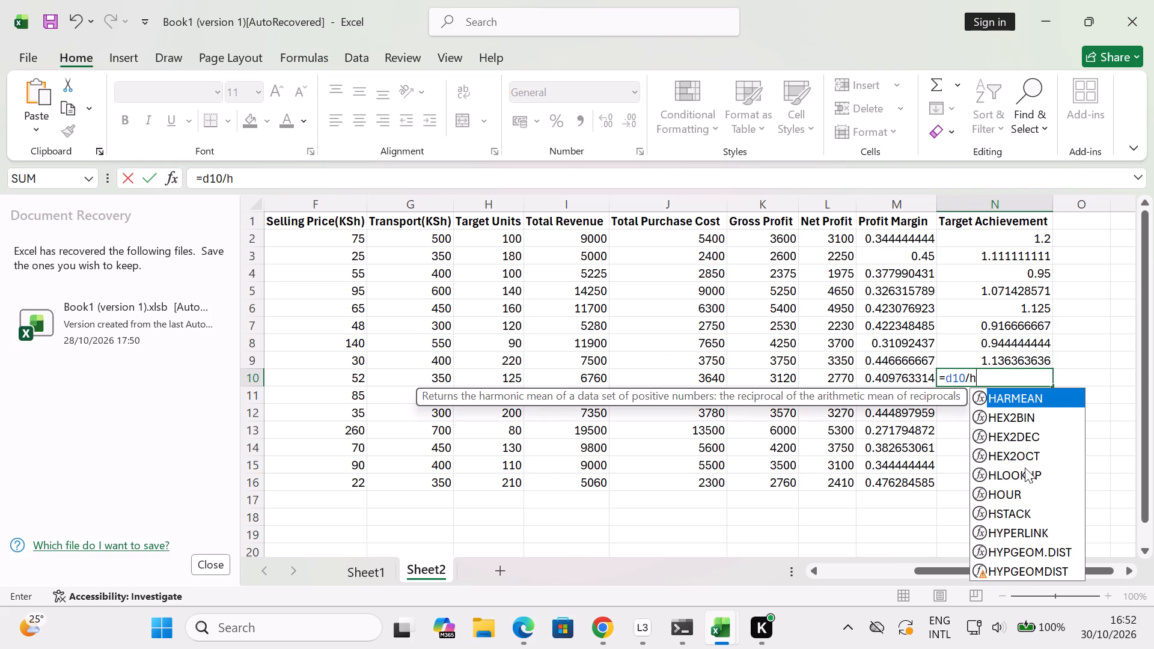
text(10)
key(Return)
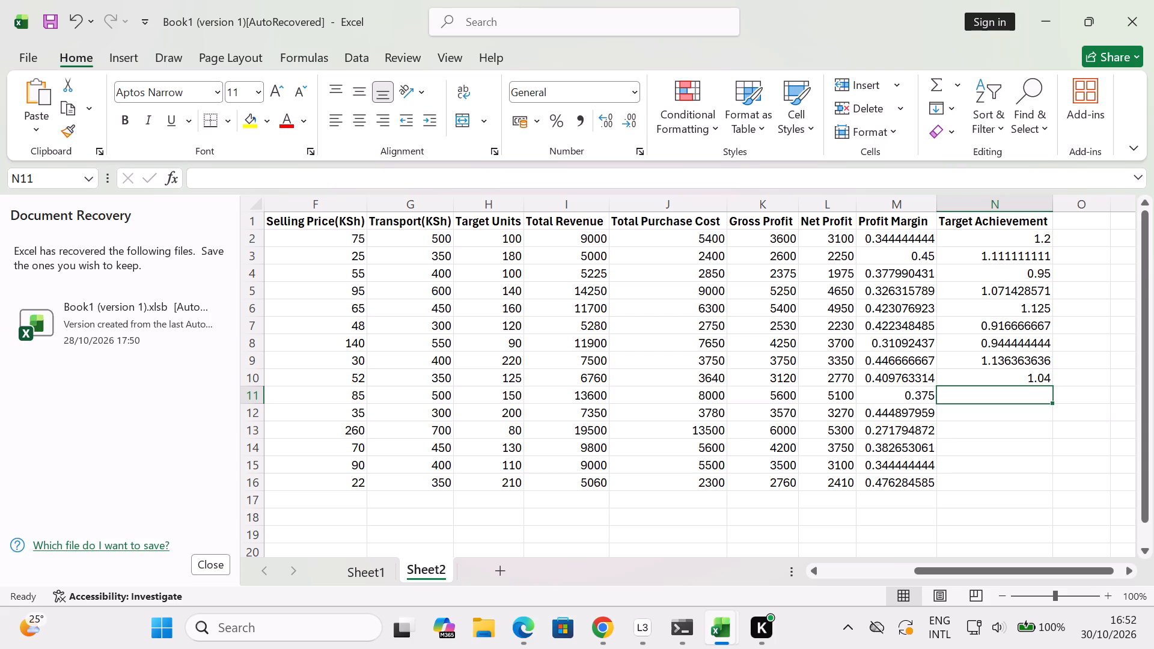
Enter the row 11 Target Achievement formula in N11 as =D11/H11.
key(equal)
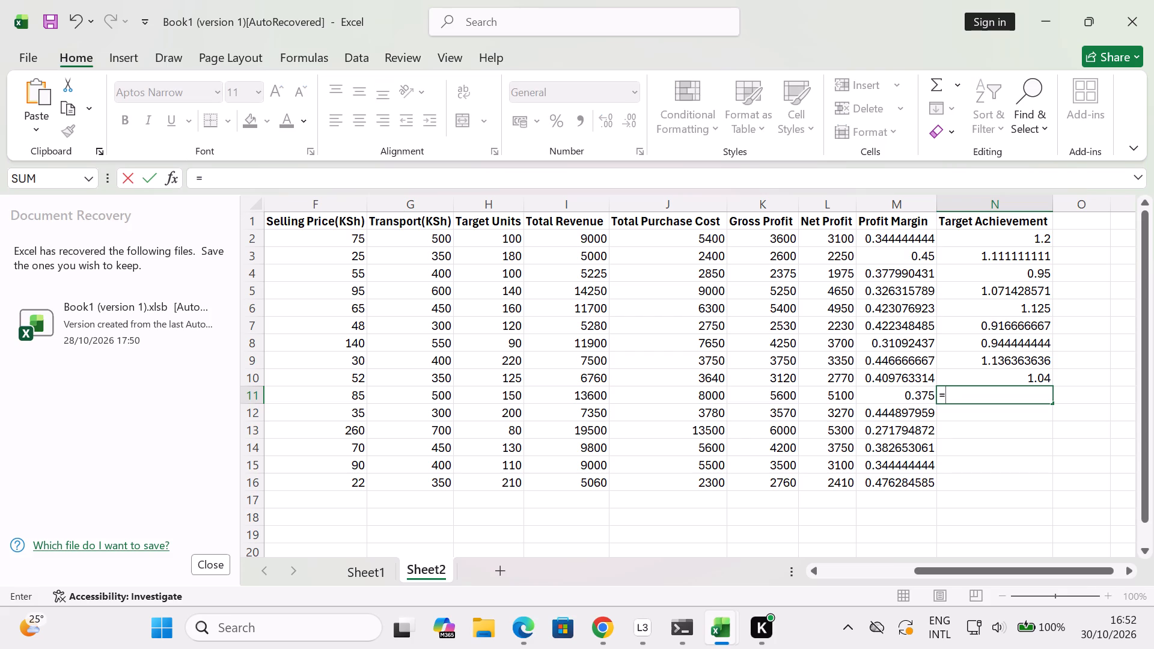
text(d11)
text(/h11)
key(Return)
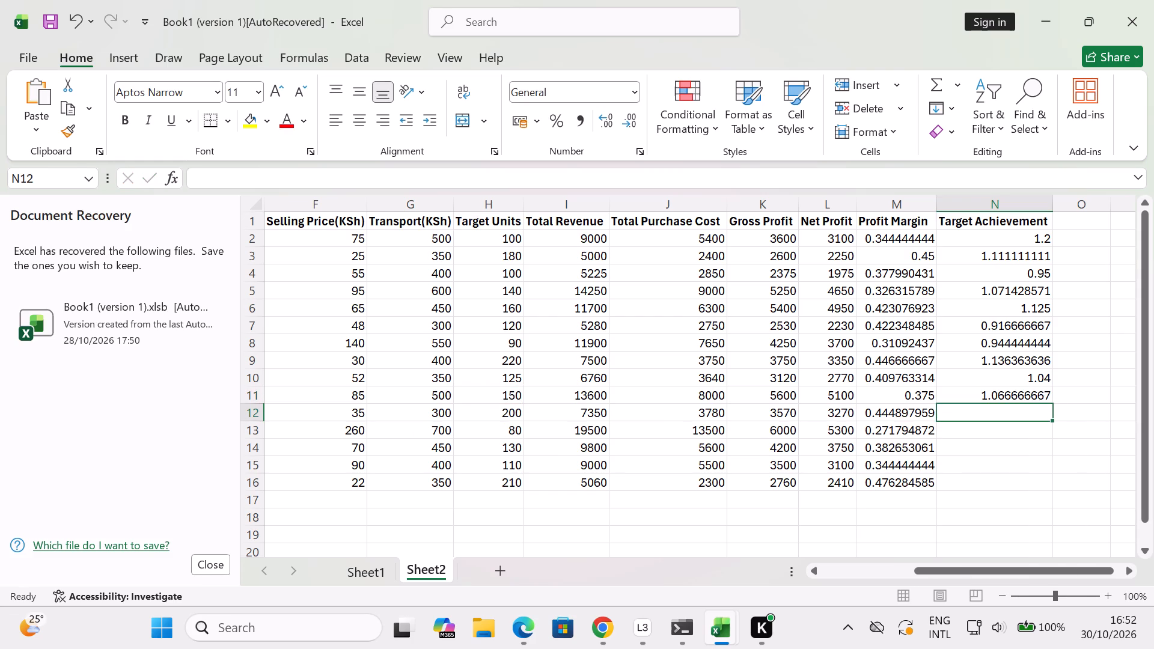
Enter the row 12 Target Achievement formula in N12 as =D12/H12.
key(equal)
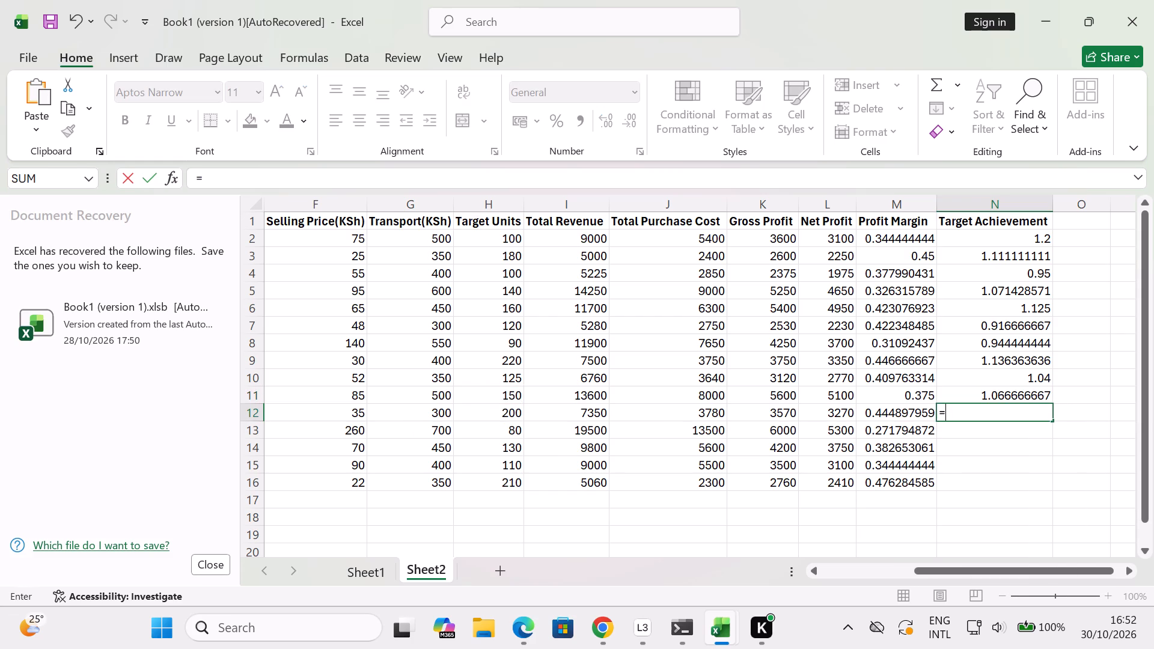
key(d)
text(12)
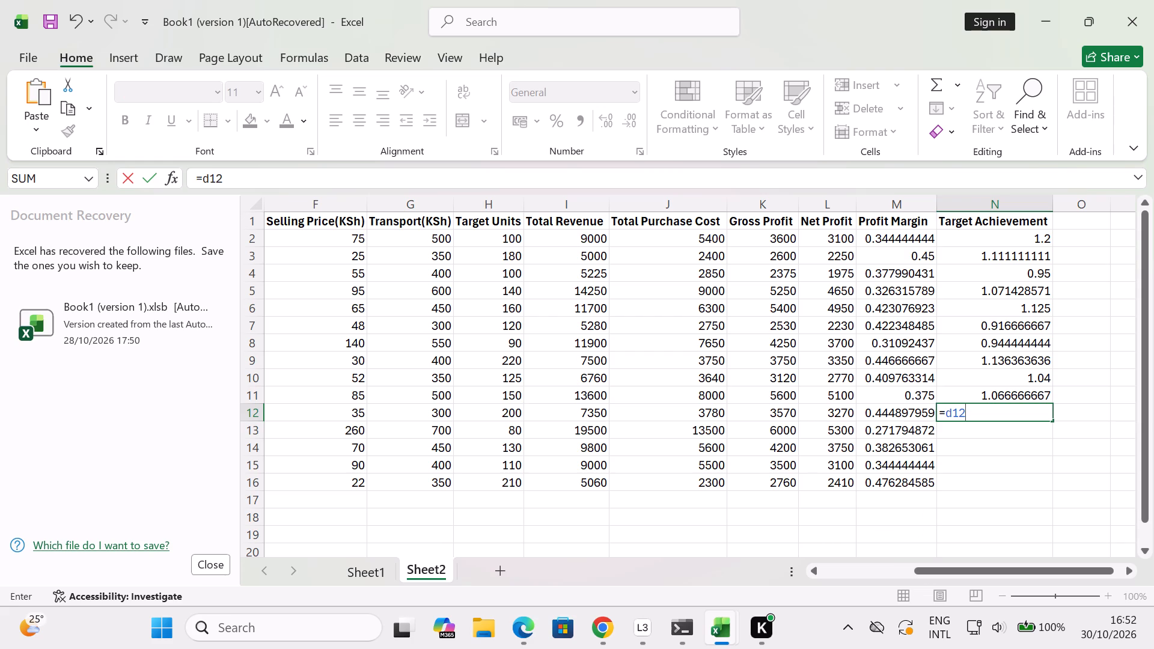
key(slash)
key(h)
text(12)
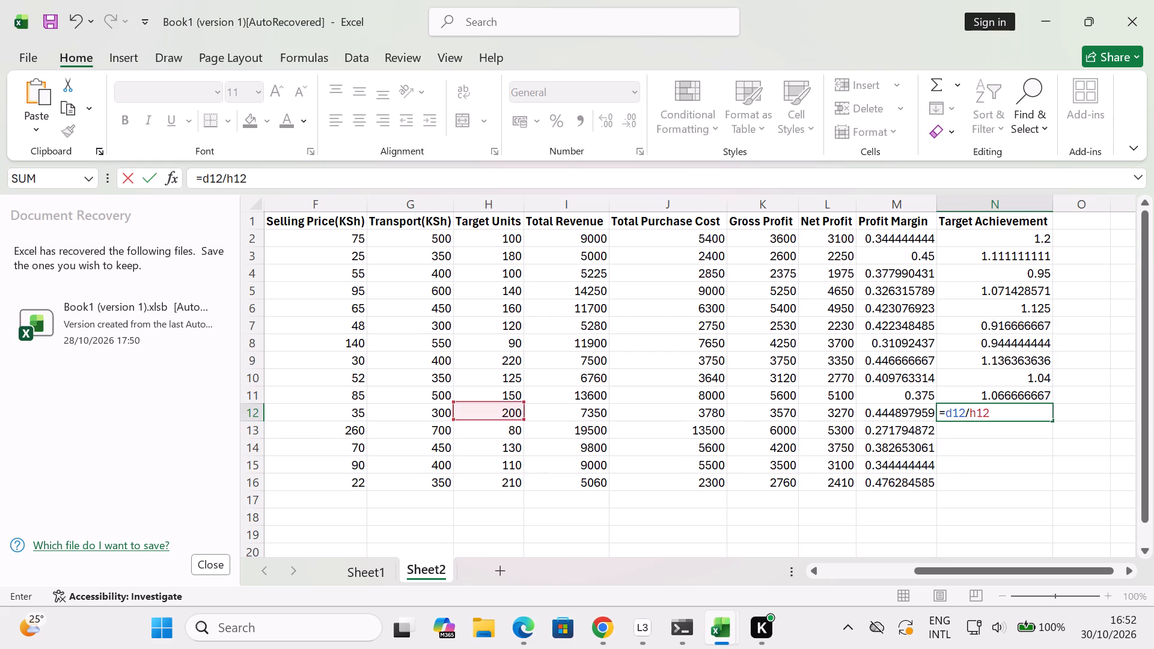
key(Return)
Enter the row 13 Target Achievement formula in N13 as =D13/H13.
key(equal)
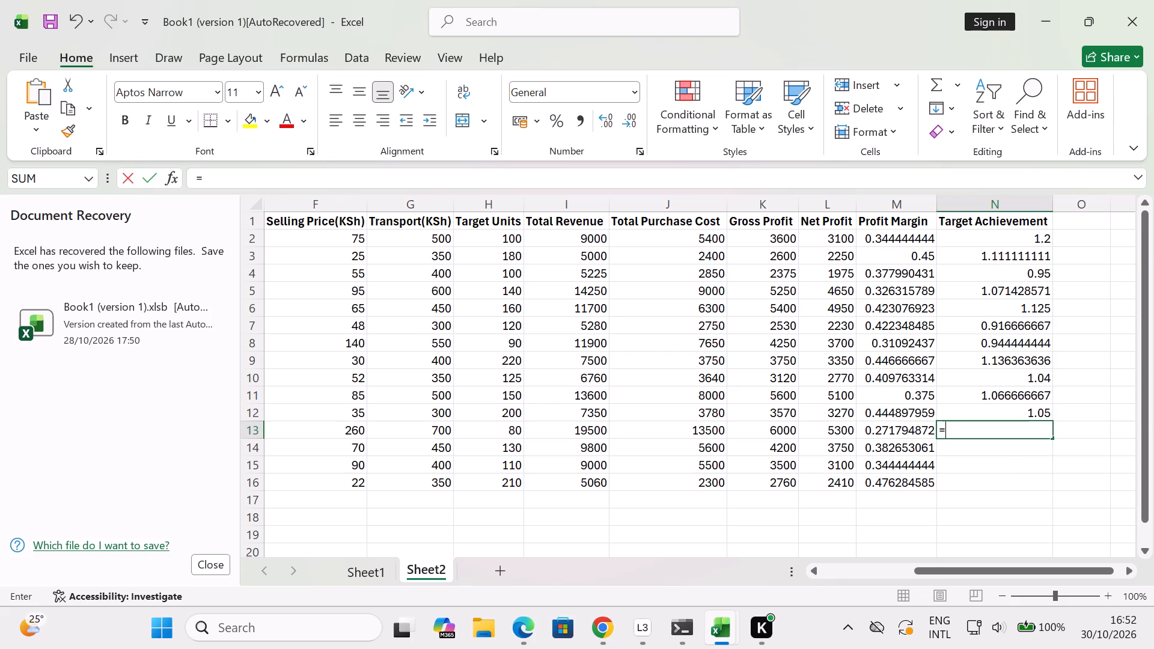
key(d)
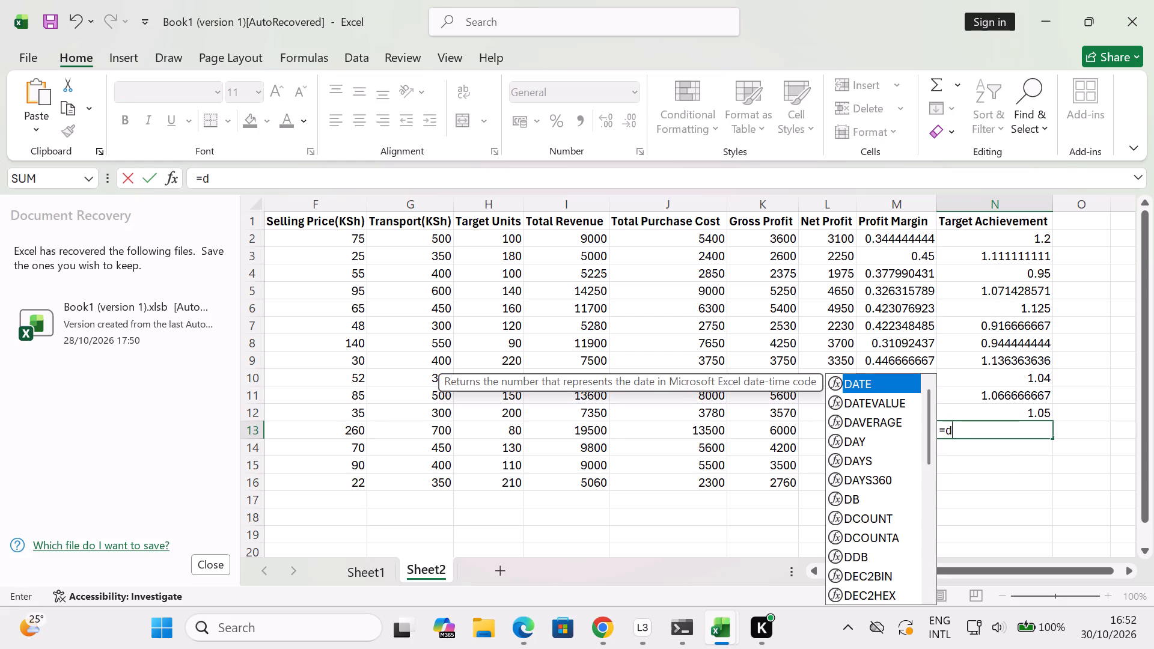
text(13)
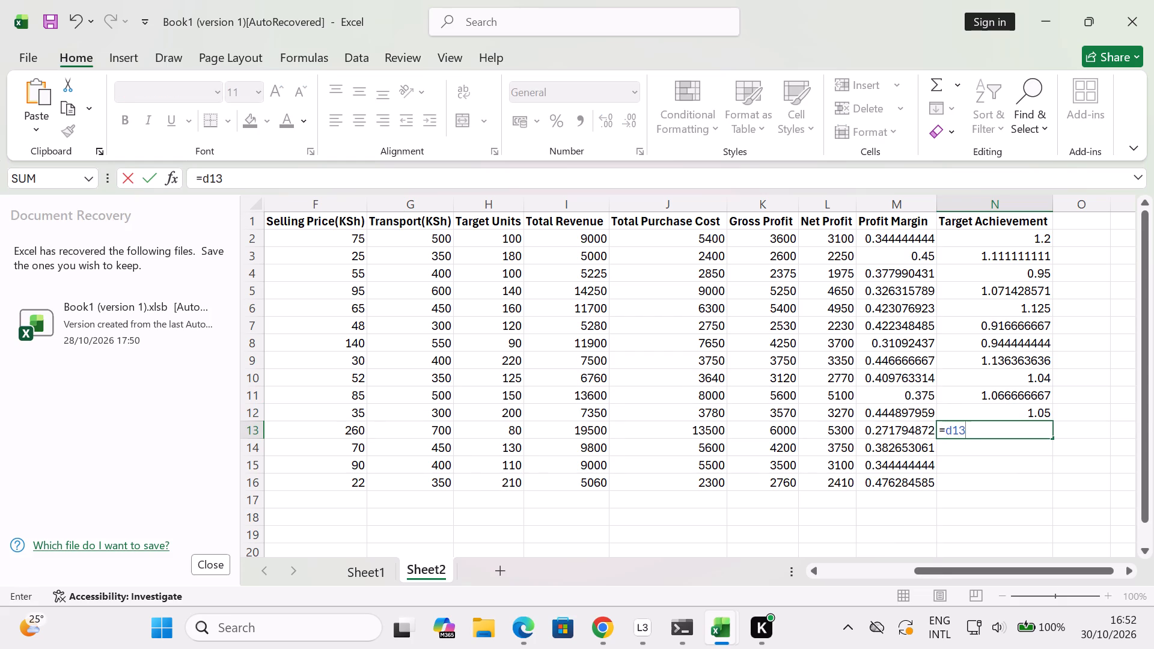
key(slash)
key(h)
text(13)
key(Return)
Enter the row 14 Target Achievement formula in N14 as =D14/H14.
key(equal)
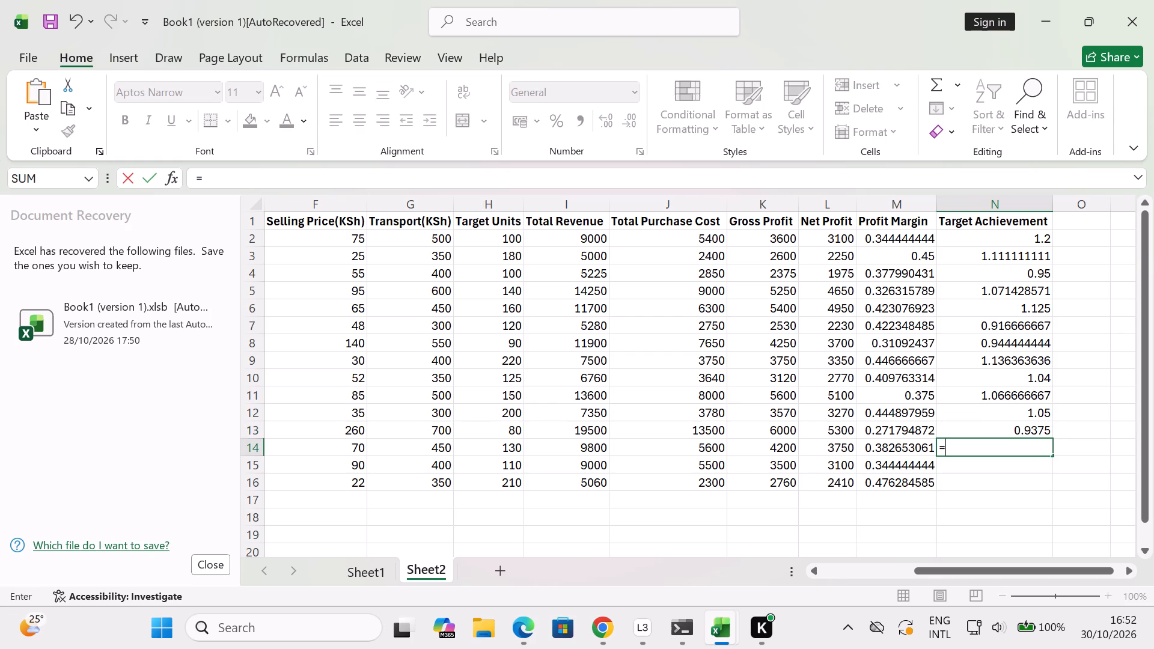
key(d)
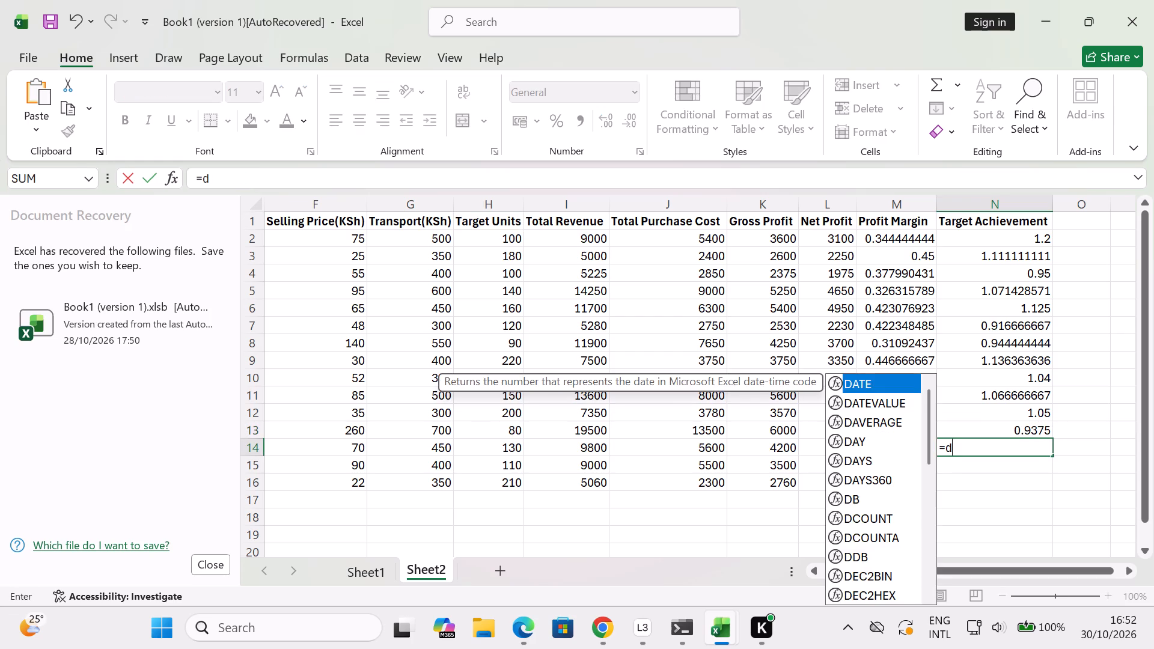
text(14)
key(slash)
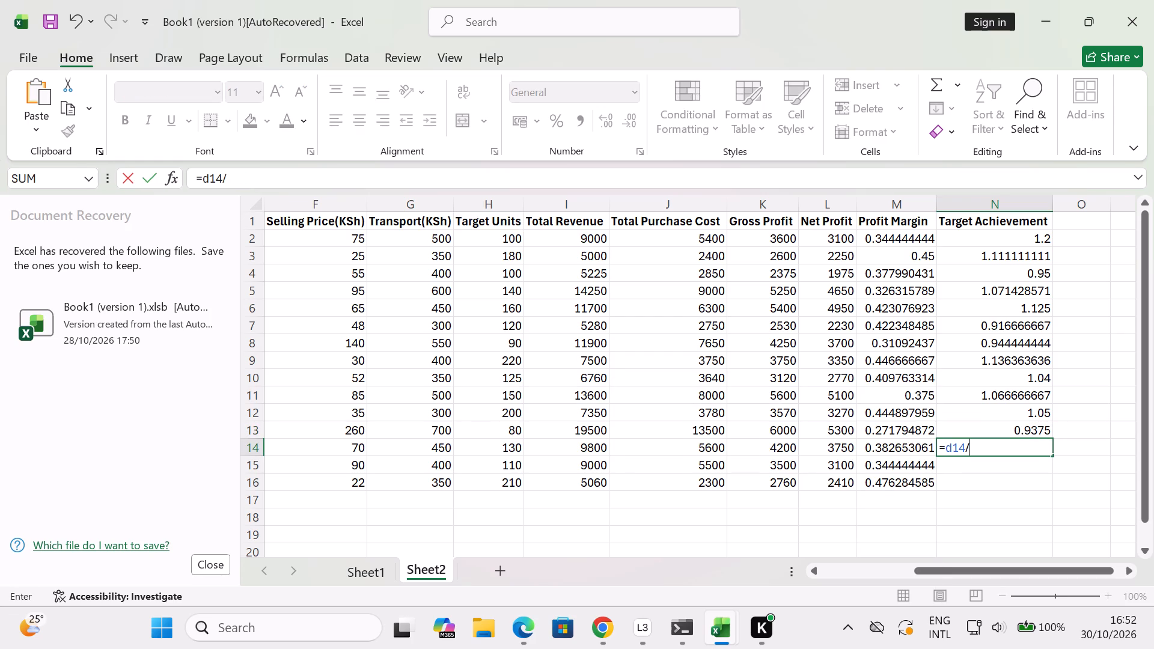
key(h)
text(14)
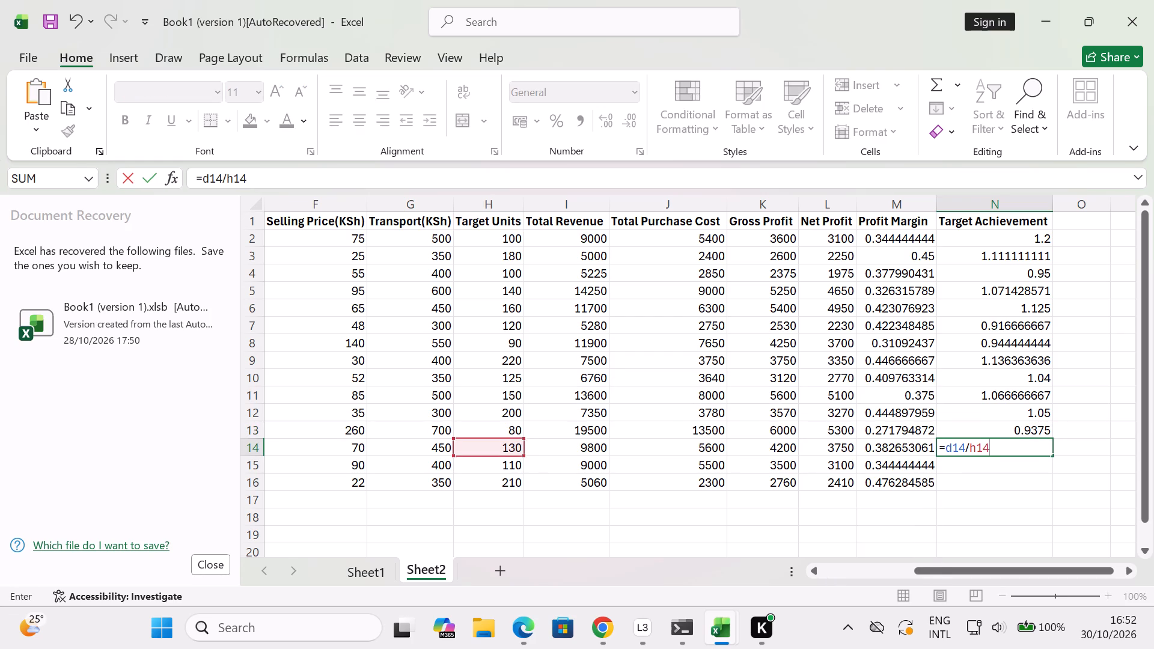
key(Return)
Enter the row 15 Target Achievement formula in N15 as =D15/H15.
key(equal)
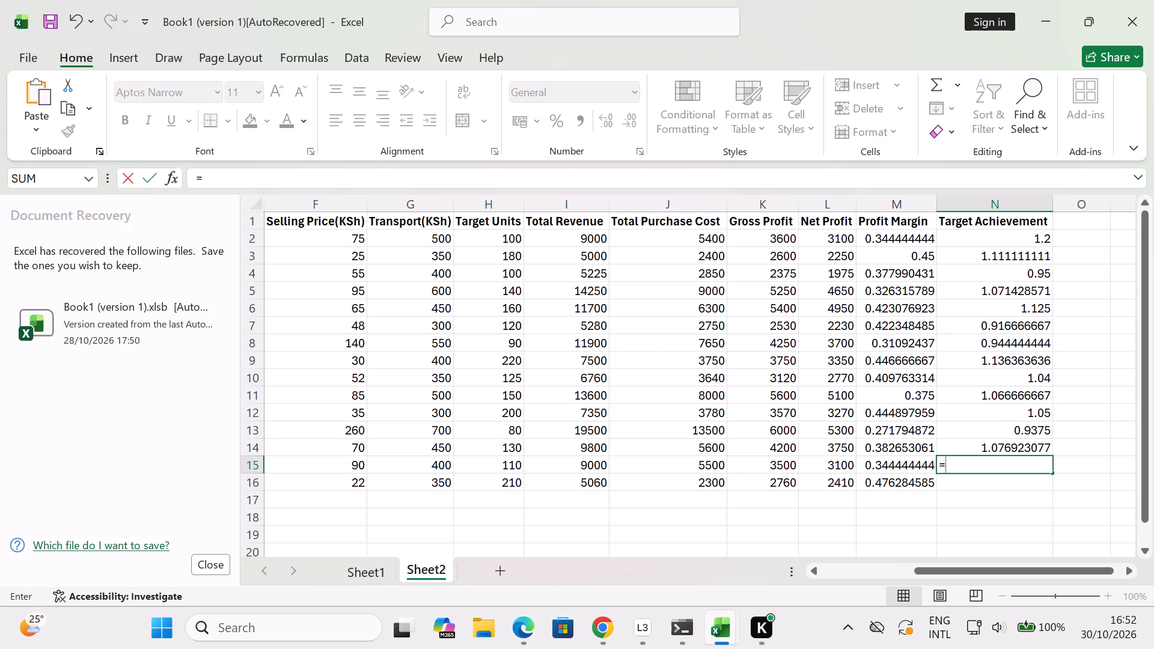
key(d)
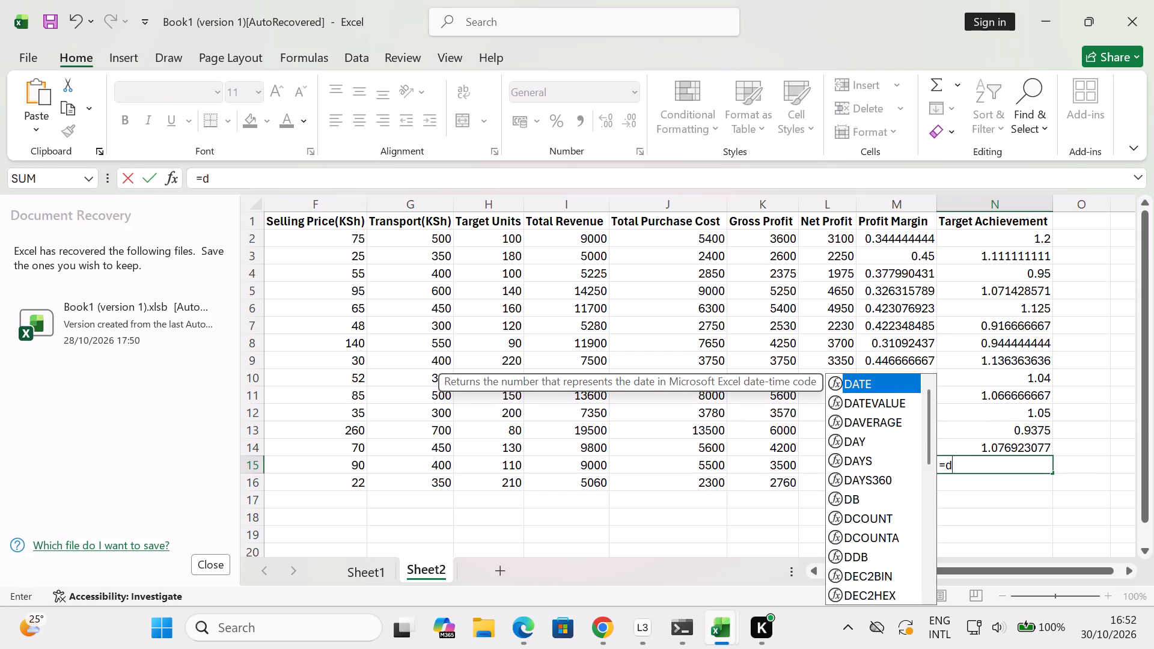
text(15)
key(slash)
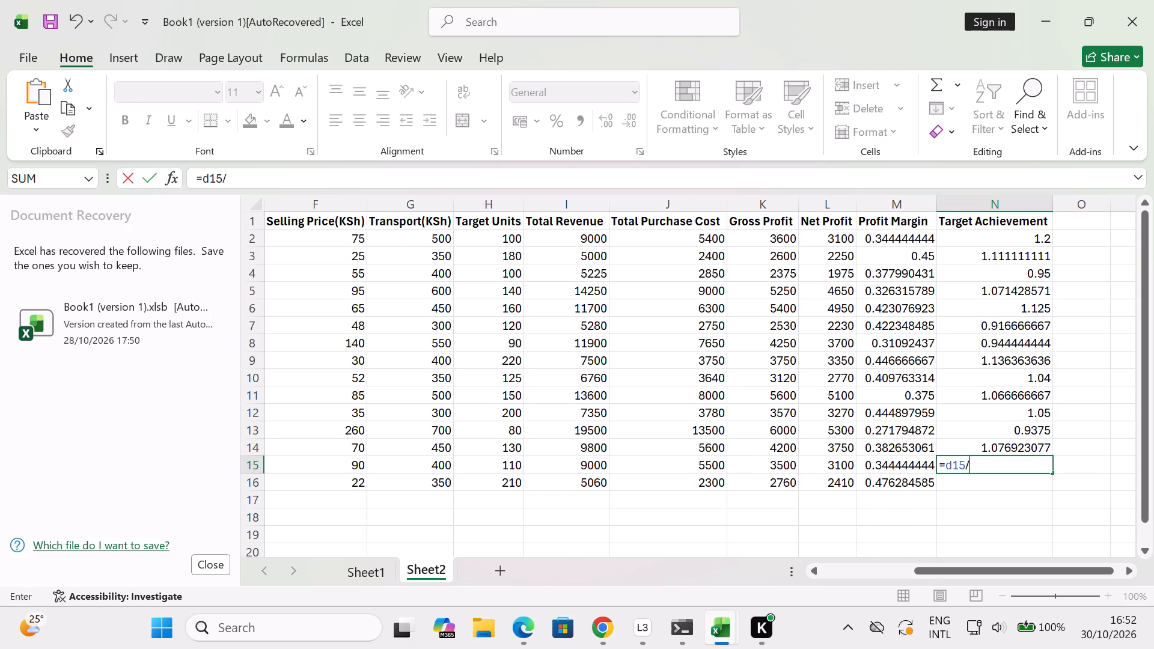
key(h)
text(15)
key(Return)
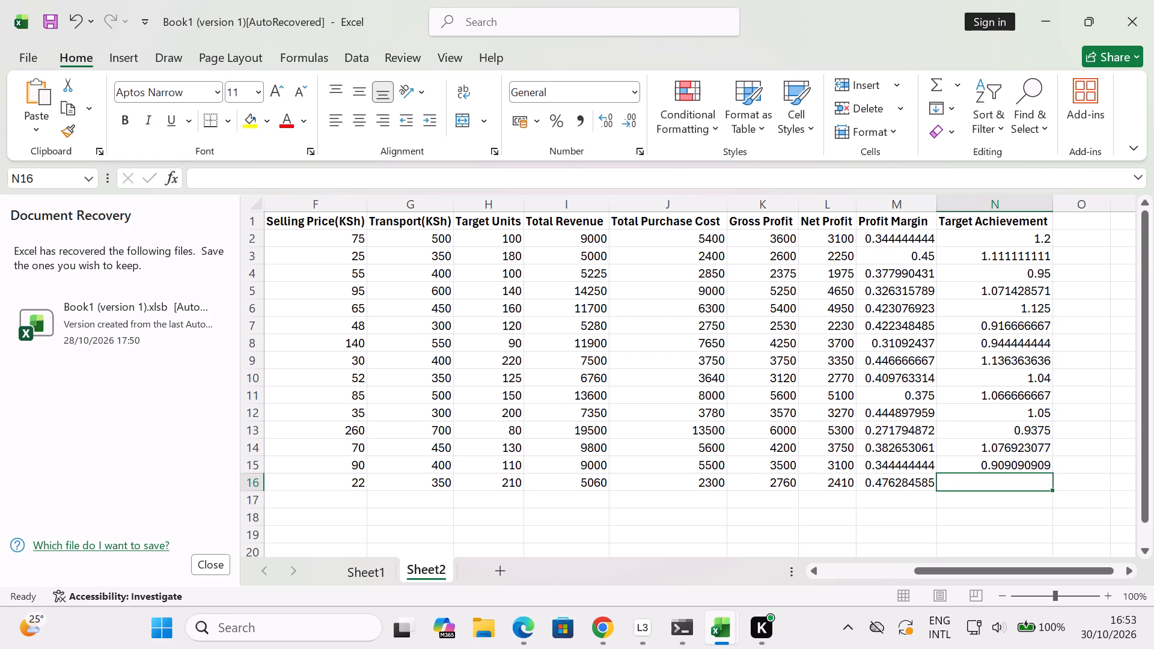
Enter the row 16 Target Achievement formula in N16 as =D16/H16.
key(equal)
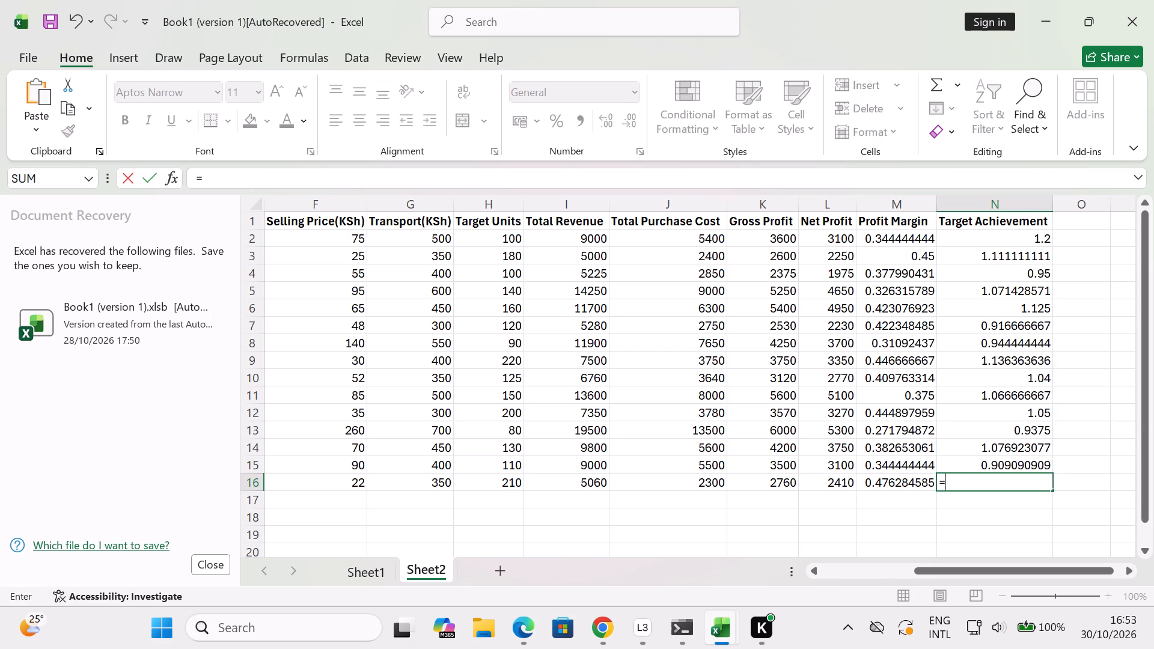
text(d16)
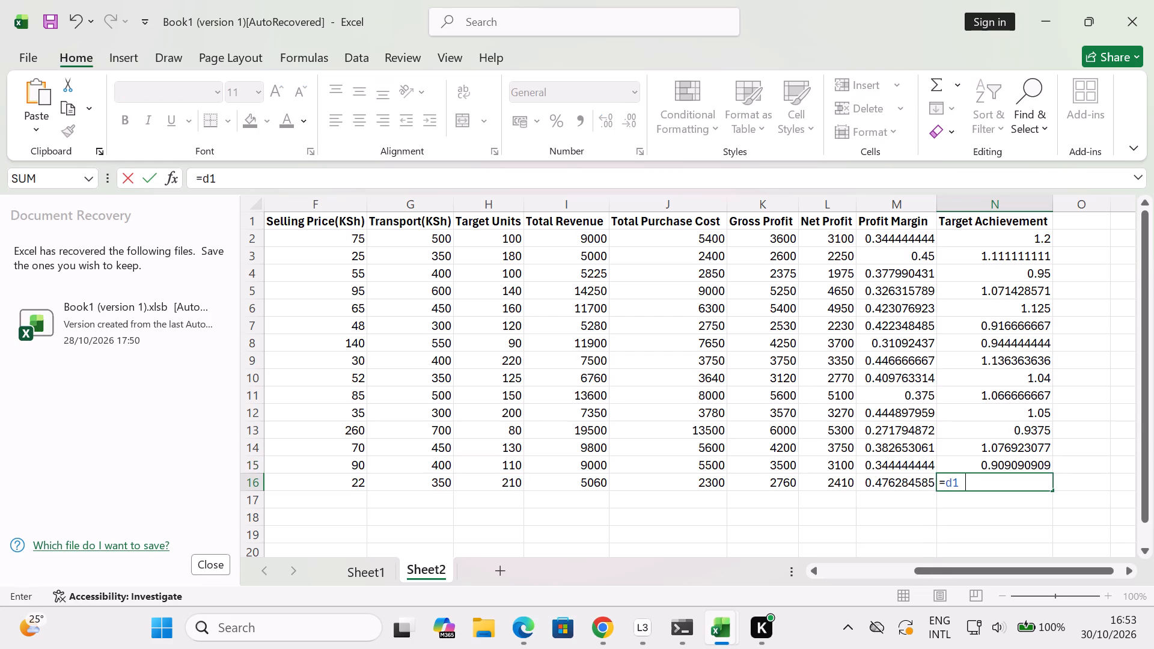
key(slash)
key(h)
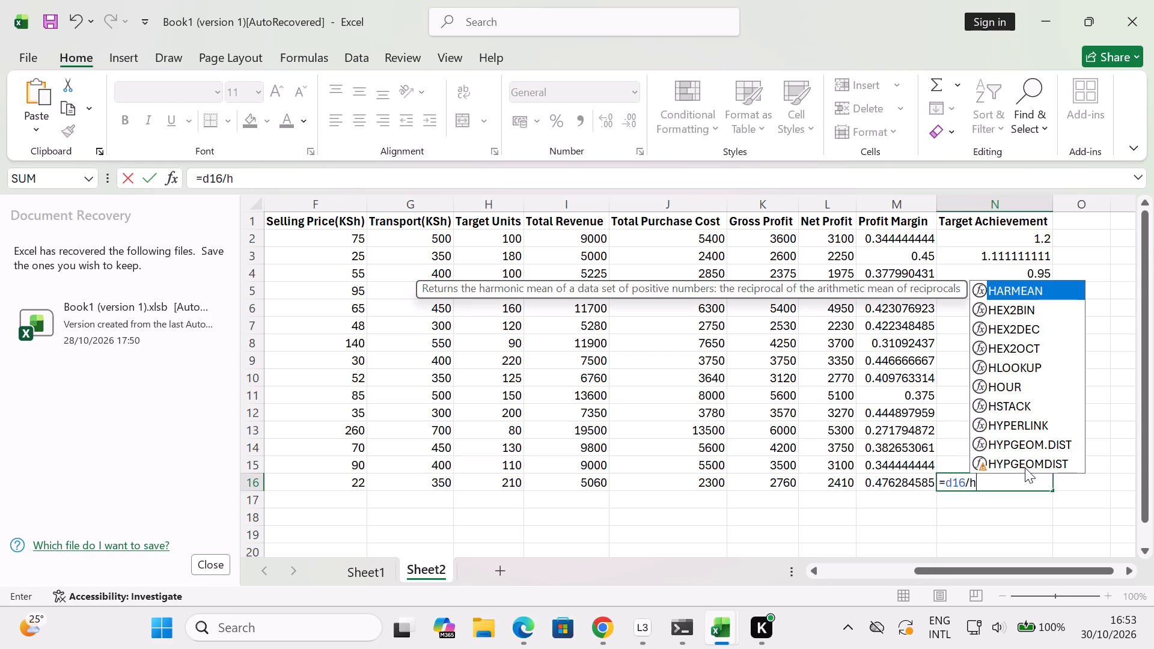
text(16)
key(Return)
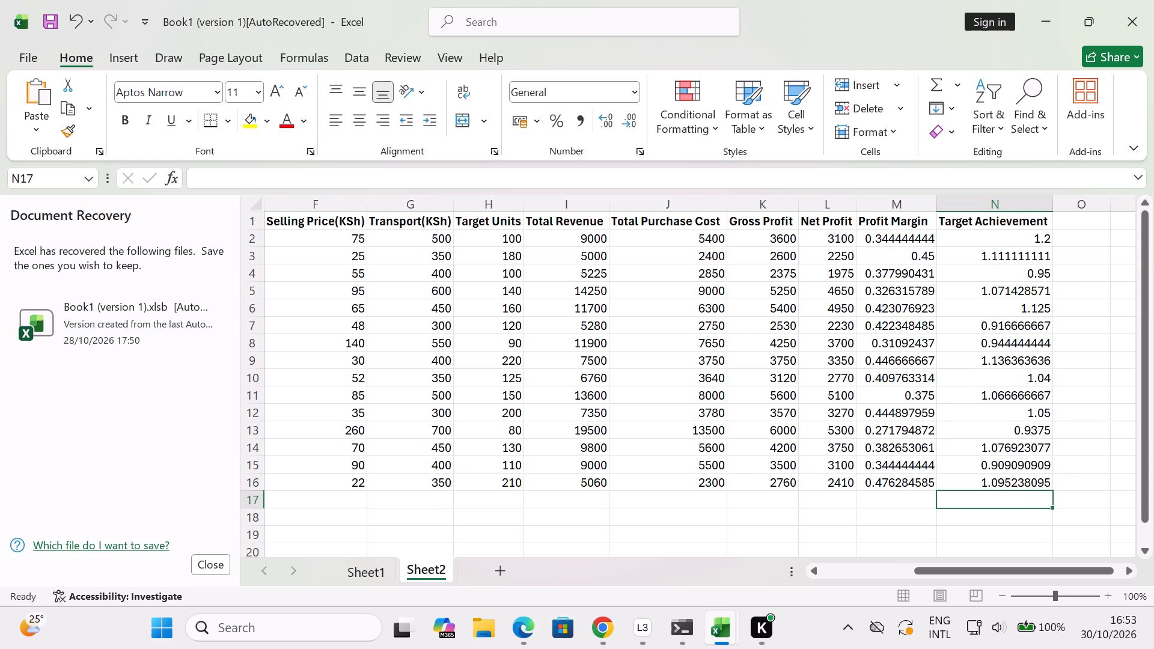
Widen column O slightly and enter a column header beginning with "Performanc" in O1.
double_click(1125, 570)
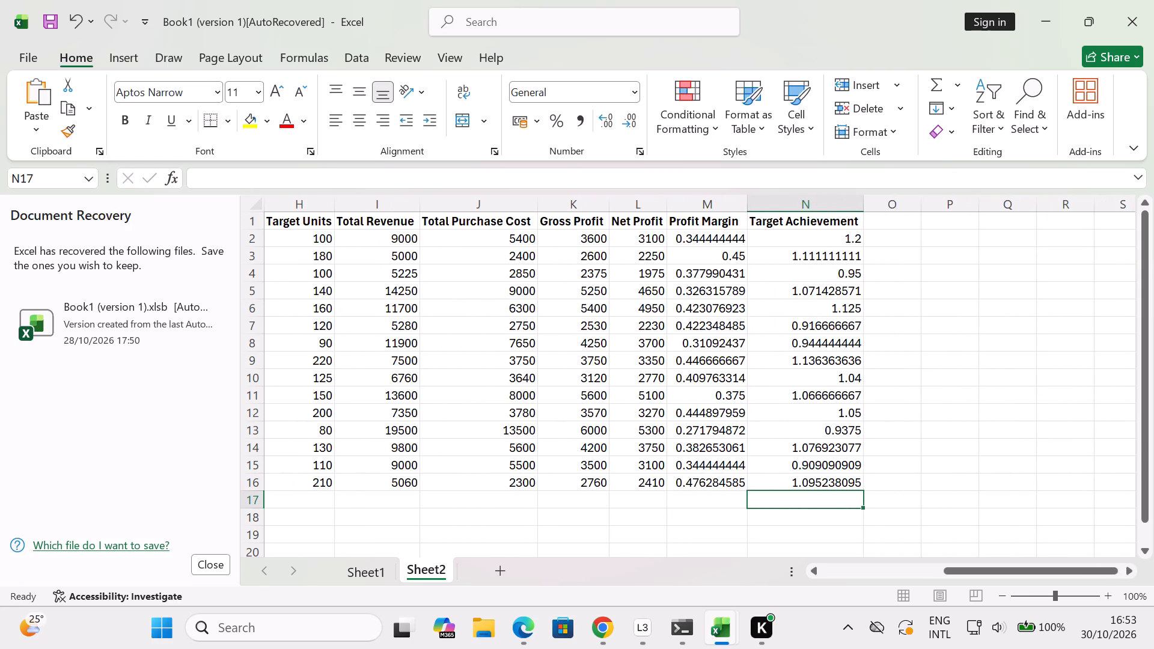
click(897, 224)
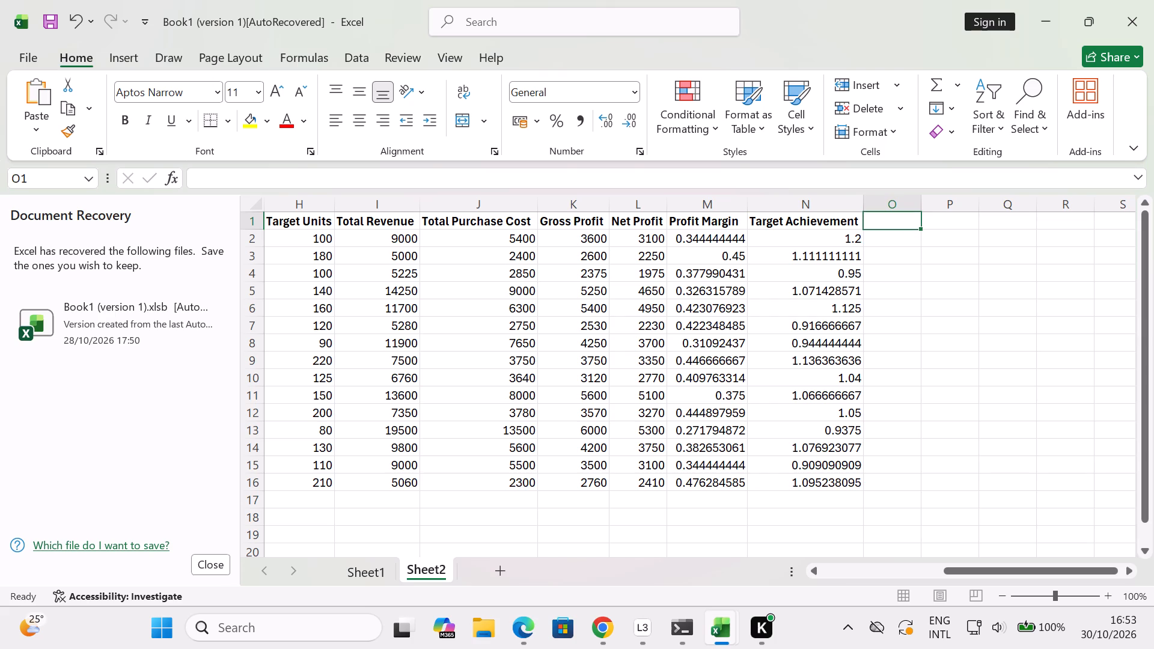
drag(923, 201, 932, 202)
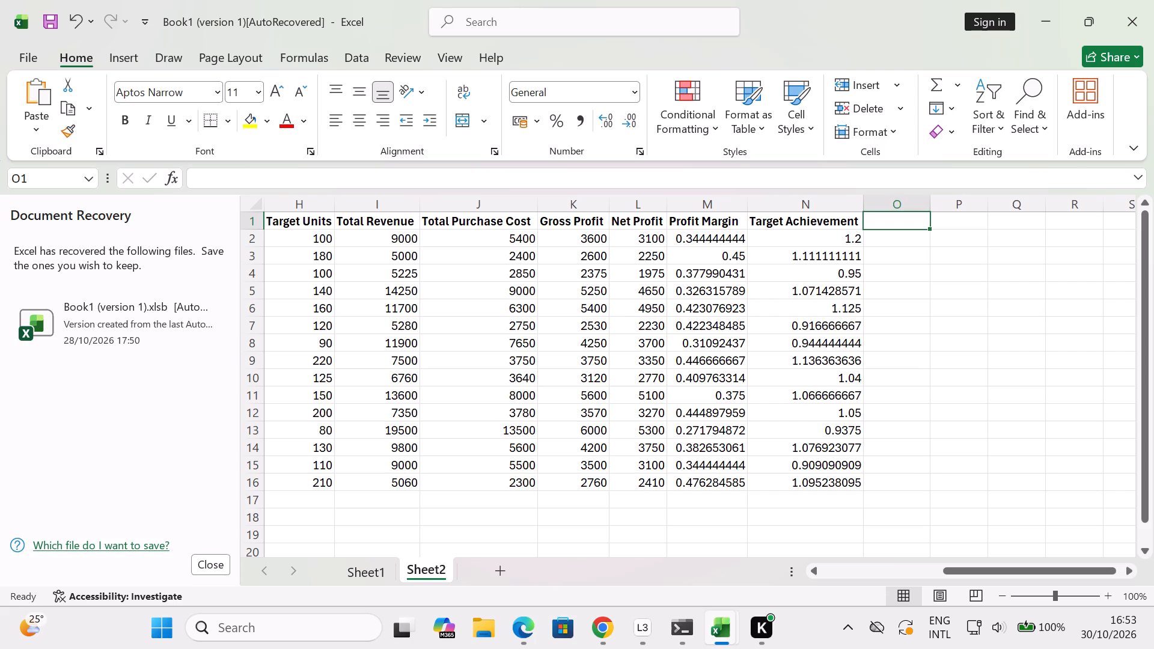
key(shift+p)
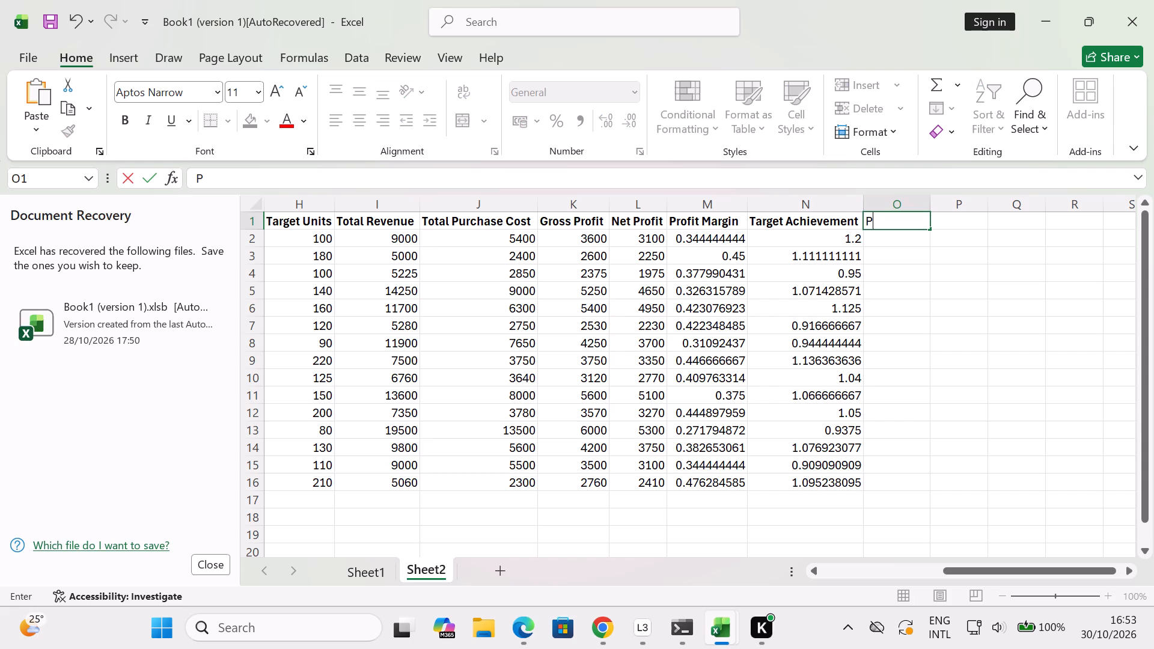
text(erfr)
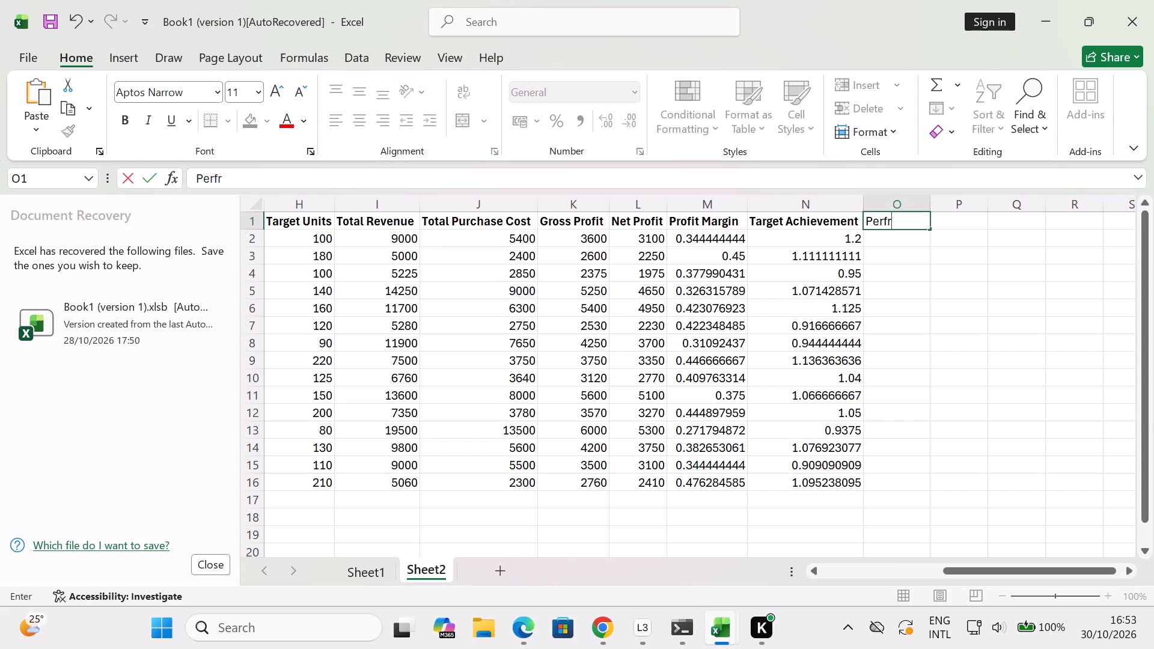
key(BackSpace)
text(orm)
key(a)
text(nc)
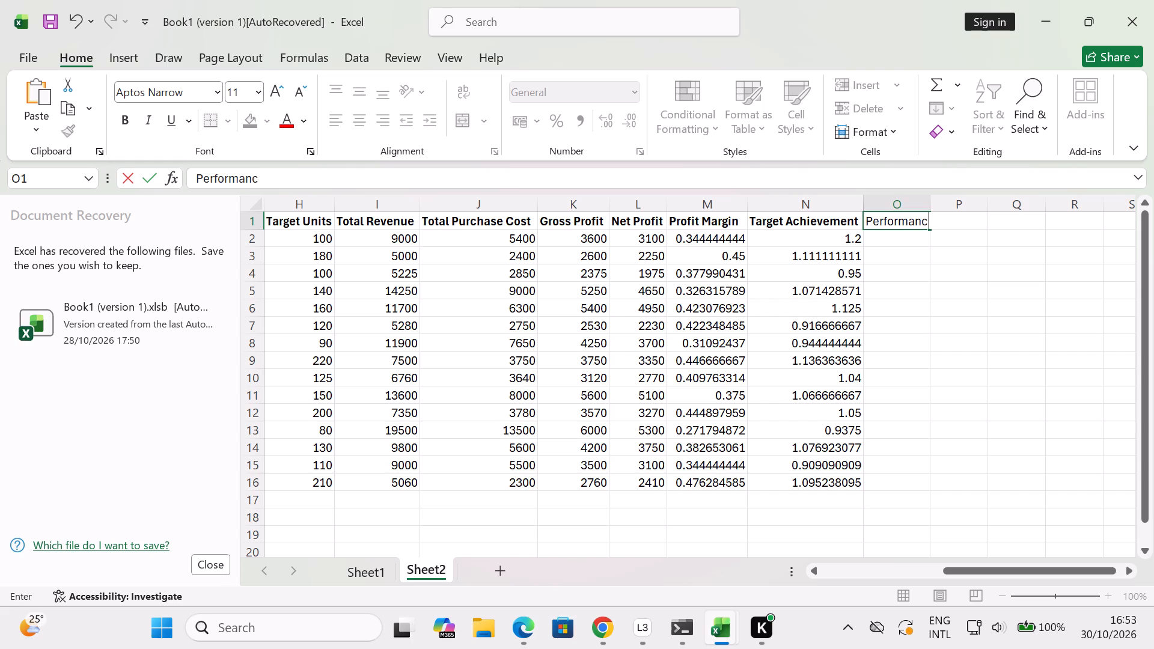
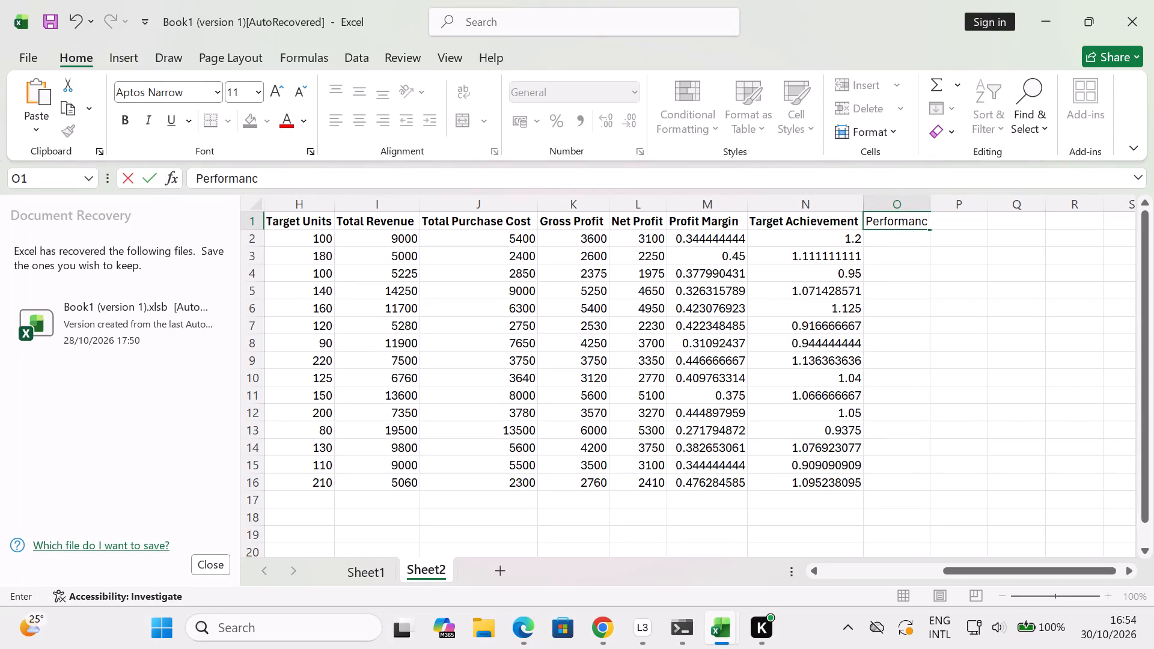
Complete the heading "Performance" in cell O1 and widen column O slightly so the heading fits.
key(e)
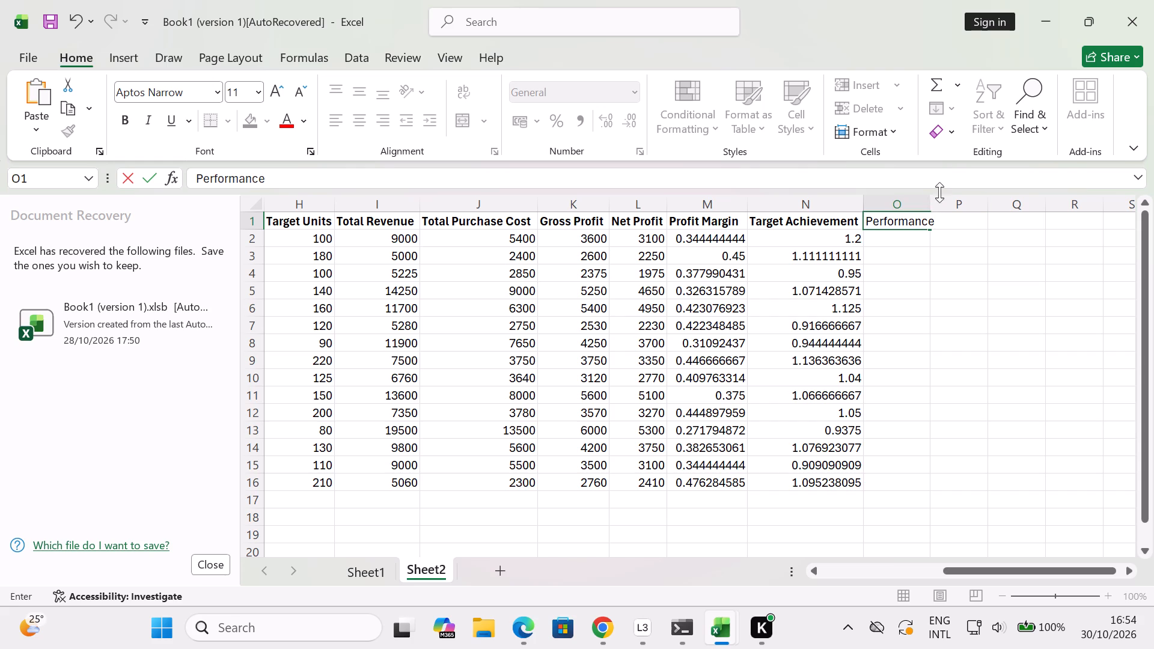
click(932, 266)
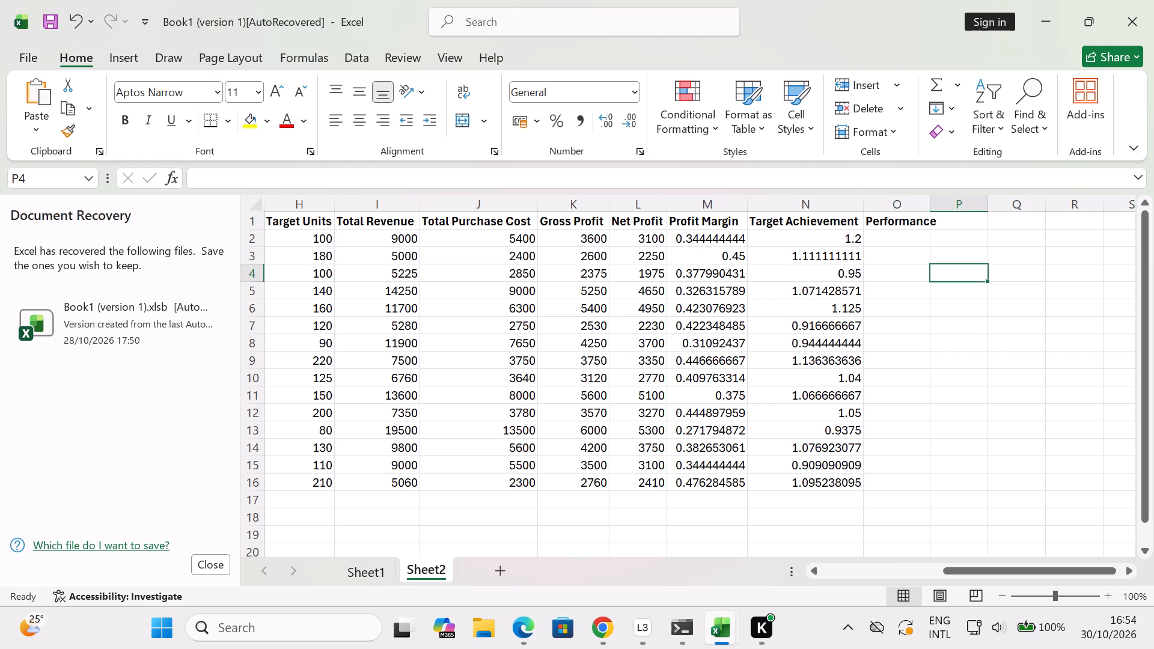
drag(929, 209, 938, 210)
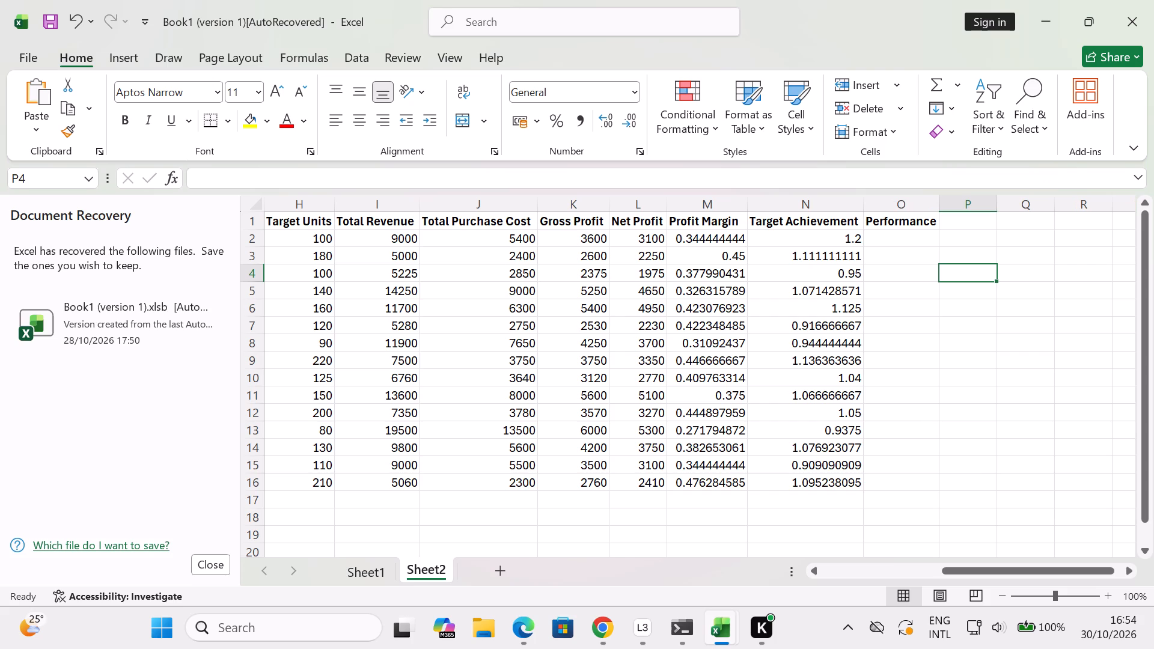
Begin an IF formula in cell O2 under the Performance heading, entering "=if(".
click(914, 234)
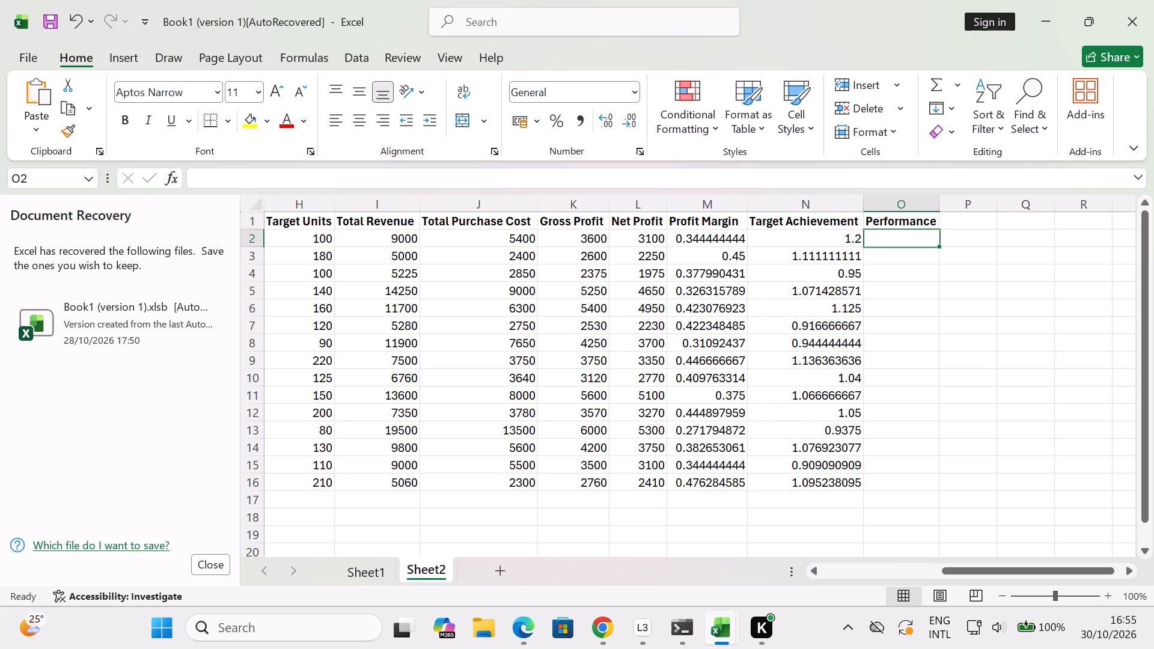
key(i)
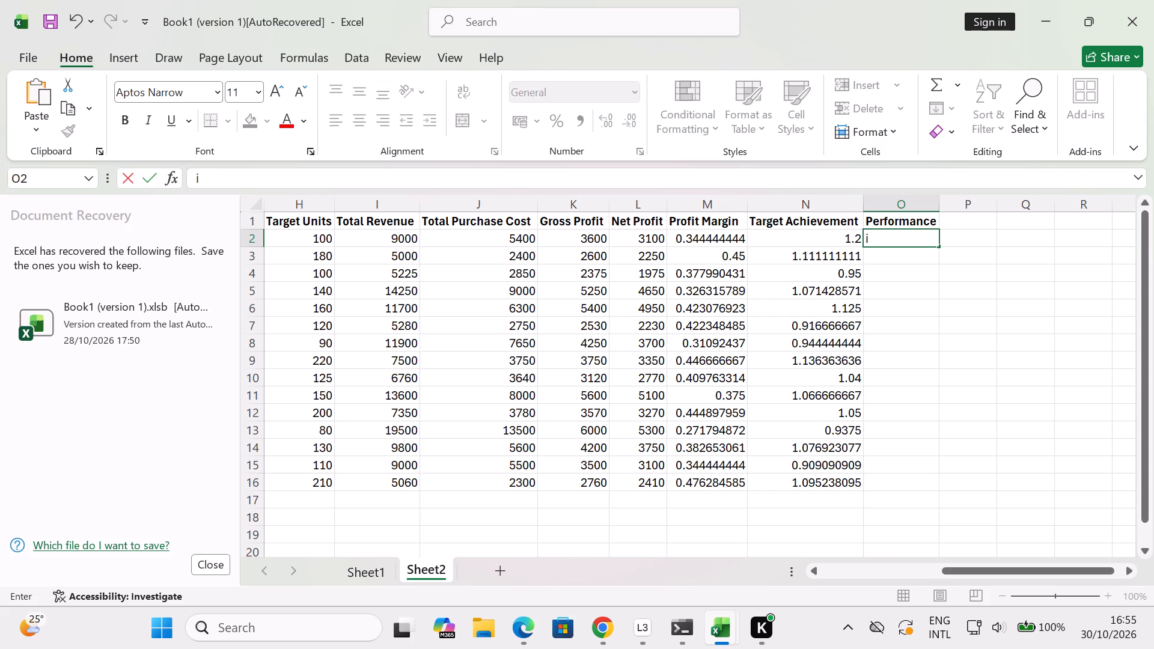
key(BackSpace)
key(equal)
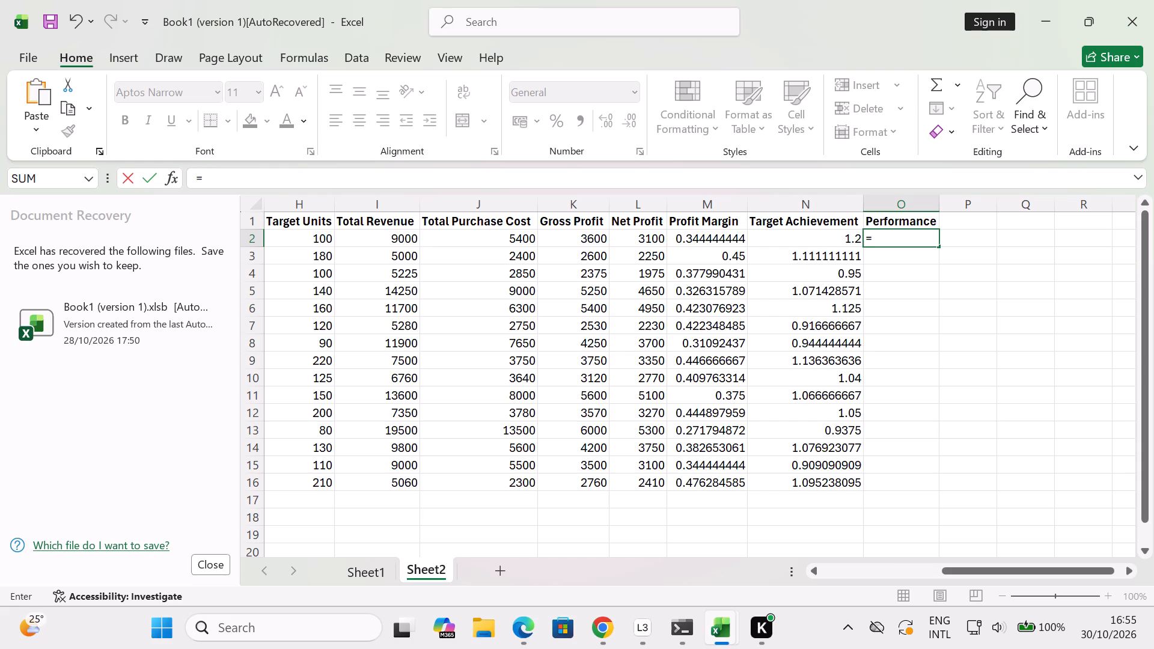
key(i)
key(f)
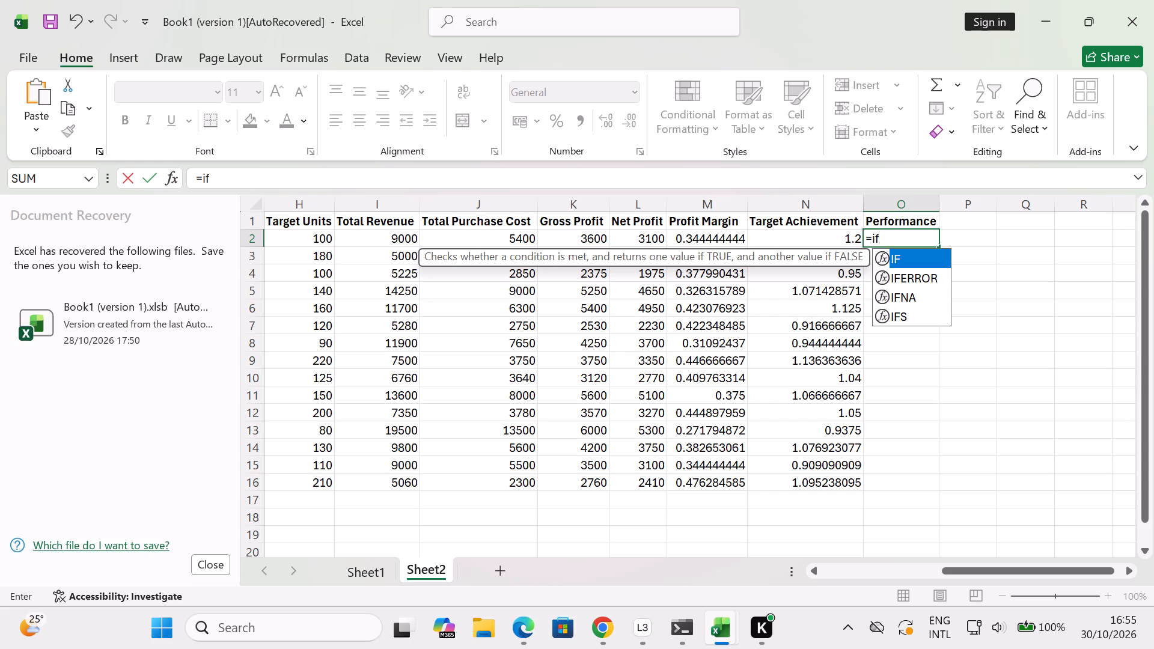
key(shift+parenleft)
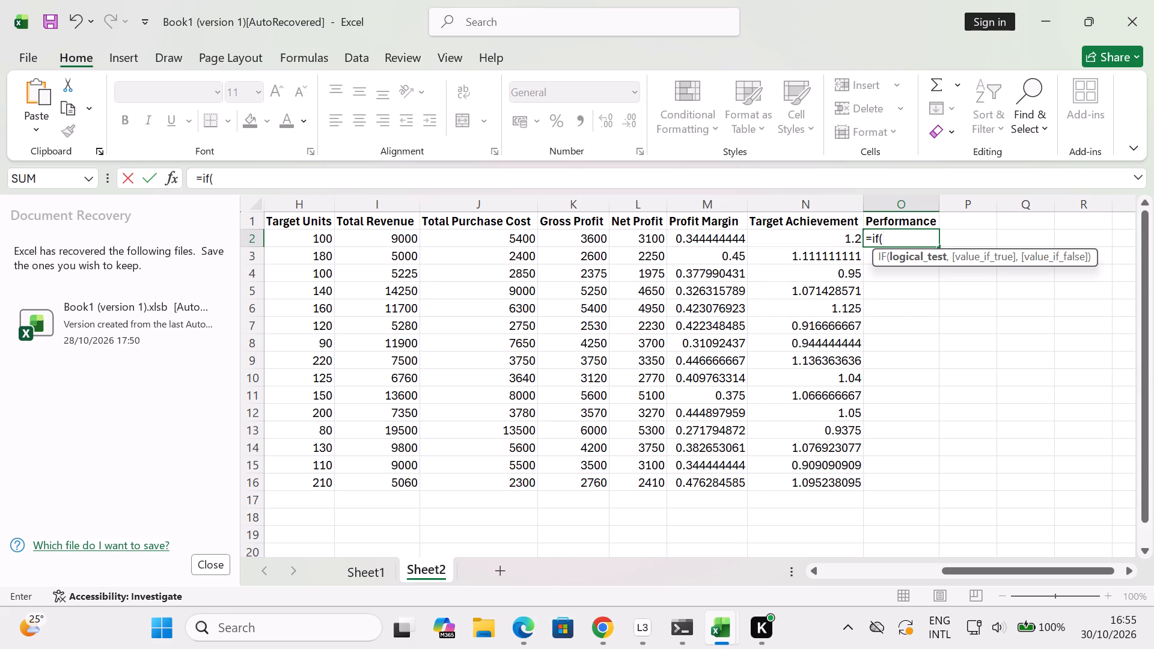
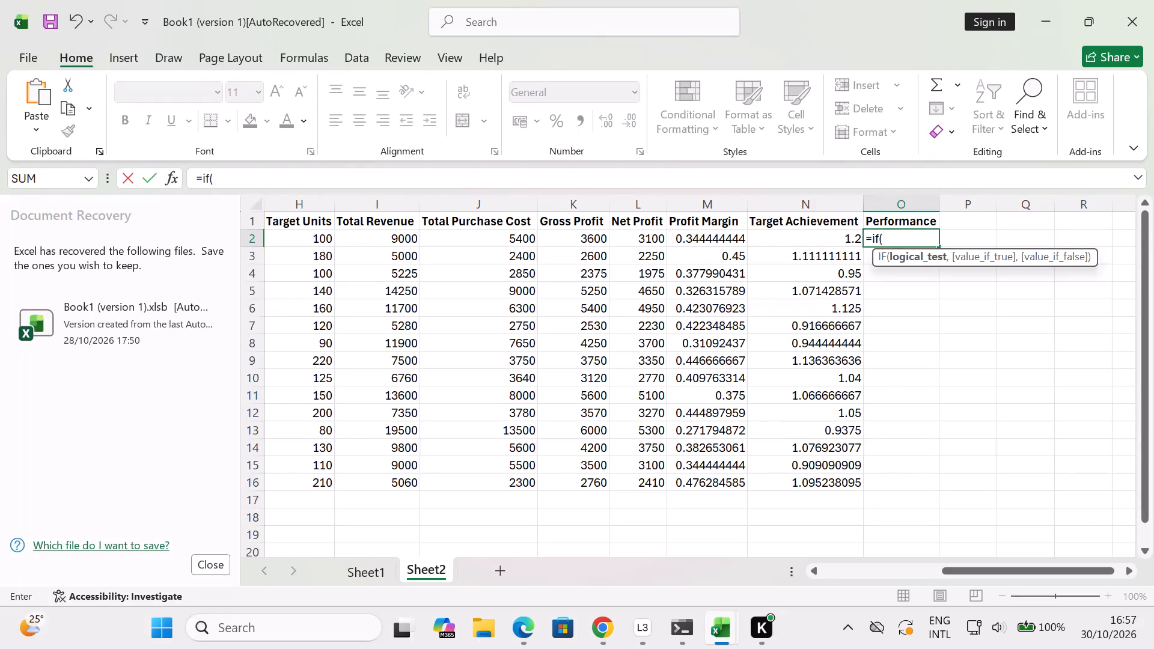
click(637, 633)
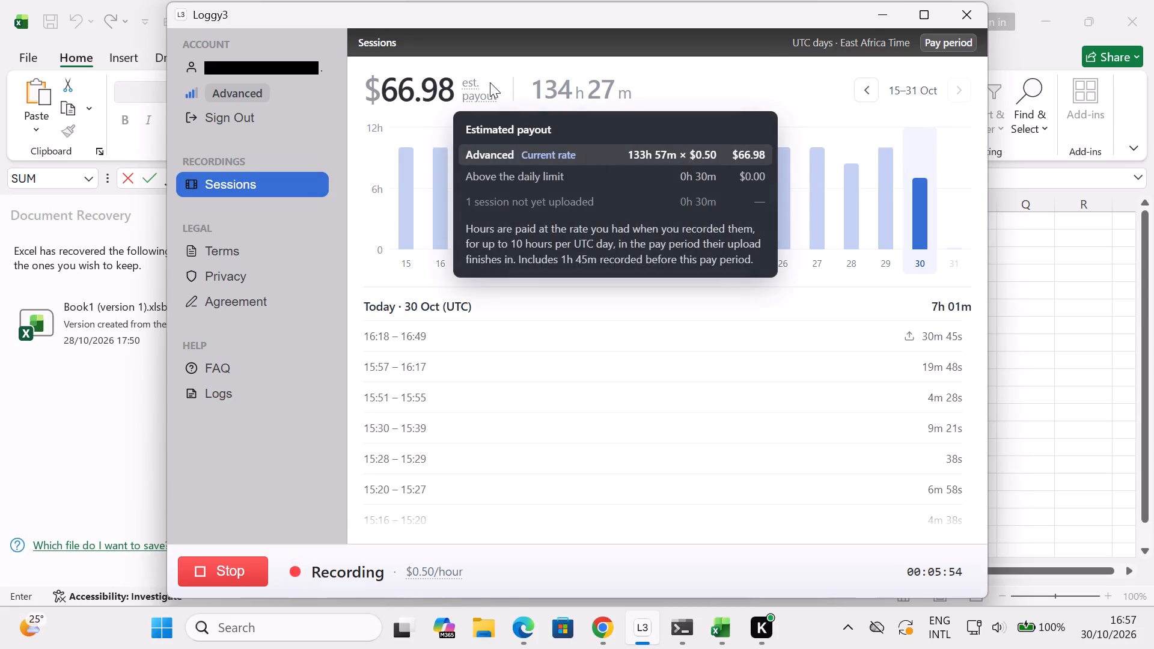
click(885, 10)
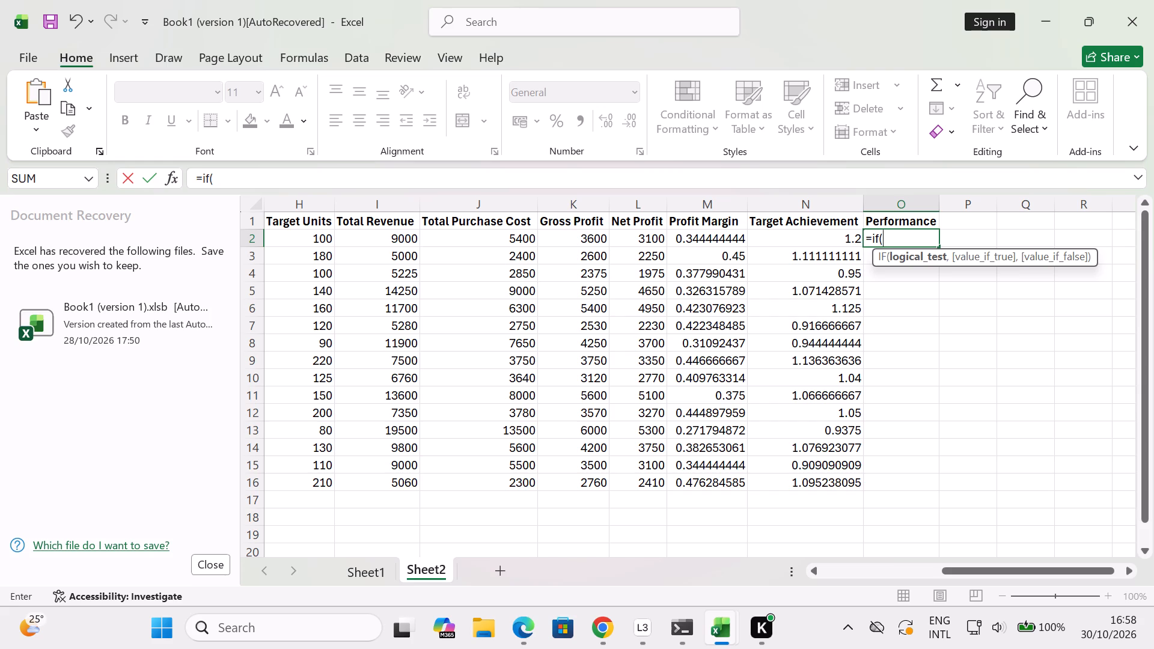
Complete the IF formula in cell O2 as =if(d2>=h2,"Target Met","Below Target") and enter it.
text(d2)
text(>=)
text(h2)
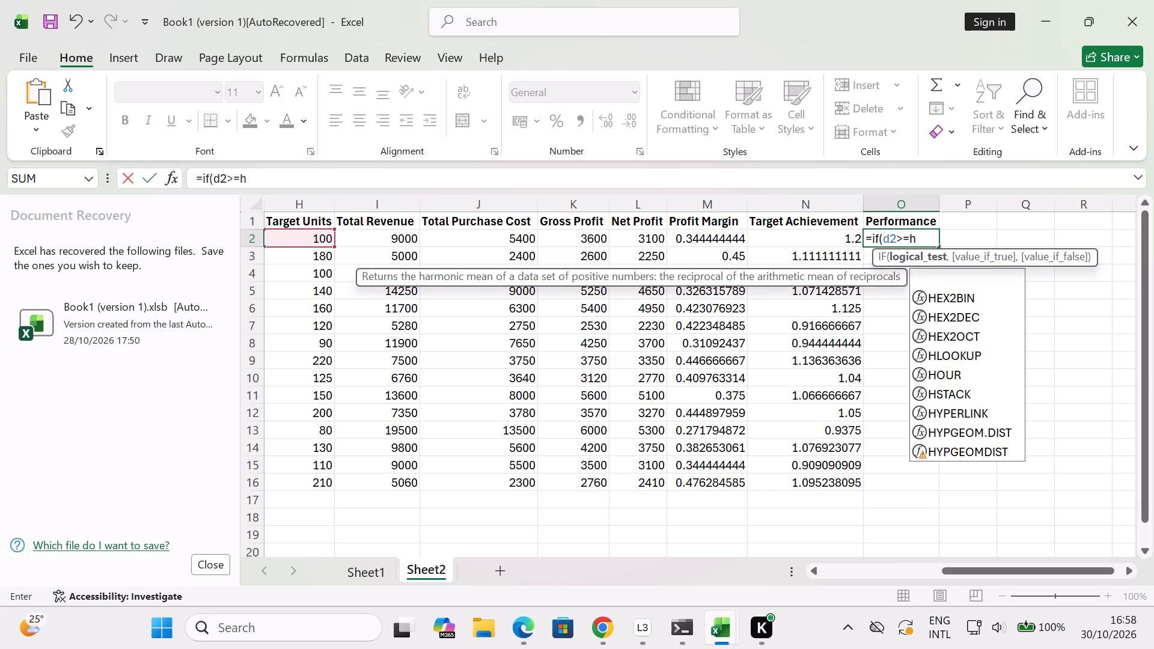
key(comma)
text("')
key(BackSpace)
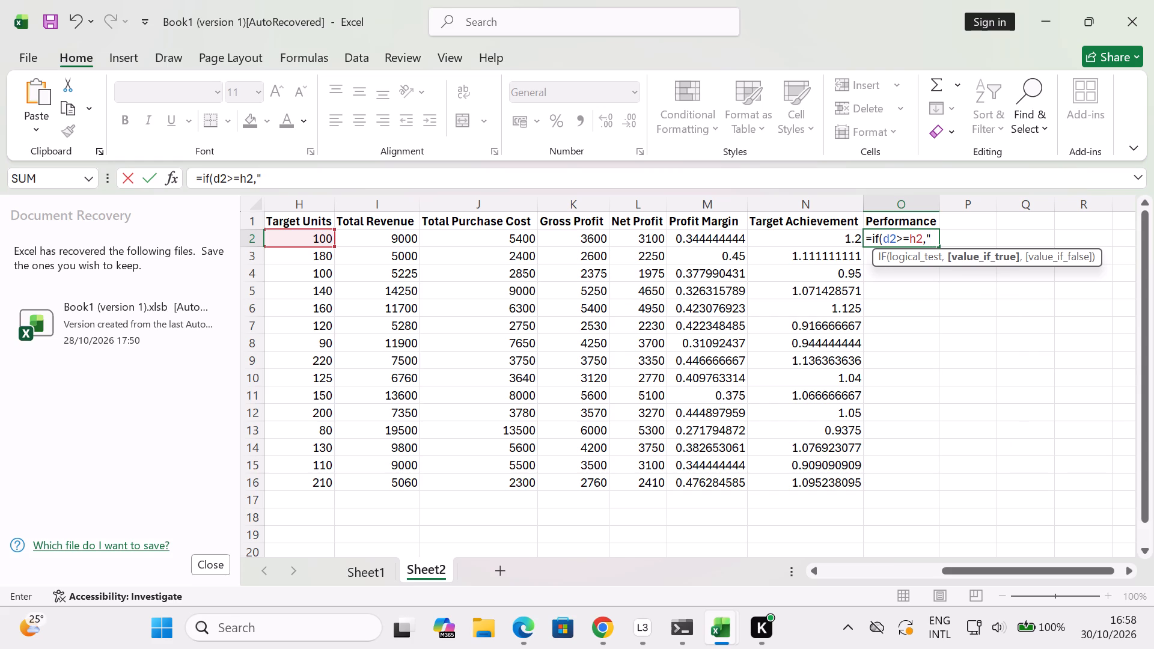
text(Target)
key(space)
key(shift+m)
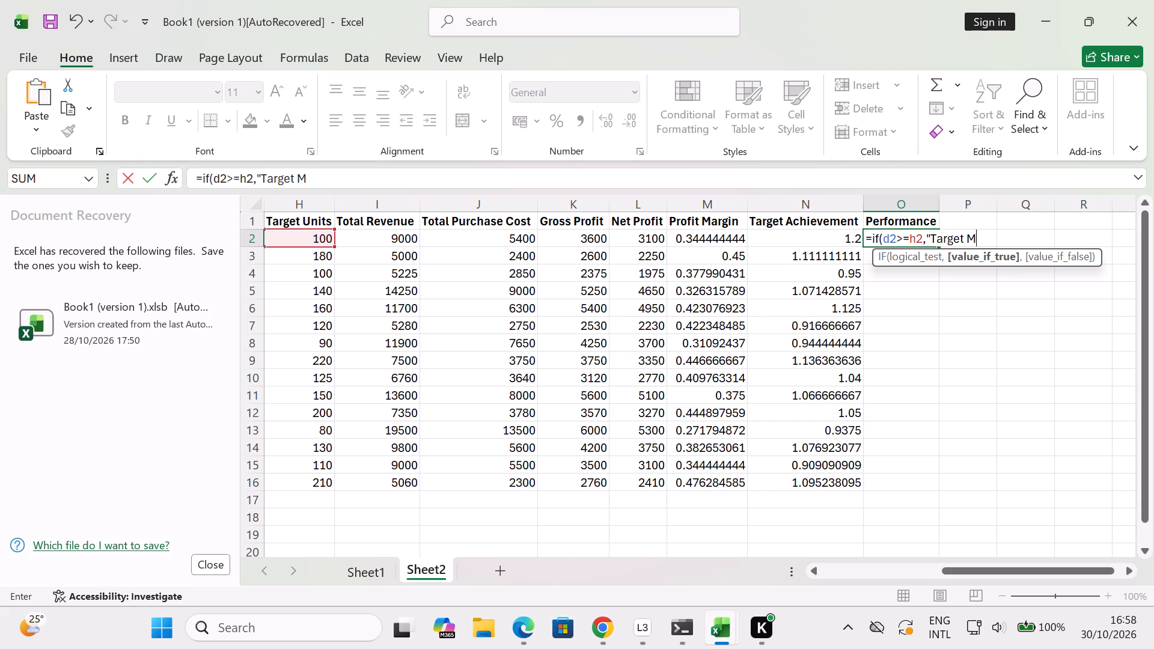
text(et)
text("')
key(BackSpace)
key(comma)
text("')
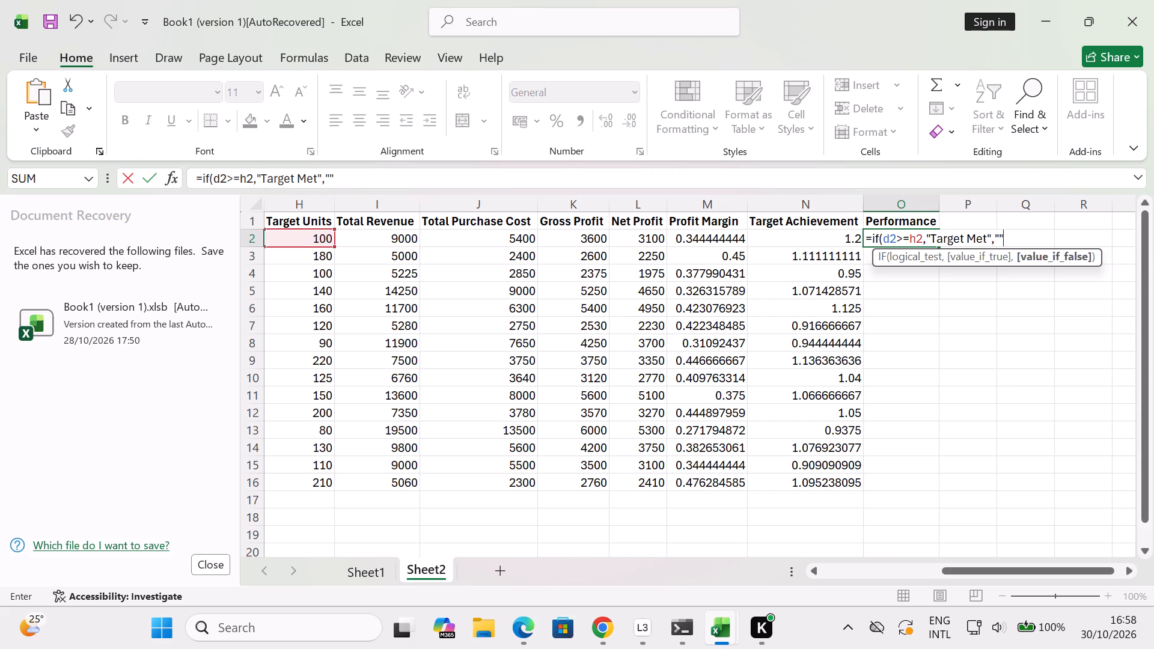
key(BackSpace)
text(Below)
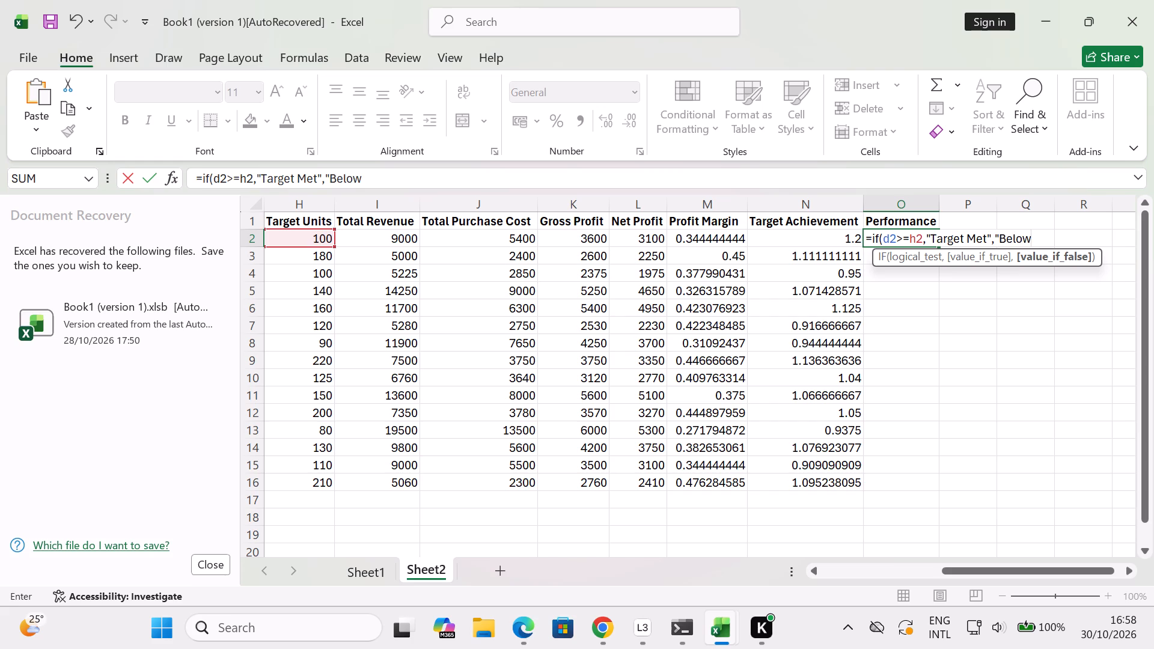
key(space)
key(shift+t)
text(arget)
text("')
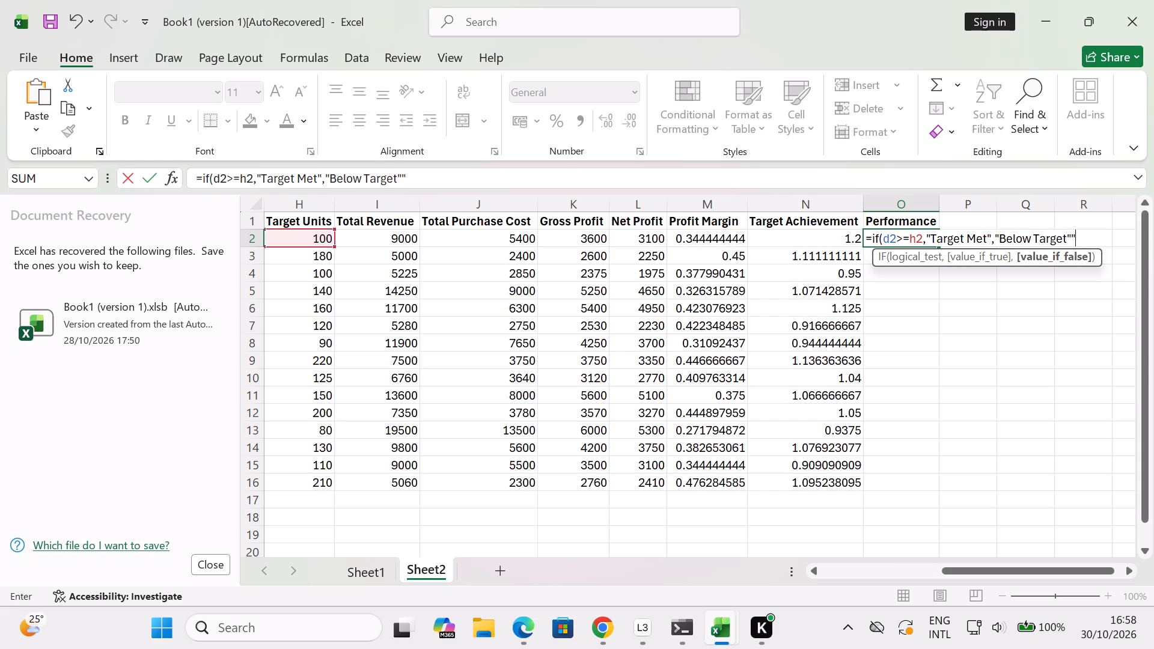
key(BackSpace)
key(shift+parenright)
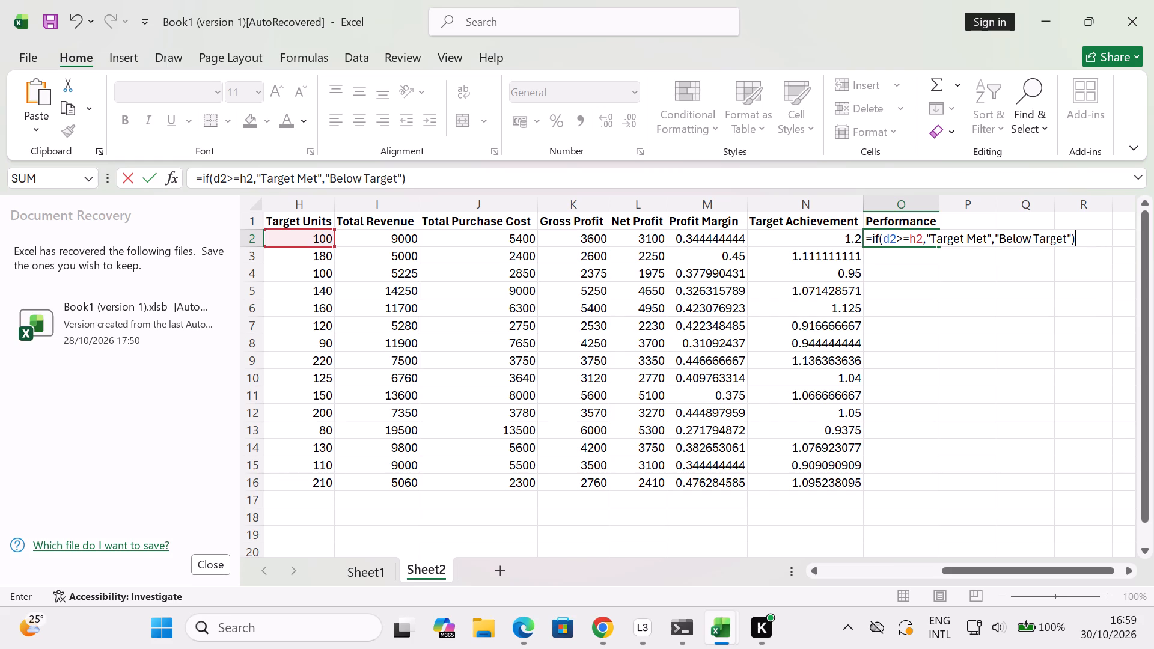
key(Return)
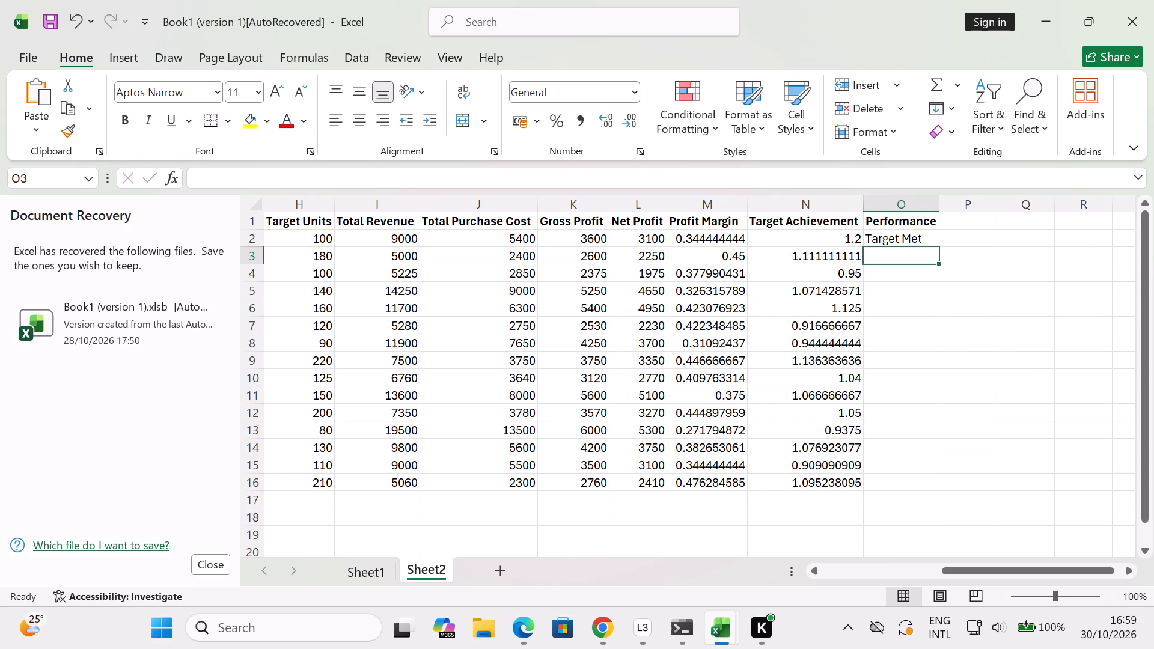
Enter the formula =if(d3>=h3,"Target Met","Below Target") in cell O3 of the Performance column.
key(equal)
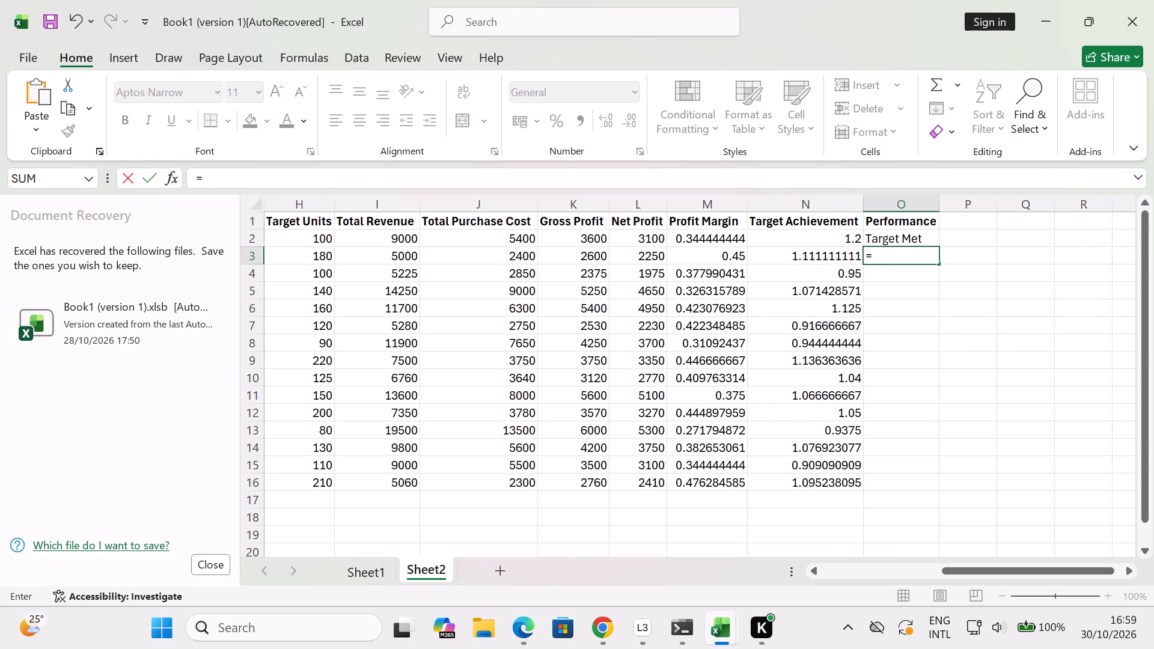
text(if)
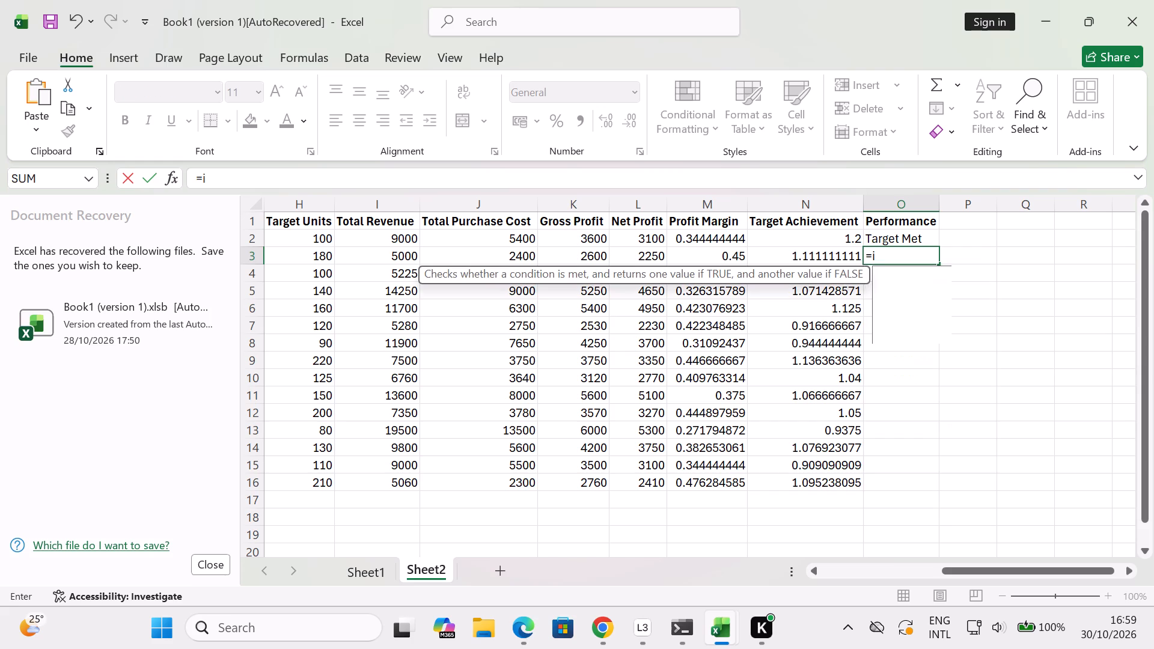
key(shift+parenleft)
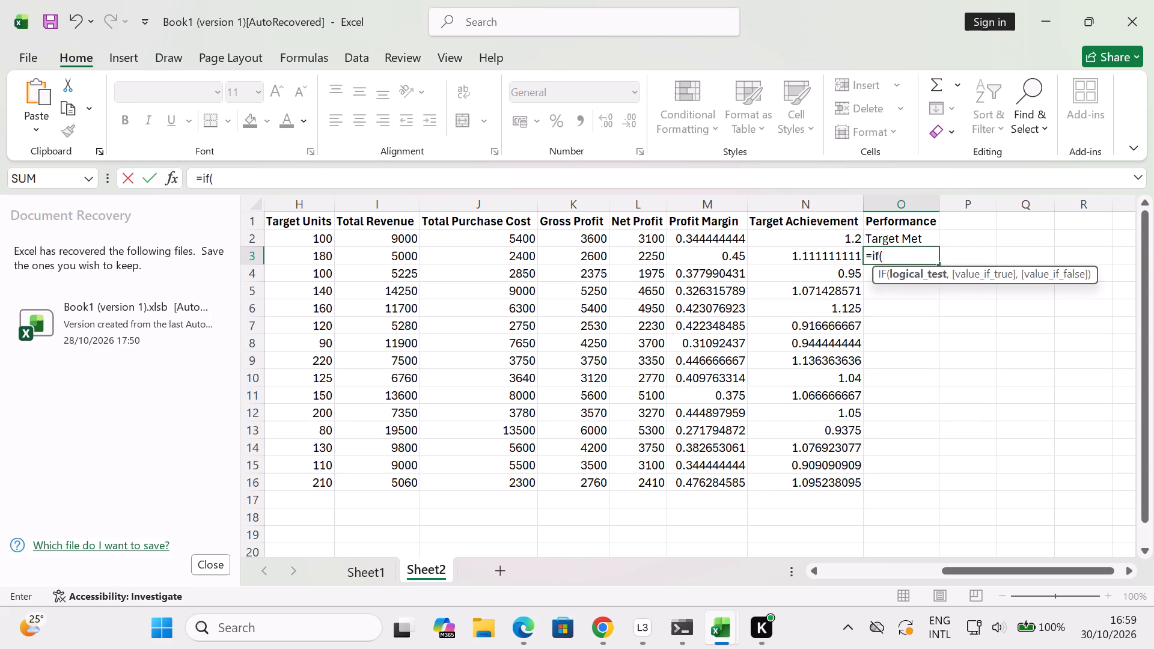
text(d3)
text(>=)
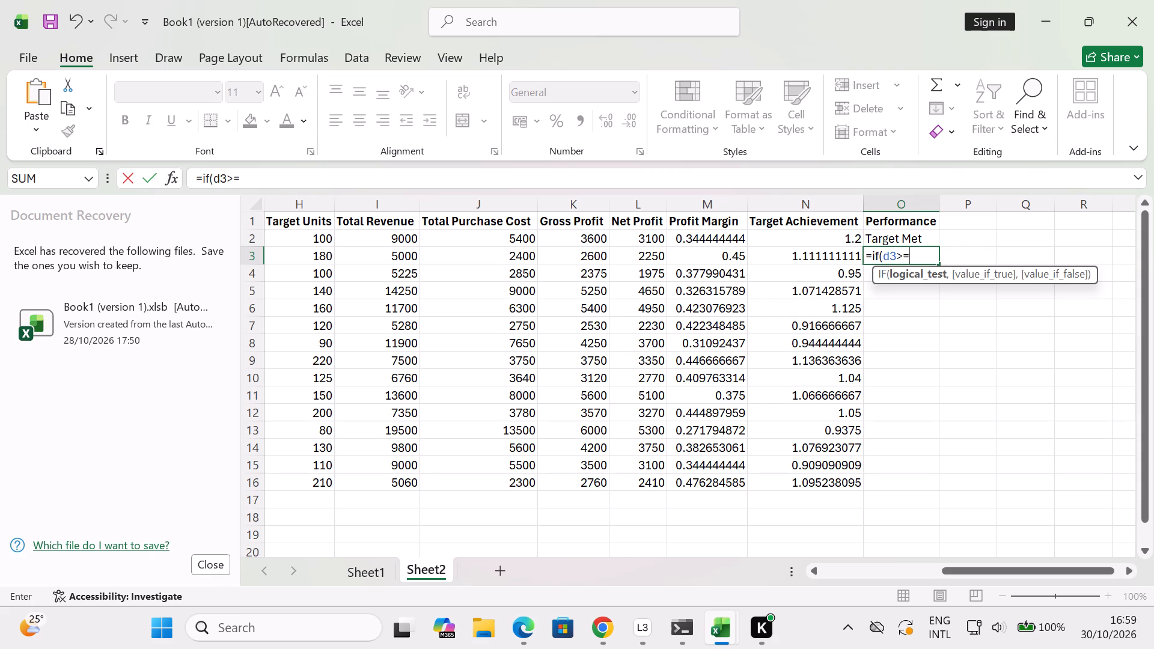
text(h3)
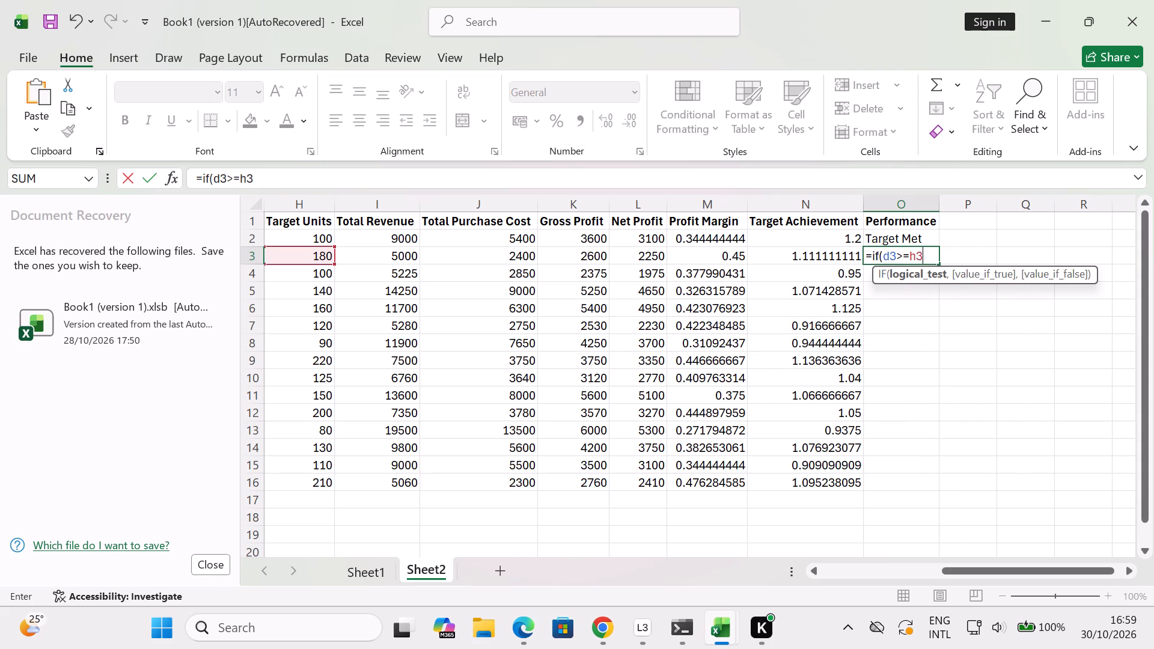
key(comma)
text("')
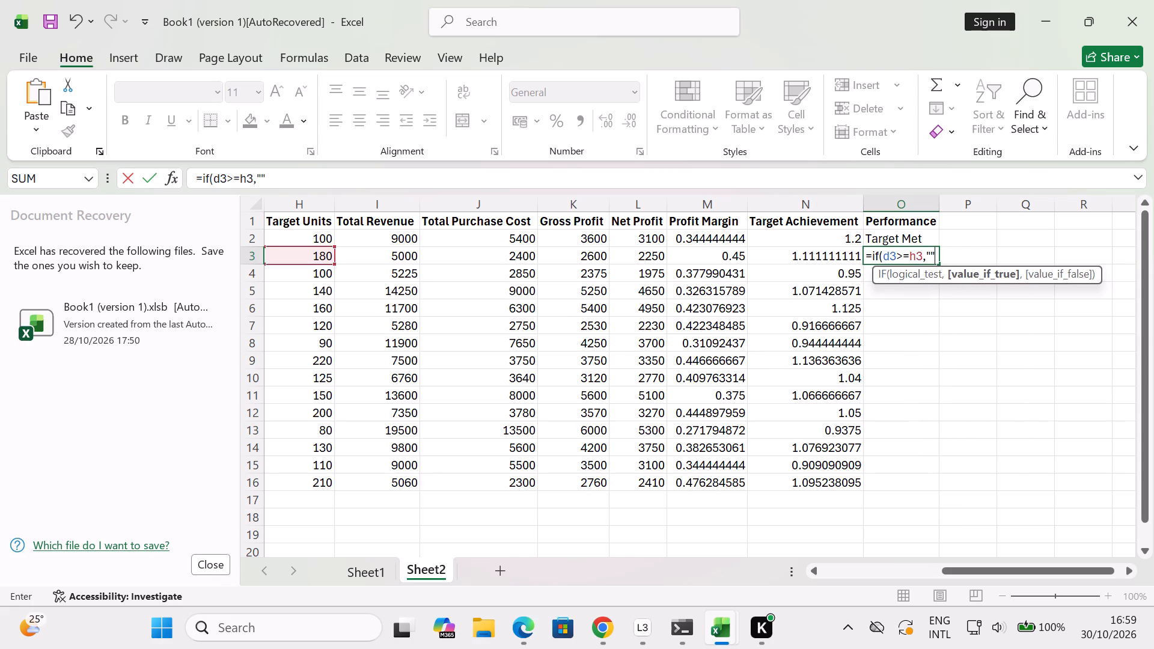
key(BackSpace)
text(Target)
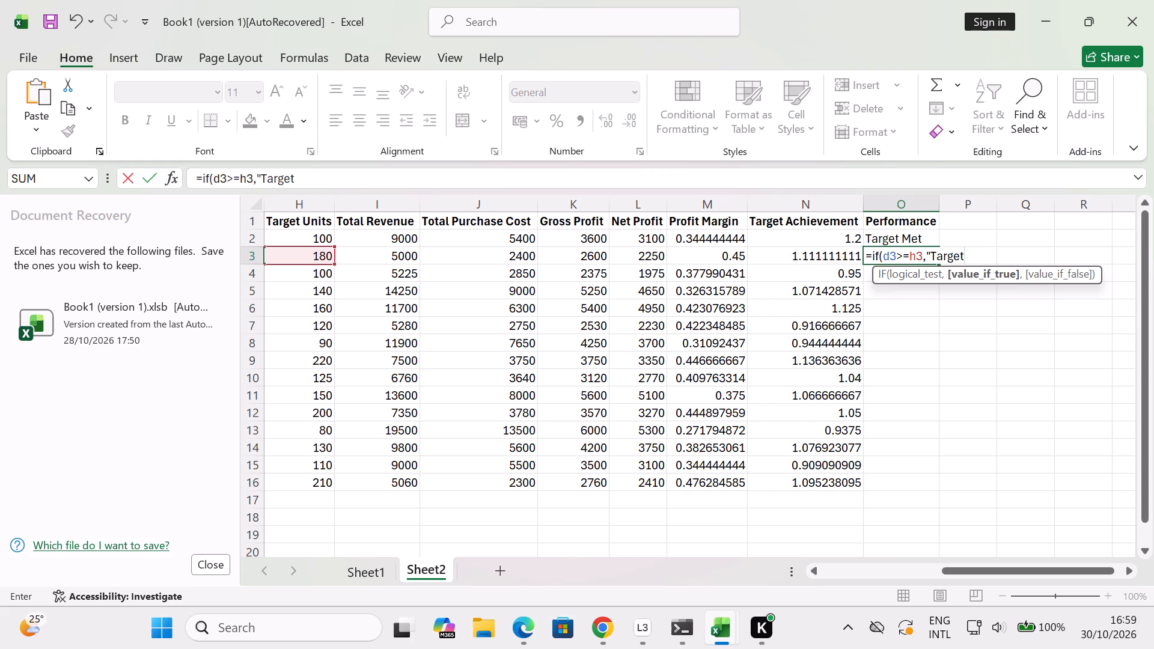
key(space)
key(shift+m)
text(et)
text("')
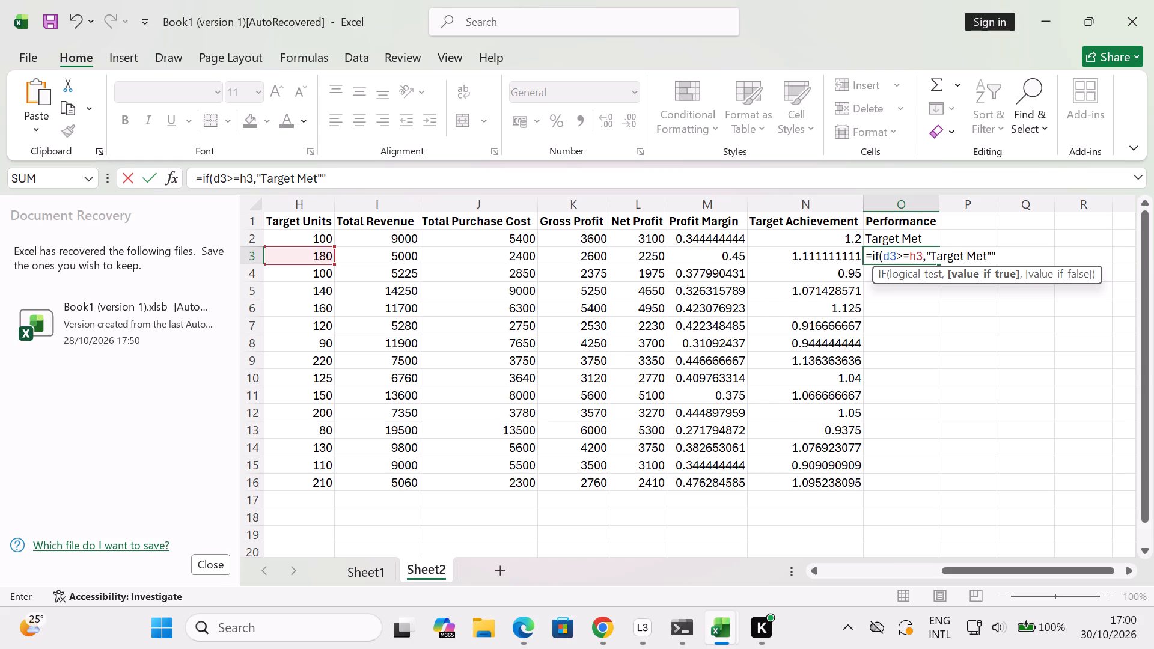
key(BackSpace)
key(comma)
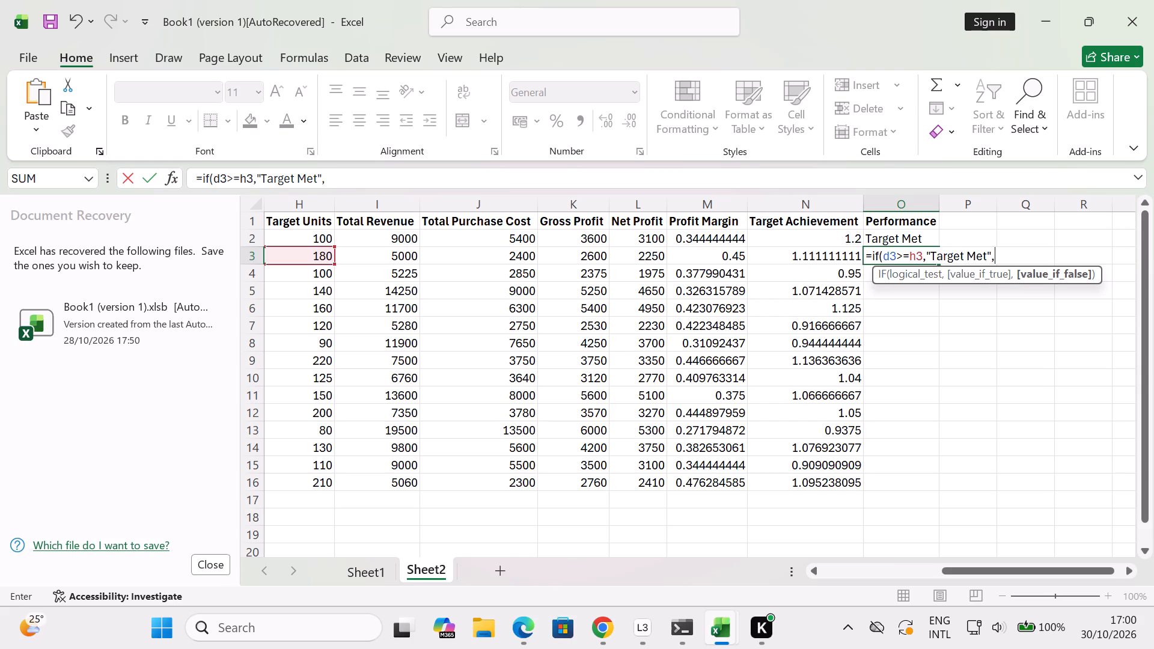
text("')
key(BackSpace)
text(Below)
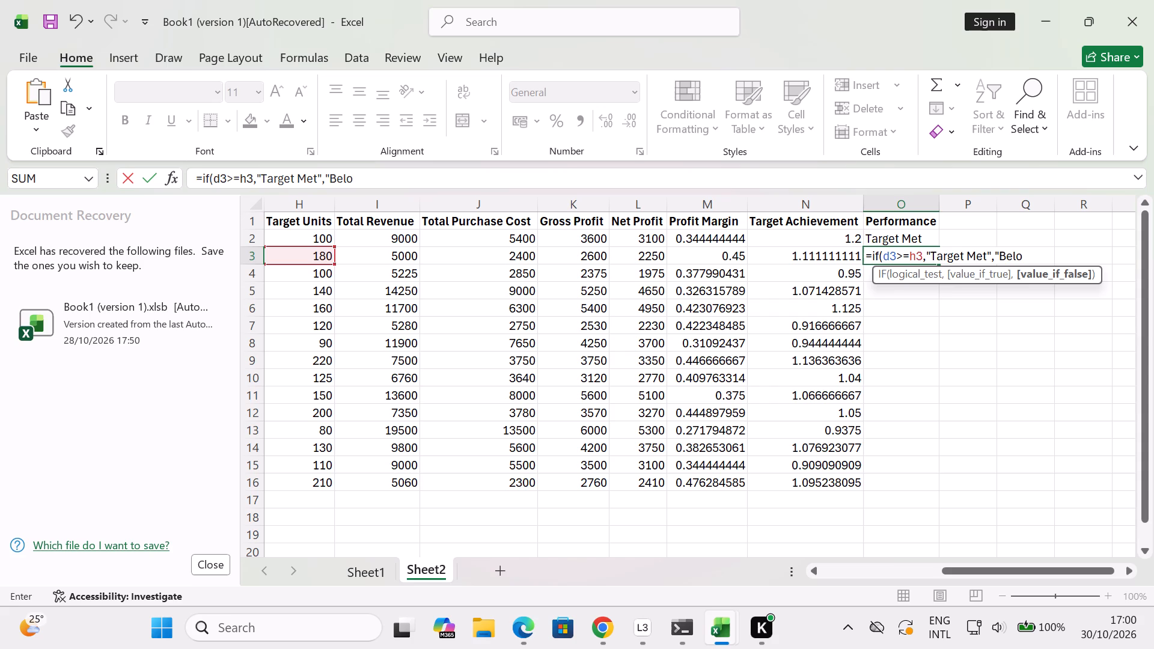
key(space)
text(Target)
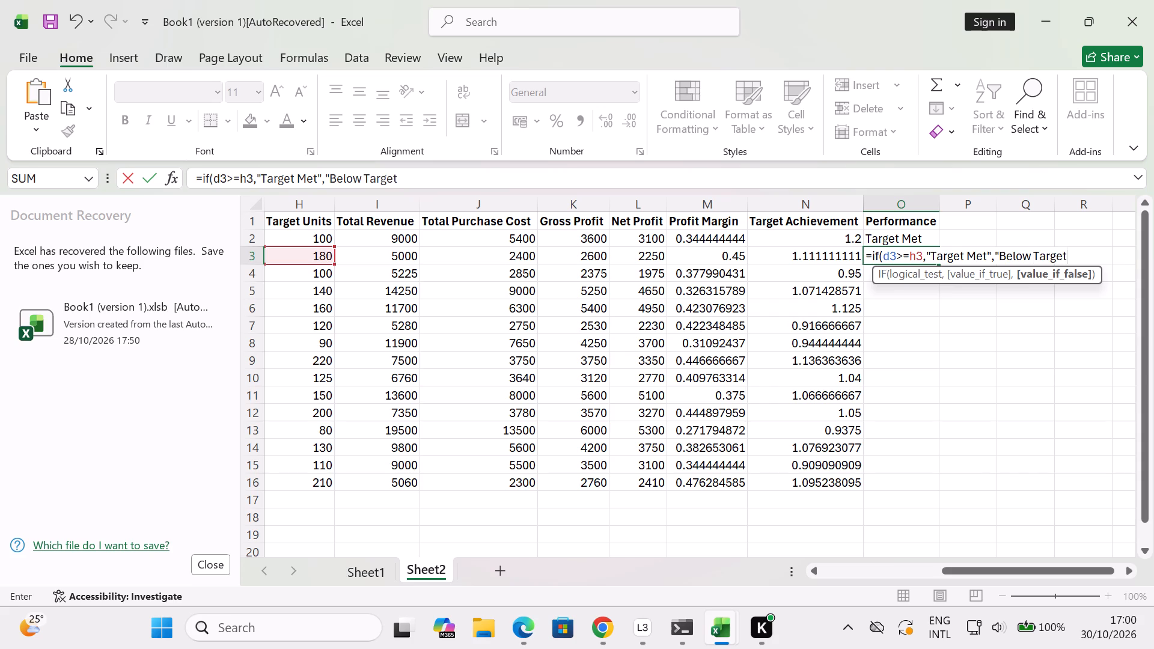
text("')
key(BackSpace)
key(shift+parenright)
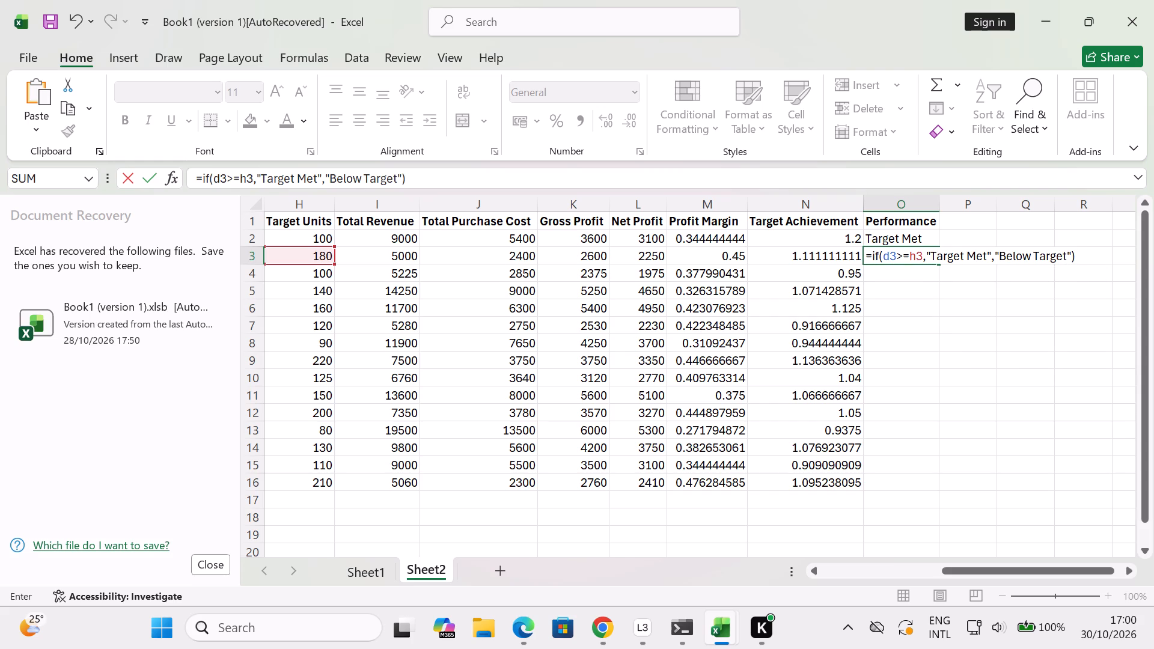
key(Return)
Begin a formula in cell O4 of the Performance column.
key(equal)
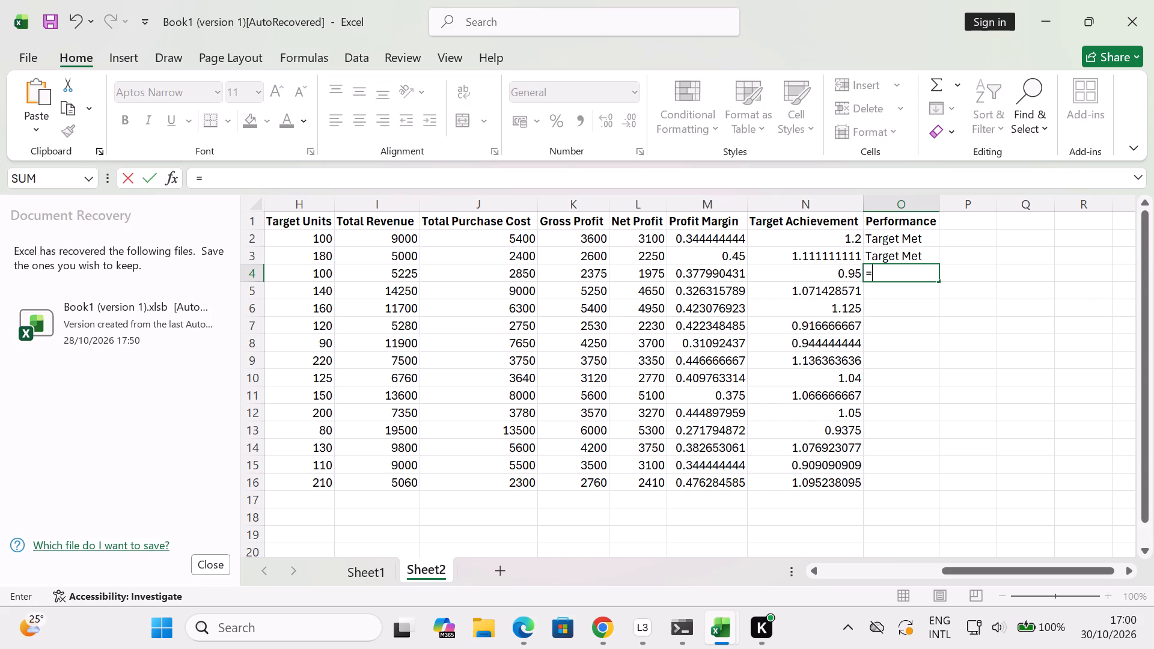
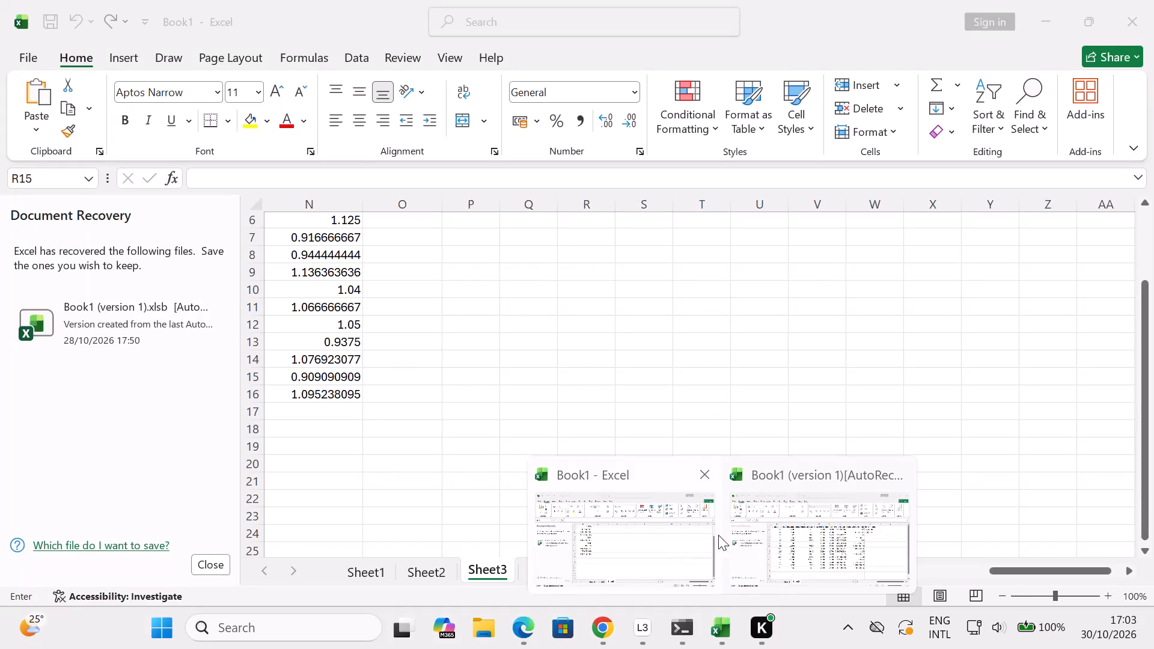
Switch back to the Book1 (version 1) workbook and start a formula with = in cell O4 of the Performance column.
click(790, 528)
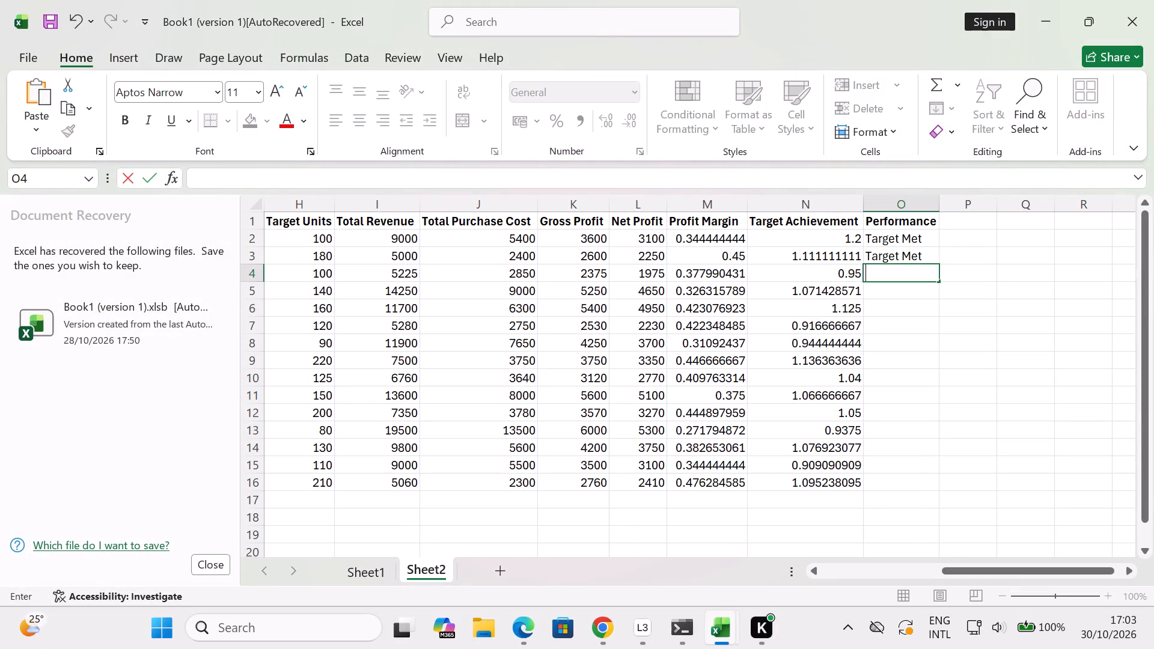
key(equal)
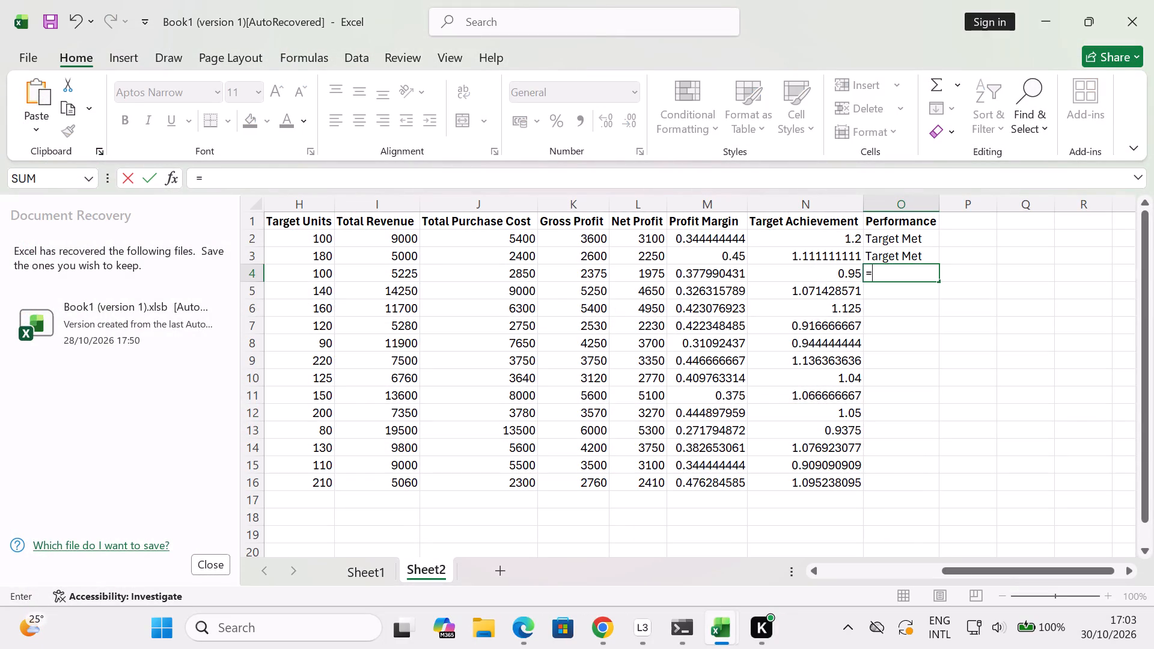
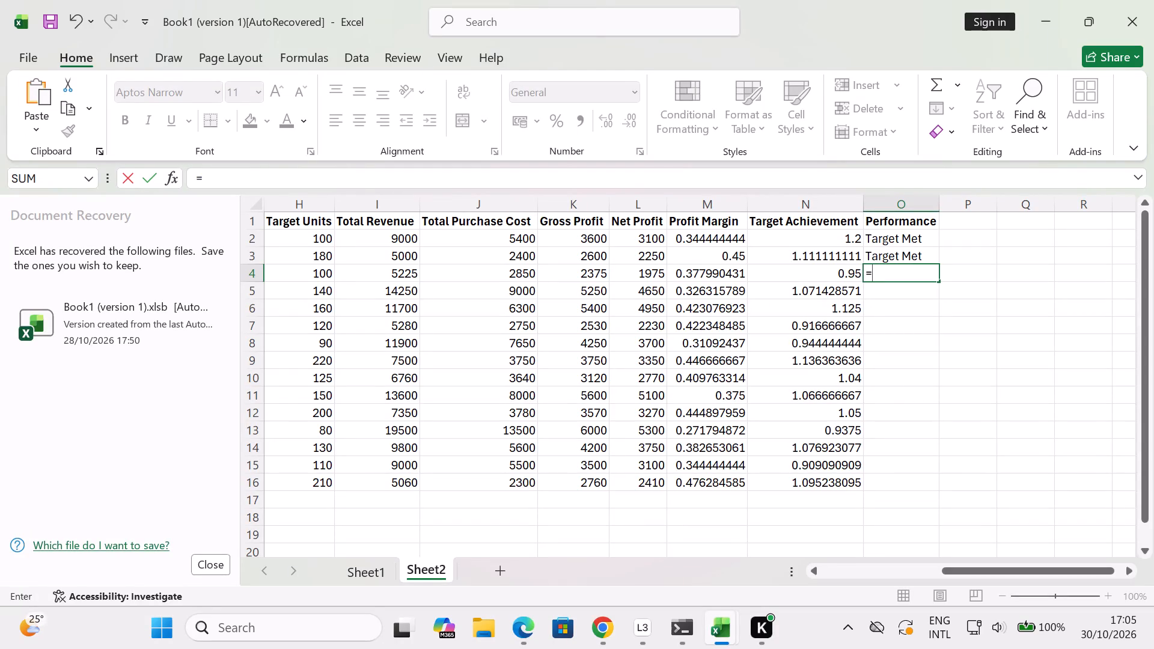
Switch to Loggy3, start a new recording session, and return to the Book1 (version 1) workbook.
click(646, 625)
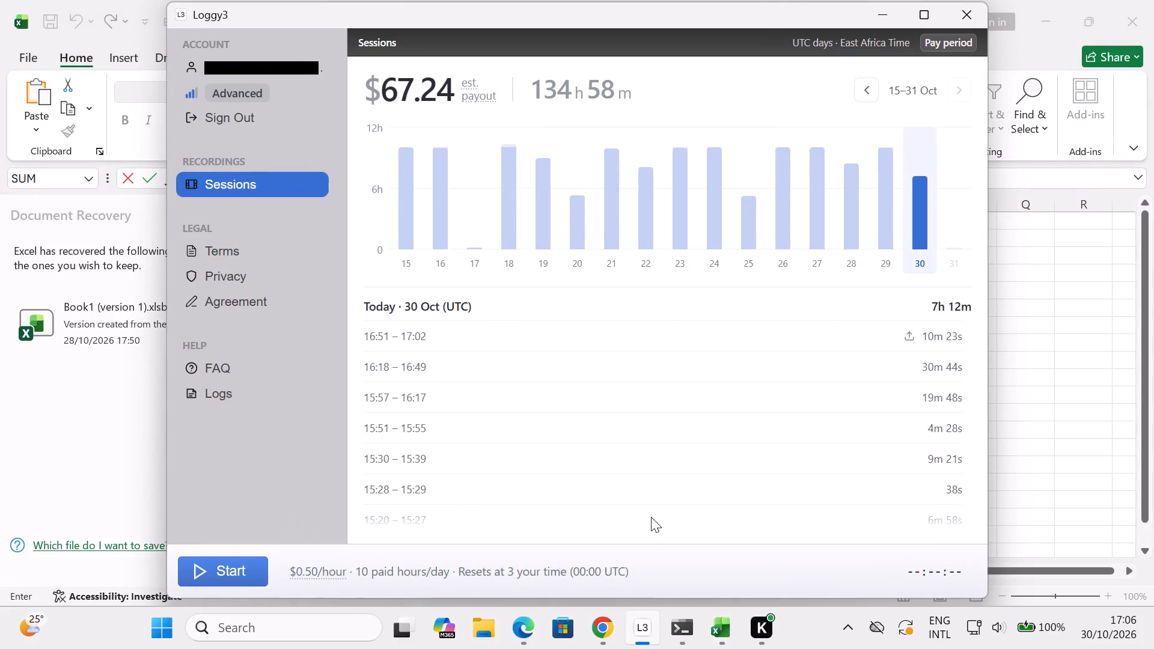
click(242, 565)
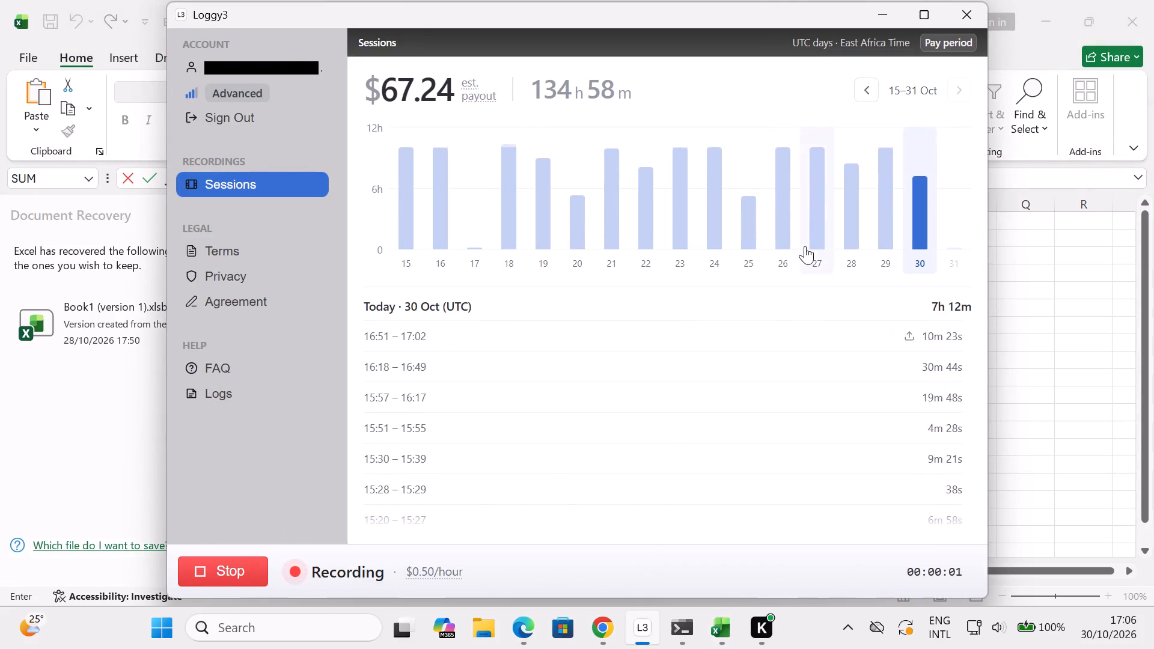
click(880, 14)
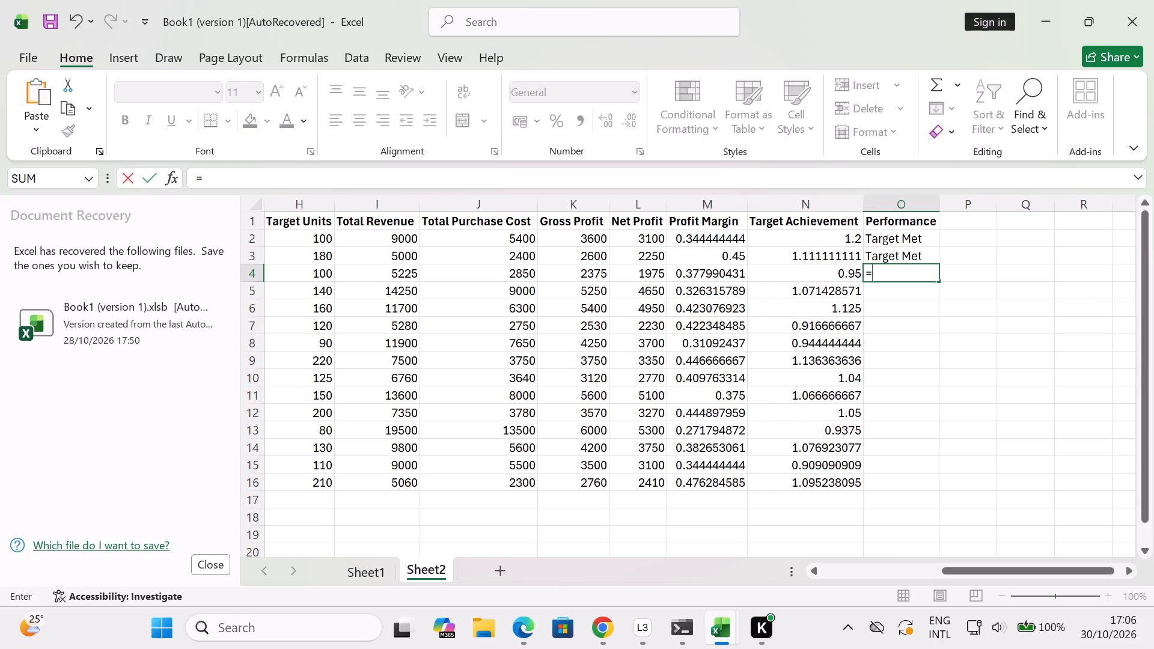
click(644, 631)
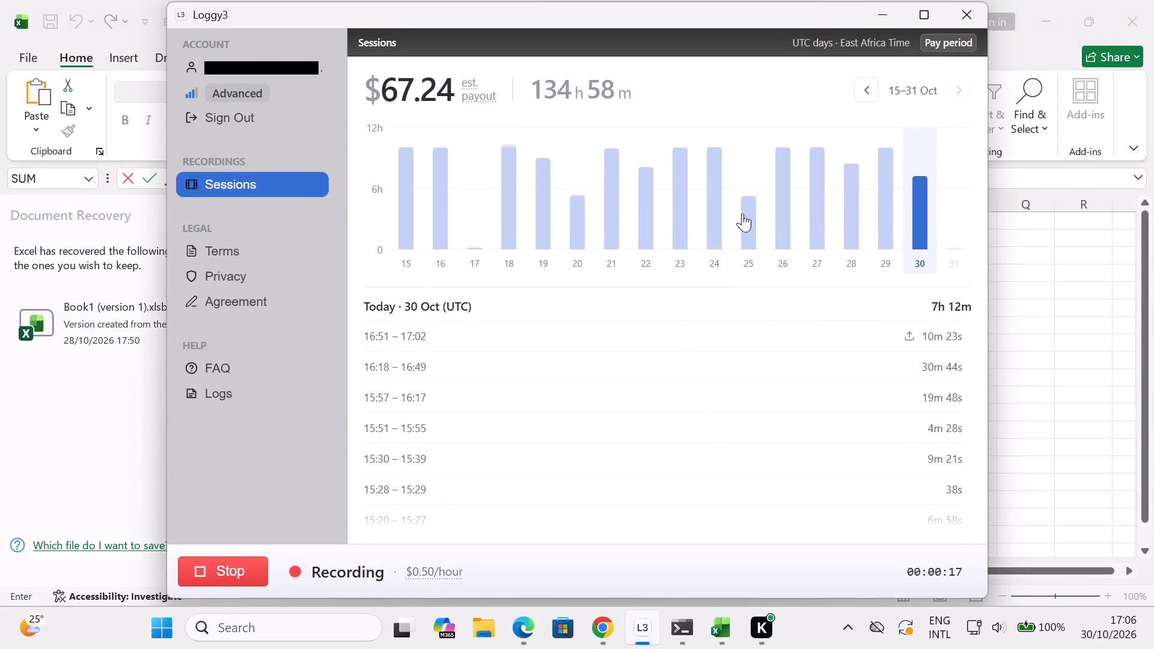
click(887, 11)
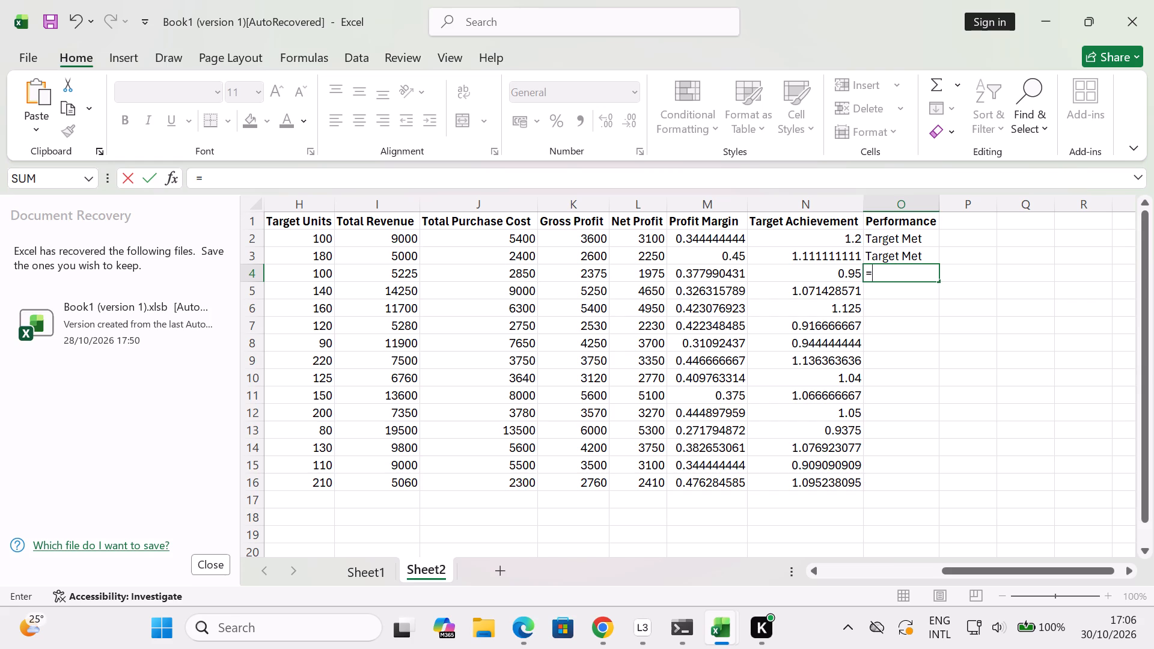
Continue the formula in cell O4 of the Performance column with an opened IF function, =if(.
text(if)
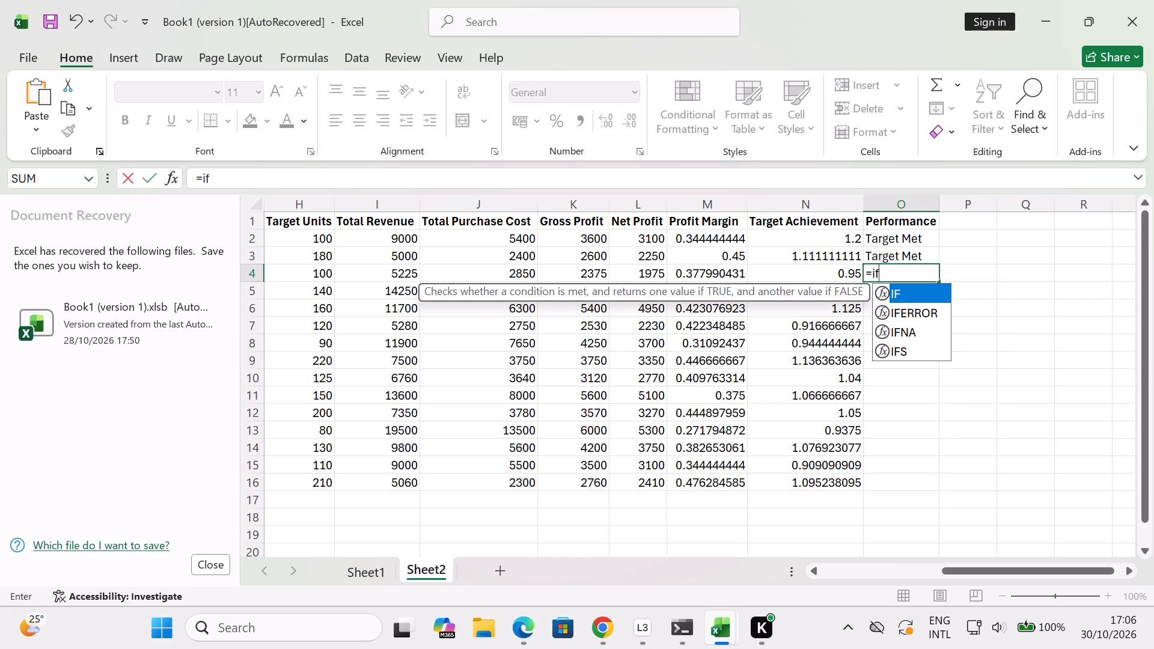
key(shift+parenleft)
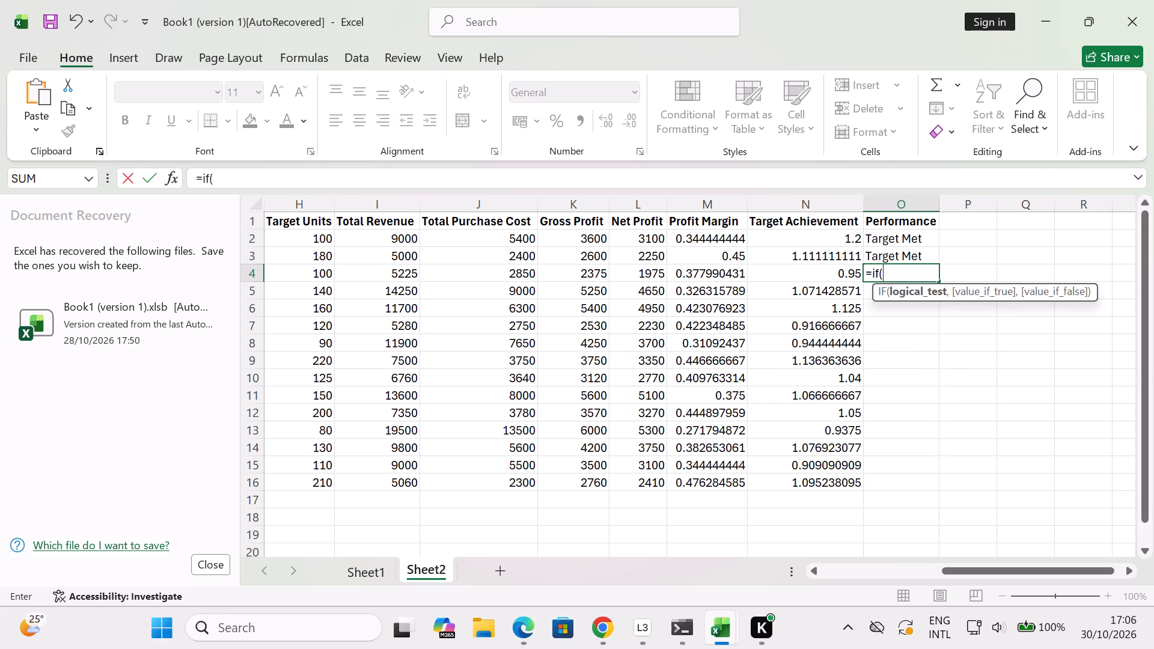
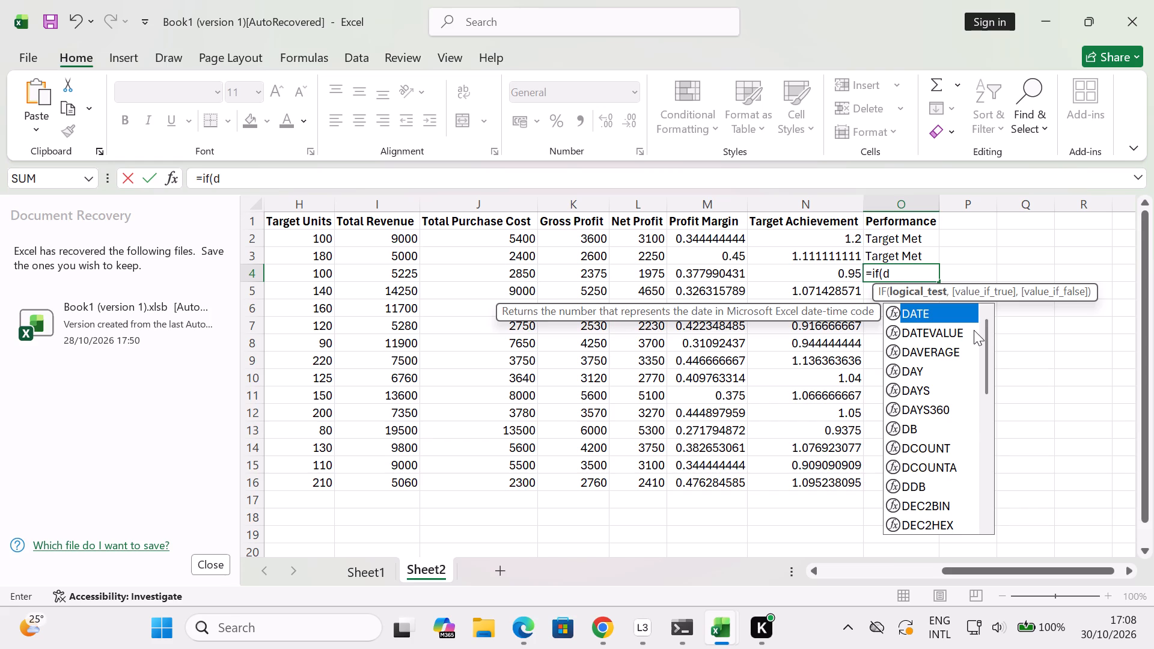
Complete the Performance formula in cell O4 as =if(d4>=h4,"Target Met","Below Target") and enter it.
key(4)
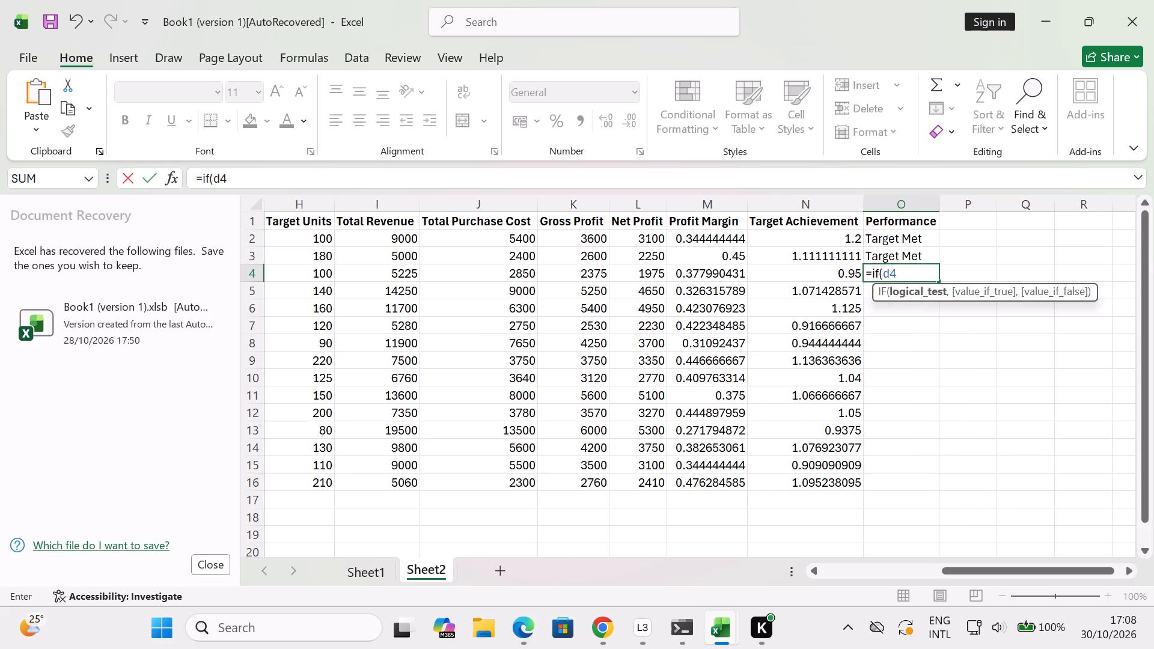
key(shift+greater)
key(equal)
key(h)
key(4)
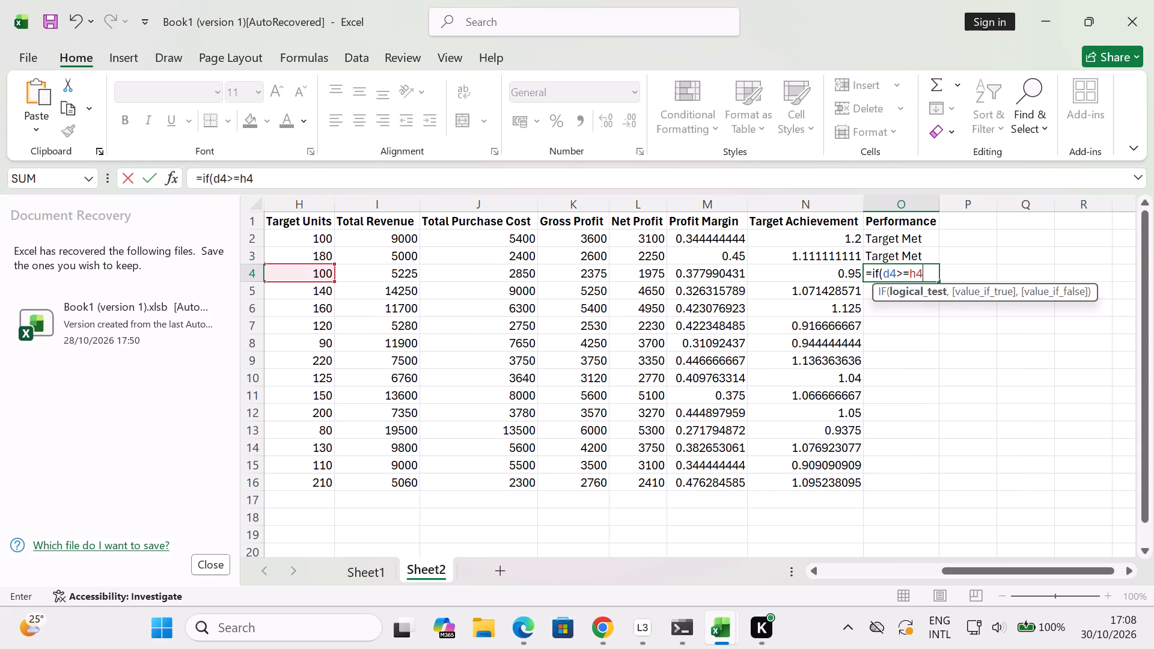
key(comma)
text("')
key(BackSpace)
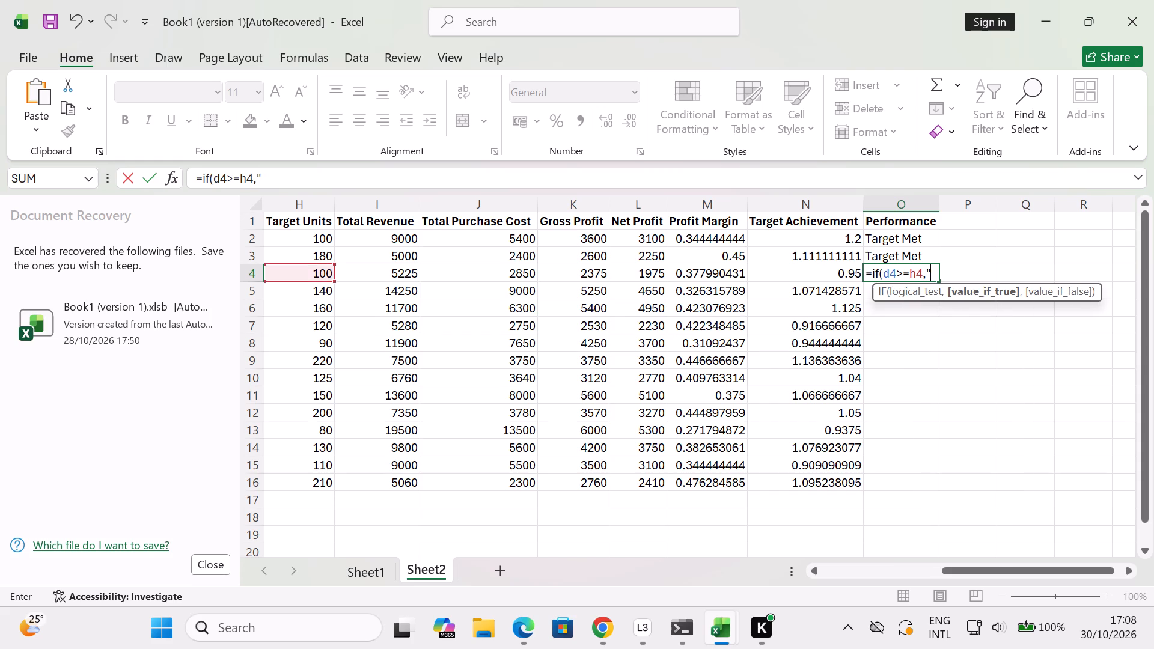
text(Targ)
text(et)
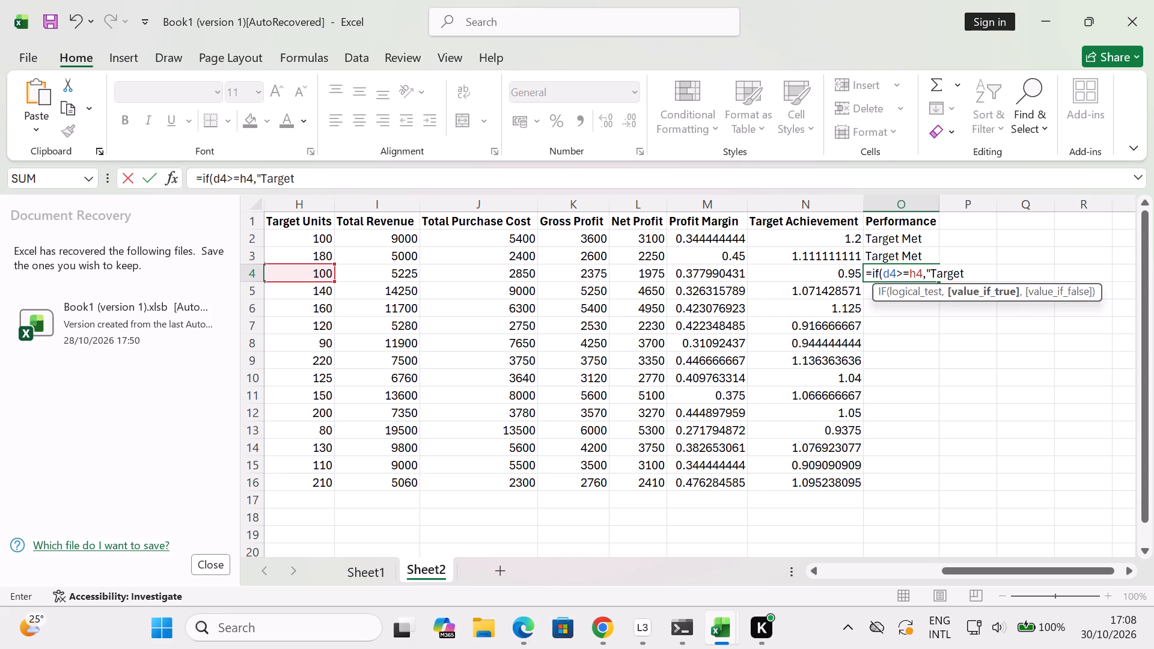
key(space)
key(shift+m)
text(et)
text("')
key(BackSpace)
key(comma)
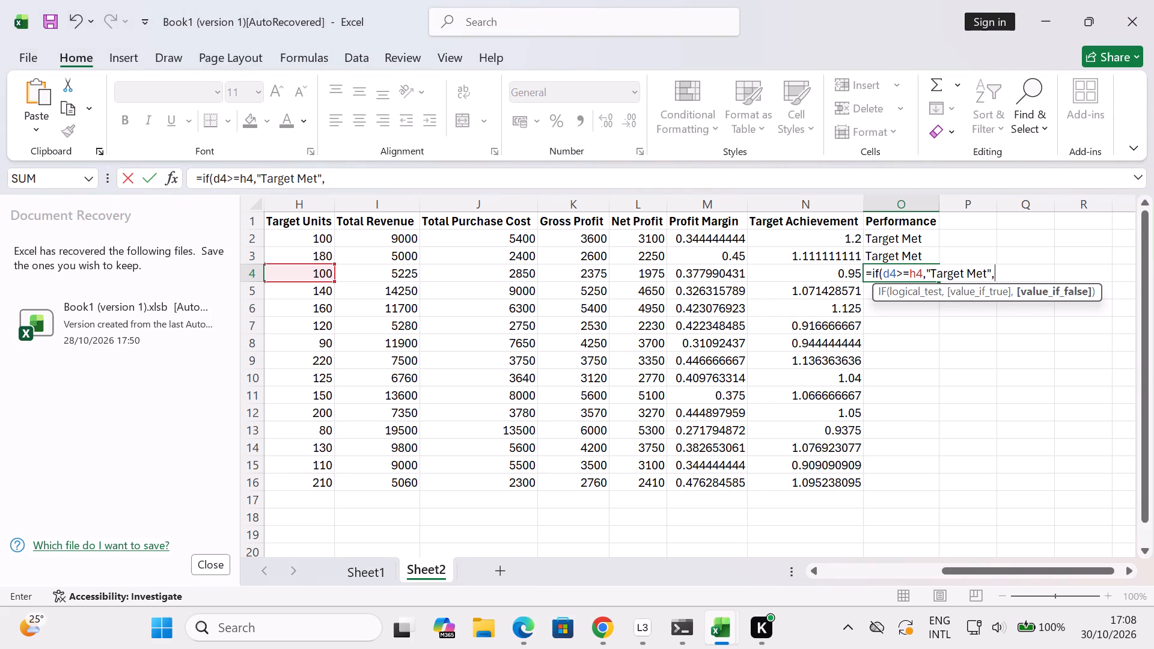
text("')
key(BackSpace)
text(Below)
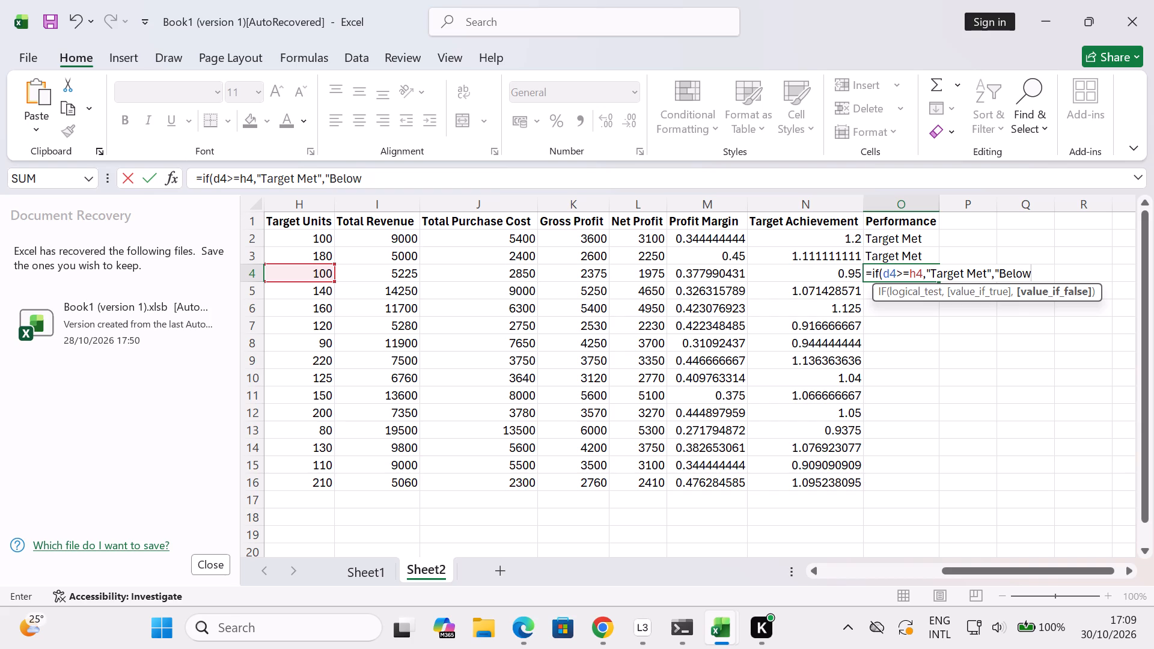
key(space)
text(Target)
text("')
key(BackSpace)
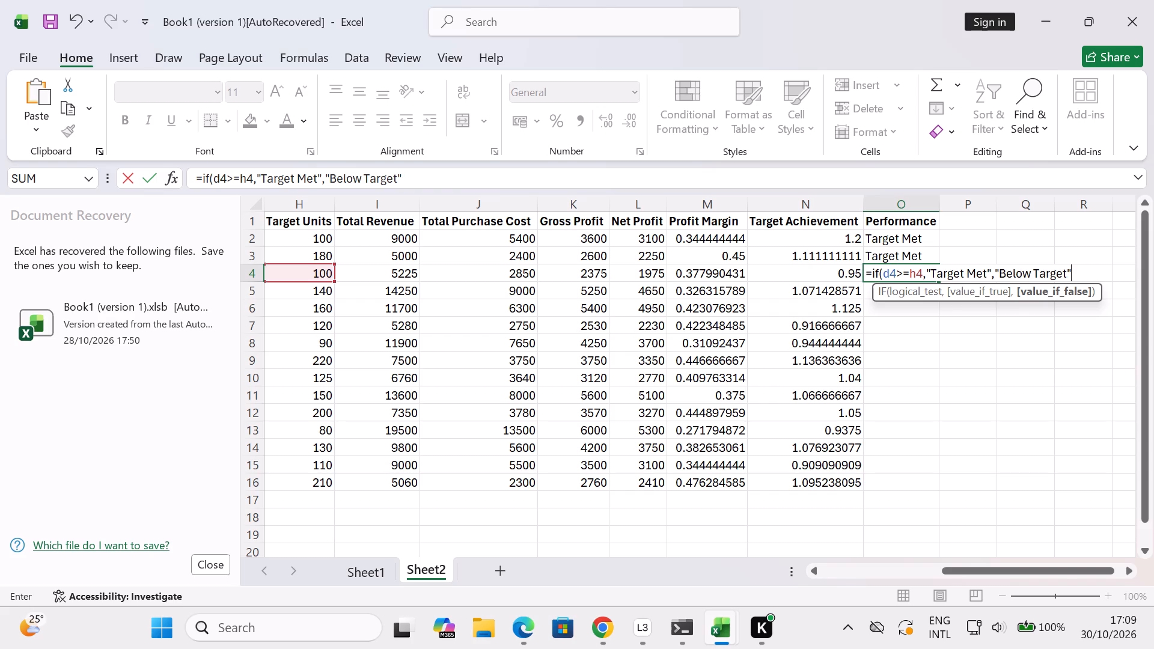
key(shift+parenright)
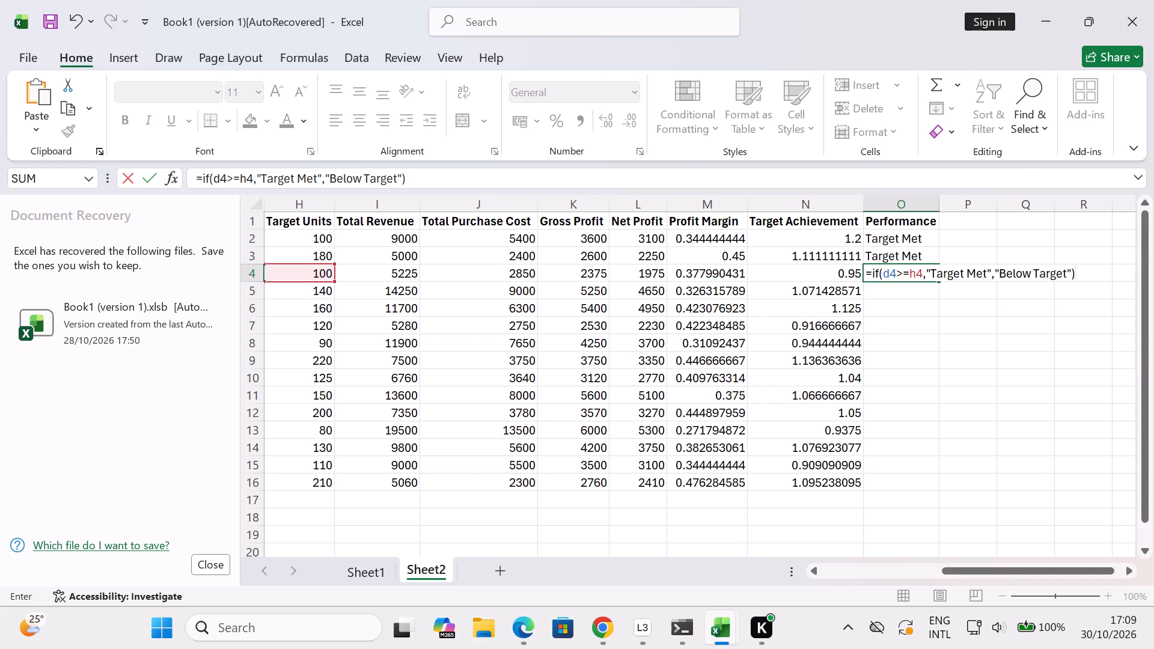
key(Return)
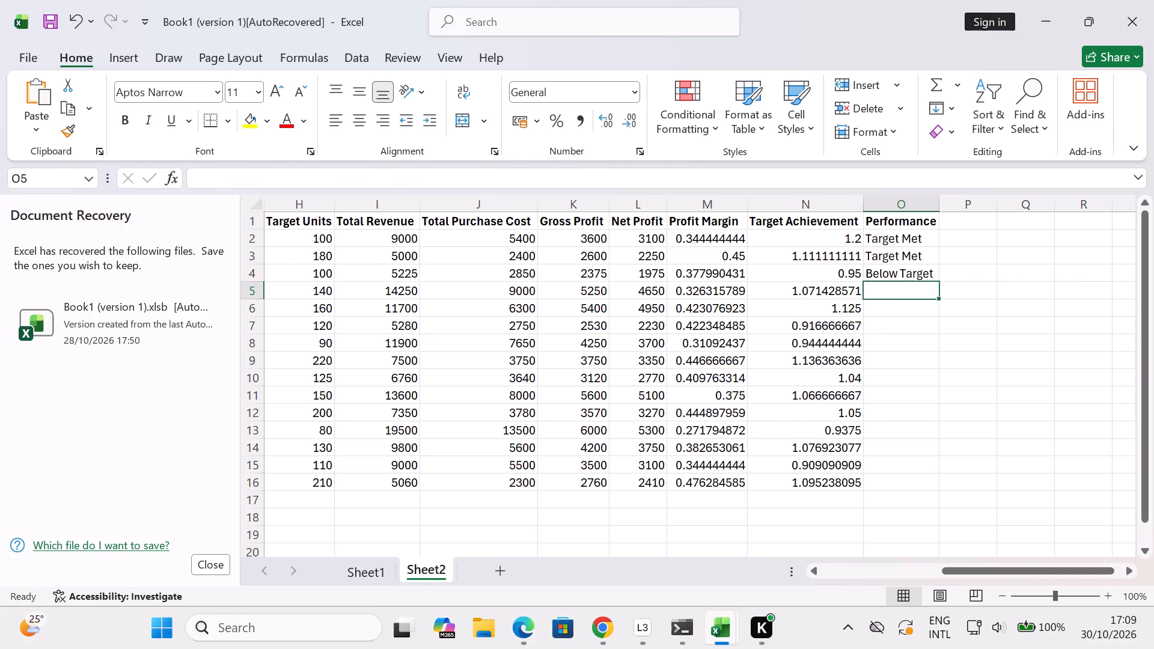
Switch to Loggy3 to view the recording session.
click(644, 626)
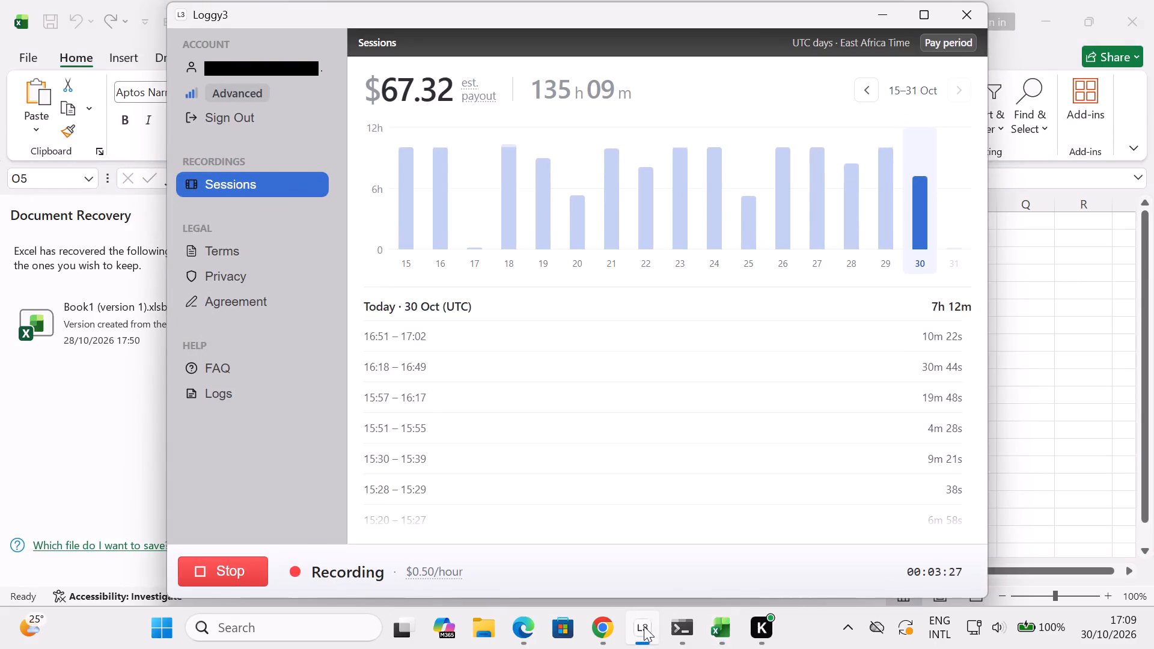
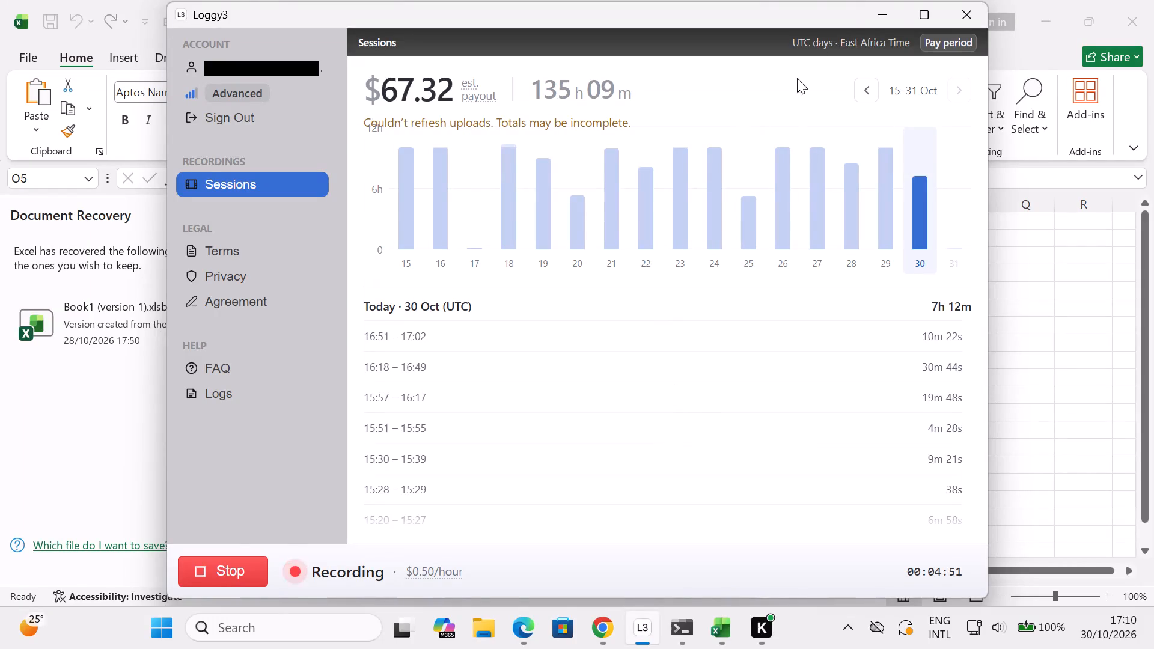
Switch back to the Excel workbook and start the Performance formula in cell O5 with =if(.
click(879, 12)
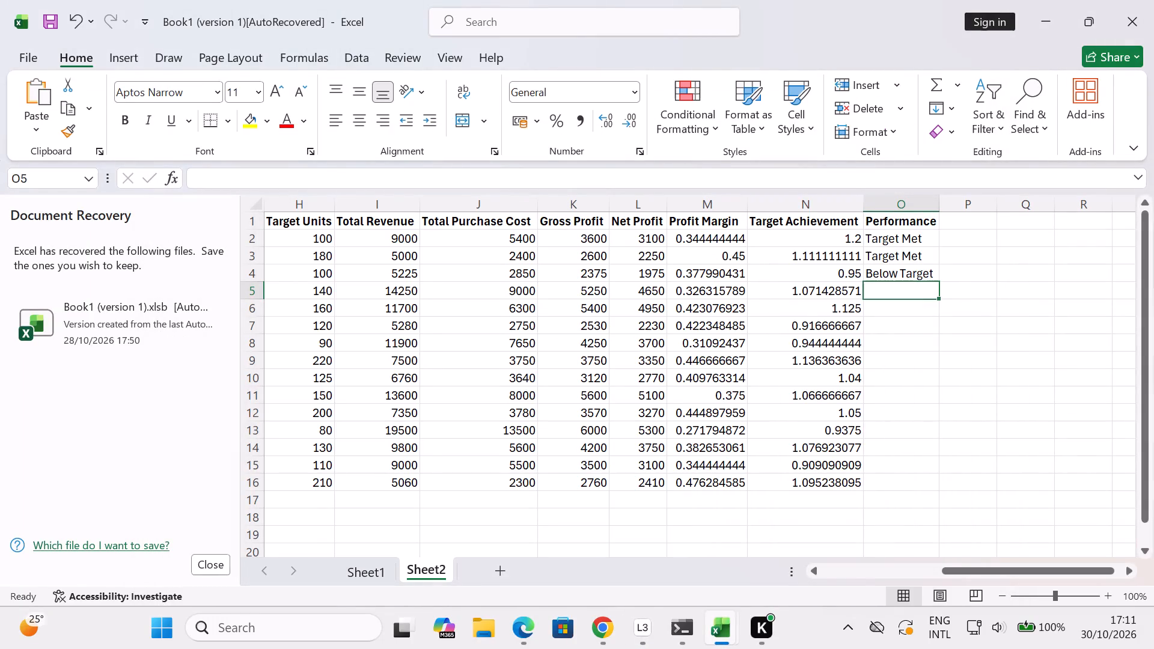
key(equal)
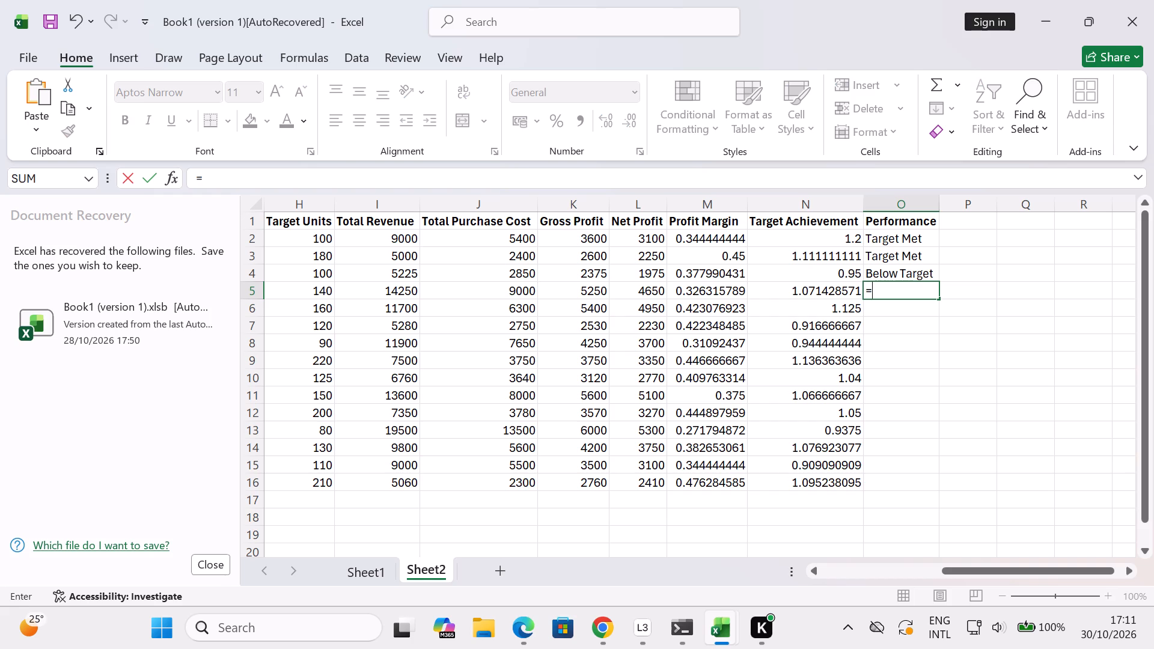
key(i)
key(f)
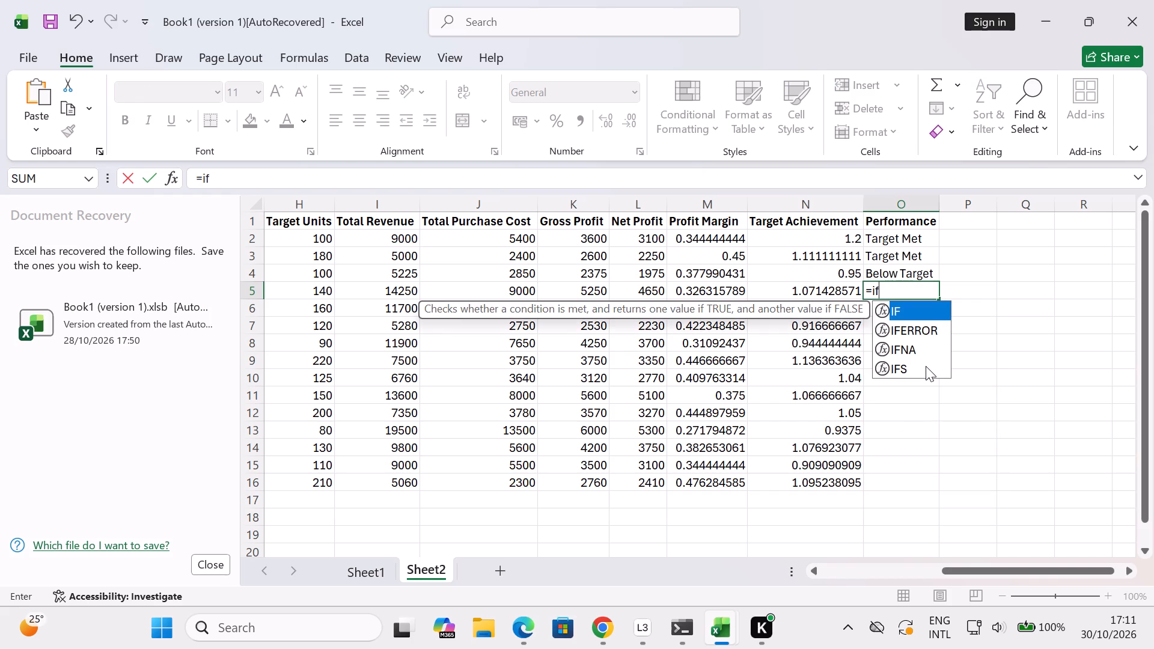
key(shift+parenleft)
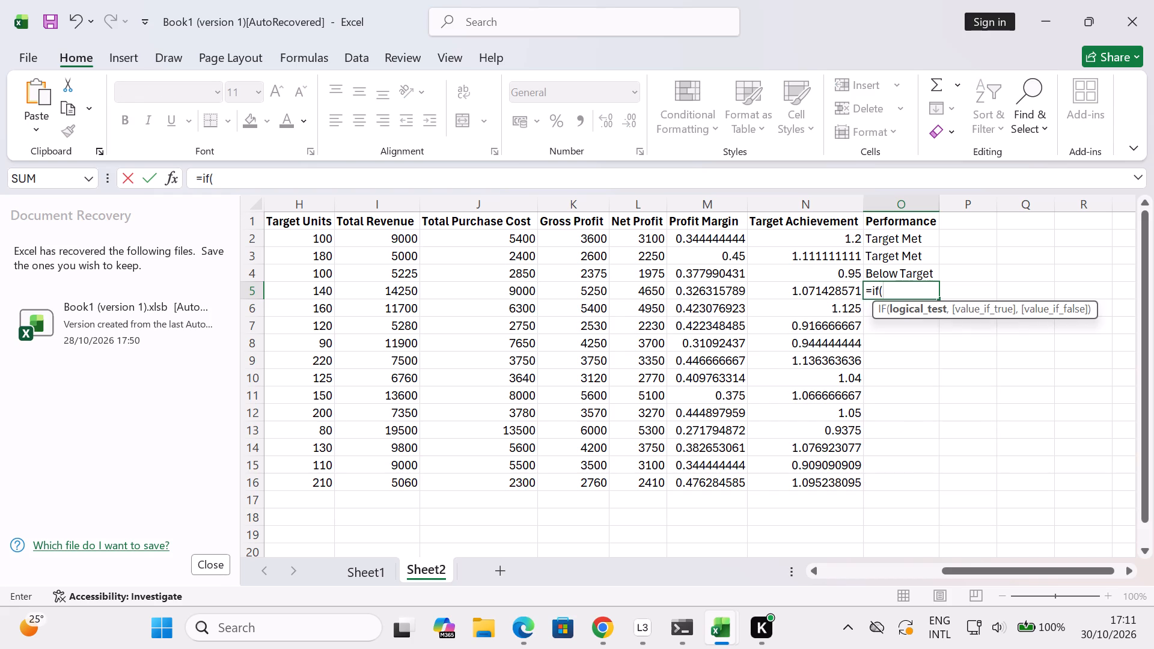
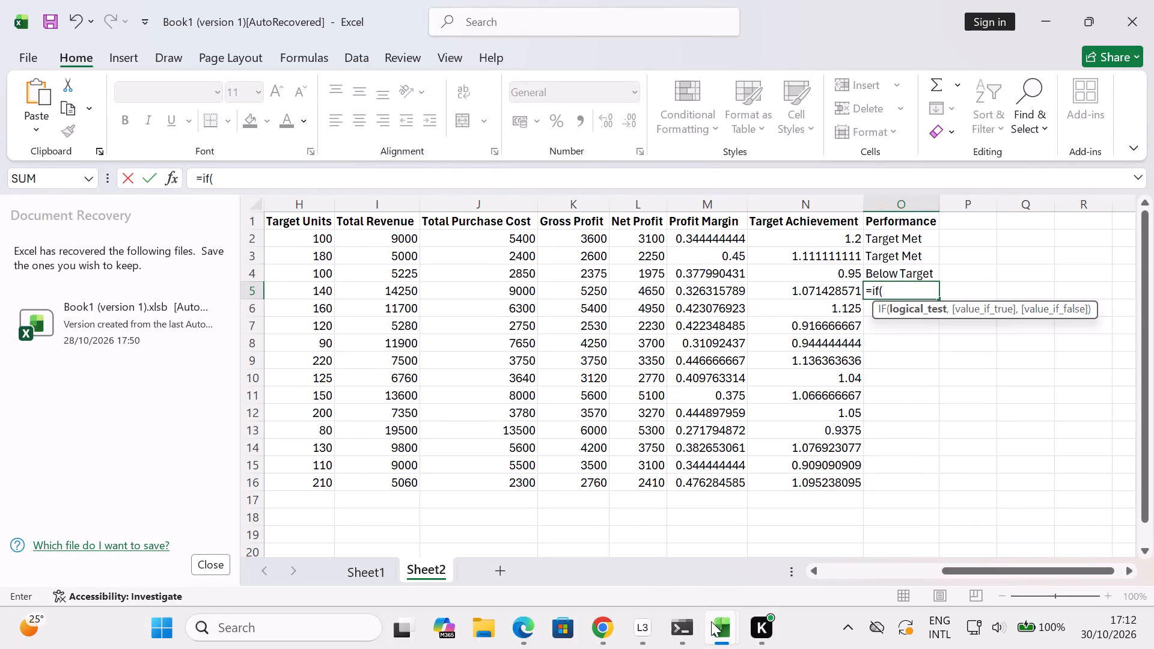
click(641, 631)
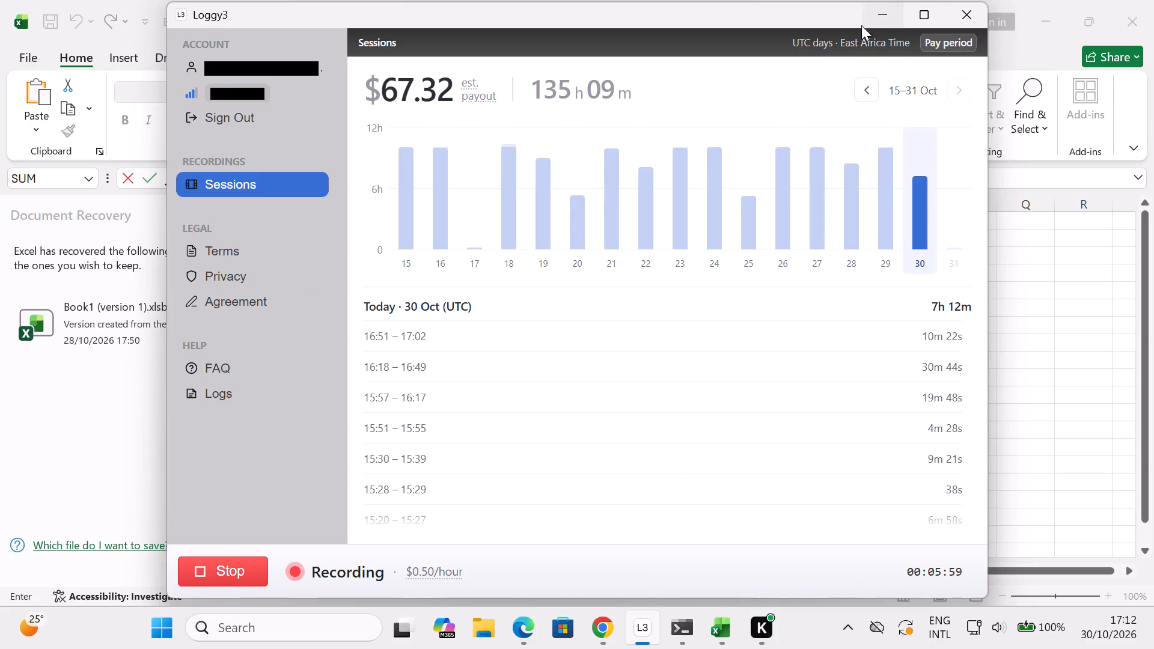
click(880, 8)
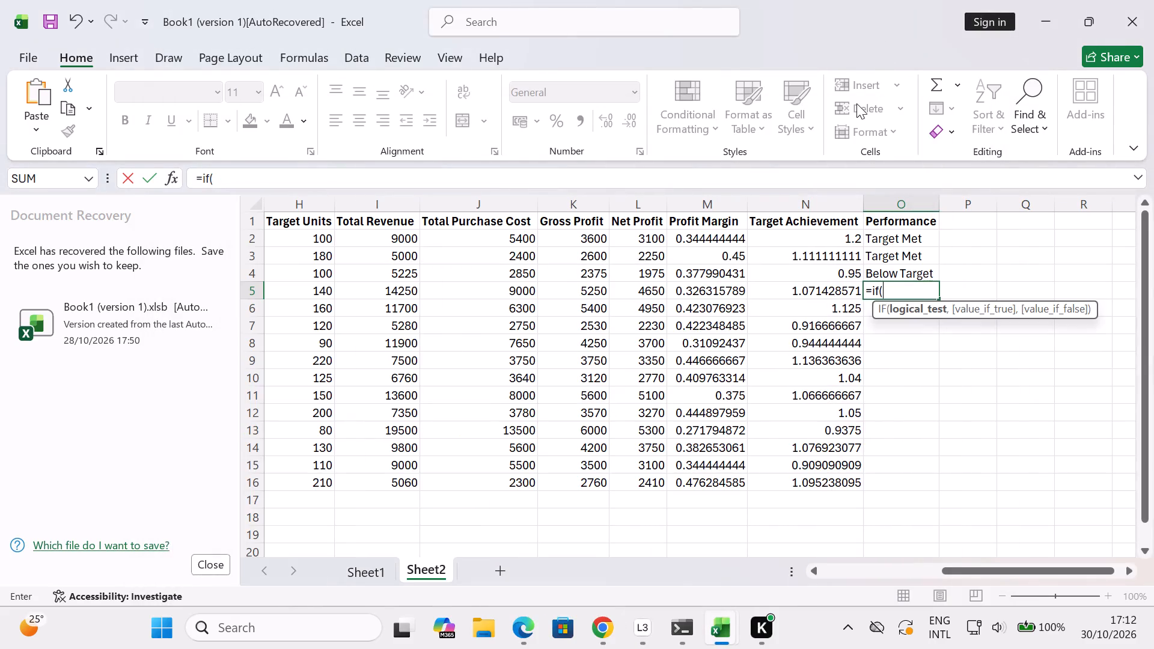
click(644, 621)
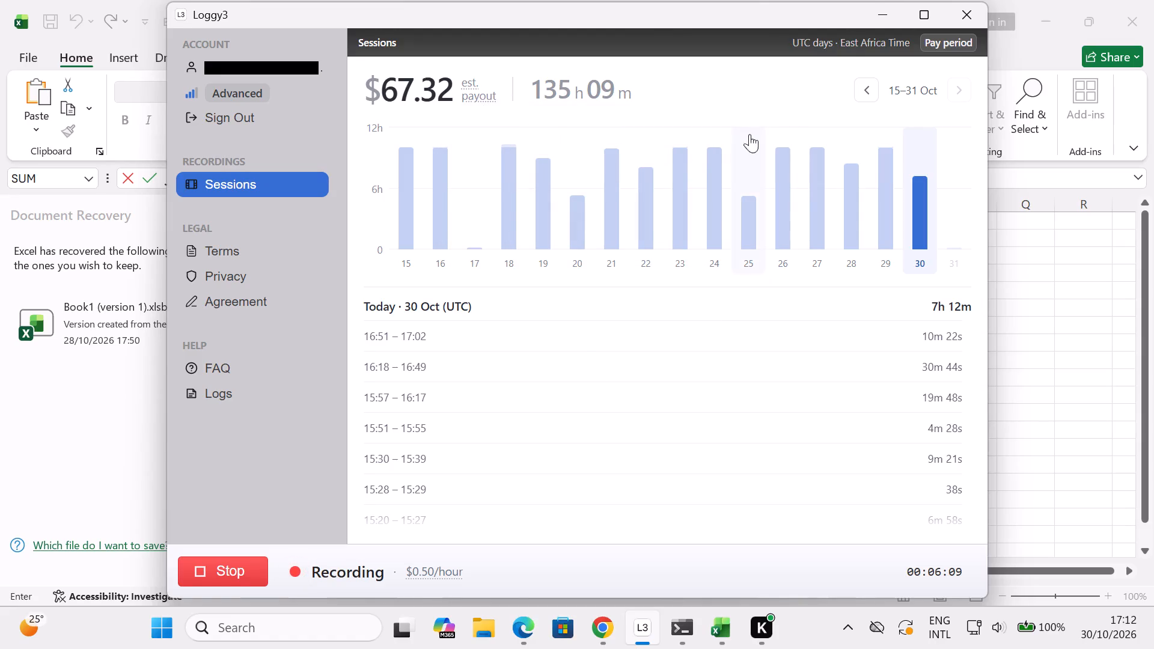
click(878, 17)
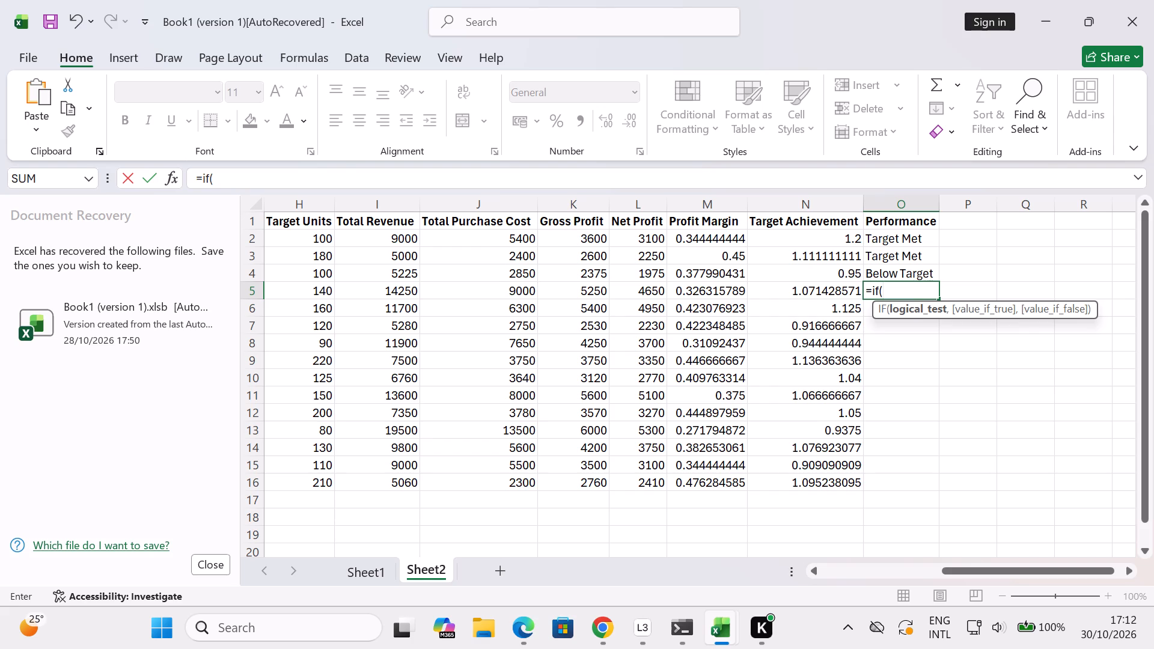
Continue the IF formula in cell O5 with the logical test d5>=h5 and an opening quotation mark for the value-if-true text.
text(d5)
text(>=)
text(h5)
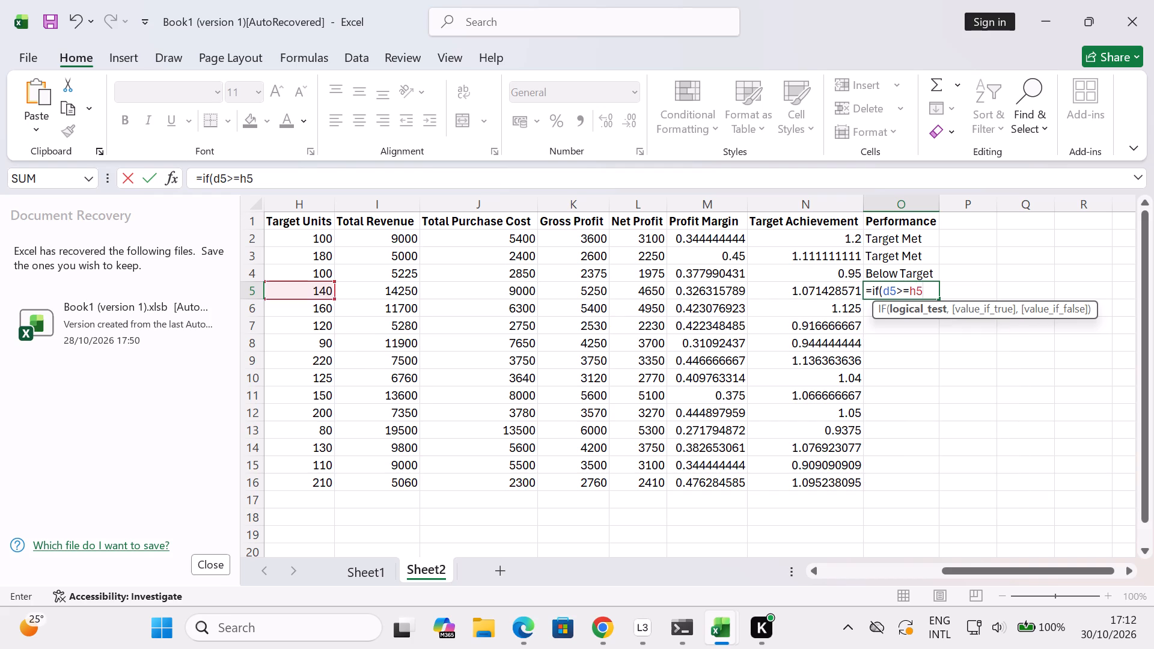
key(comma)
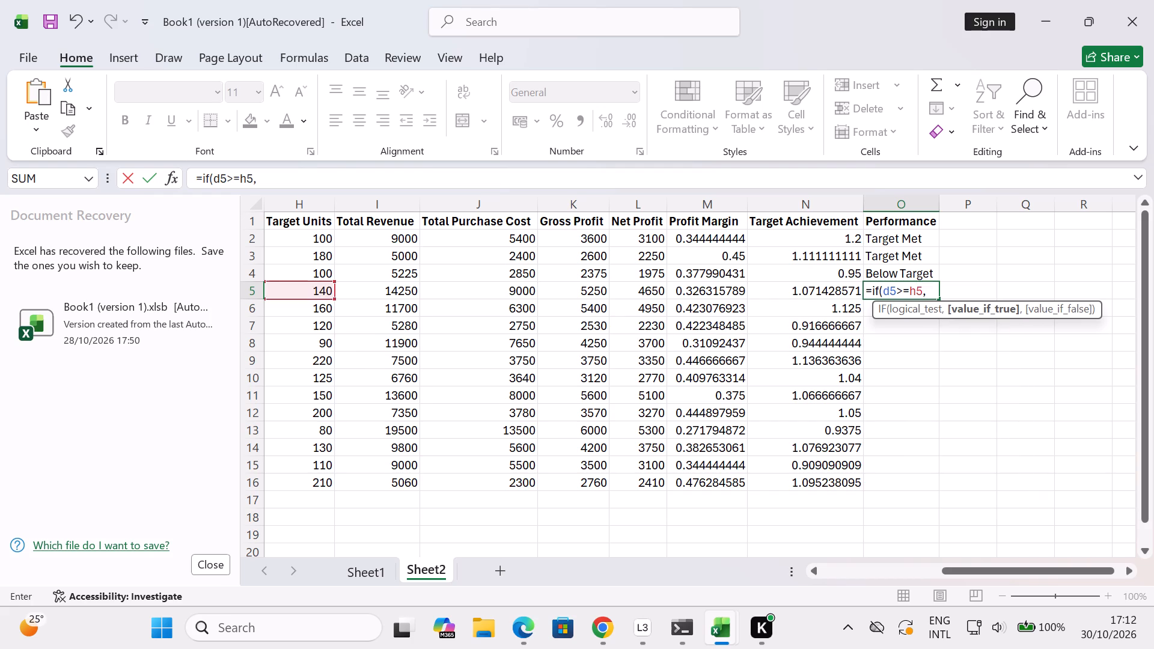
text("')
key(BackSpace)
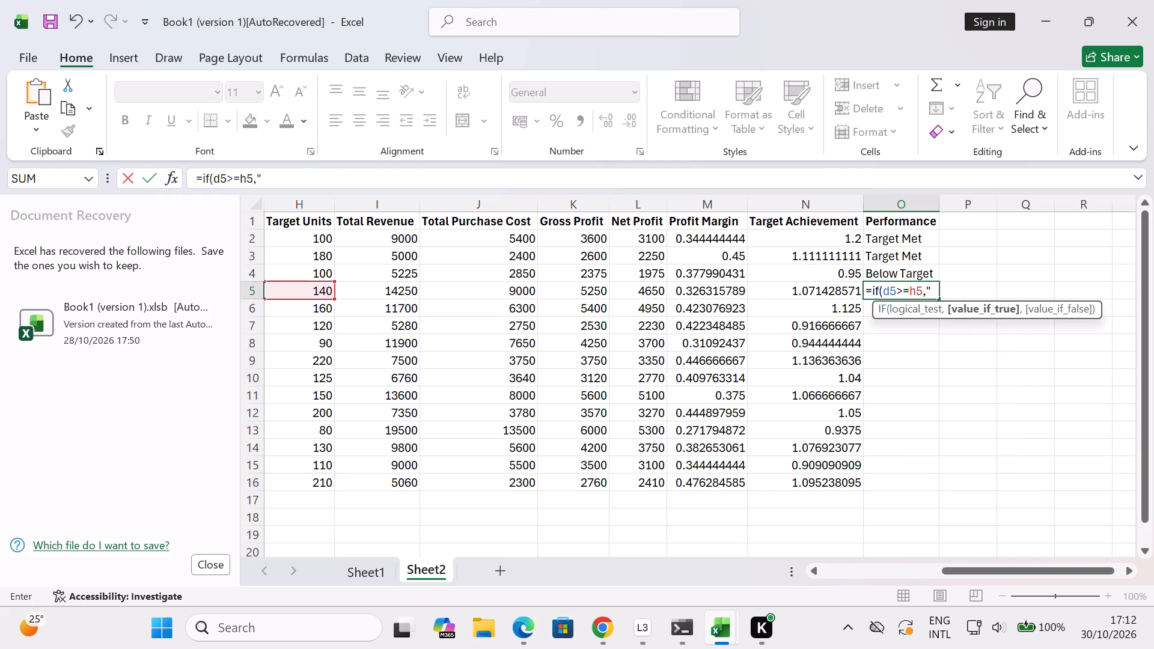
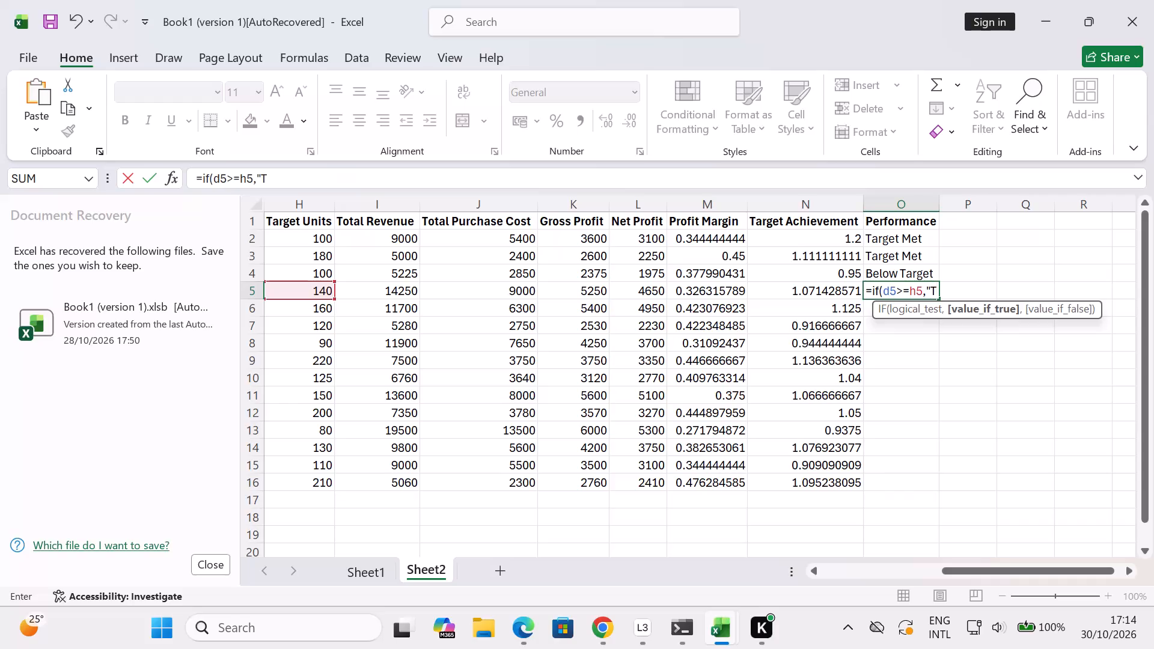
Continue the value-if-true text of the IF formula in cell O5 with the word "Target".
text(ar)
text(grt)
key(BackSpace)
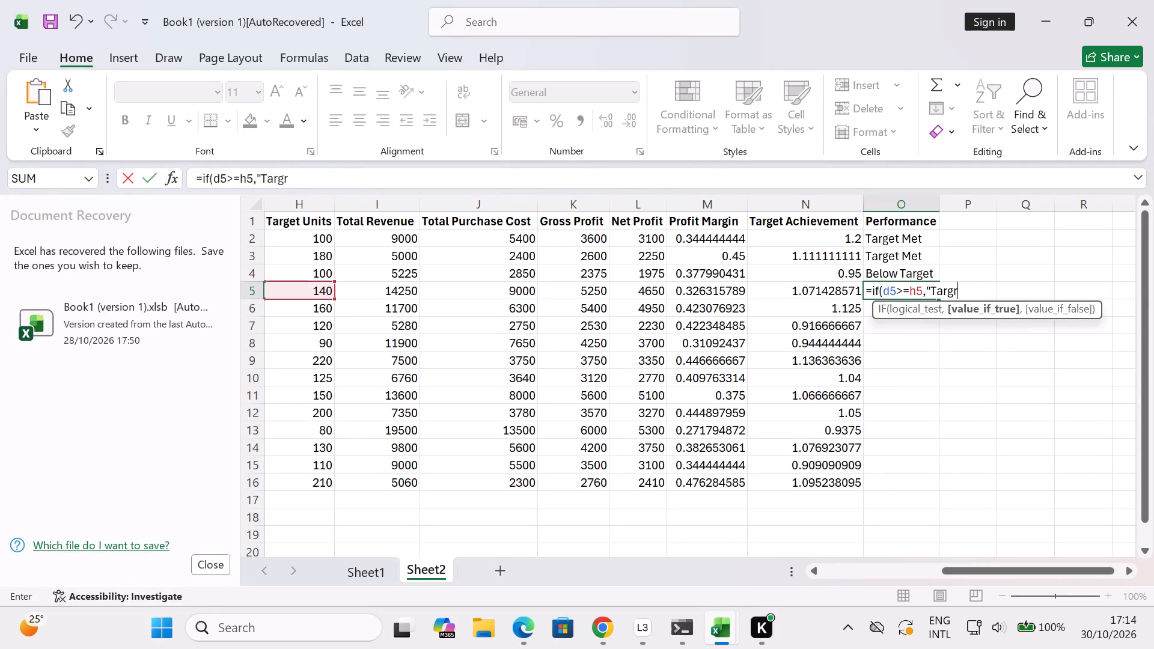
key(BackSpace)
text(et)
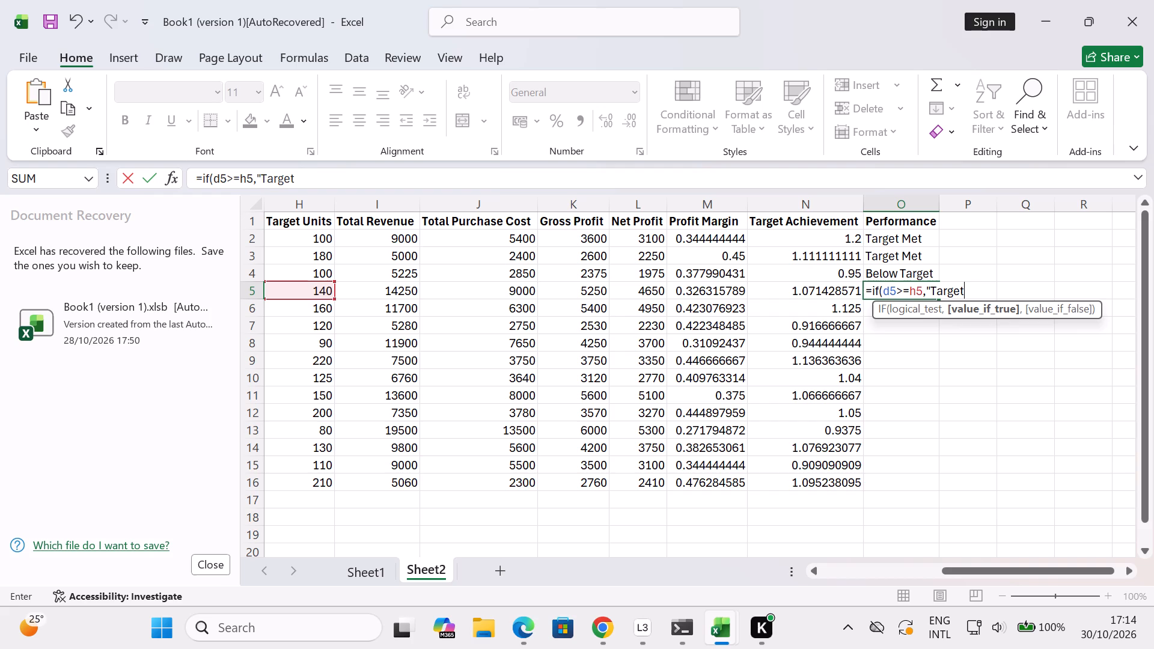
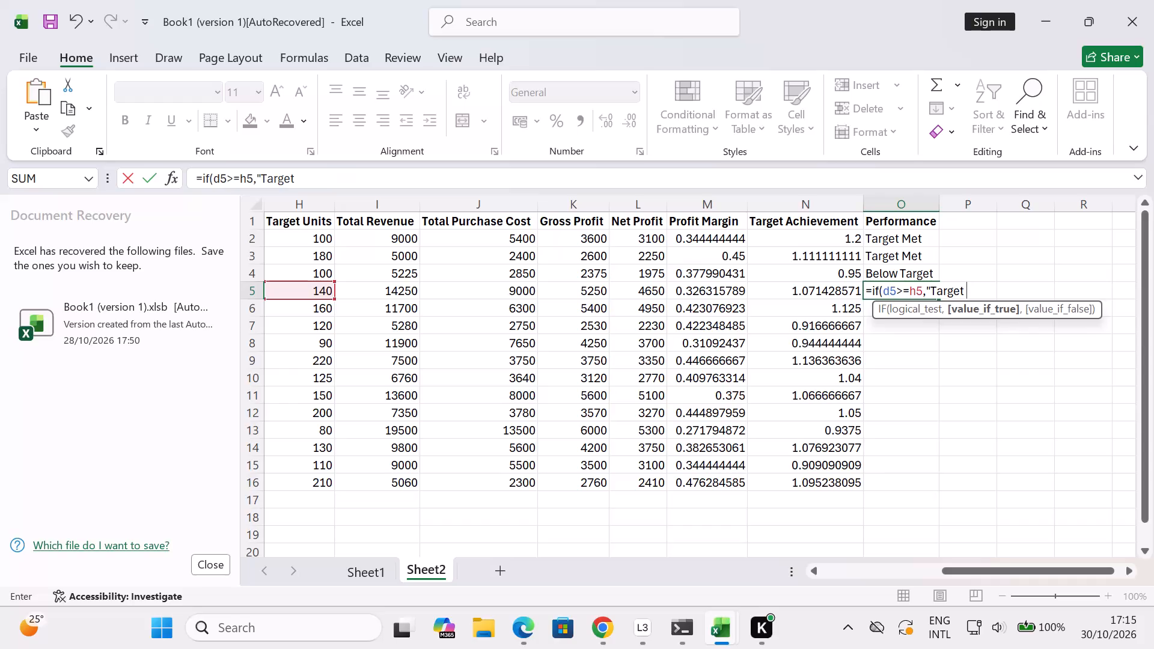
Complete cell O5's IF formula with "Target Met" as the value if true and "Below Target" as the value if false.
key(shift+m)
text(et)
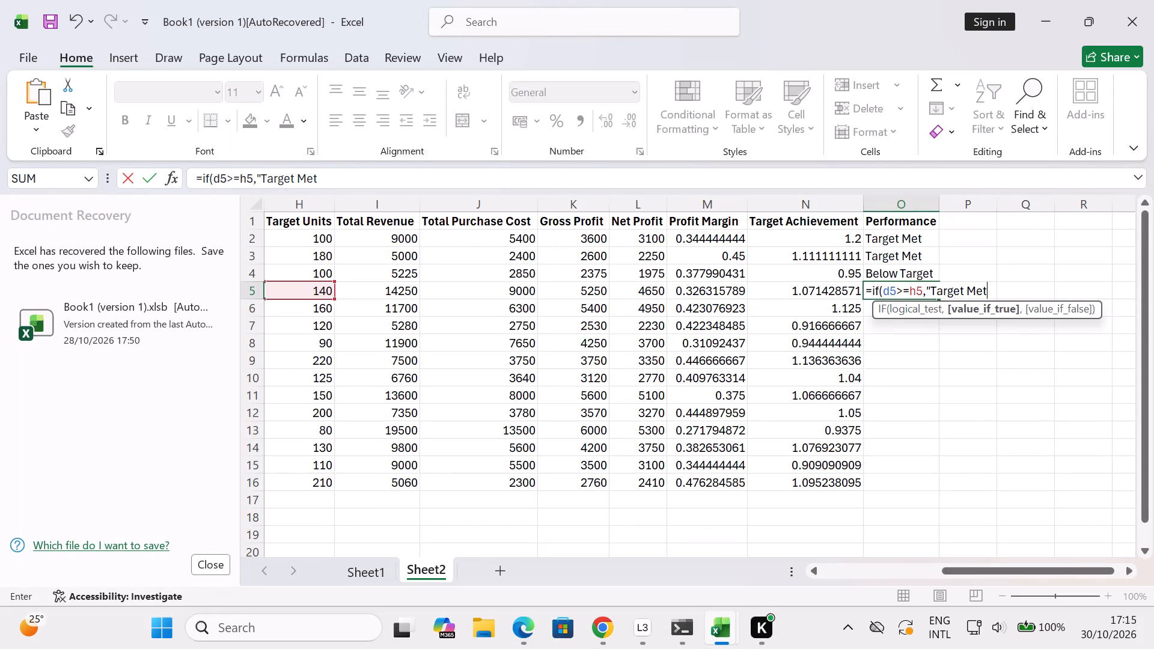
text("')
key(BackSpace)
key(comma)
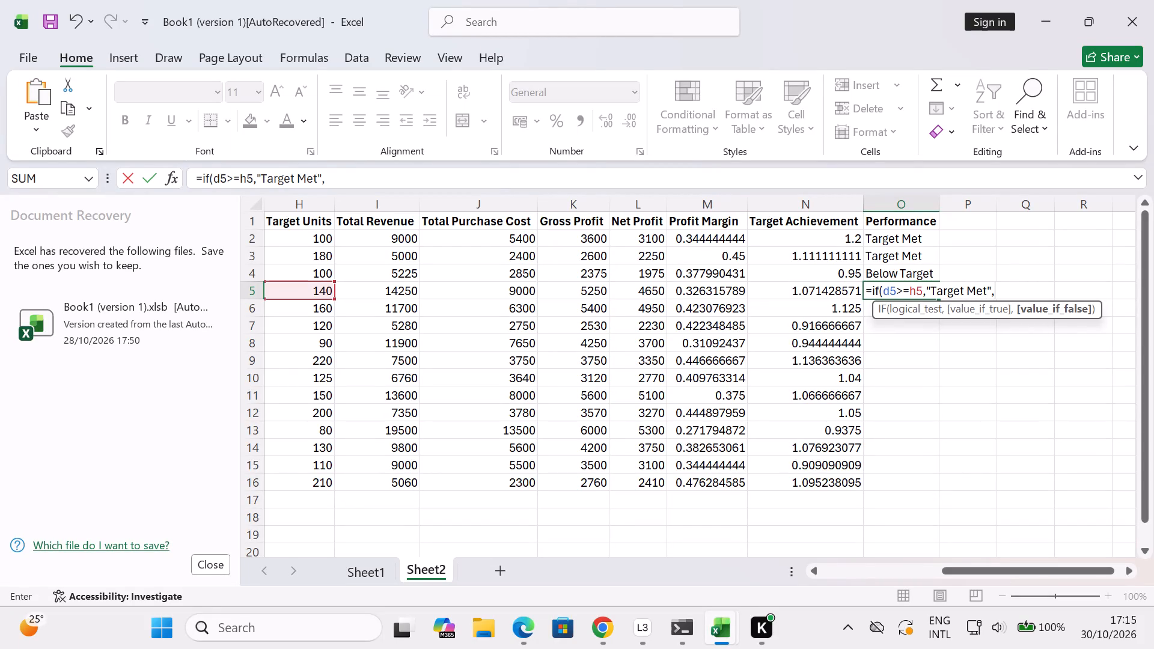
text("')
key(BackSpace)
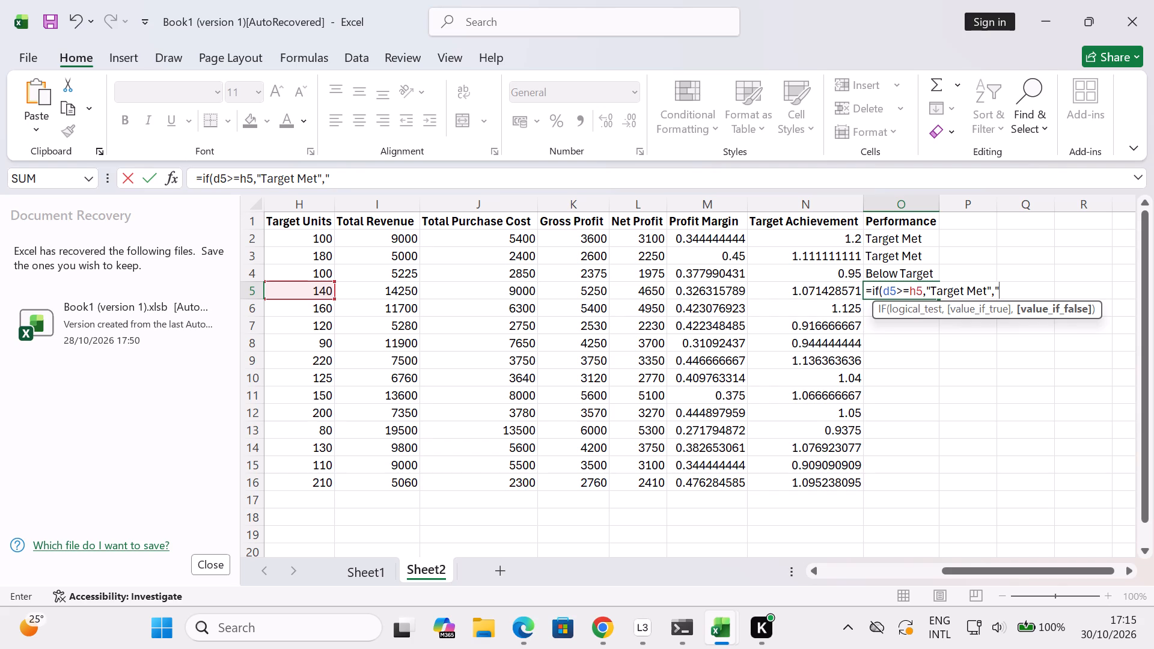
text(Belo)
key(w)
key(space)
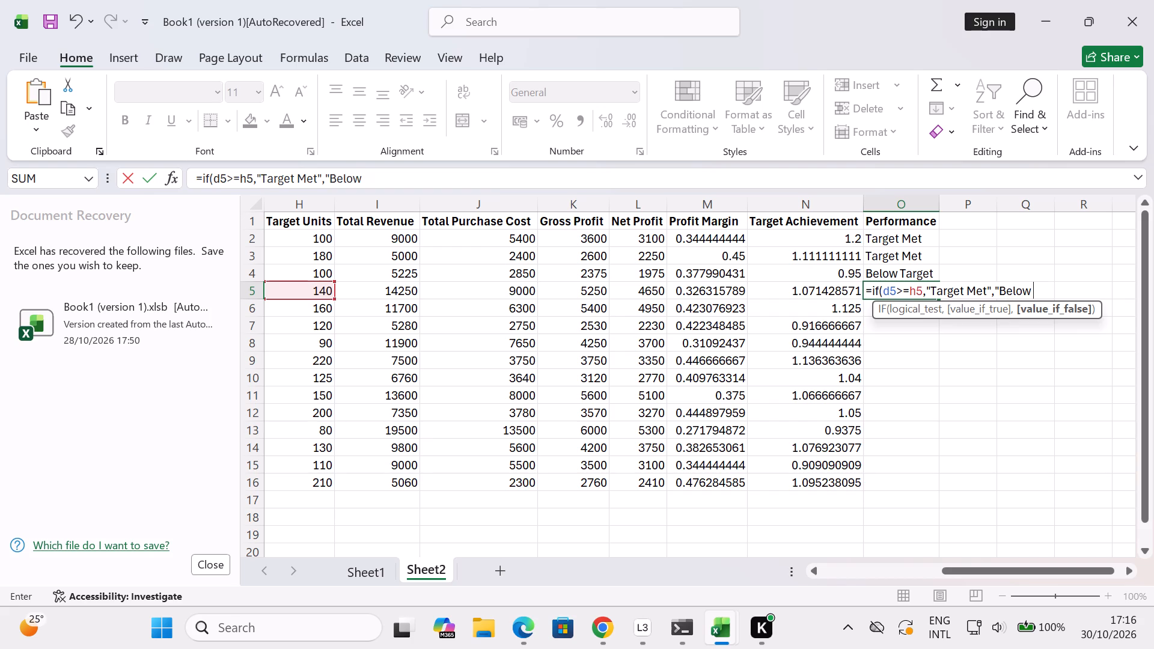
key(shift+t)
text(arget)
text("')
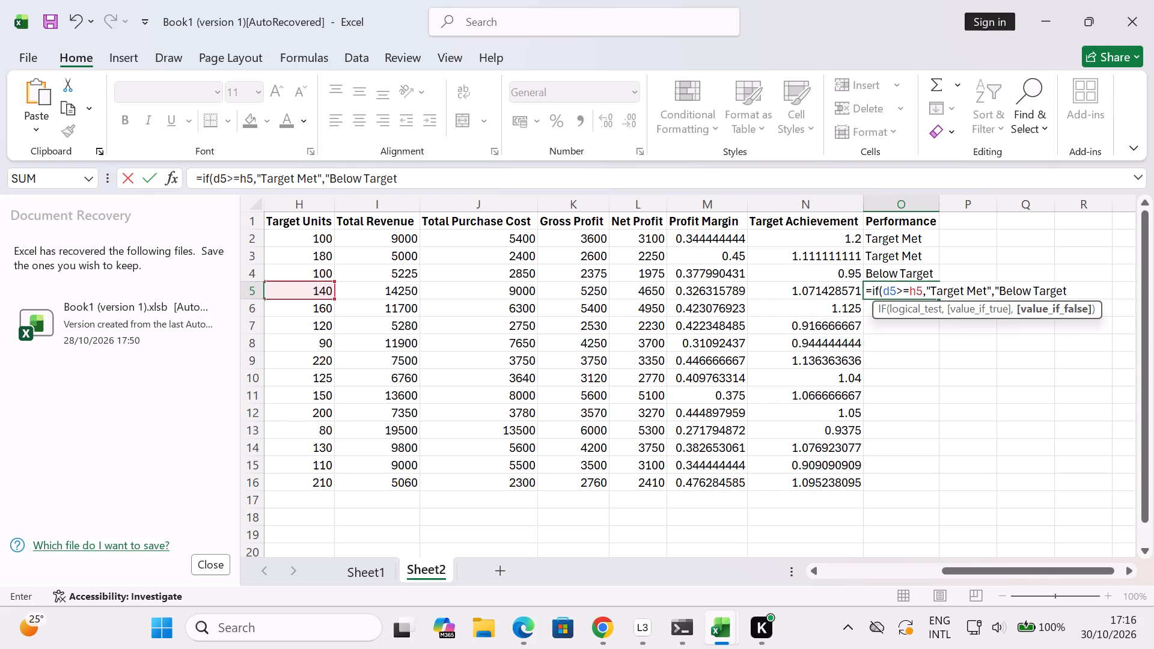
key(BackSpace)
key(shift+parenright)
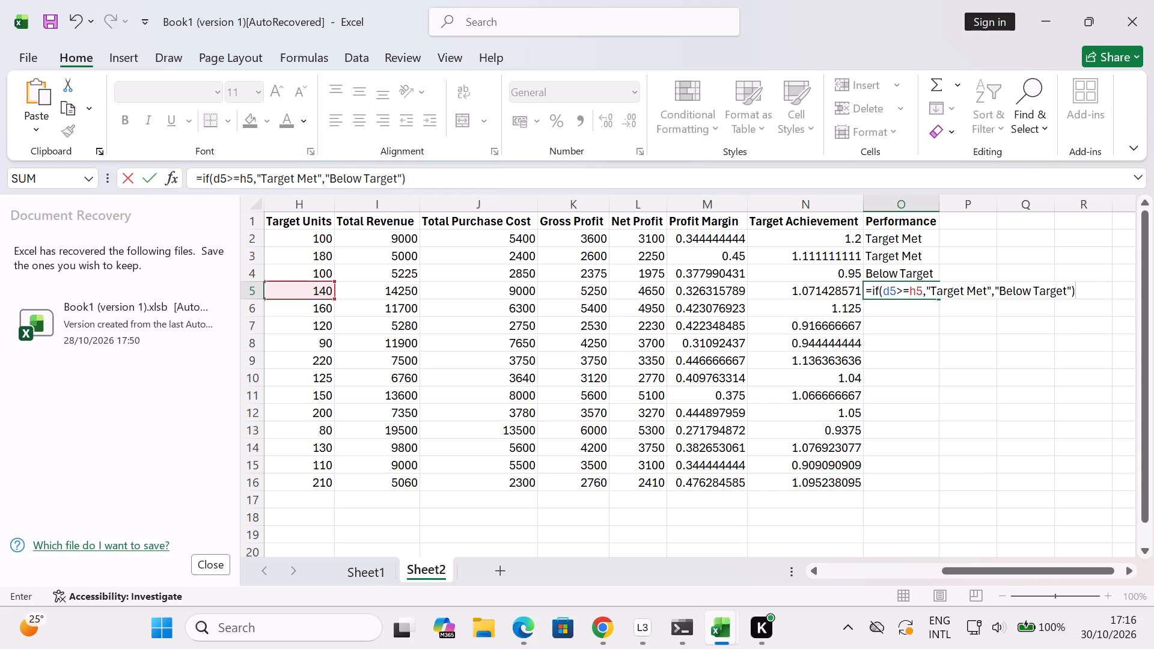
key(Return)
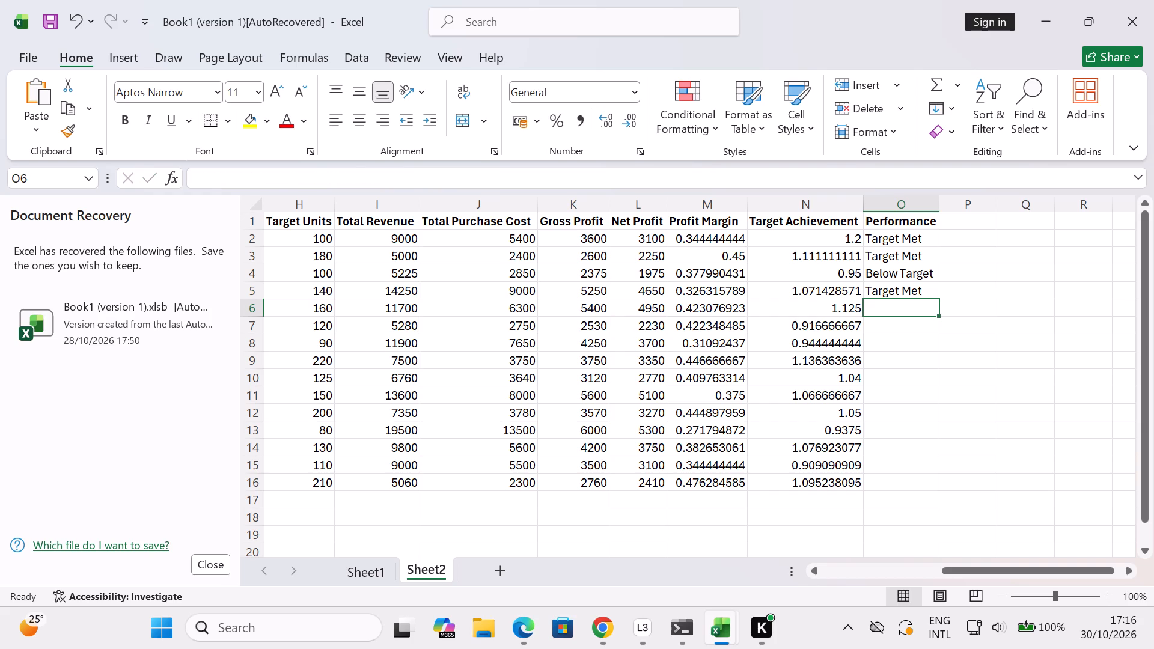
Begin an IF formula in cell O6 of the Performance column, briefly checking the Loggy3 sessions window in between.
key(equal)
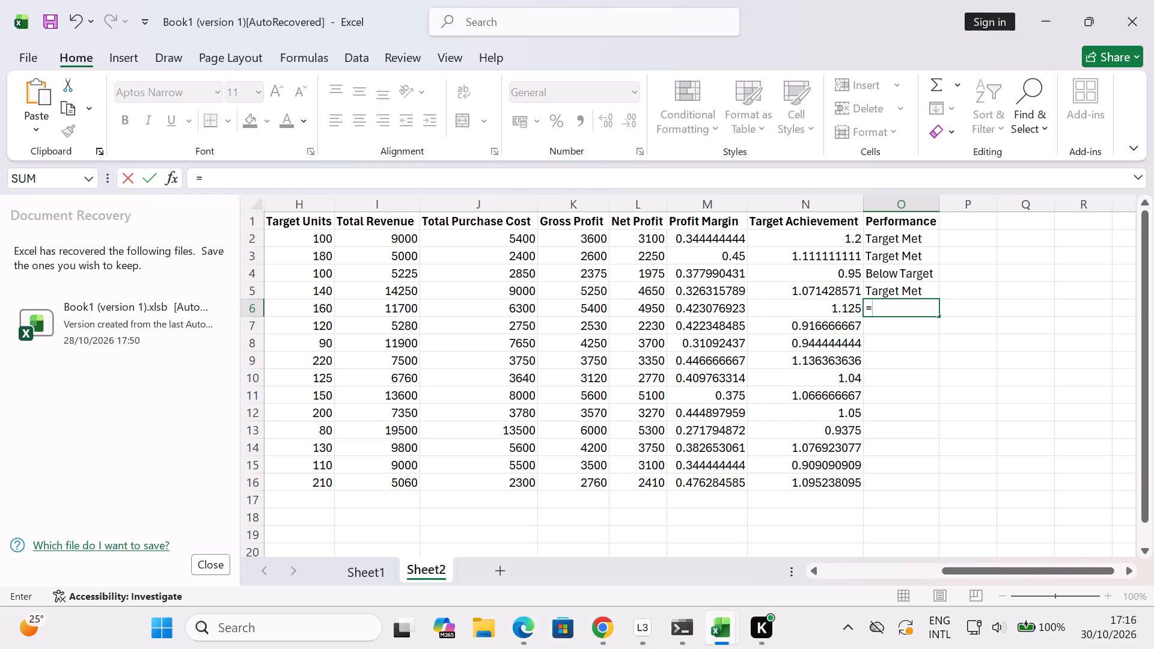
click(642, 627)
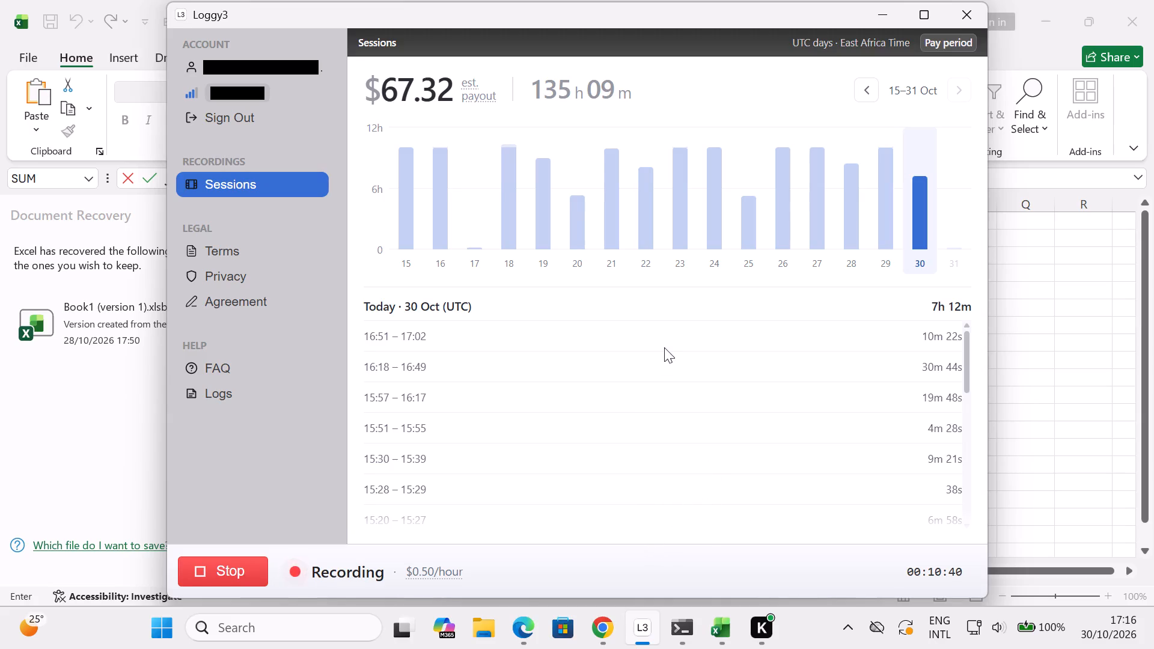
click(873, 9)
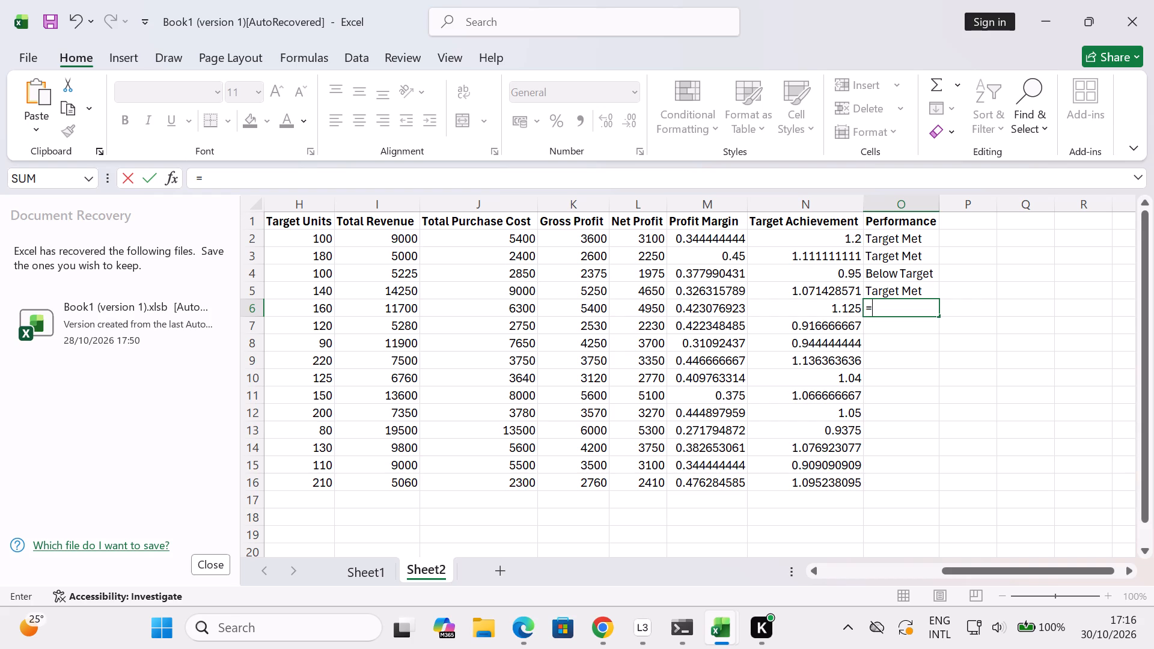
text(if)
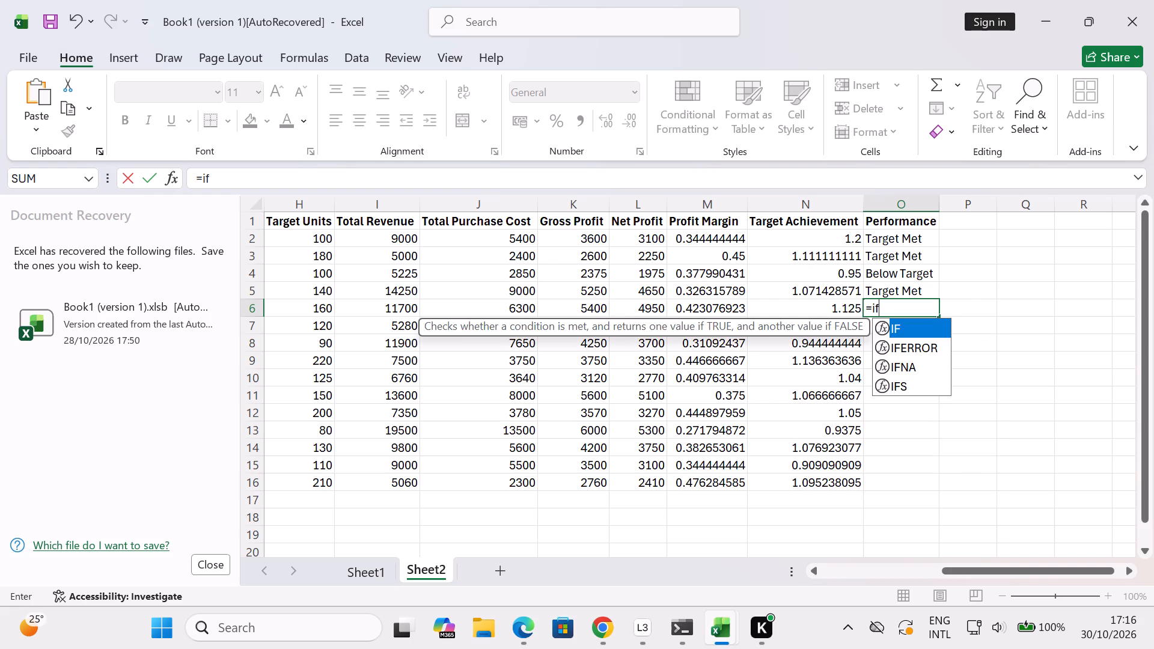
key(shift+parenleft)
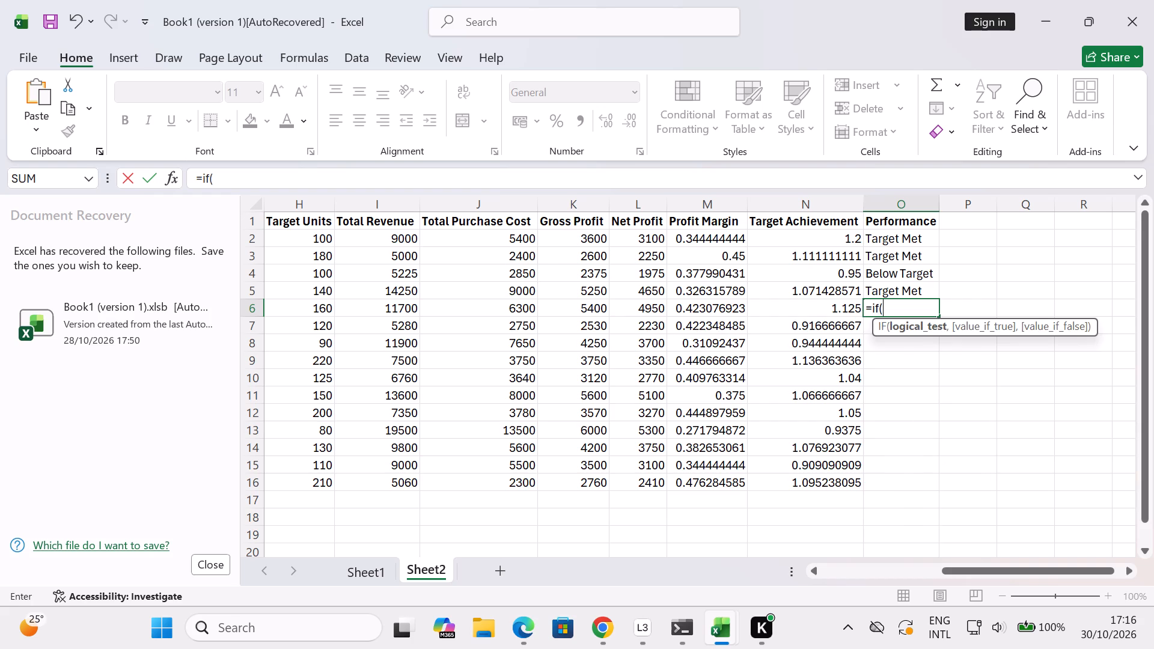
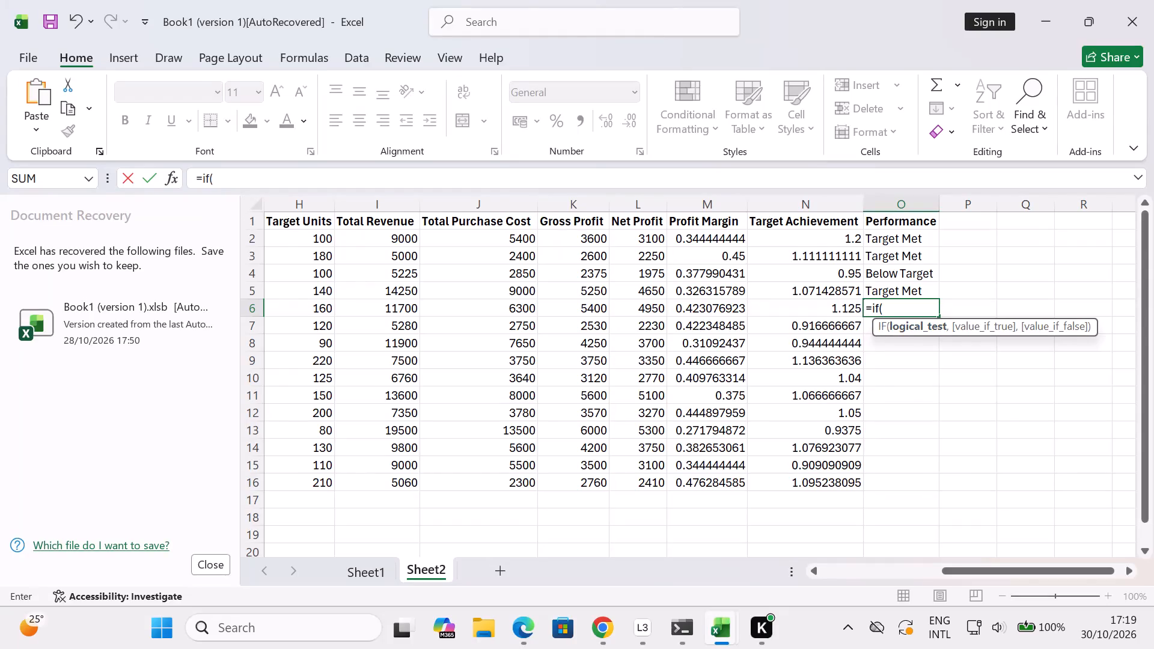
Switch to Loggy3 and stop the current recording session, leaving its window minimised.
click(648, 626)
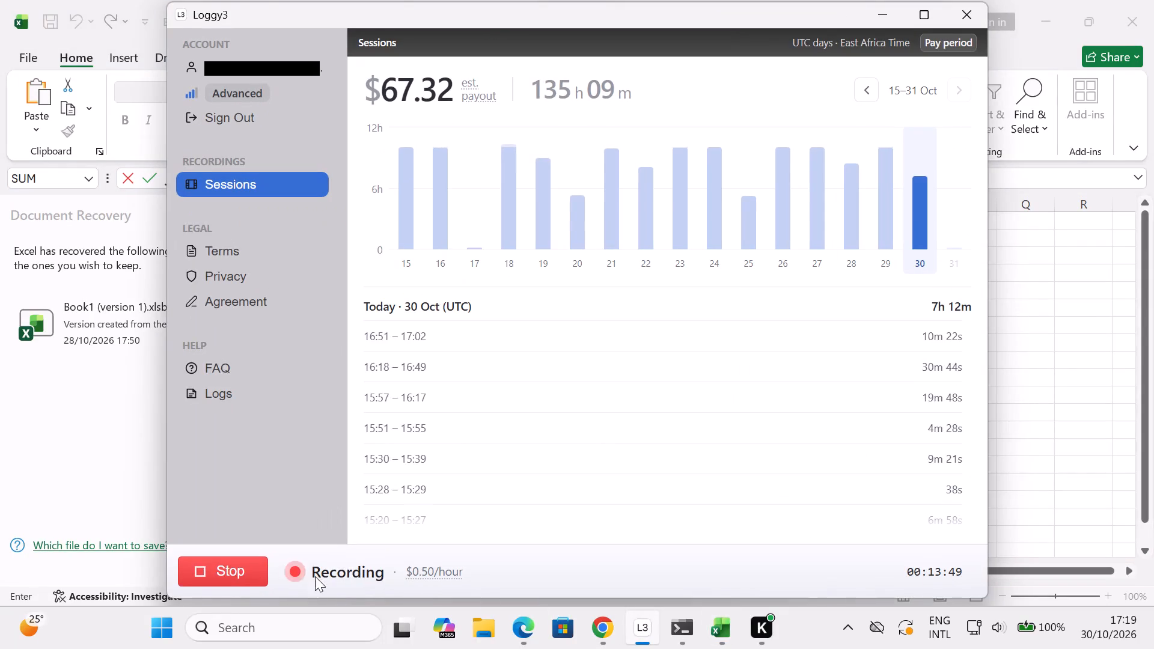
click(231, 565)
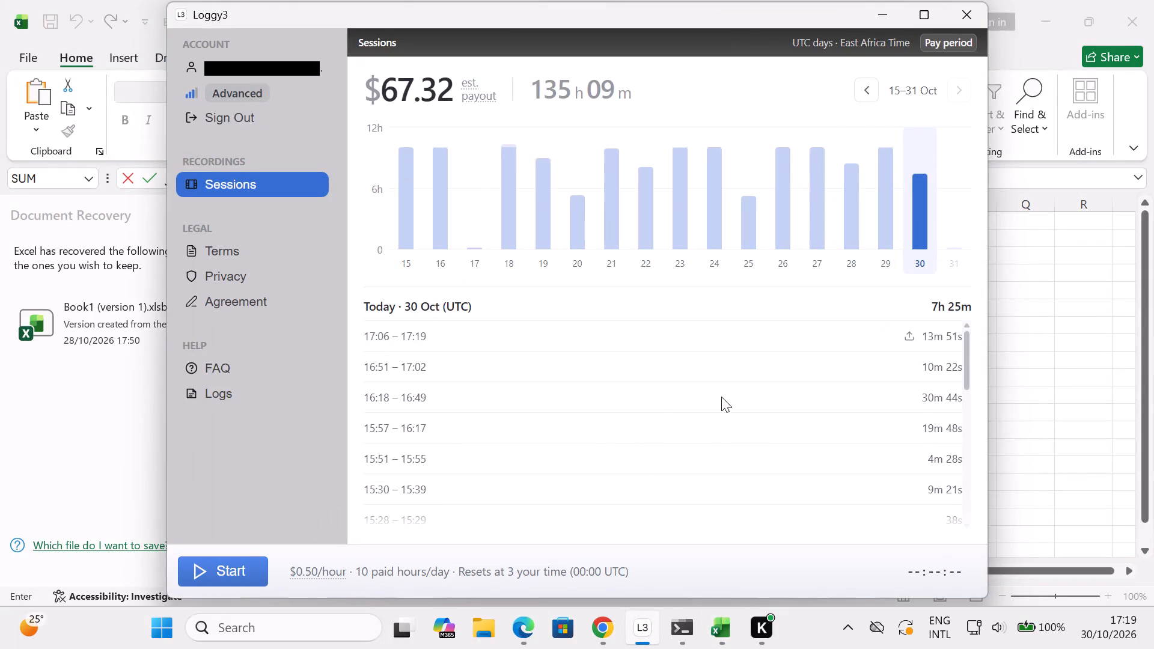
click(883, 13)
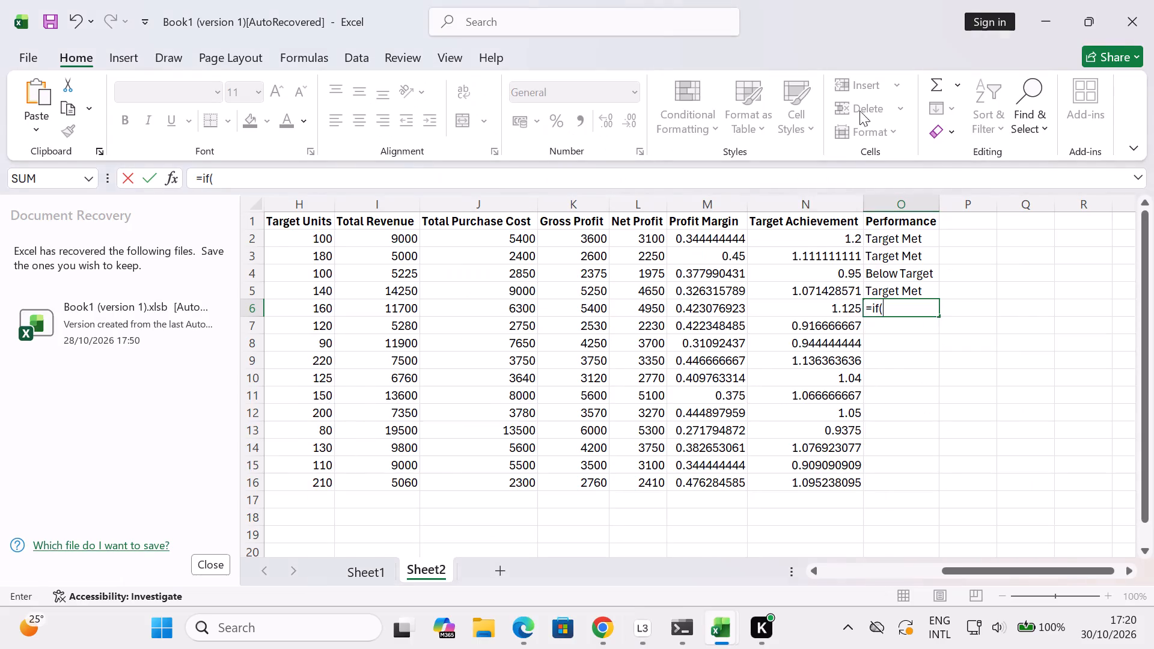
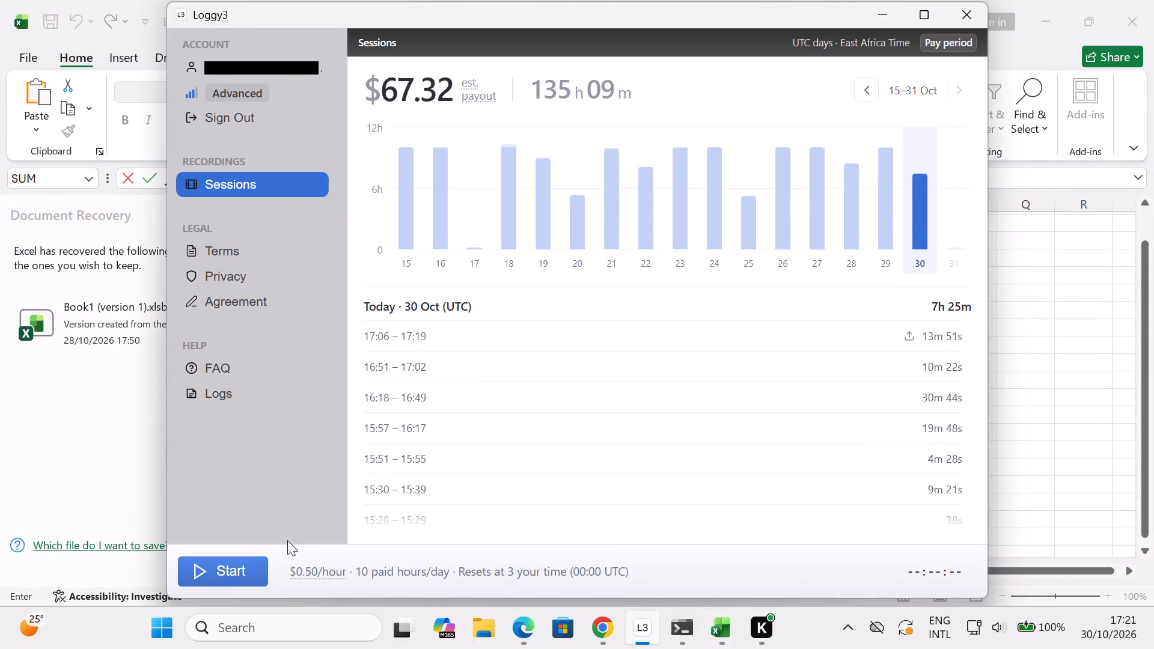
Start a new recording session in Loggy3 and minimise its window to return to the Excel workbook.
click(245, 552)
click(245, 558)
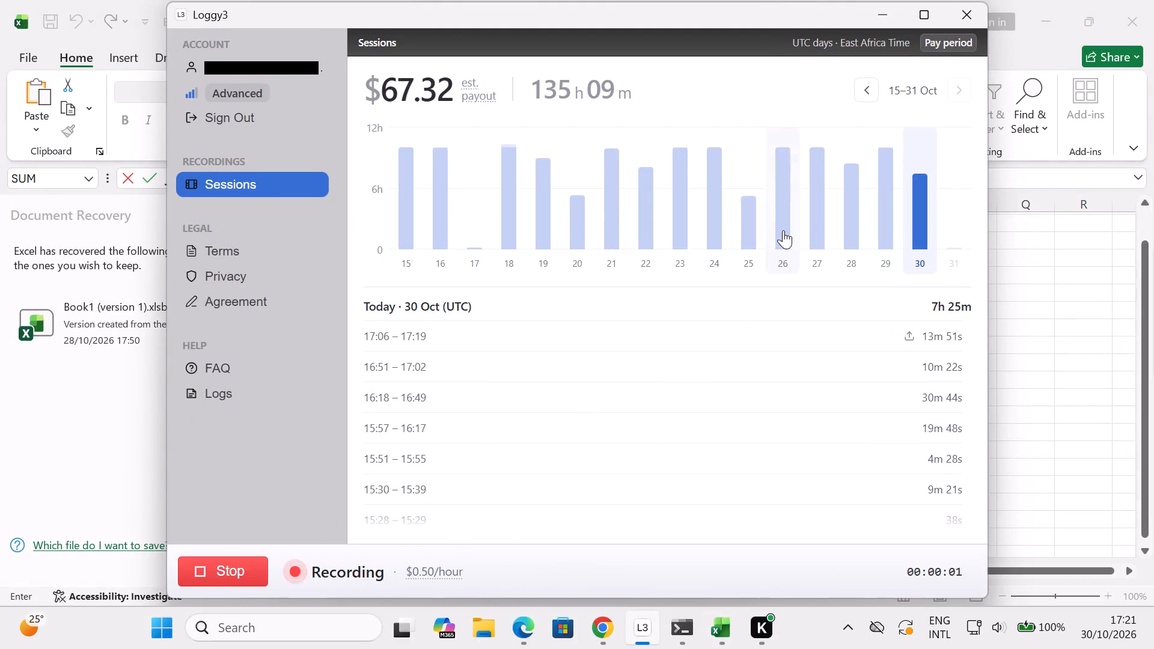
click(876, 6)
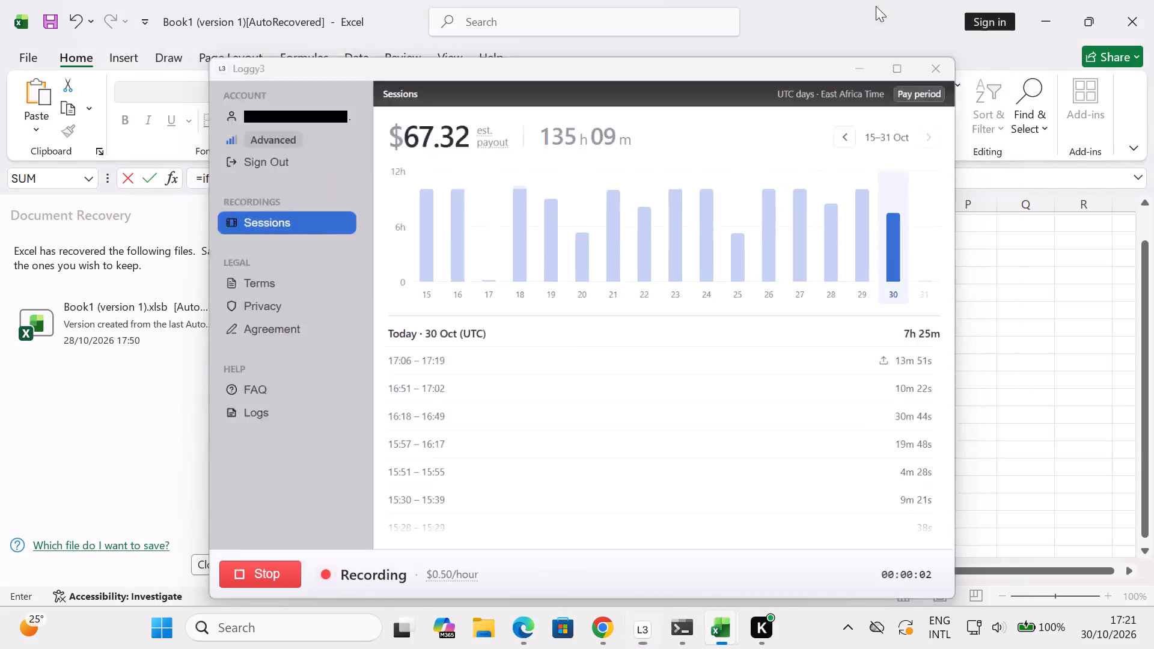
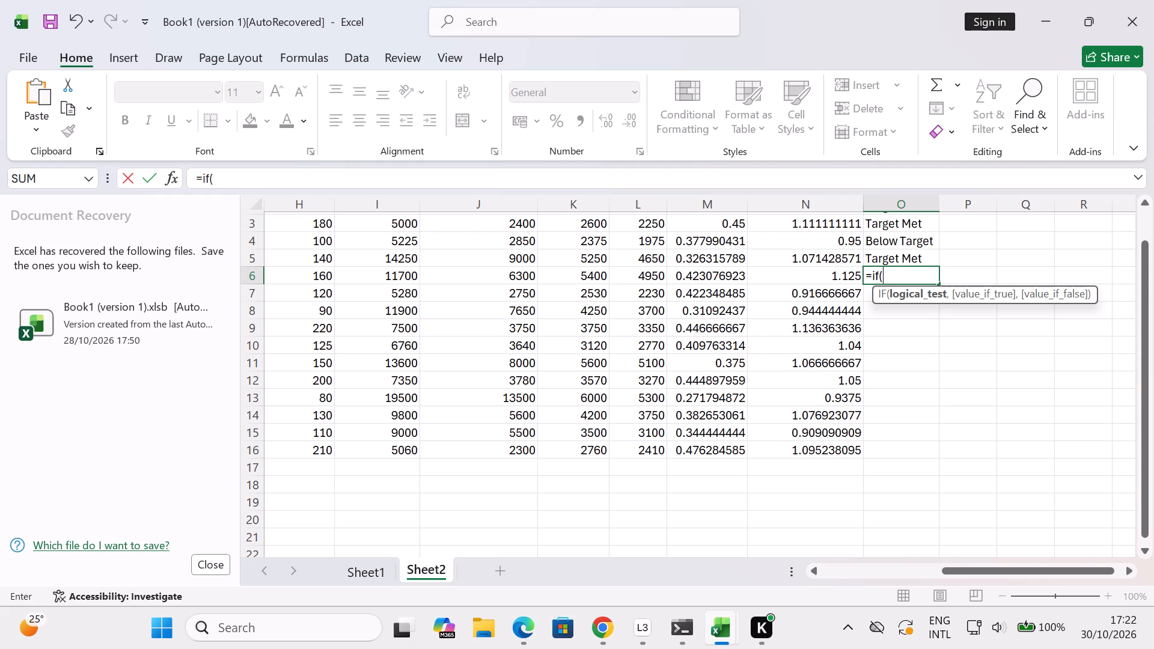
Continue the IF formula in O6 with the test d6>=h6 and "Target Met" as the value if true, and open the false-result text.
text(d6)
text(>=)
key(h)
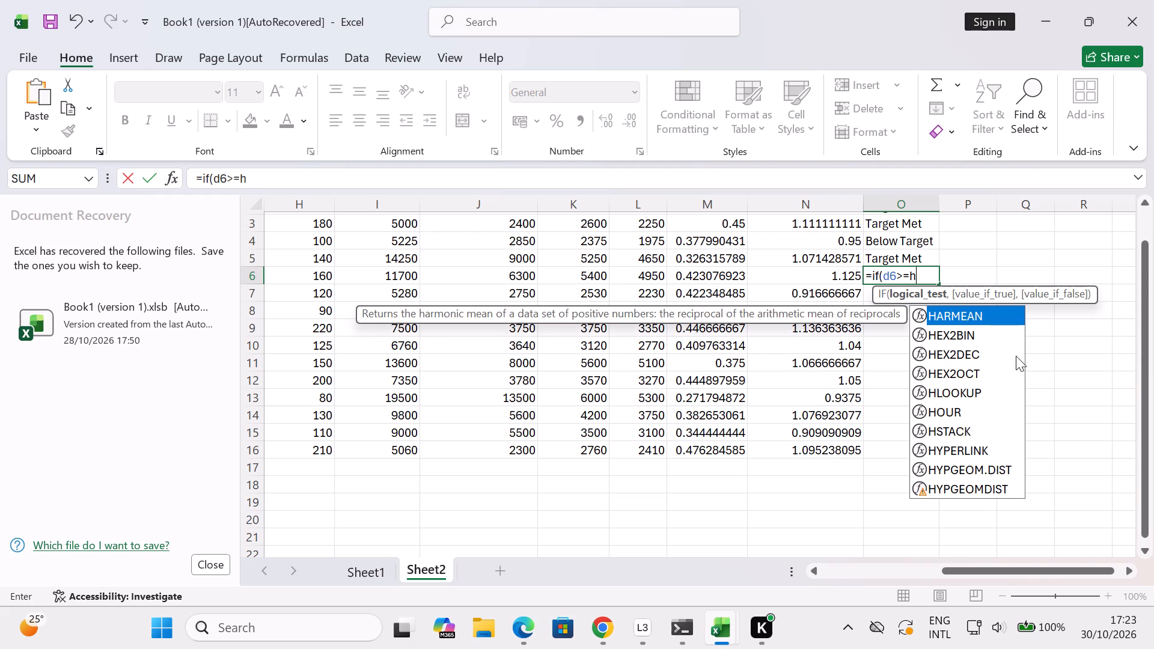
key(6)
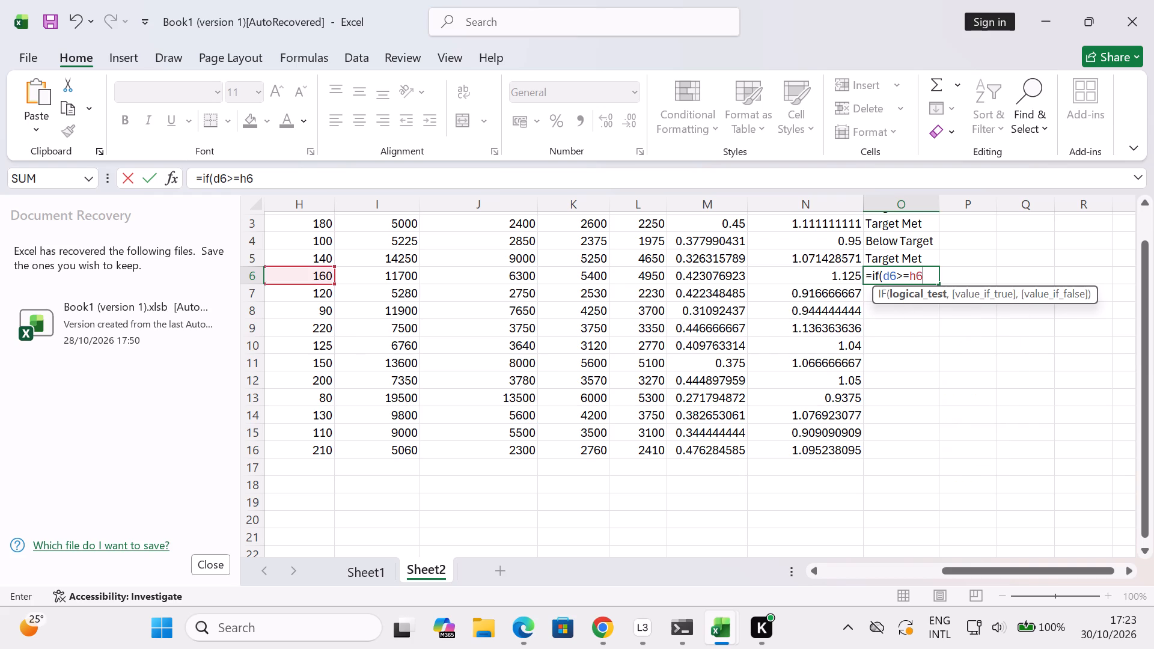
key(comma)
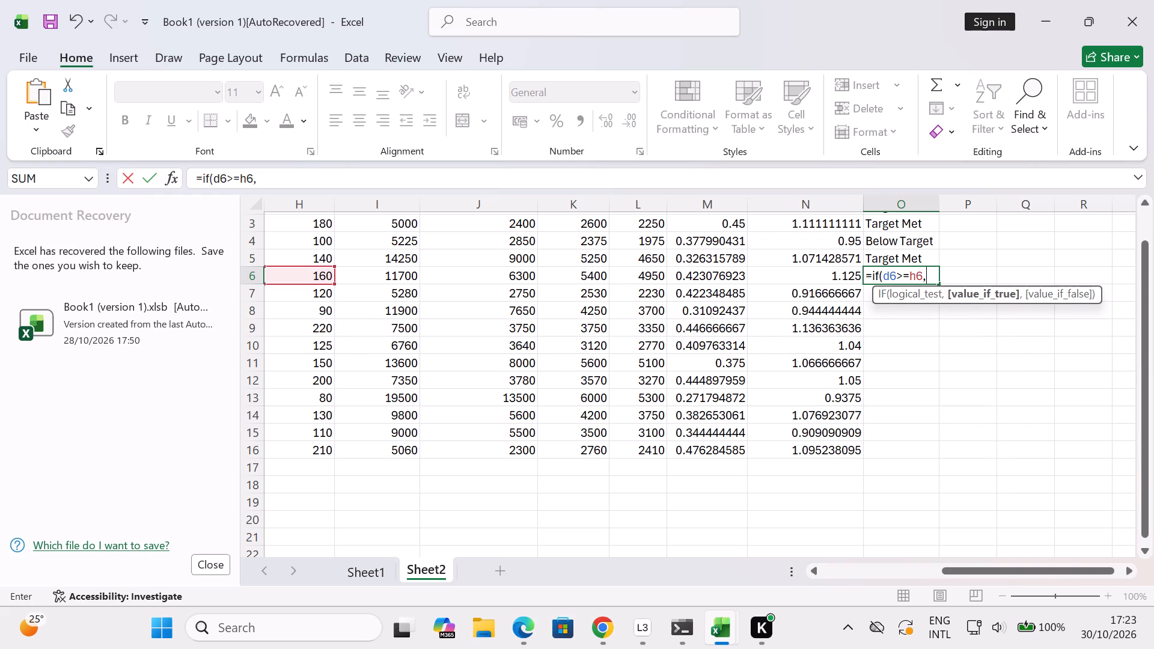
key(shift+quotedbl)
key(shift+apostrophe)
key(BackSpace)
text(Target)
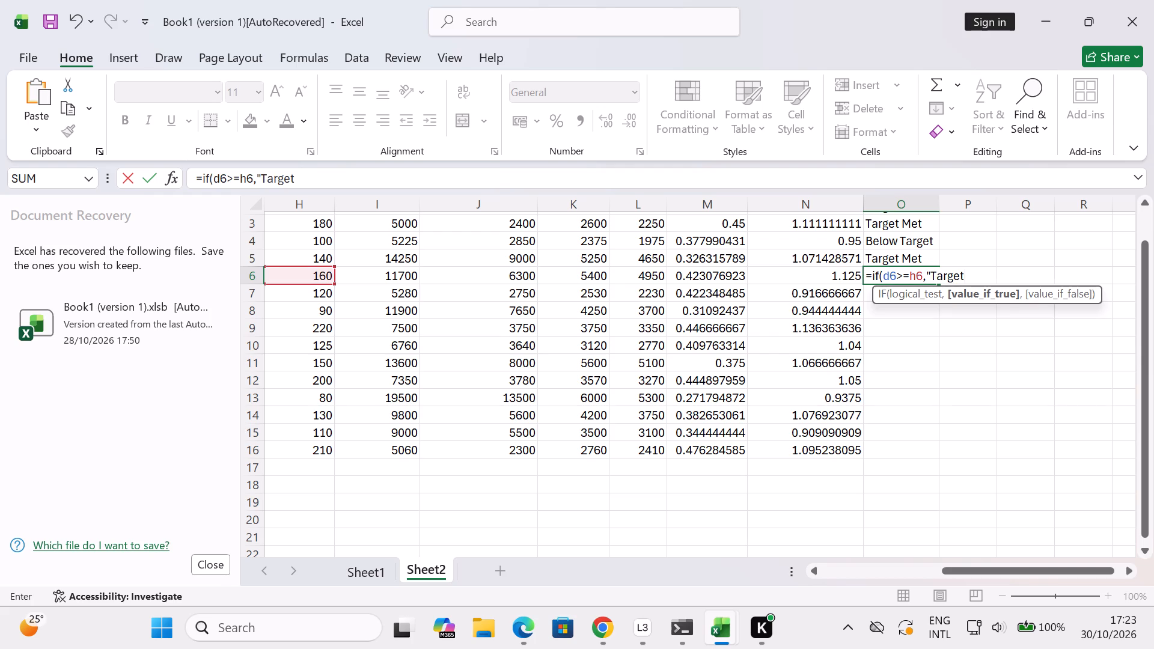
key(space)
text(Met)
text("')
key(BackSpace)
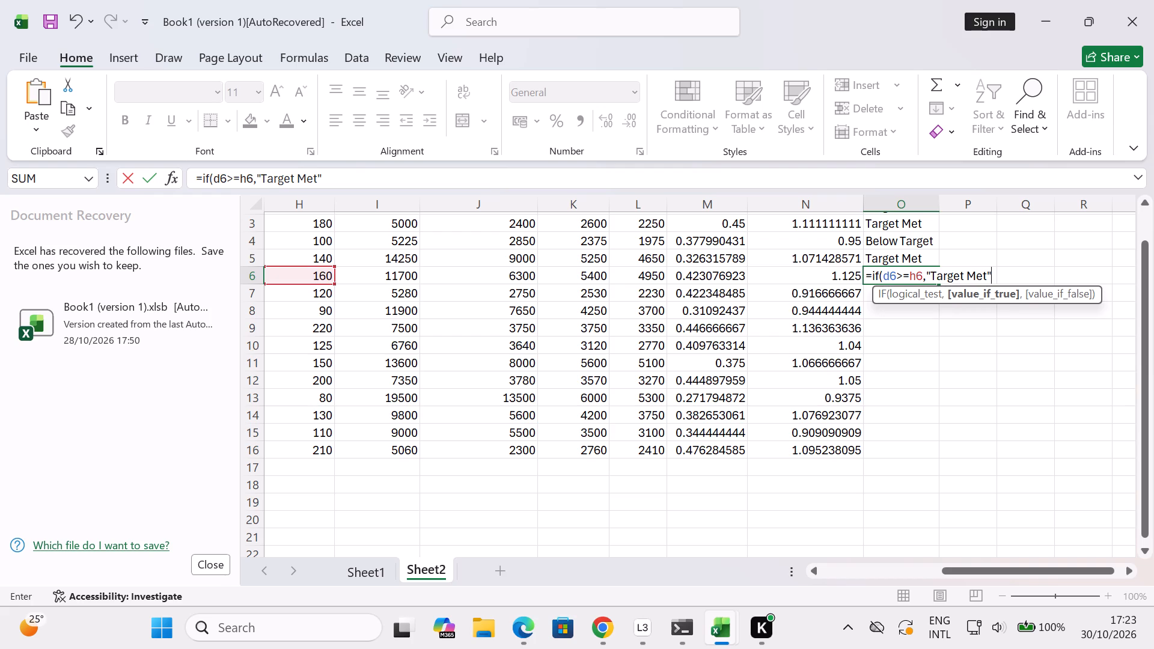
key(comma)
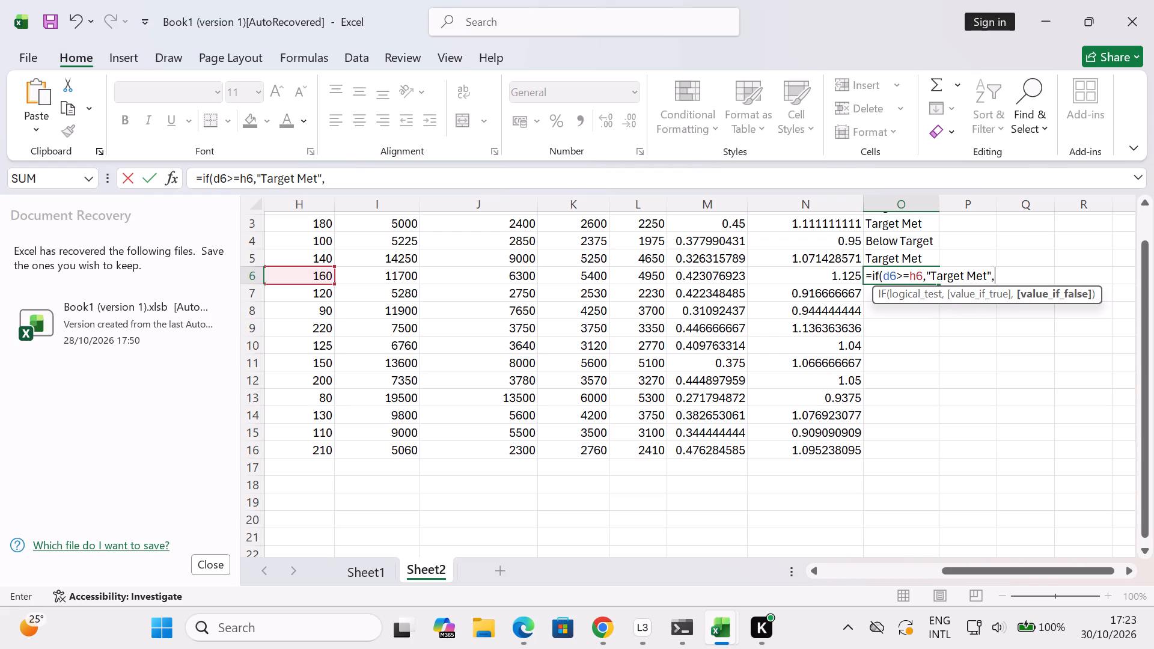
text("')
key(BackSpace)
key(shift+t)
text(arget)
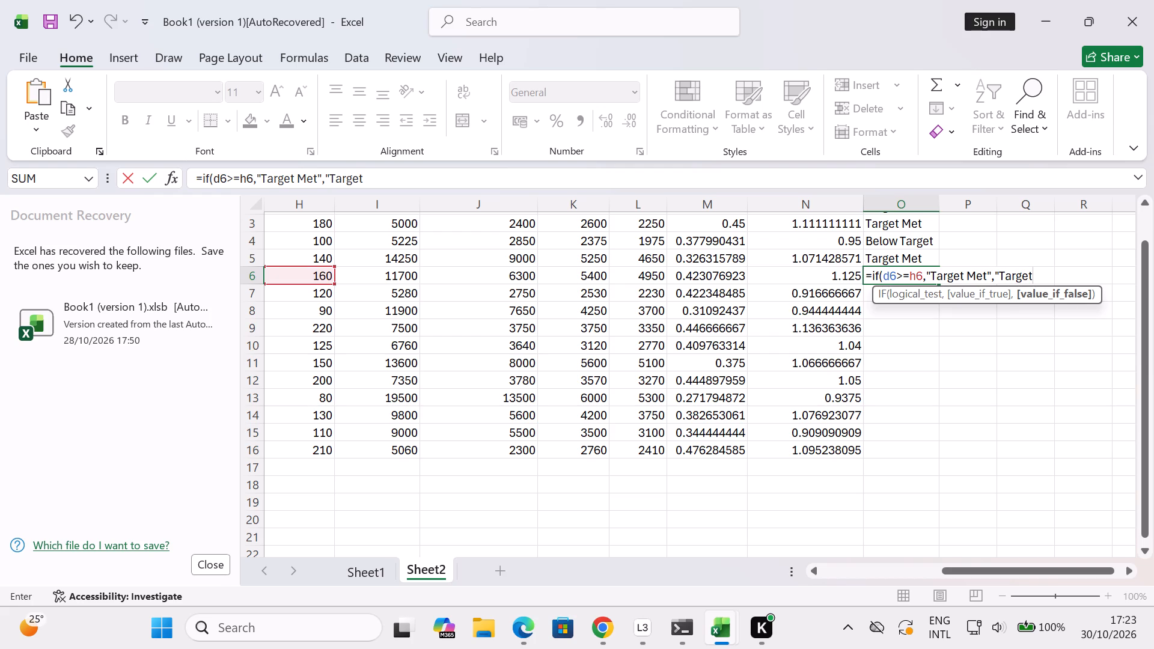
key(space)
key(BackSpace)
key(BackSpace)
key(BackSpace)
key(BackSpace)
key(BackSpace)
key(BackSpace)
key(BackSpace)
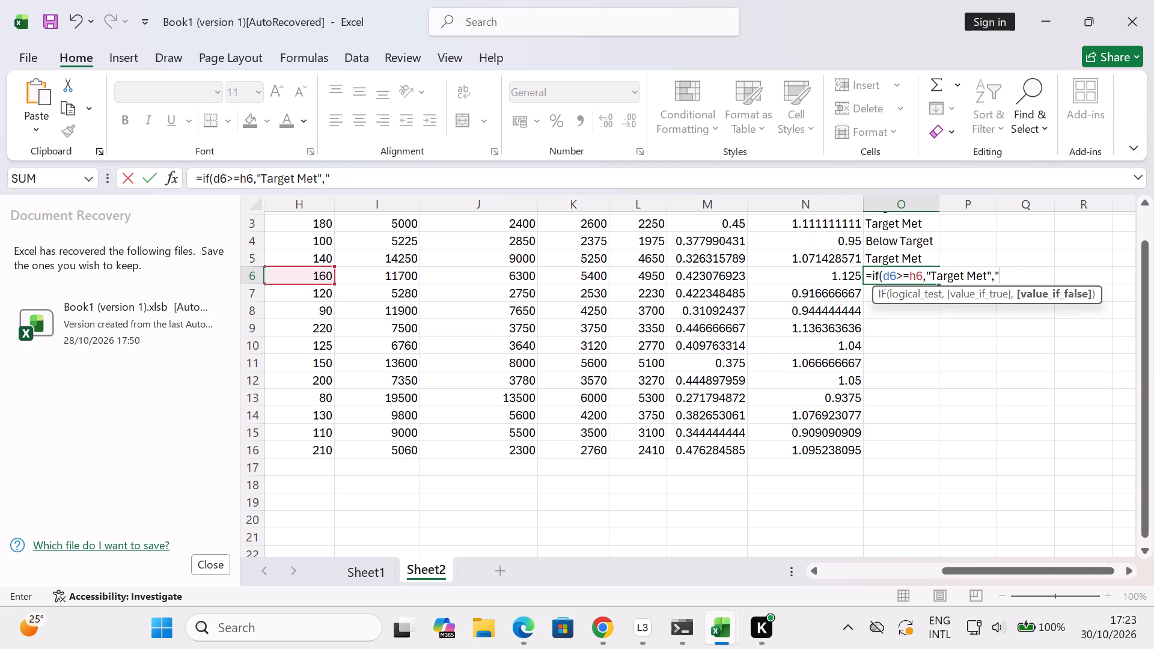
Finish the O6 formula with "Below Target" as the value if false and commit it.
text(Belo)
key(w)
key(space)
key(shift+t)
text(arget)
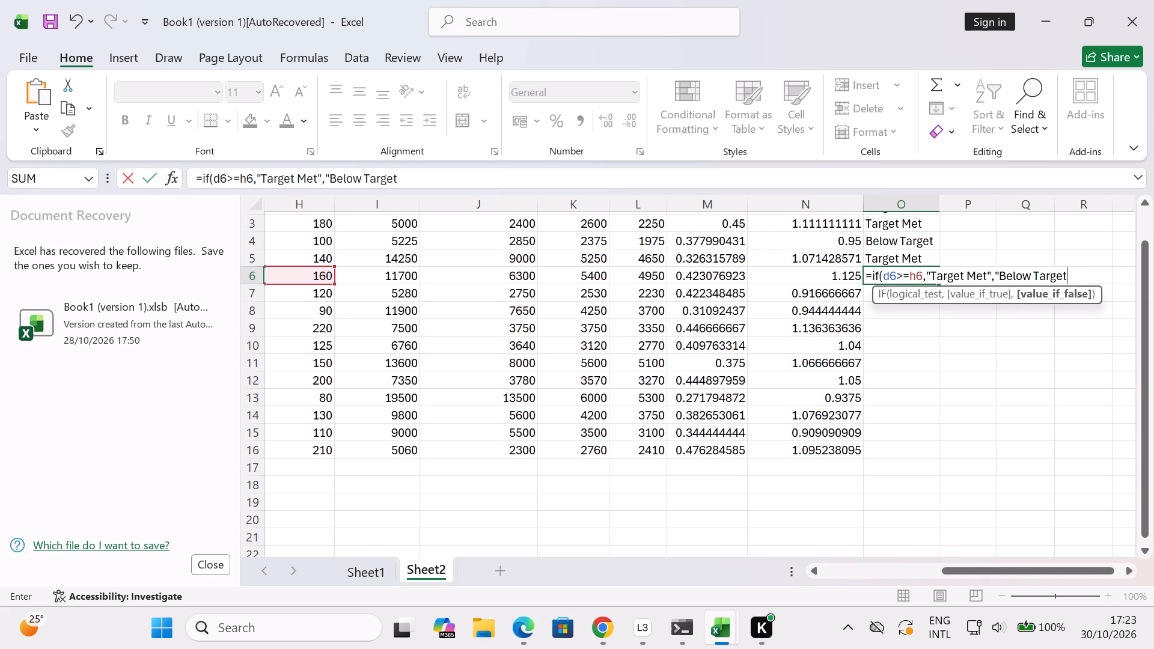
text("')
key(BackSpace)
key(shift+parenright)
key(Return)
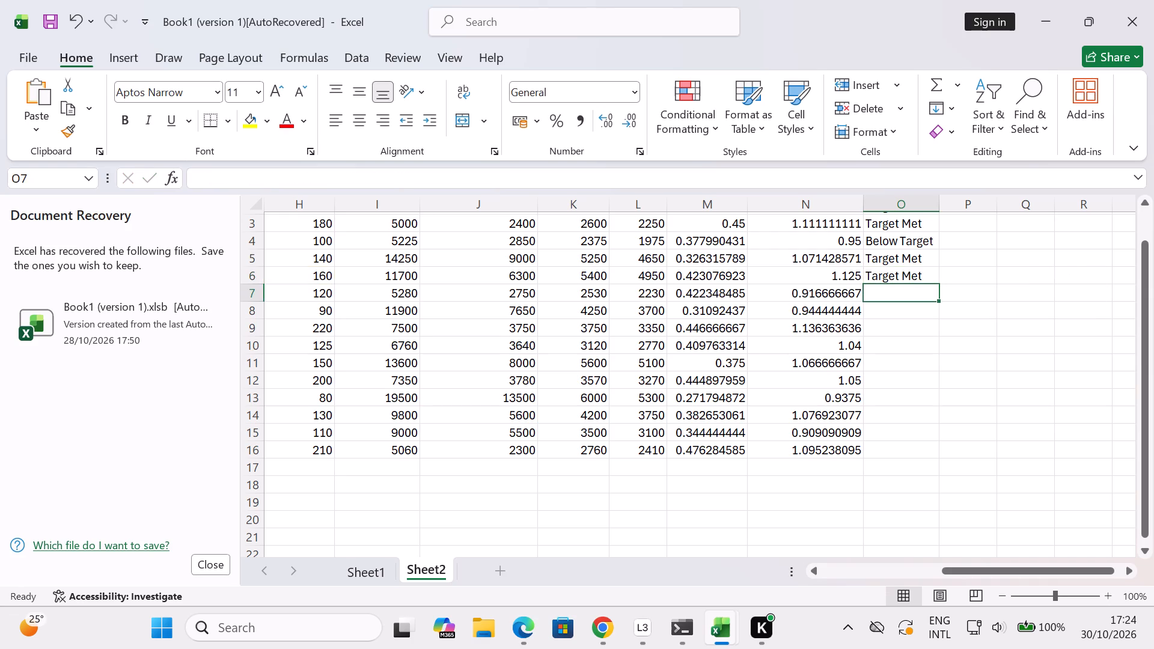
Begin a formula in cell O7.
key(equal)
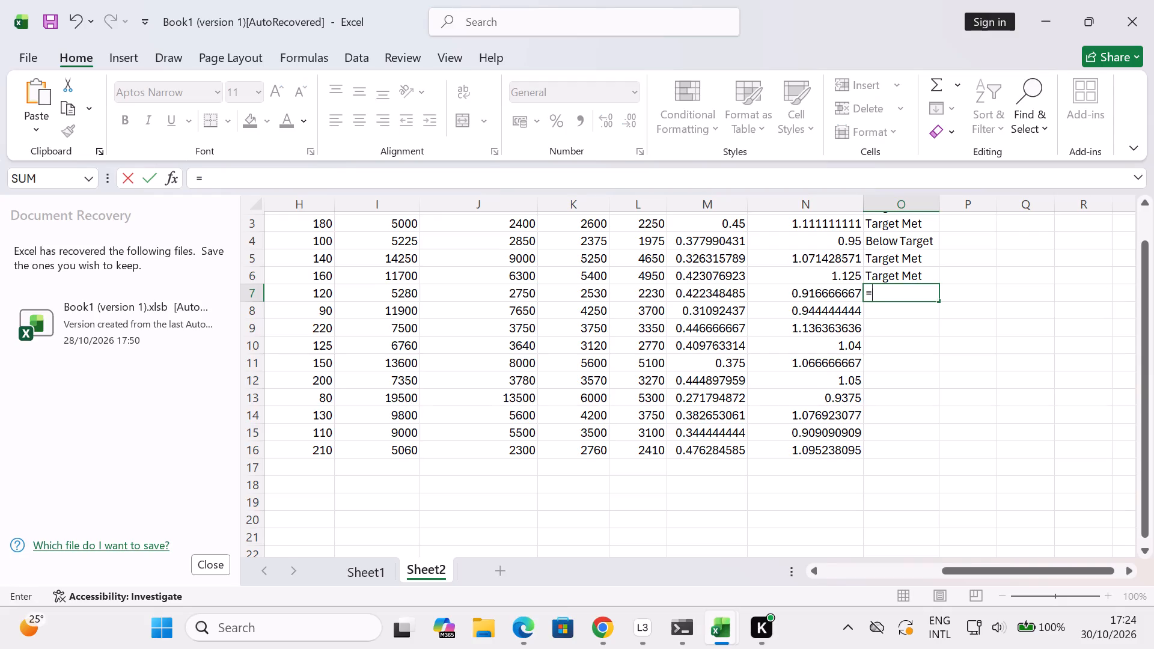
Switch to Loggy3 to check the recording session, and minimise its window to return to the workbook.
click(643, 627)
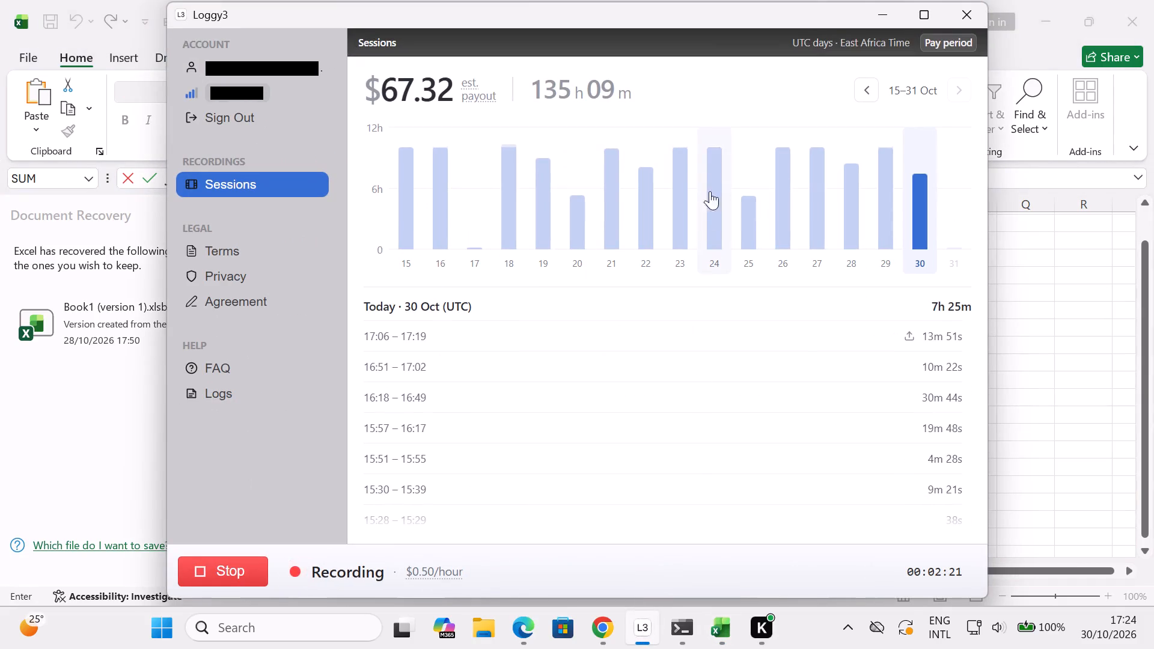
click(885, 11)
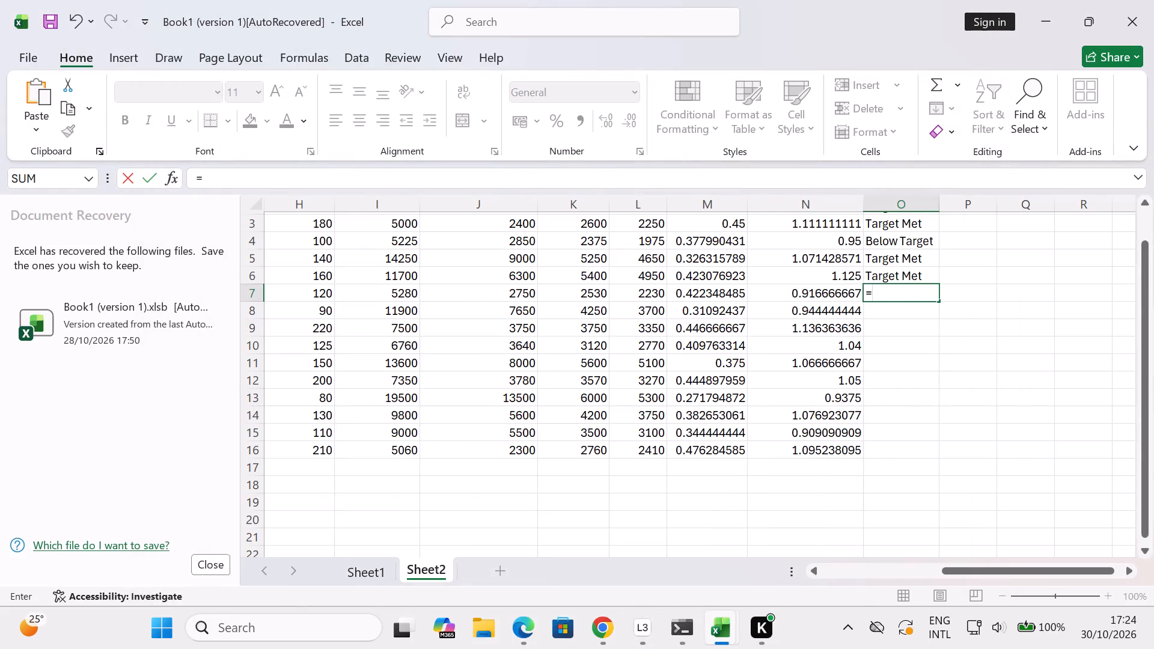
Continue the formula in O7 as an IF function with the logical test d7>=h7.
key(i)
key(f)
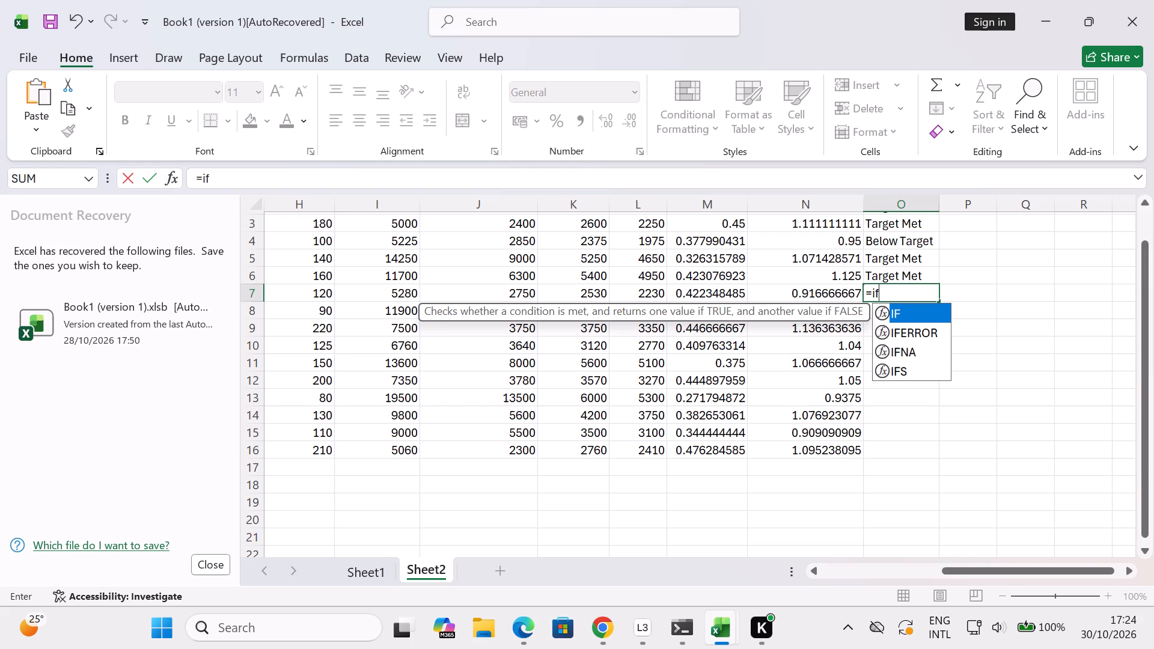
key(shift+parenleft)
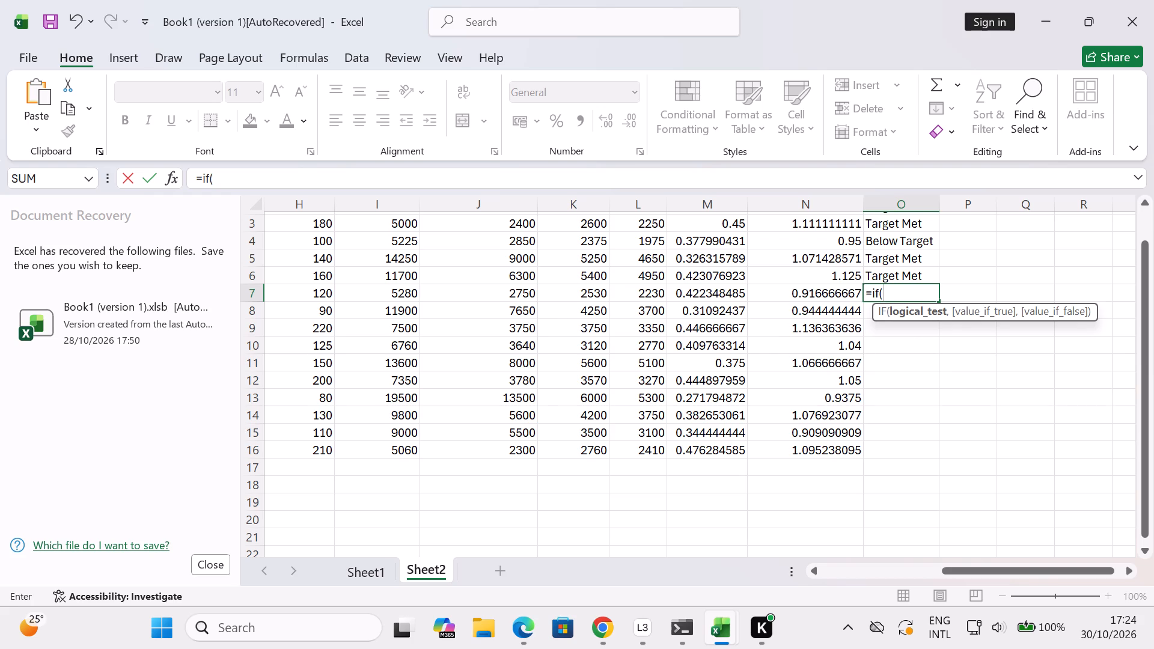
key(d)
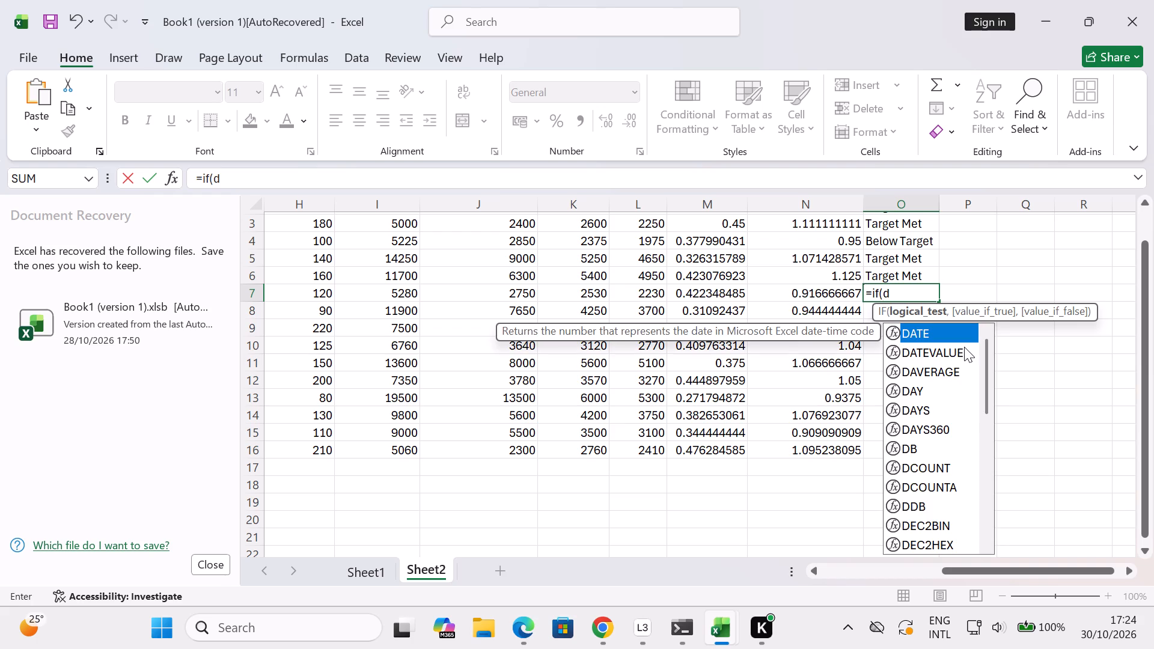
key(7)
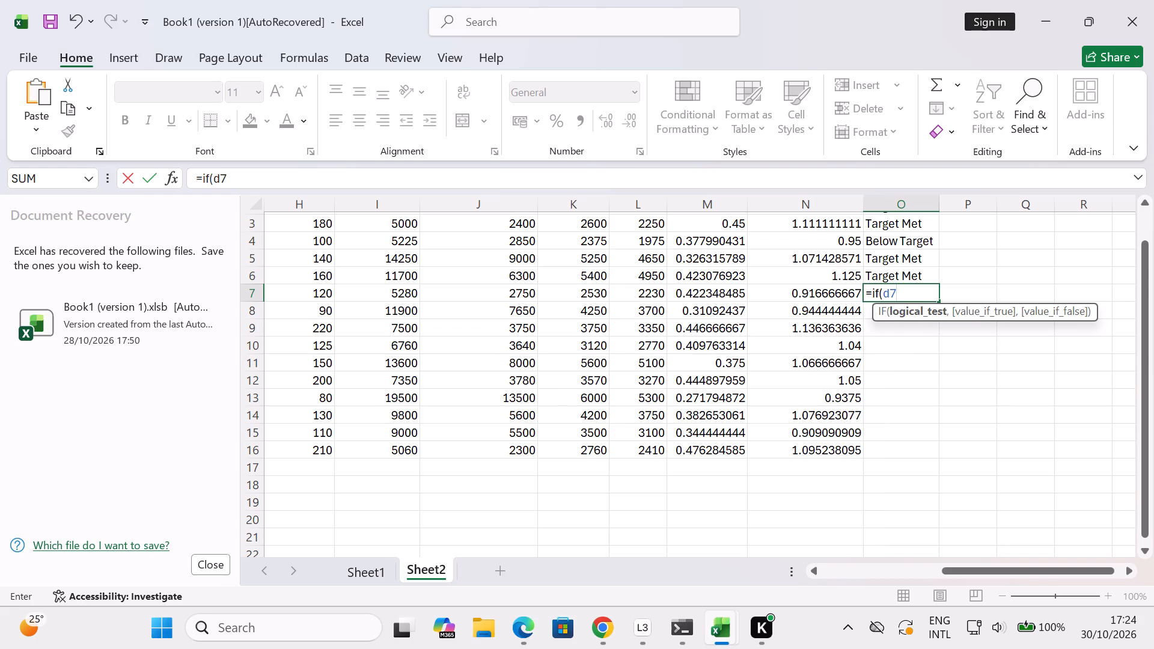
key(shift+greater)
key(equal)
text(h7)
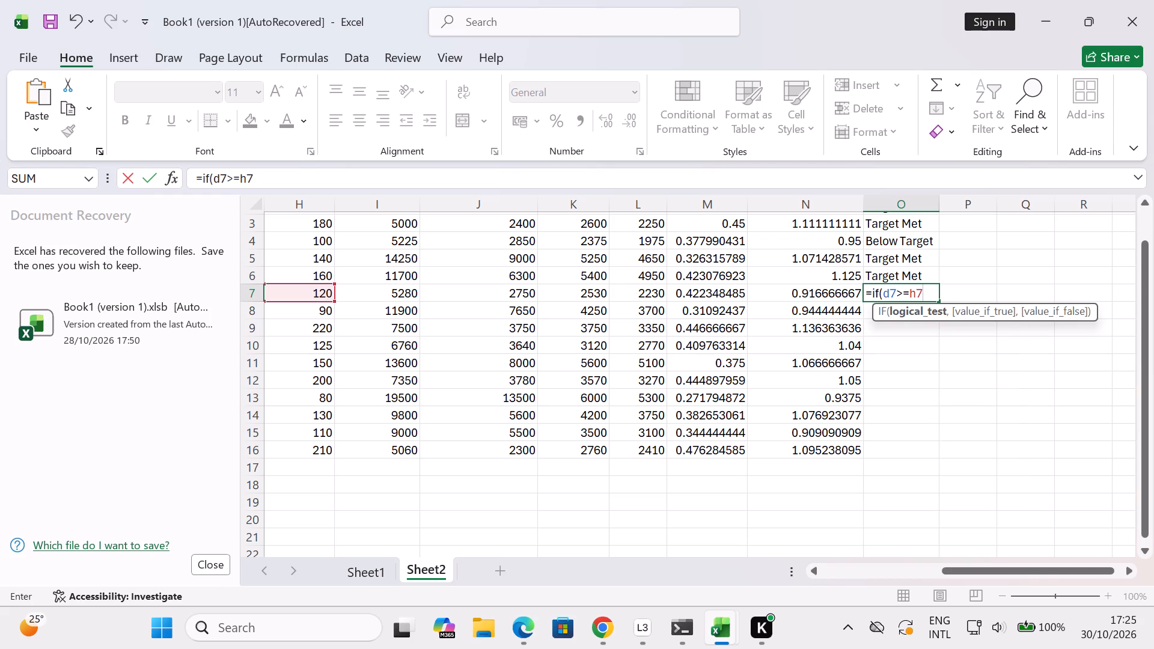
Add "Target Met" as the value if true in the O7 formula, ending with the separator for the false result.
key(comma)
text("')
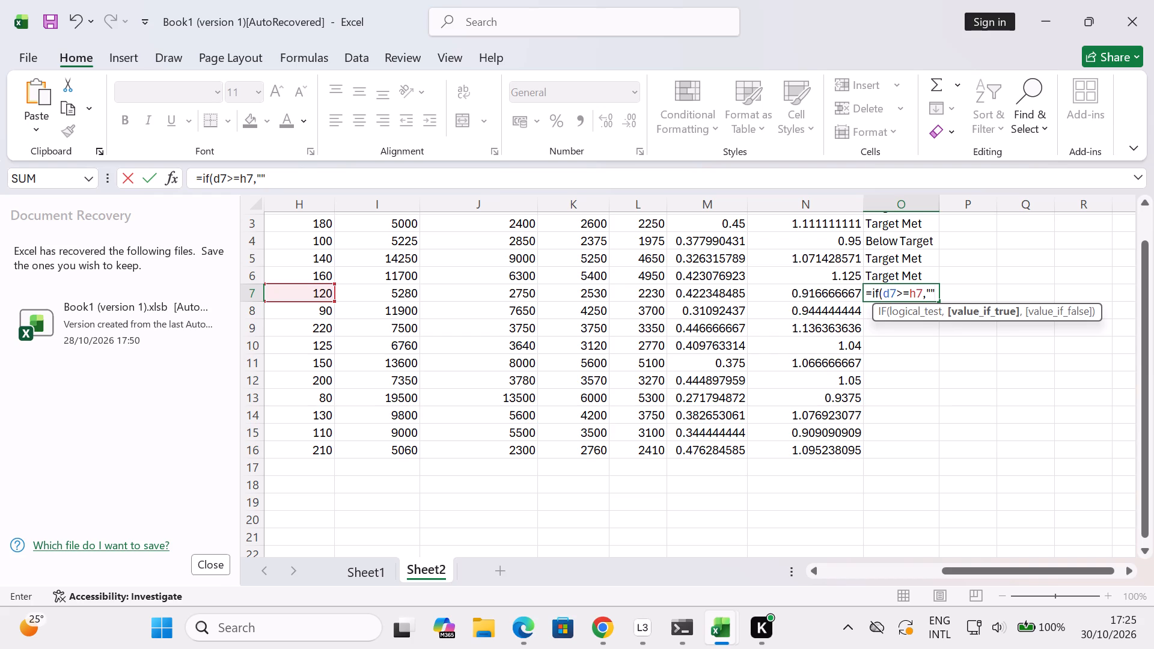
key(BackSpace)
key(shift+t)
text(arget)
key(space)
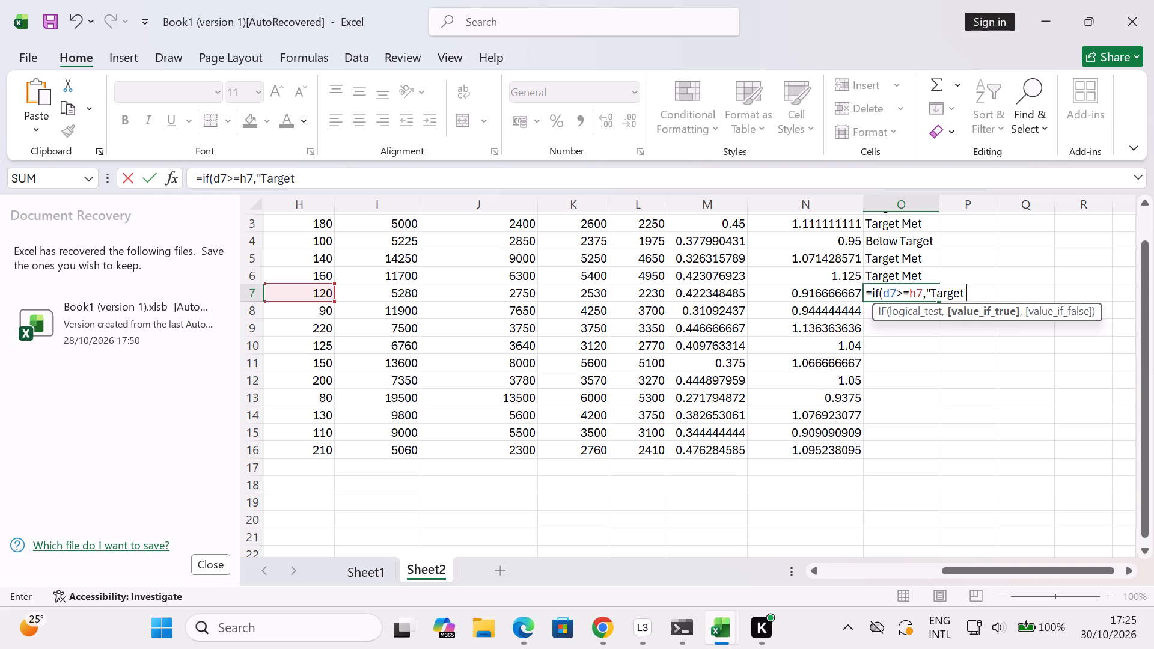
key(shift+m)
text(et)
text("')
key(BackSpace)
key(comma)
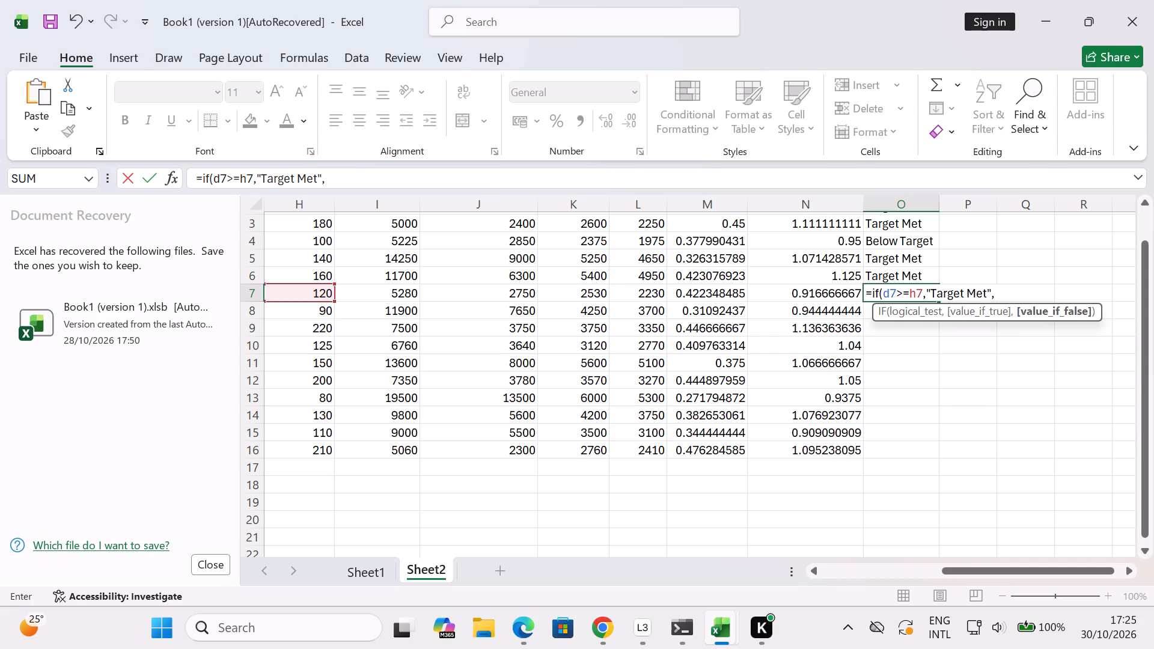
Finish the O7 formula with "Below Target" as the value if false and commit it.
text("')
key(BackSpace)
text(Belo)
text(w)
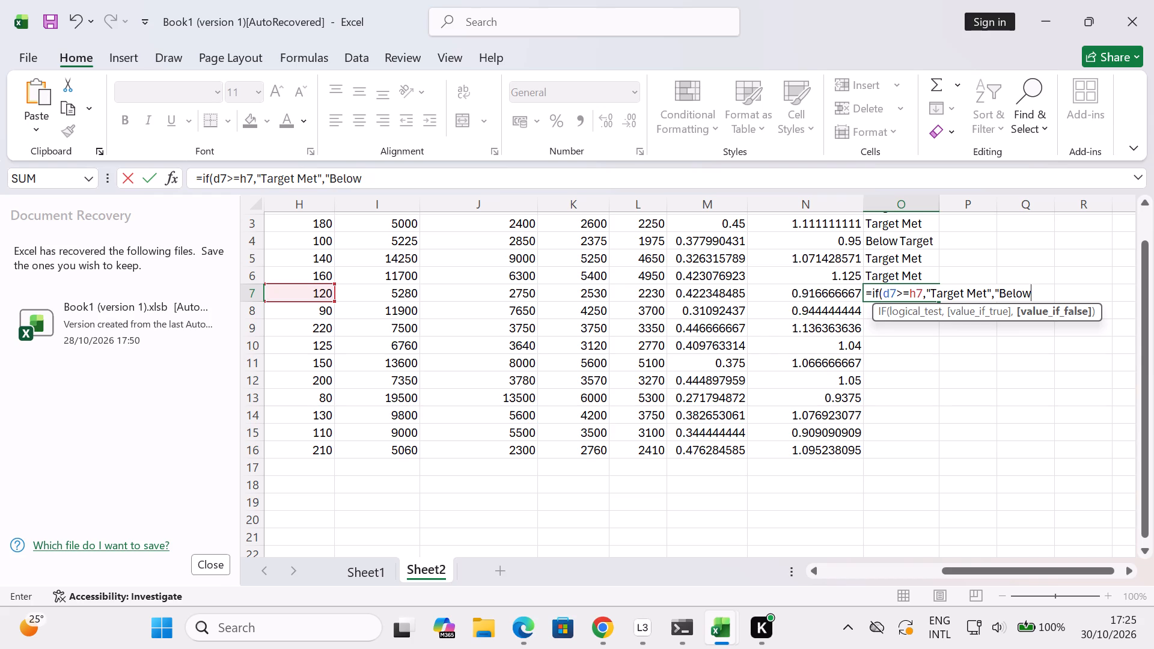
key(space)
text(Target)
text("')
key(BackSpace)
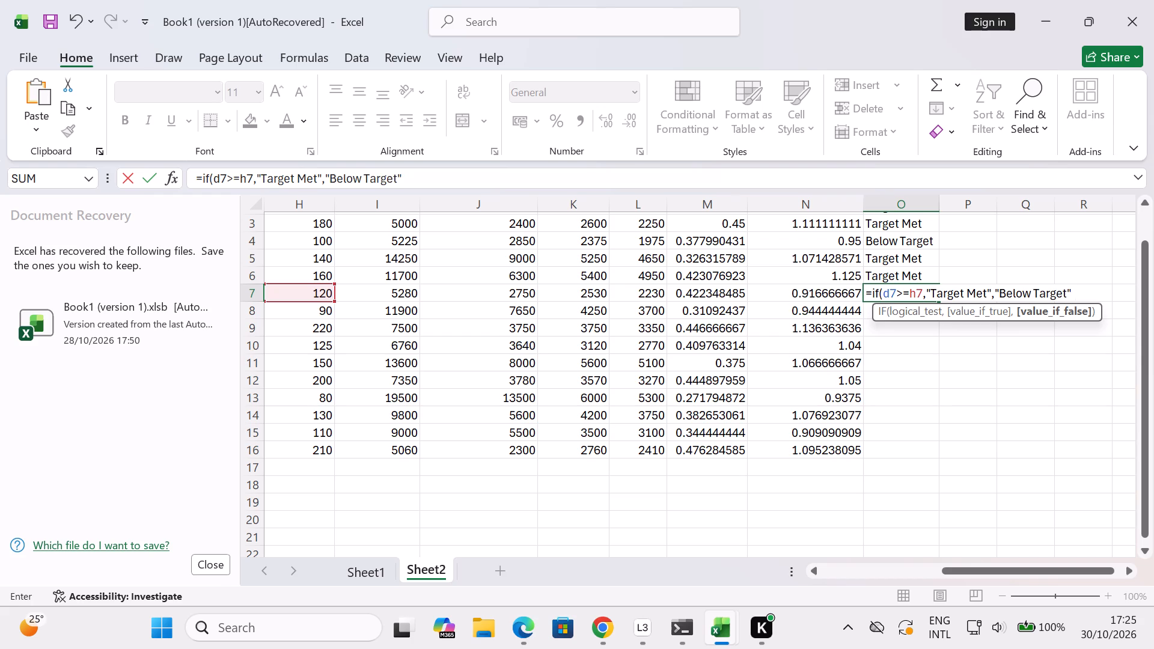
key(shift+parenright)
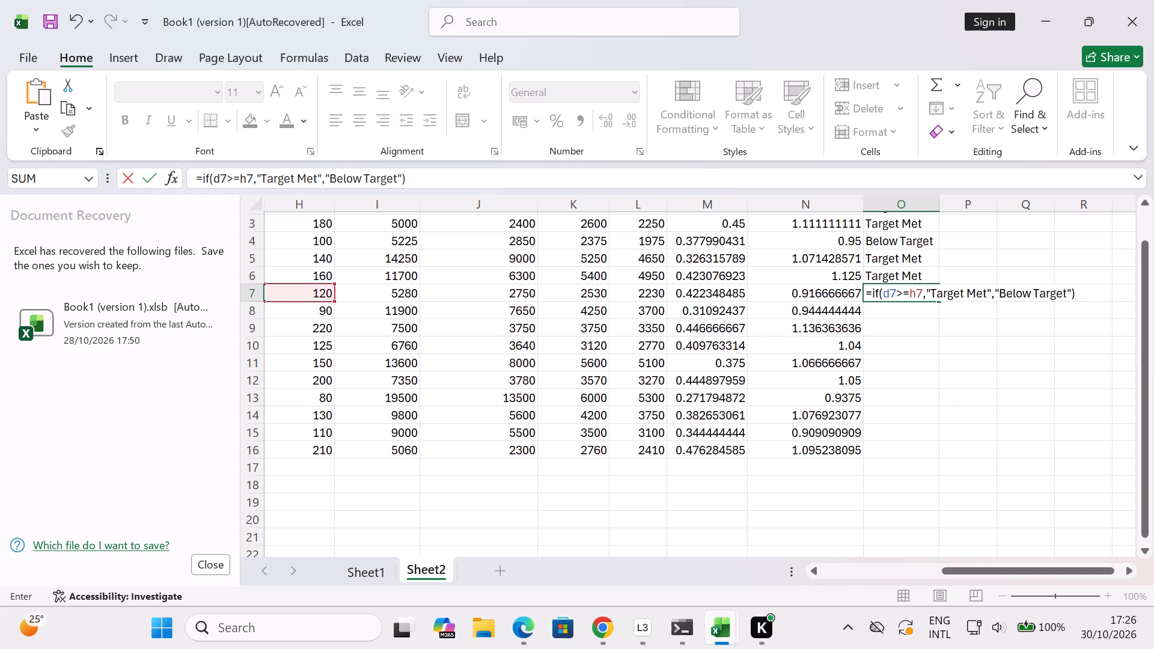
key(Return)
Start an IF formula in O8 with a logical test that begins d8>=.
key(equal)
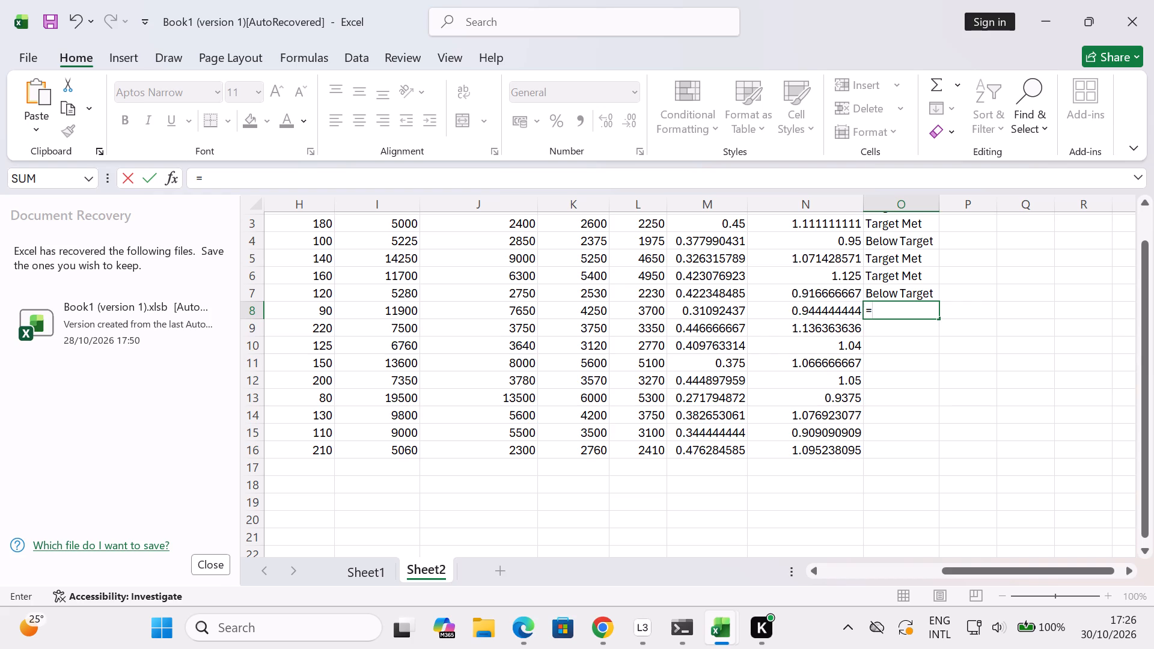
key(i)
key(f)
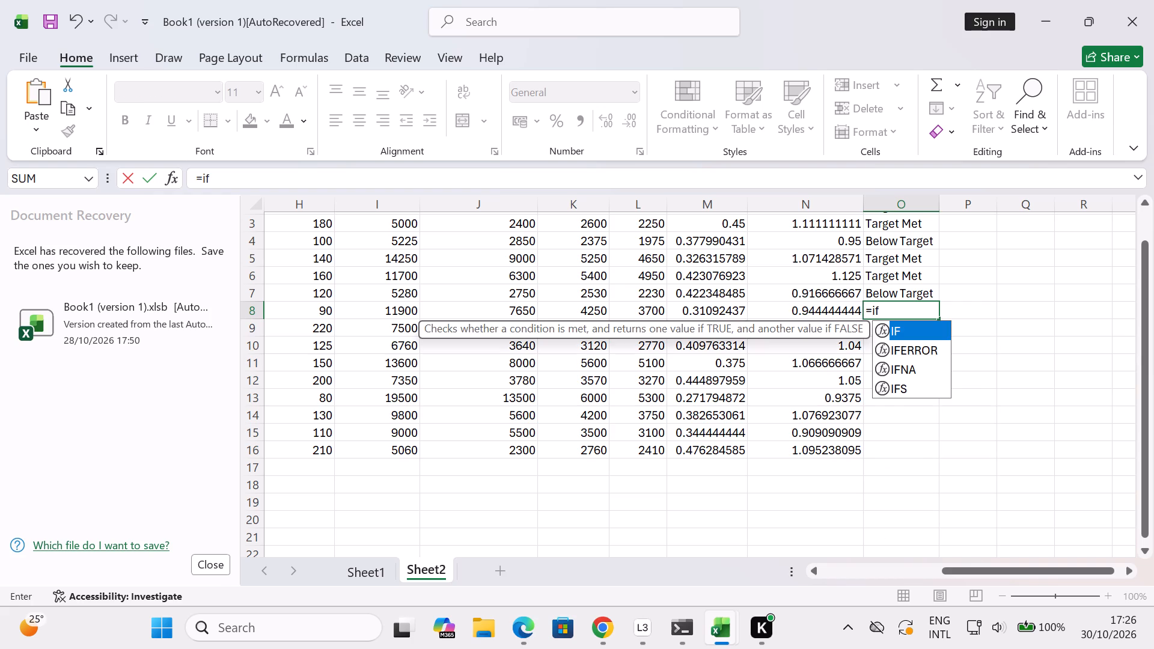
key(shift+parenleft)
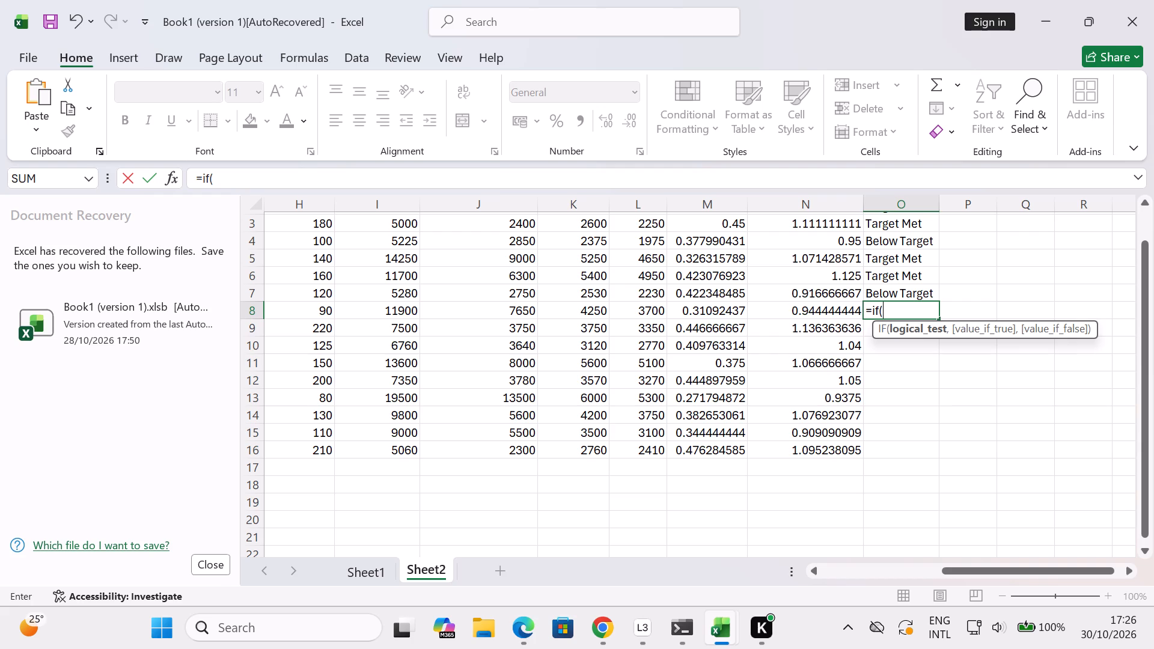
key(d)
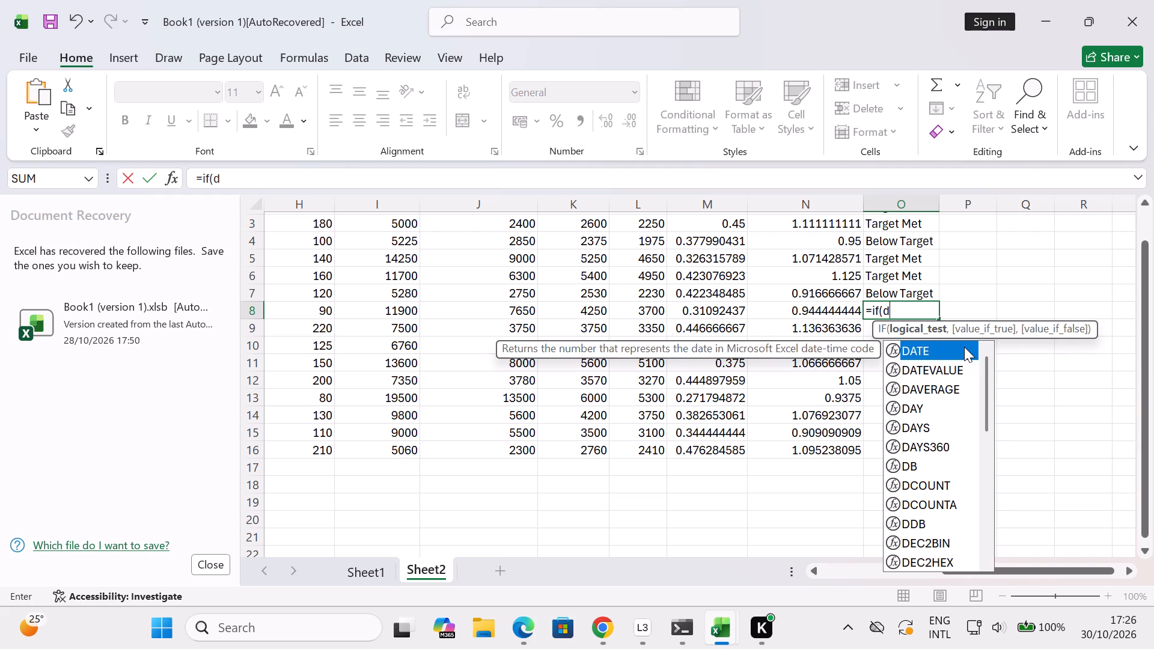
key(8)
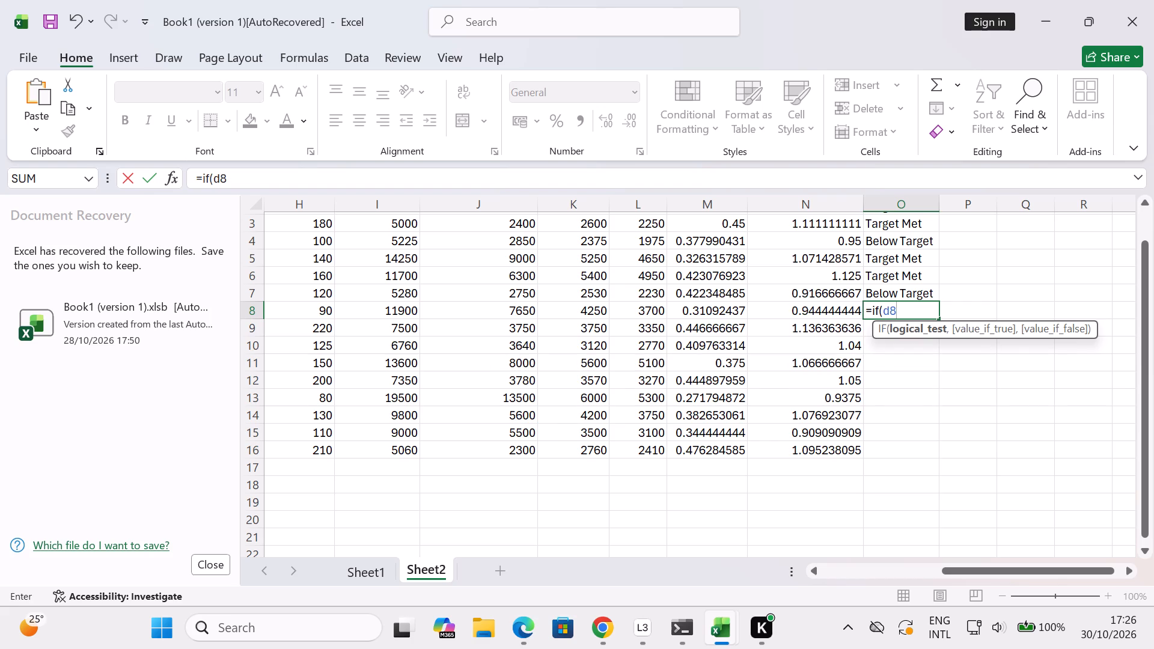
key(shift+greater)
key(shift+plus)
key(BackSpace)
key(equal)
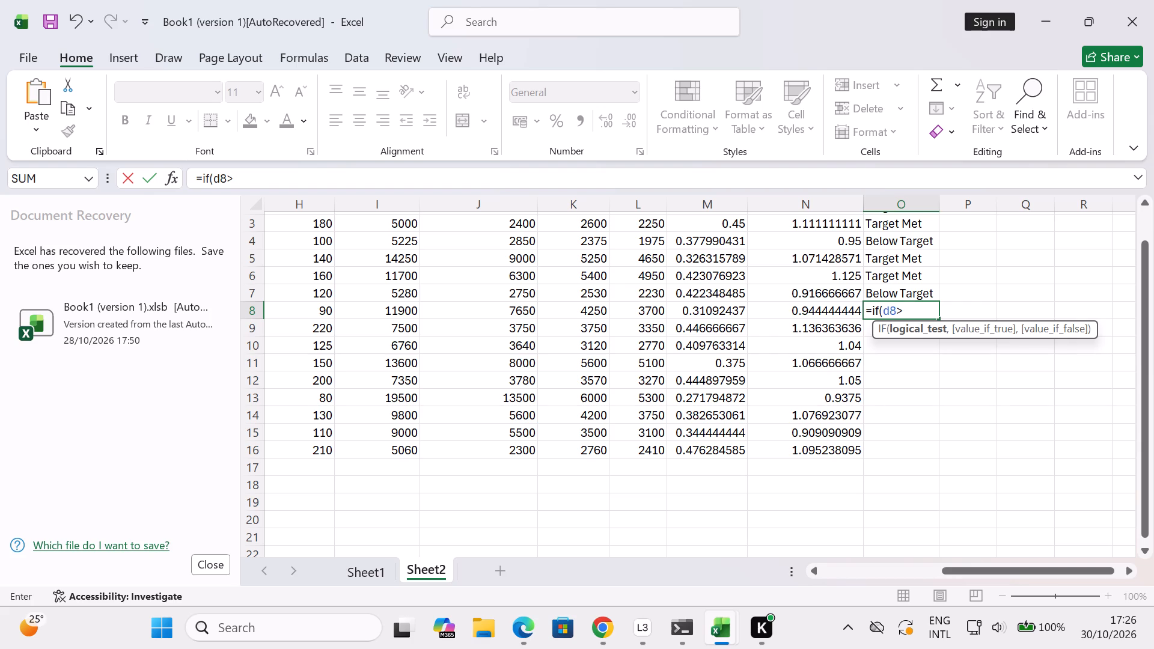
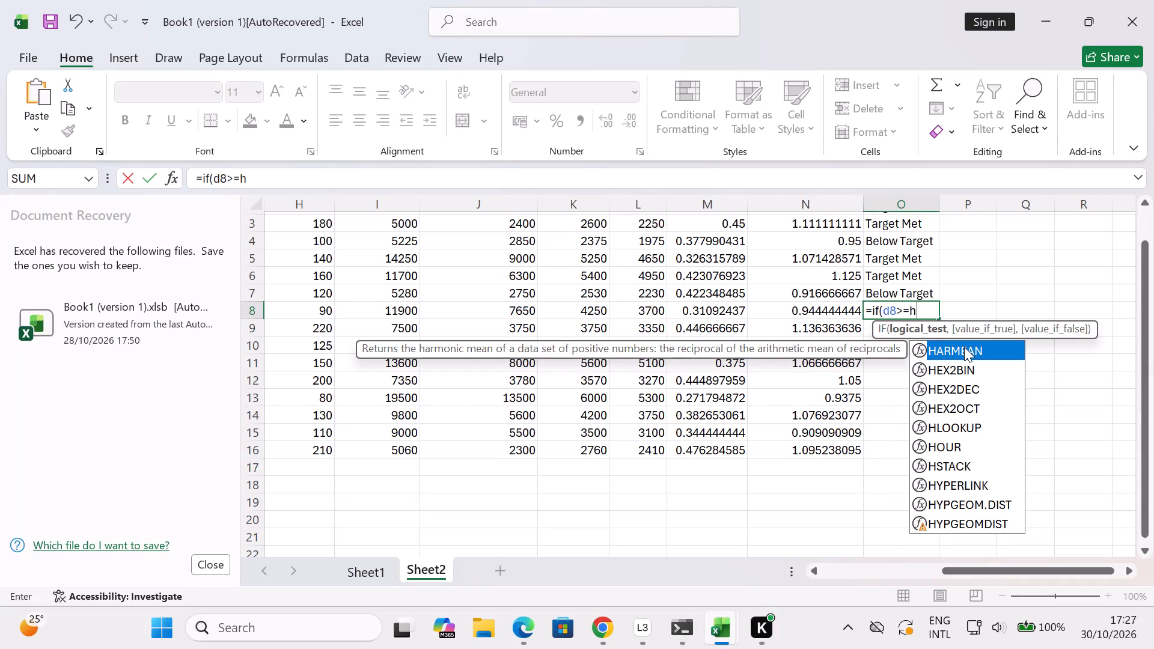
Complete the comparison reference in the O8 formula so the logical test reads d8>=h8.
key(8)
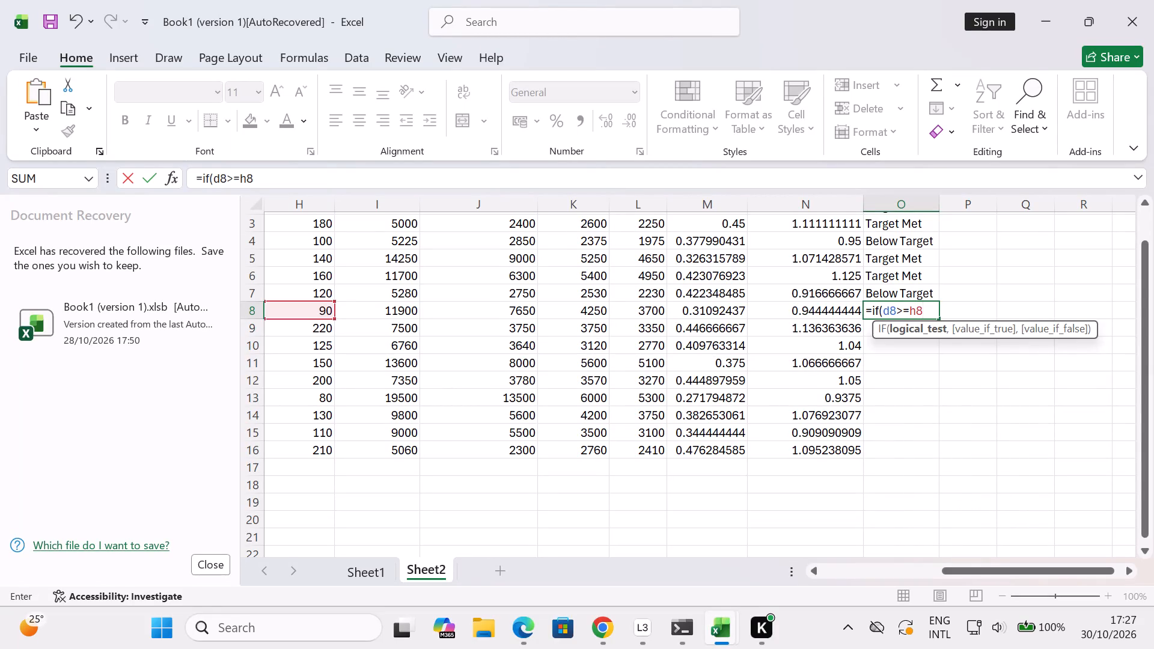
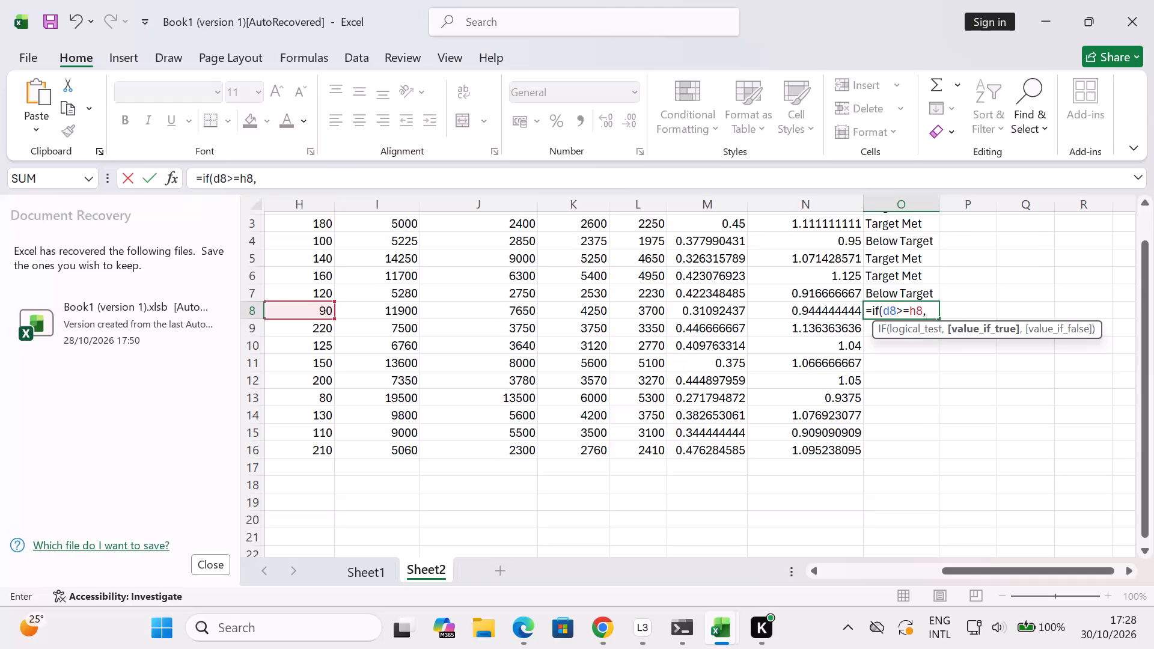
Add "Target Met" as the value-if-true argument of the IF formula in O8.
text("')
key(BackSpace)
text(Target)
key(space)
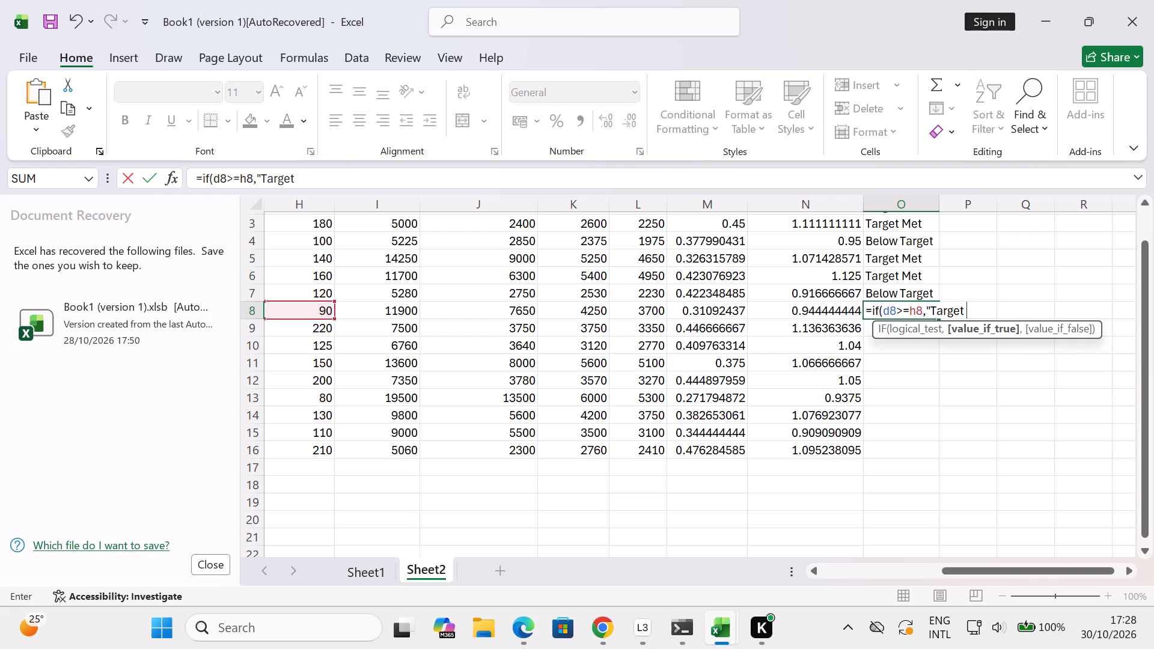
key(shift+m)
text(et)
text("')
key(BackSpace)
key(comma)
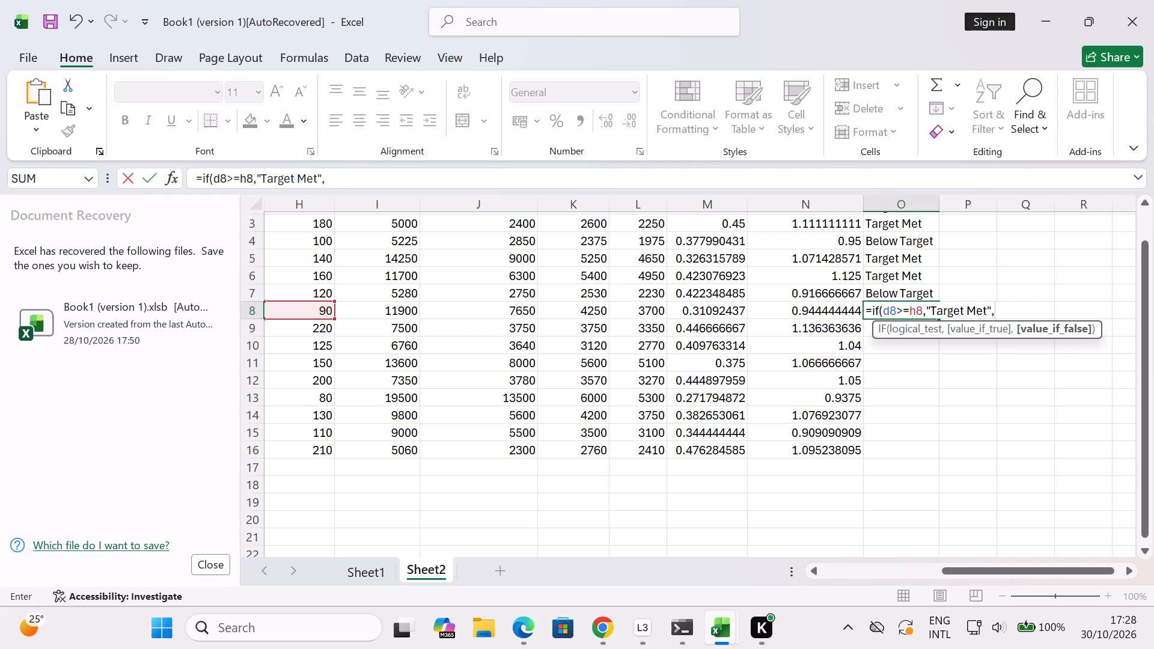
Add "Below Target" as the value-if-false argument of the O8 formula, close the parenthesis and enter the formula.
text("')
key(BackSpace)
text(Belo)
key(w)
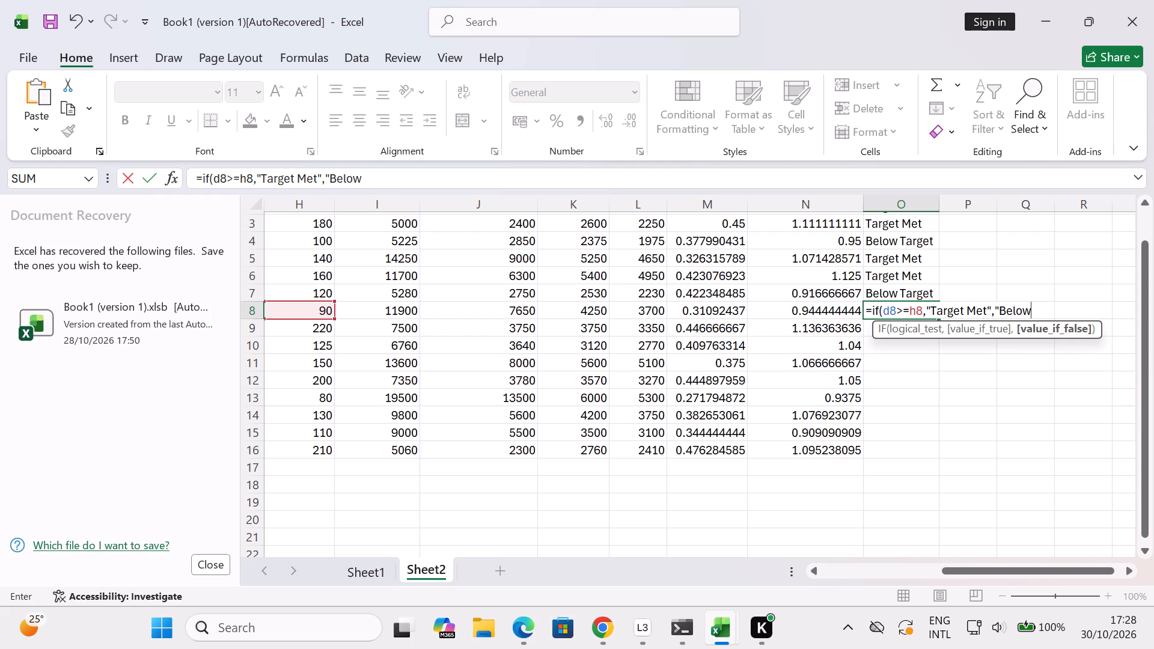
key(space)
text(Target)
text("')
key(BackSpace)
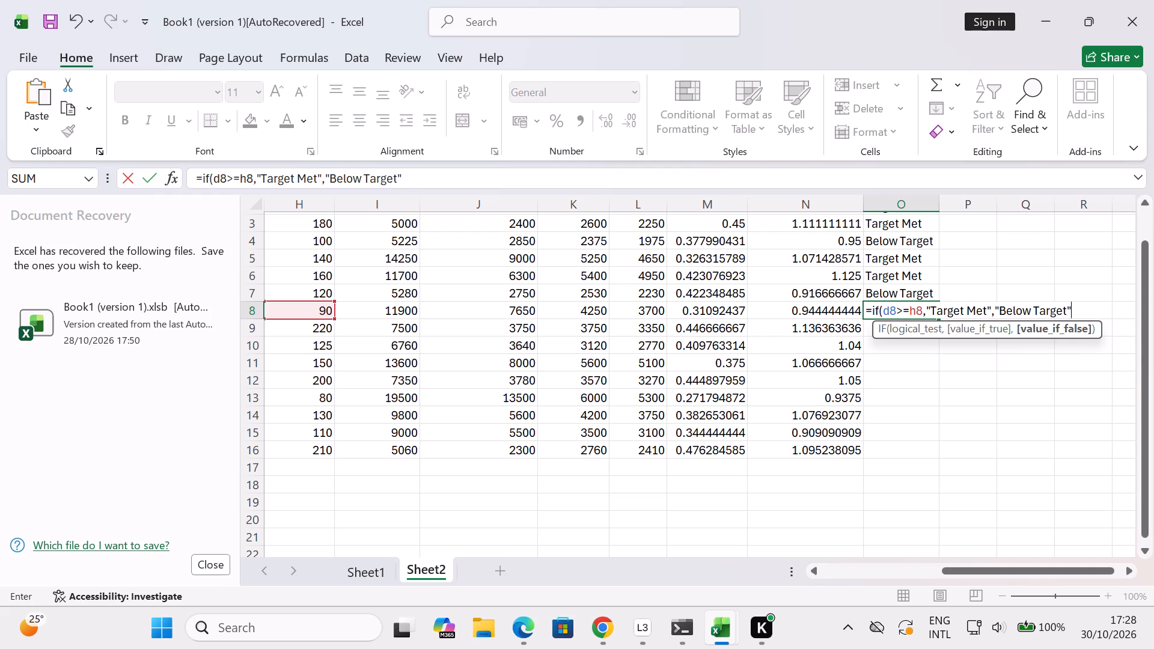
key(shift+parenright)
key(Return)
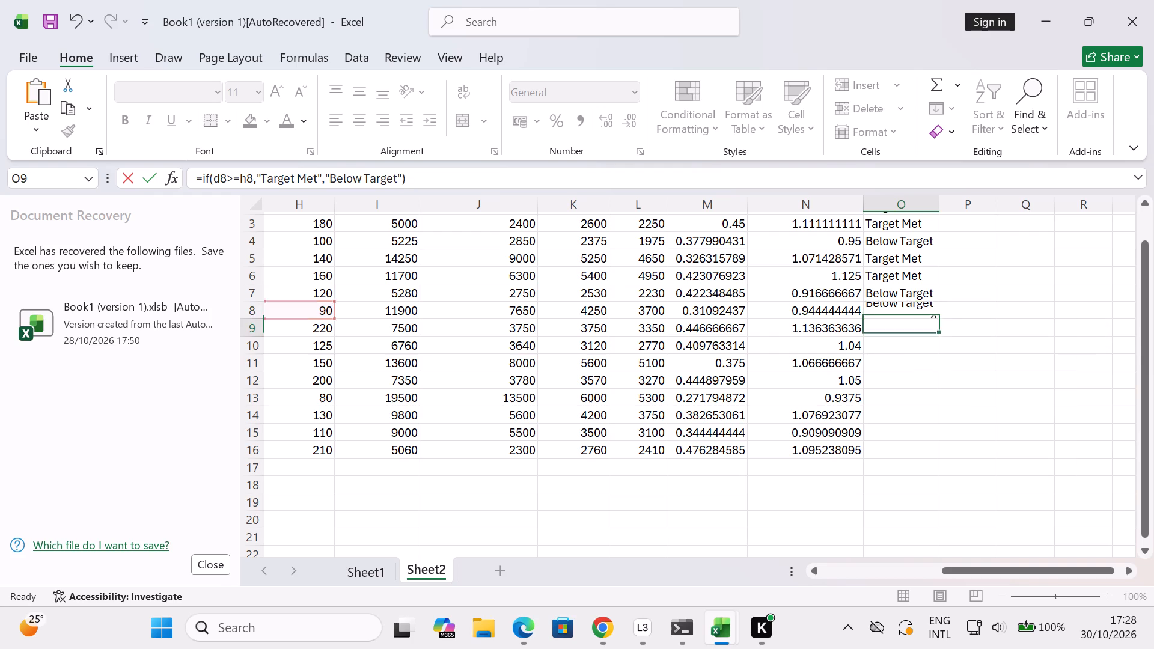
Begin a formula in cell O9 with an equals sign.
key(equal)
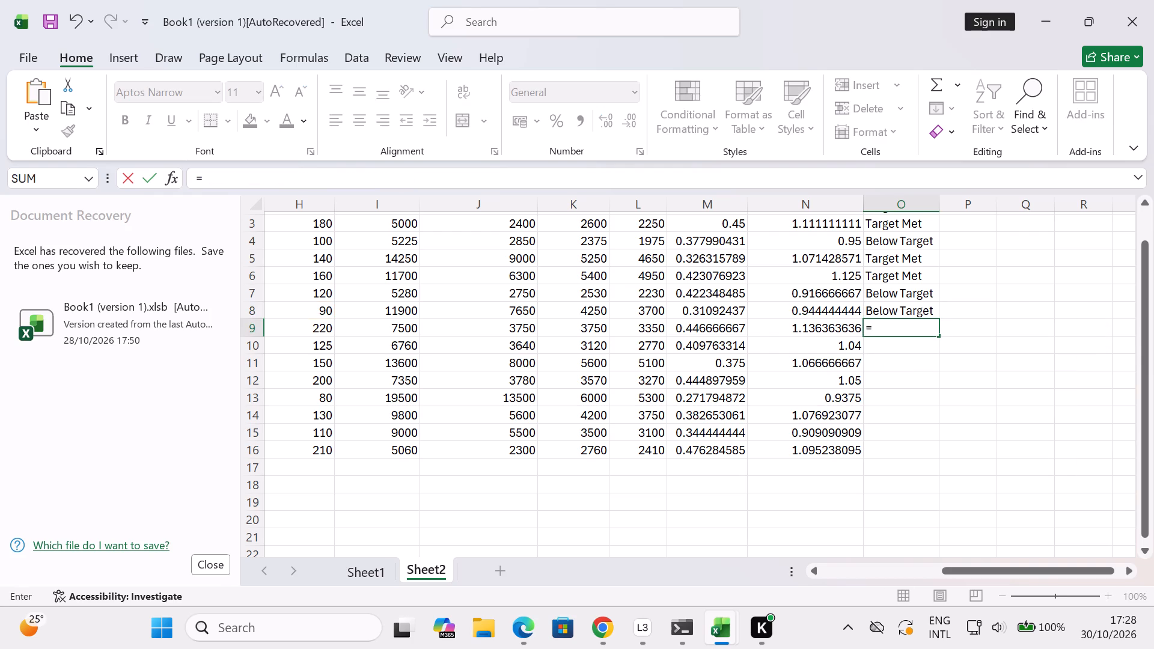
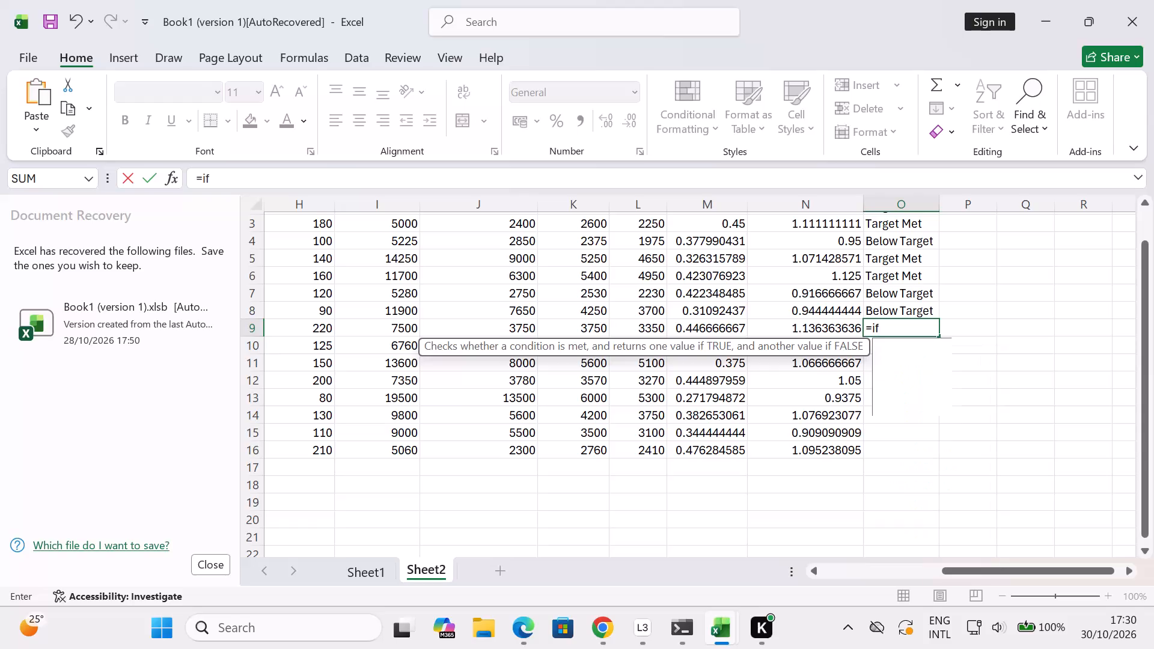
Add the logical test d9>=h9 to the IF formula in cell O9.
key(shift+parenleft)
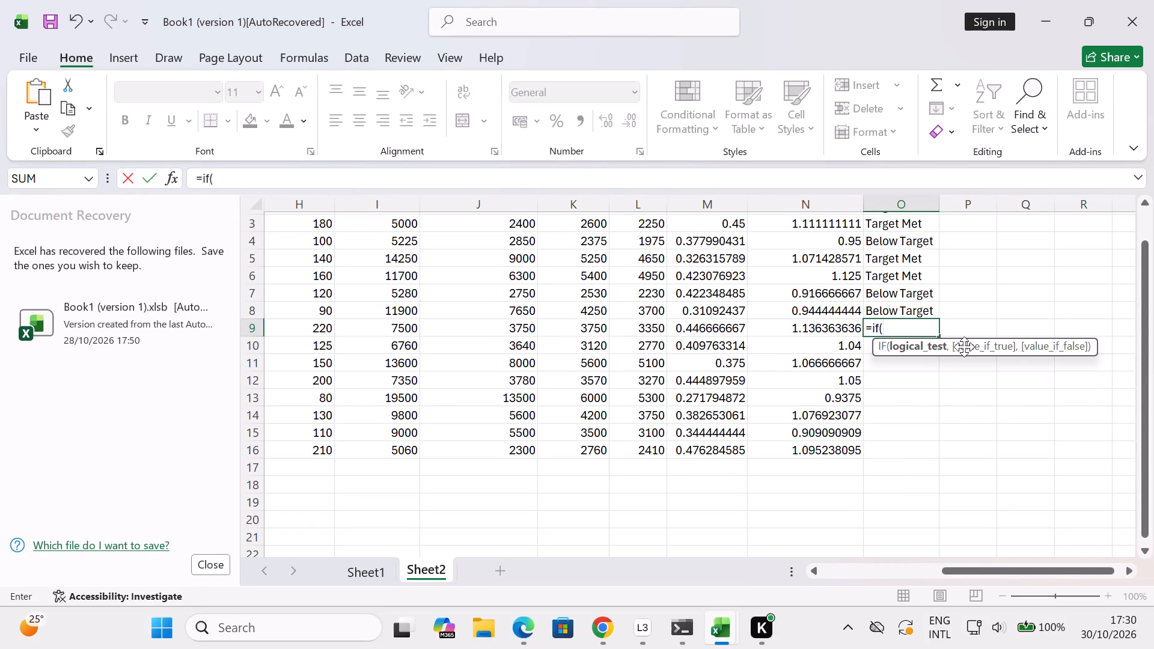
key(d)
key(9)
key(shift+greater)
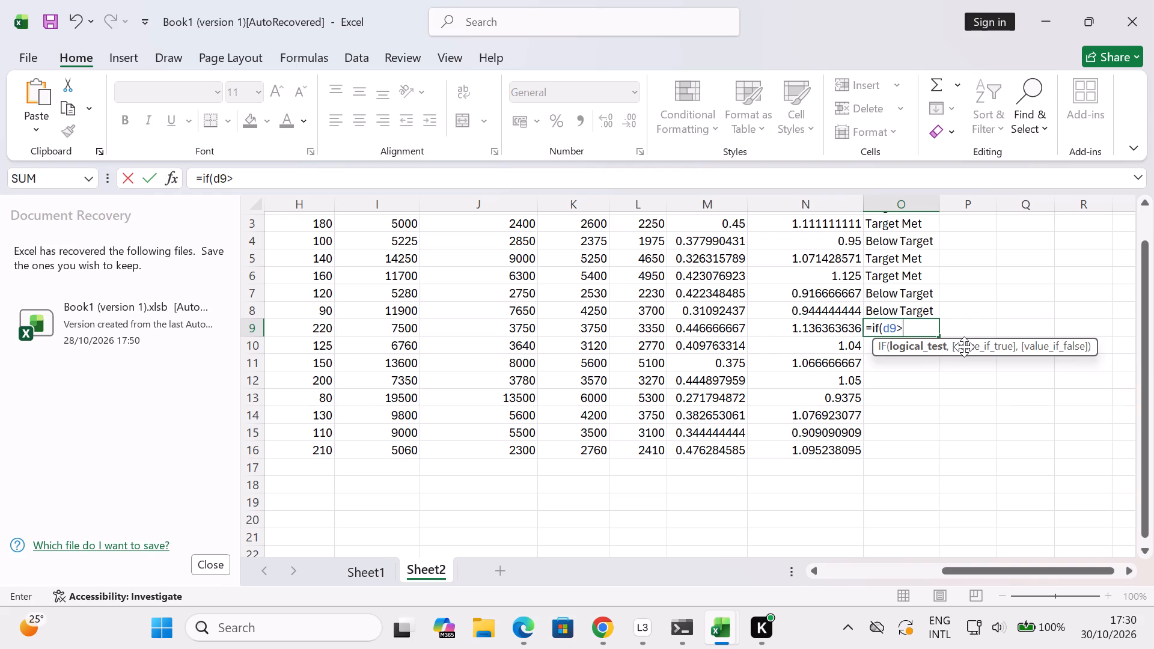
key(equal)
text(h9)
key(shift+quotedbl)
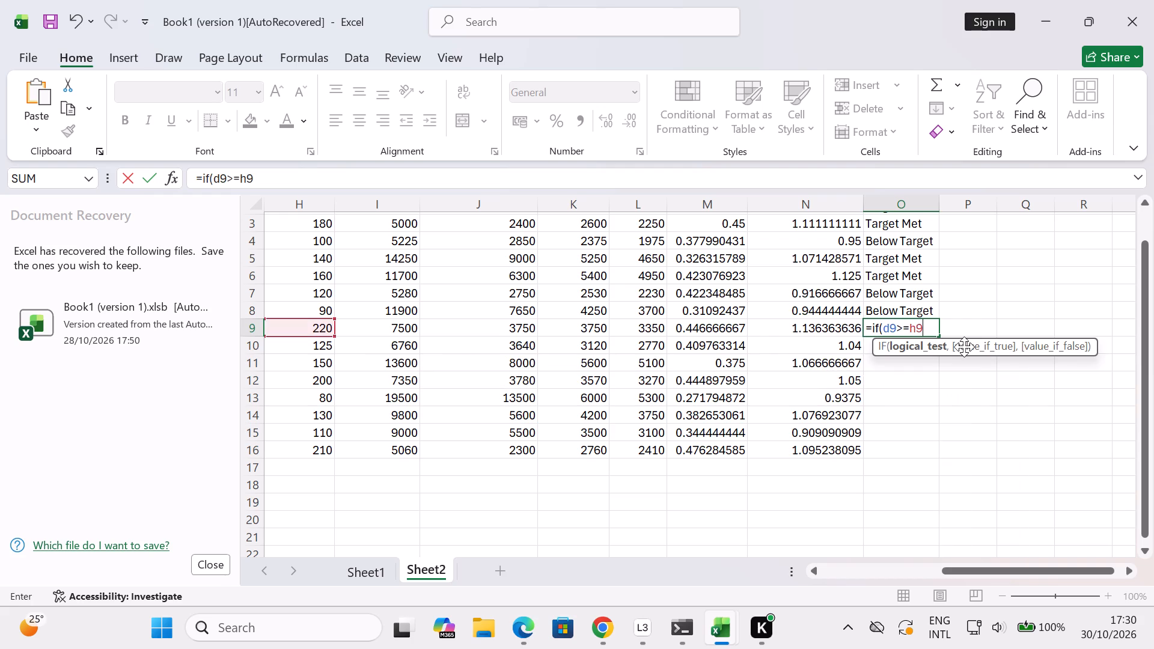
key(comma)
key(BackSpace)
key(BackSpace)
key(comma)
Add "Target Met" as the value-if-true argument of the IF formula in O9.
text("')
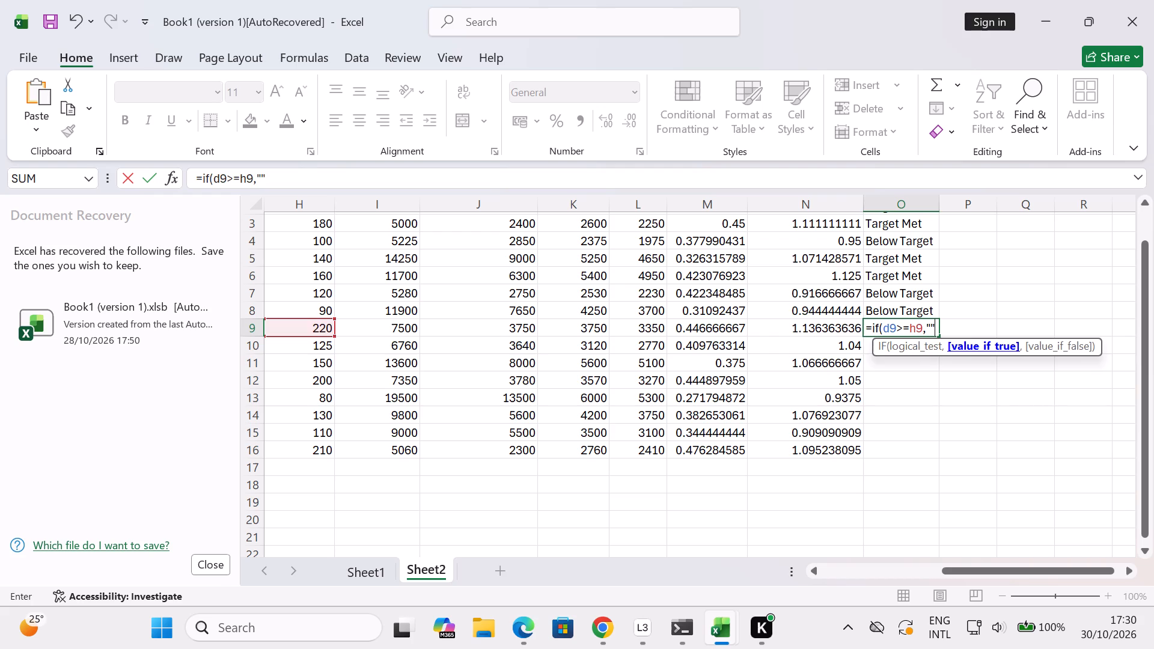
key(BackSpace)
text(Targr)
key(BackSpace)
text(et)
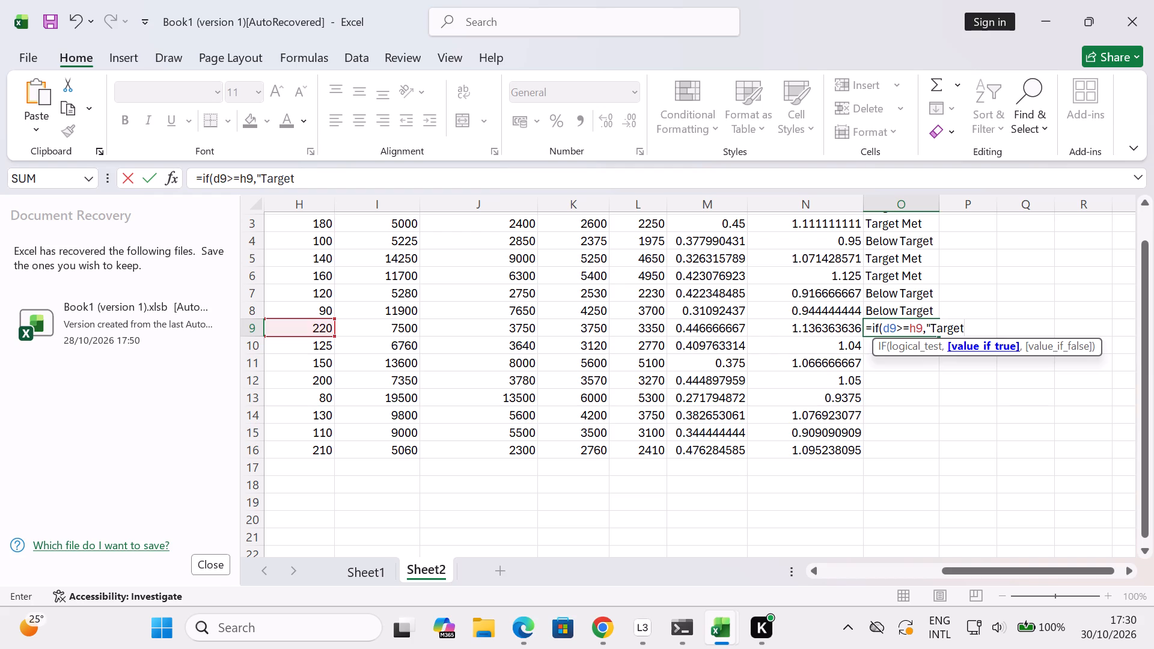
key(space)
key(shift+m)
text(et)
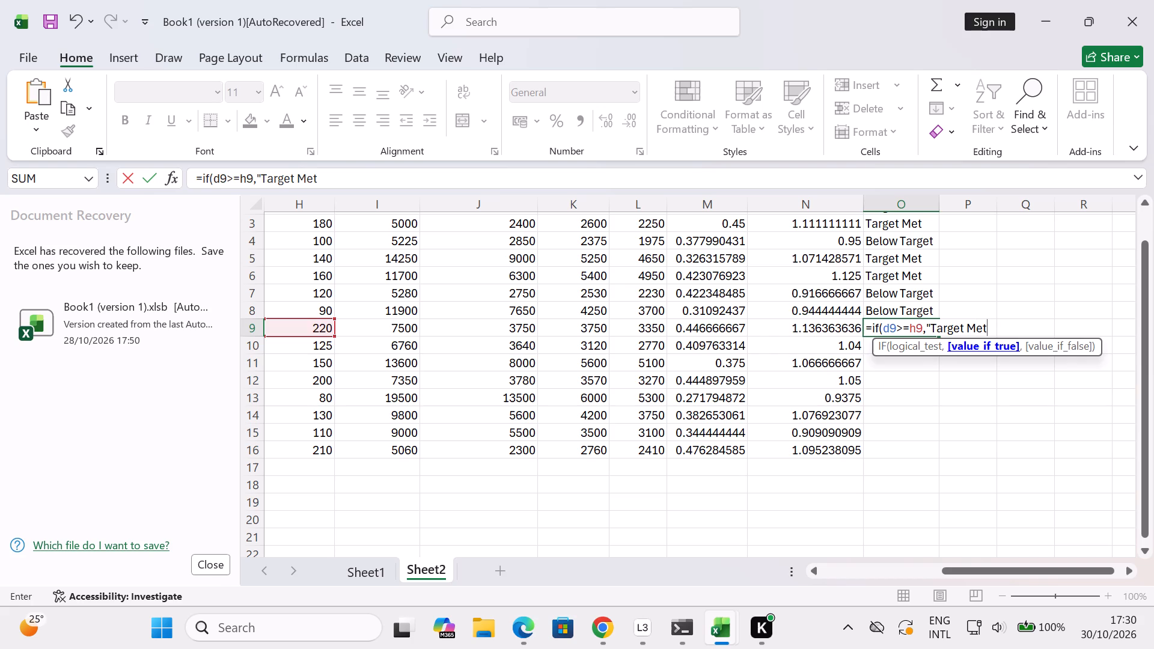
text("')
key(BackSpace)
key(comma)
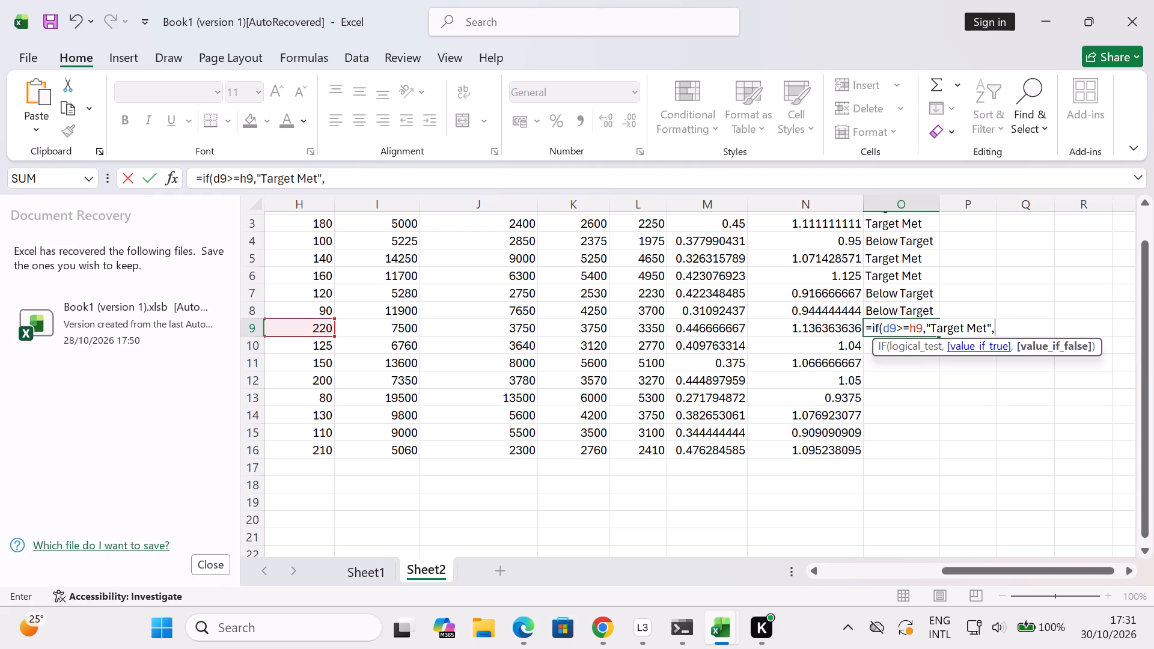
Add "Below Target" as the value-if-false argument of the O9 formula, close the parenthesis and enter the formula.
text("')
key(BackSpace)
text(Be)
text(lo)
text(w)
key(space)
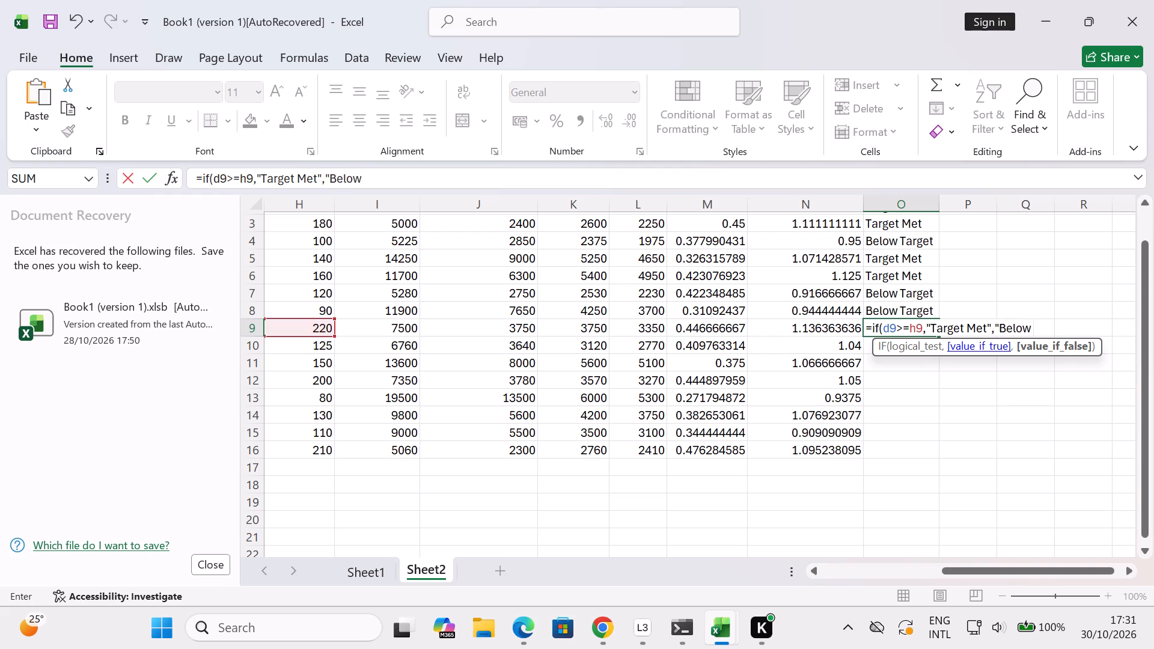
key(shift+t)
text(arget)
text("')
key(BackSpace)
key(shift+parenright)
key(Return)
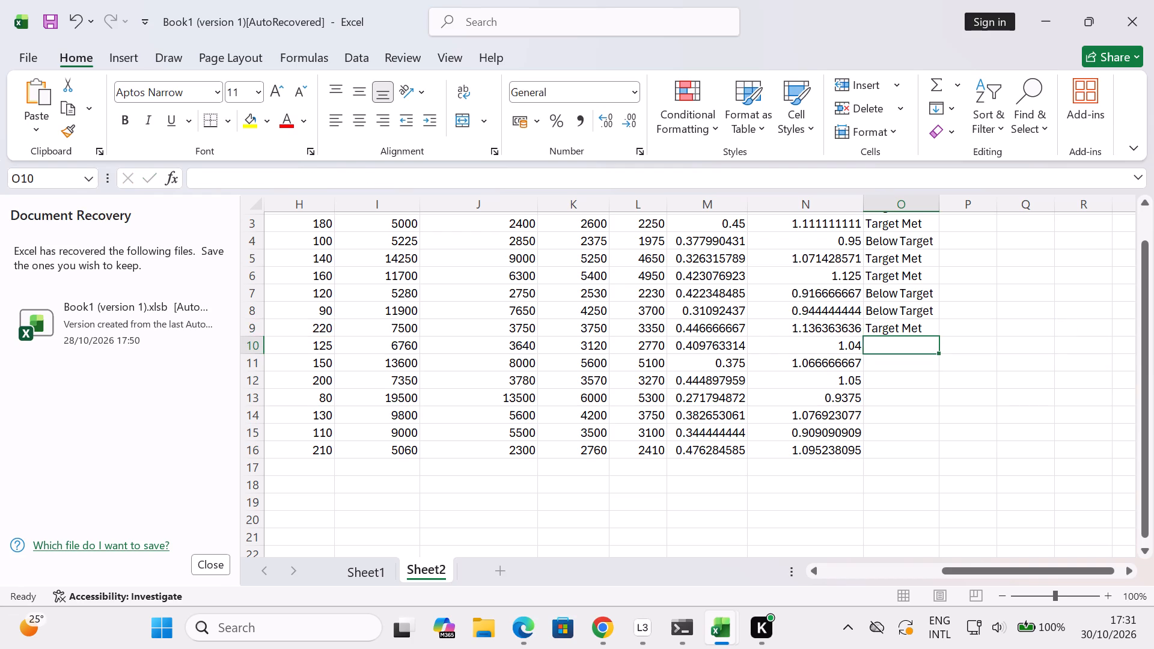
Start an IF formula in cell O10 with the logical test d10>=h10.
key(equal)
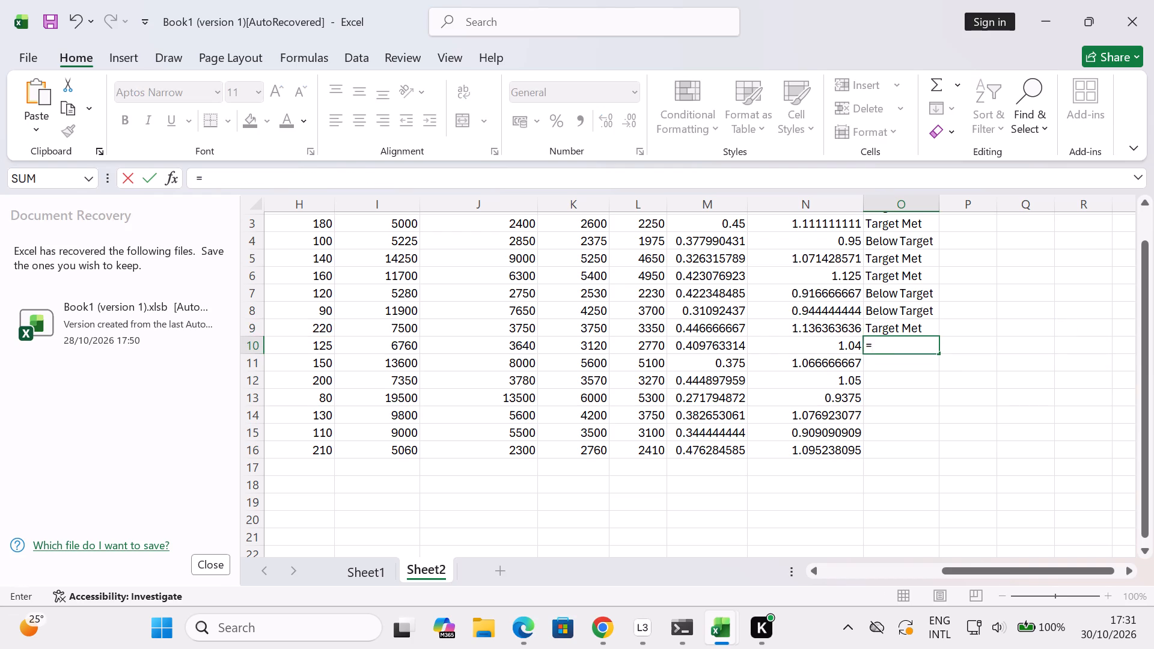
key(i)
key(f)
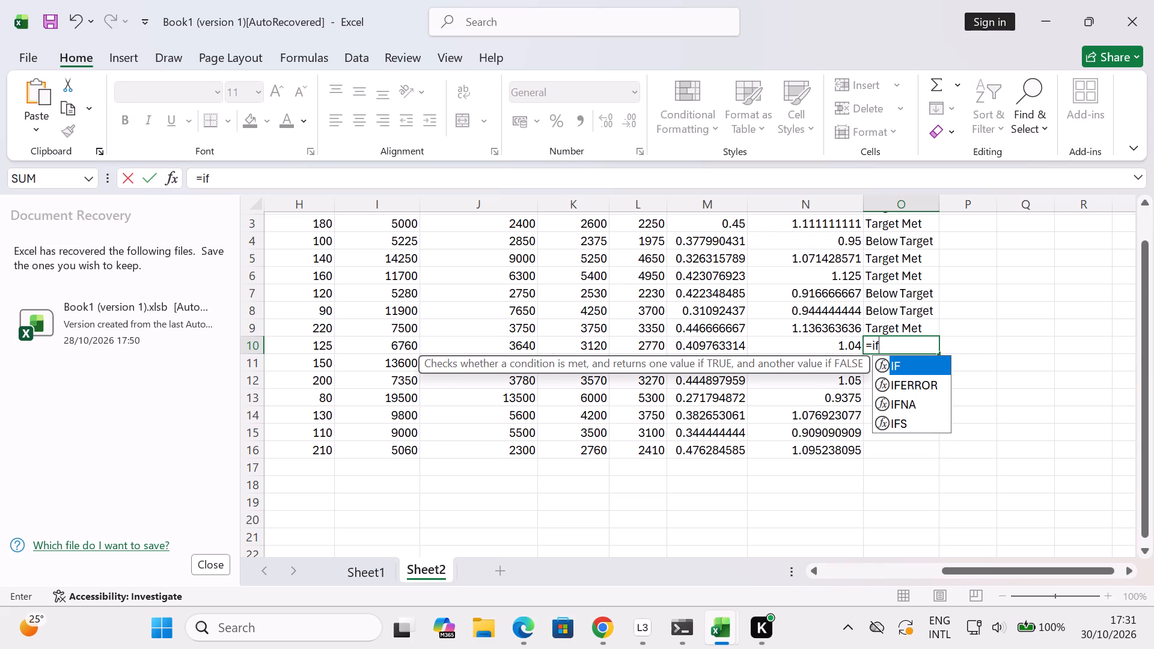
key(shift+parenleft)
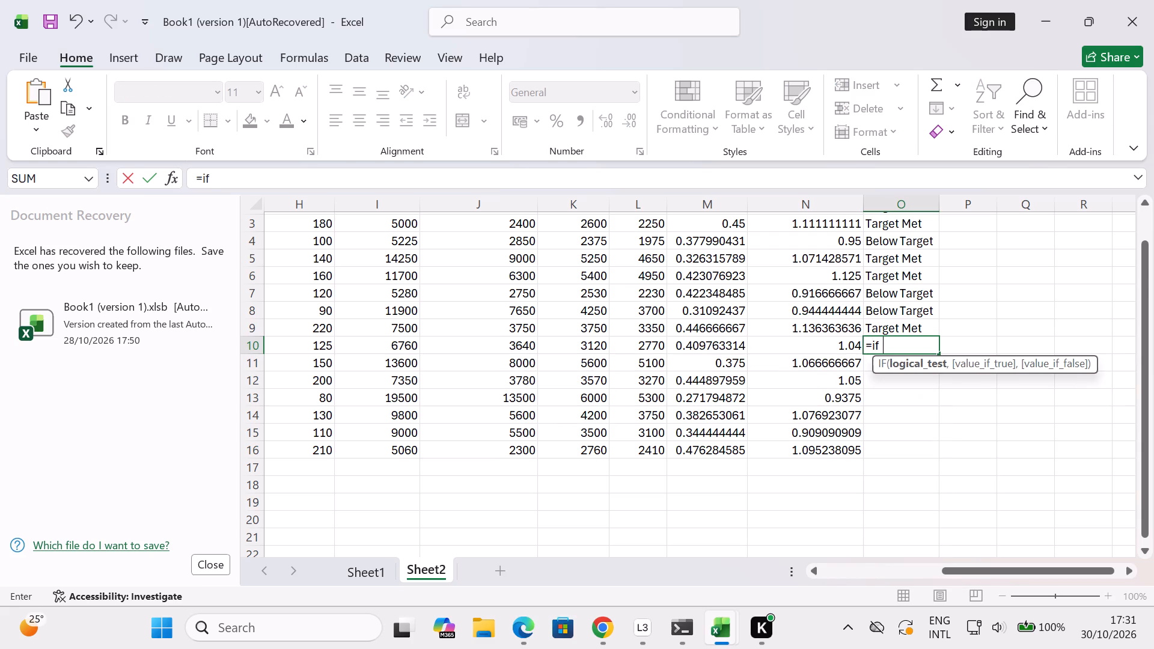
text(d1)
key(0)
text(>=)
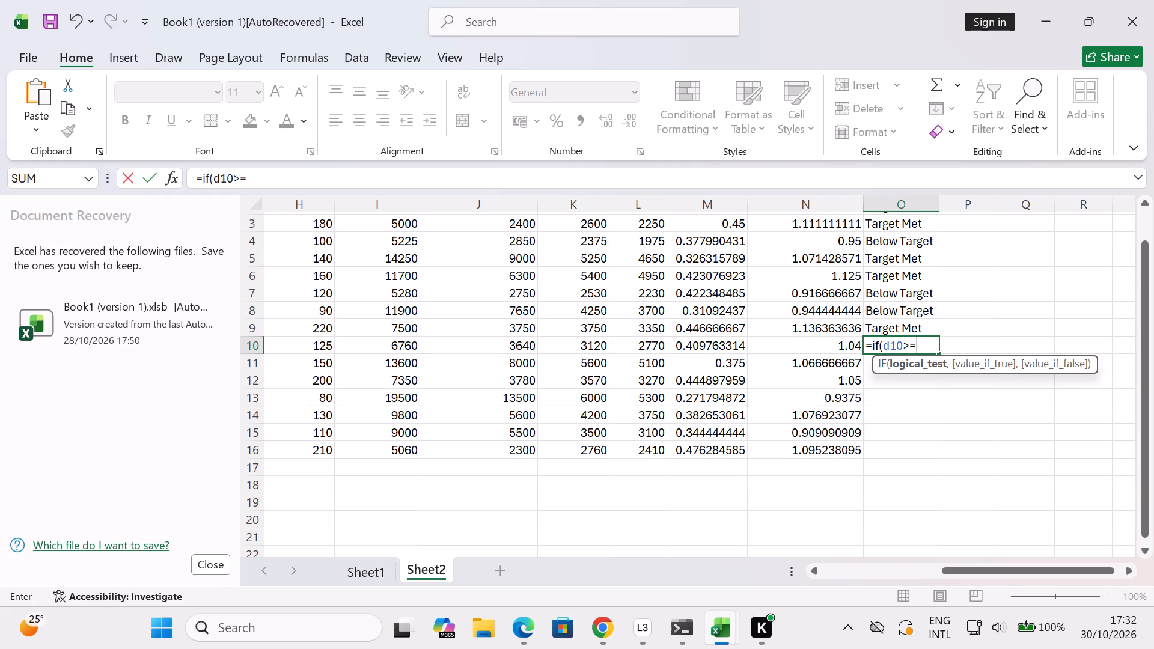
key(h)
key(1)
key(0)
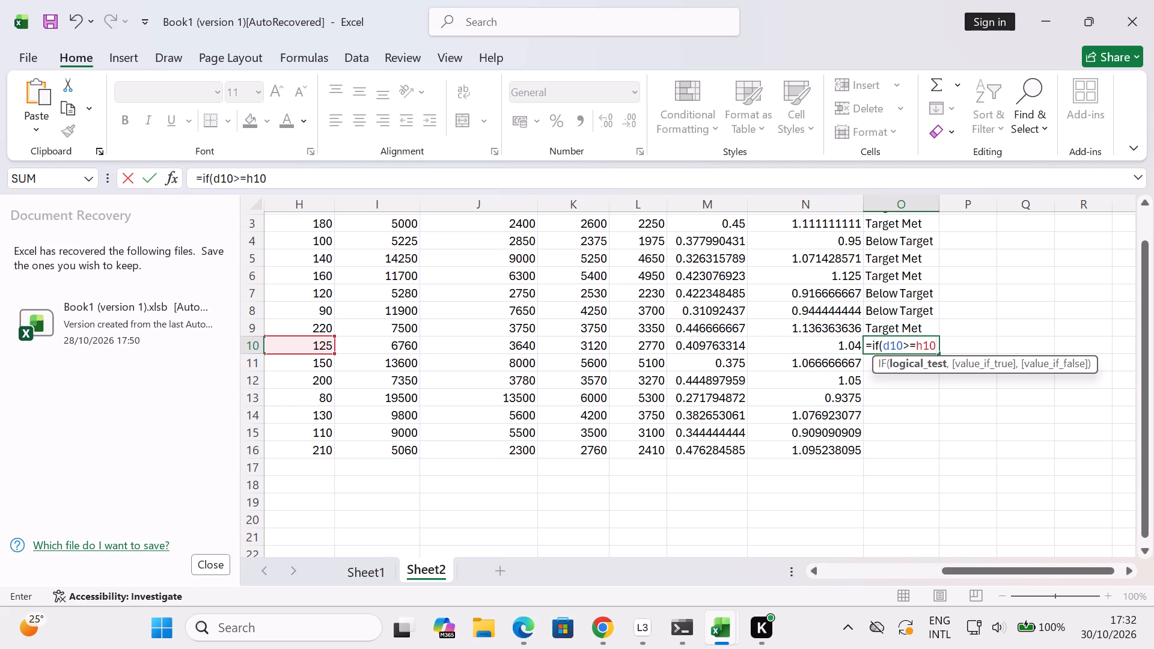
key(comma)
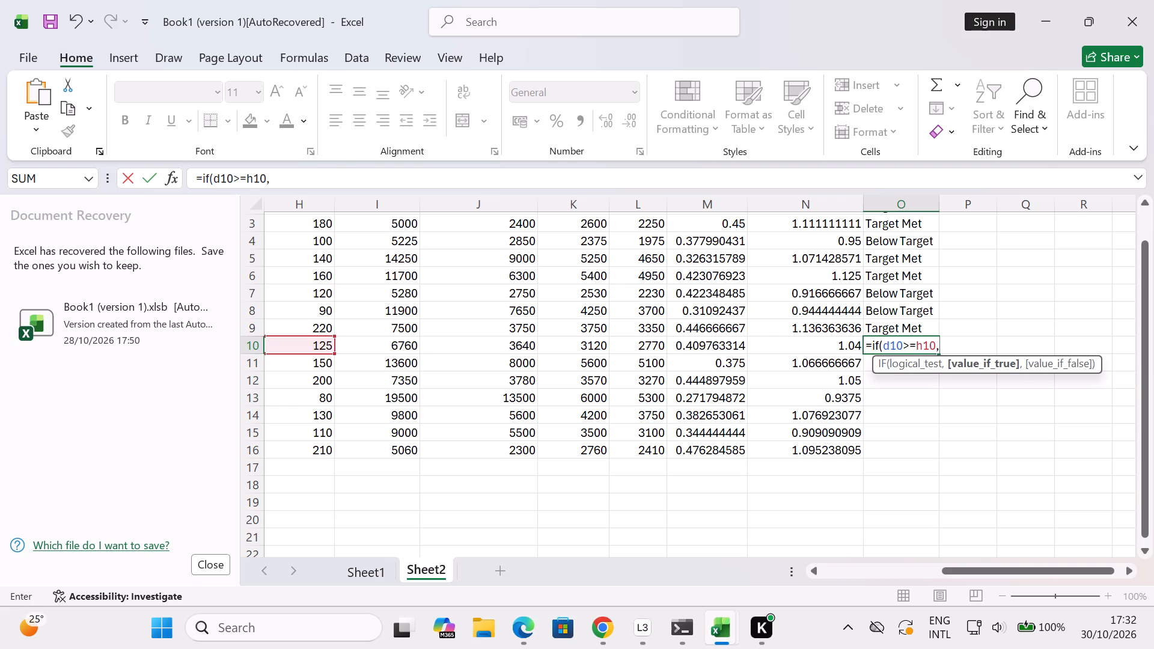
Add "Target Met" as the value-if-true argument of the IF formula in O10.
text("')
key(BackSpace)
key(shift+t)
text(arget)
key(space)
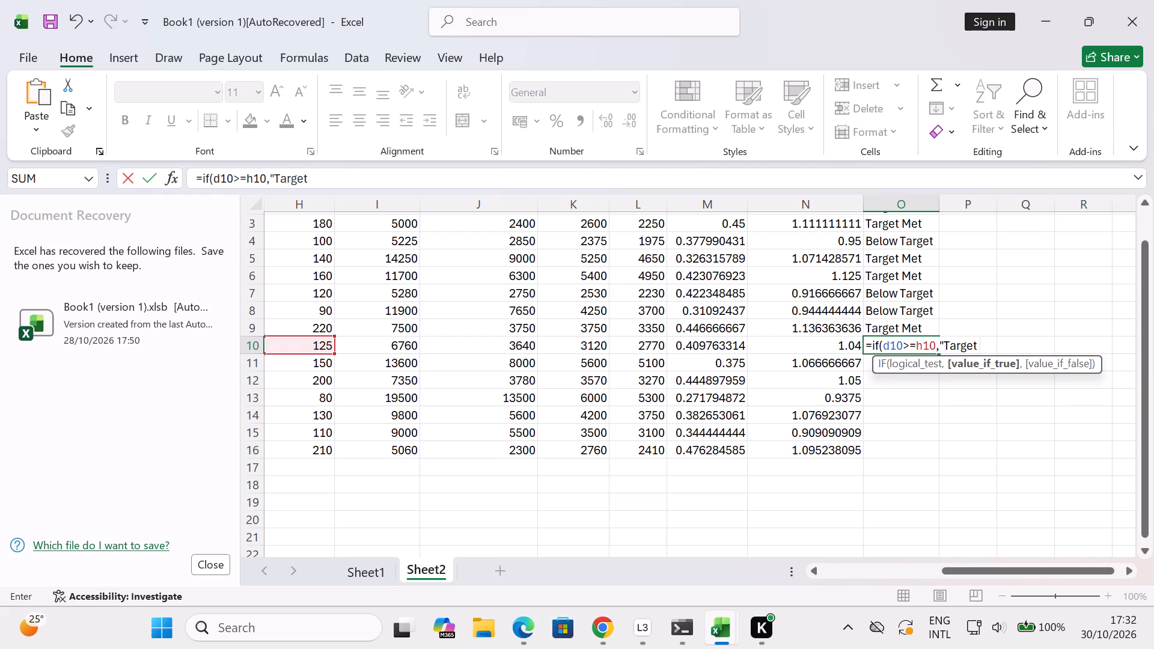
key(shift+m)
text(et)
text("')
key(BackSpace)
key(comma)
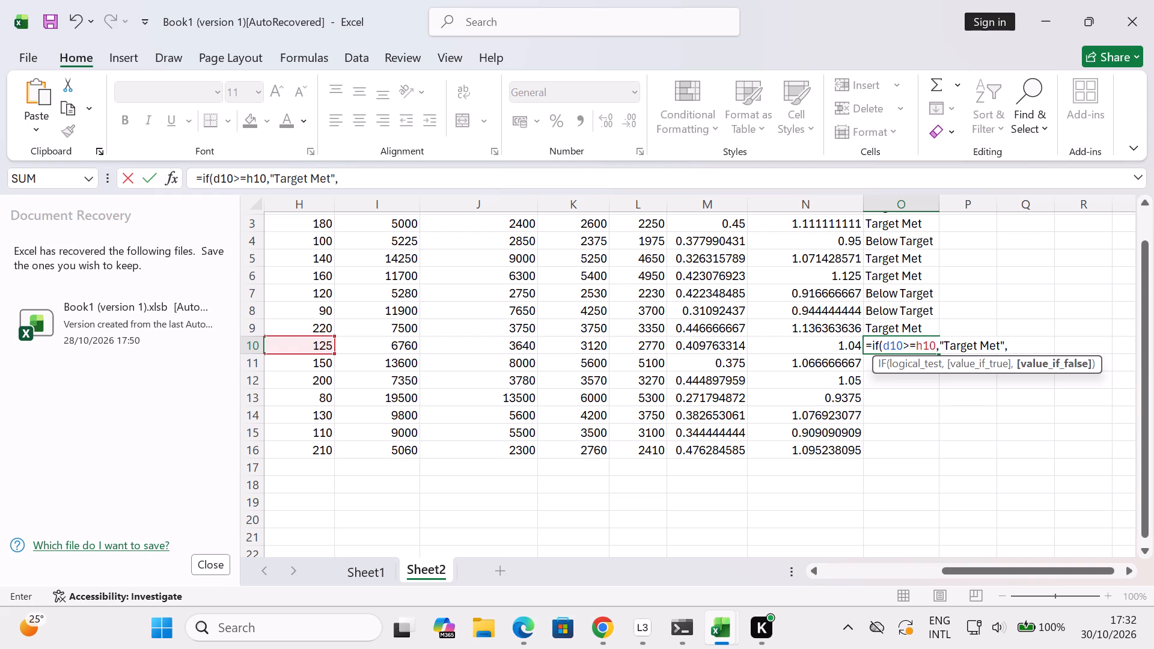
Add "Below Target" as the value-if-false argument of the O10 formula, close the parenthesis and enter the formula.
text("')
key(BackSpace)
text(Belo)
text(w)
key(space)
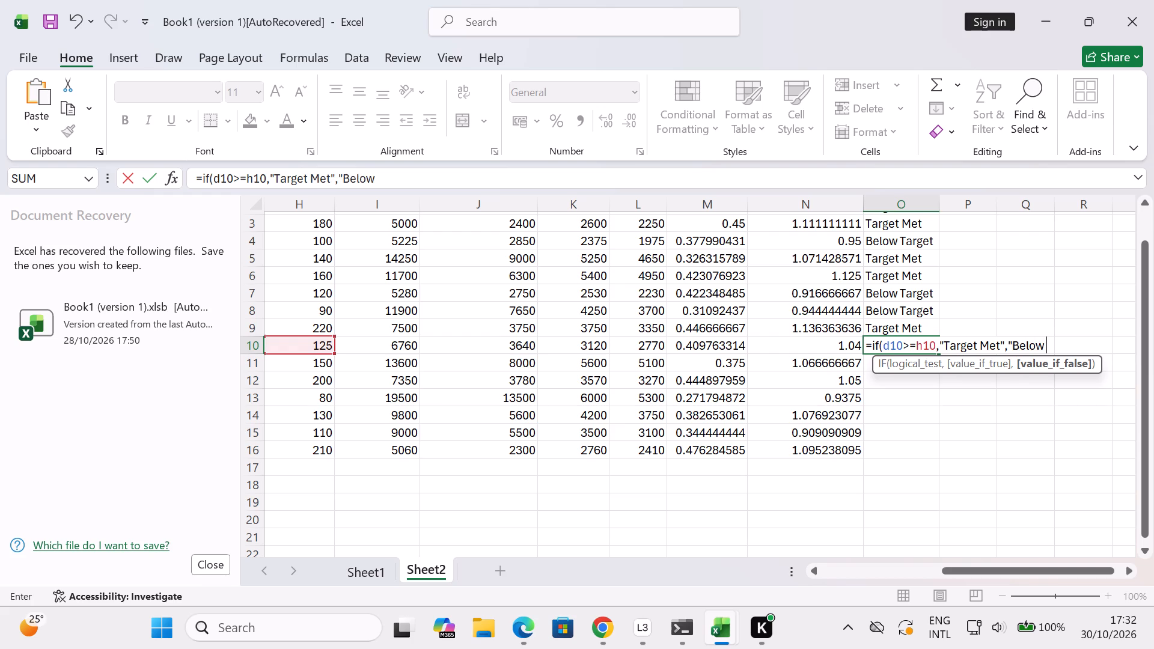
key(shift+t)
text(arget)
text("')
key(BackSpace)
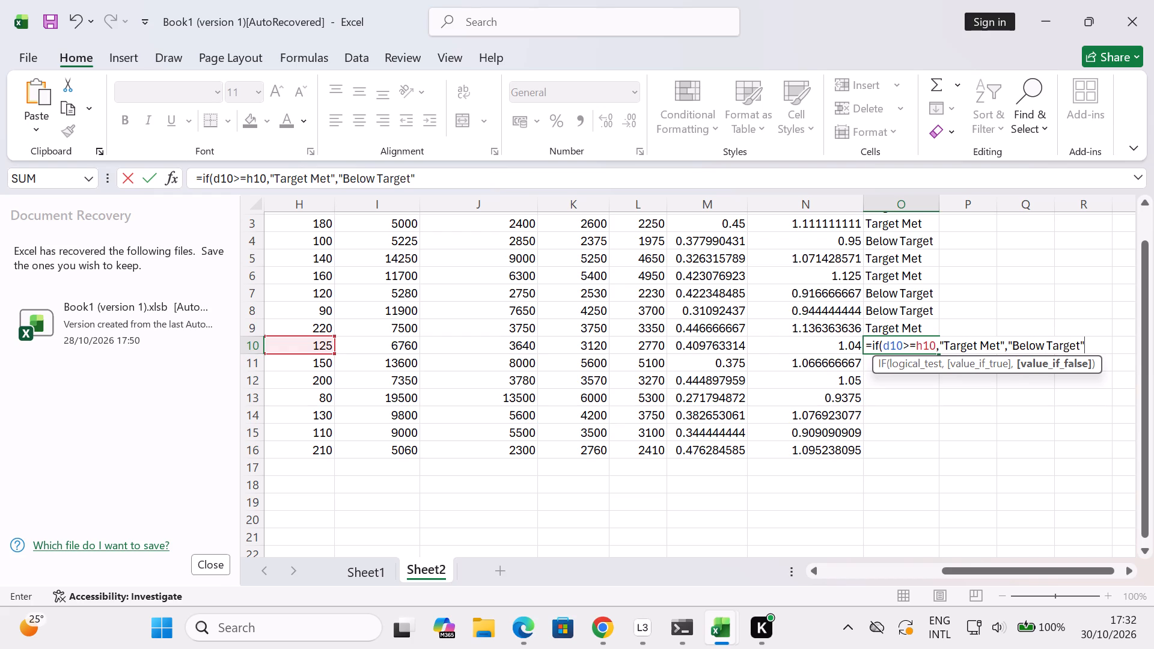
key(shift+parenright)
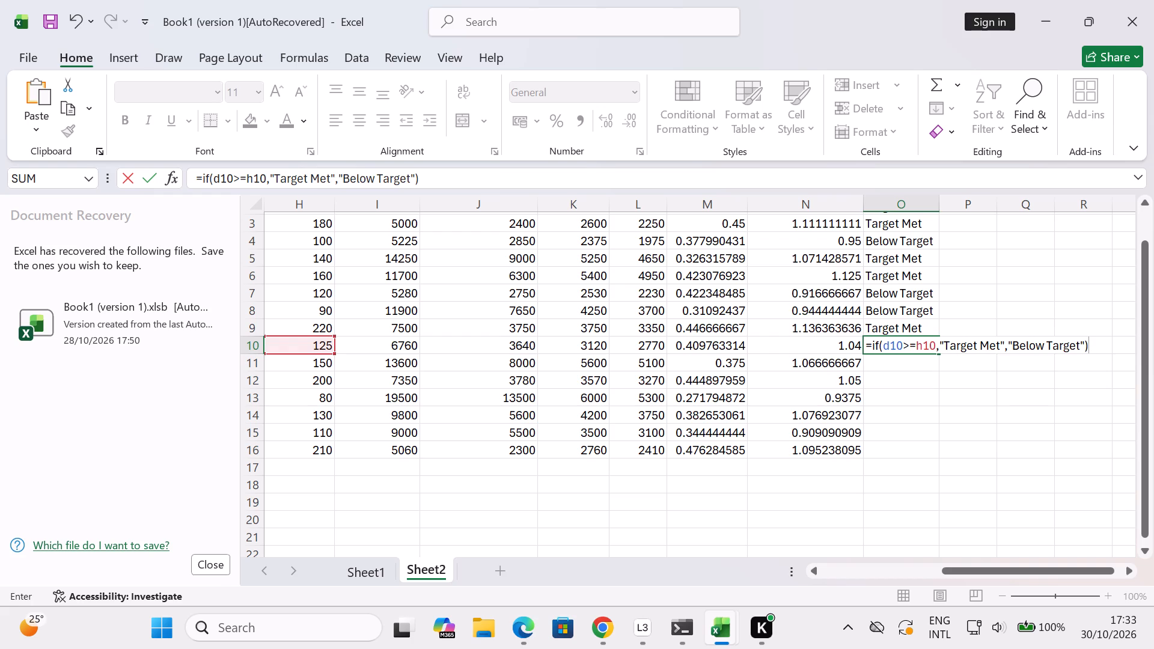
key(Return)
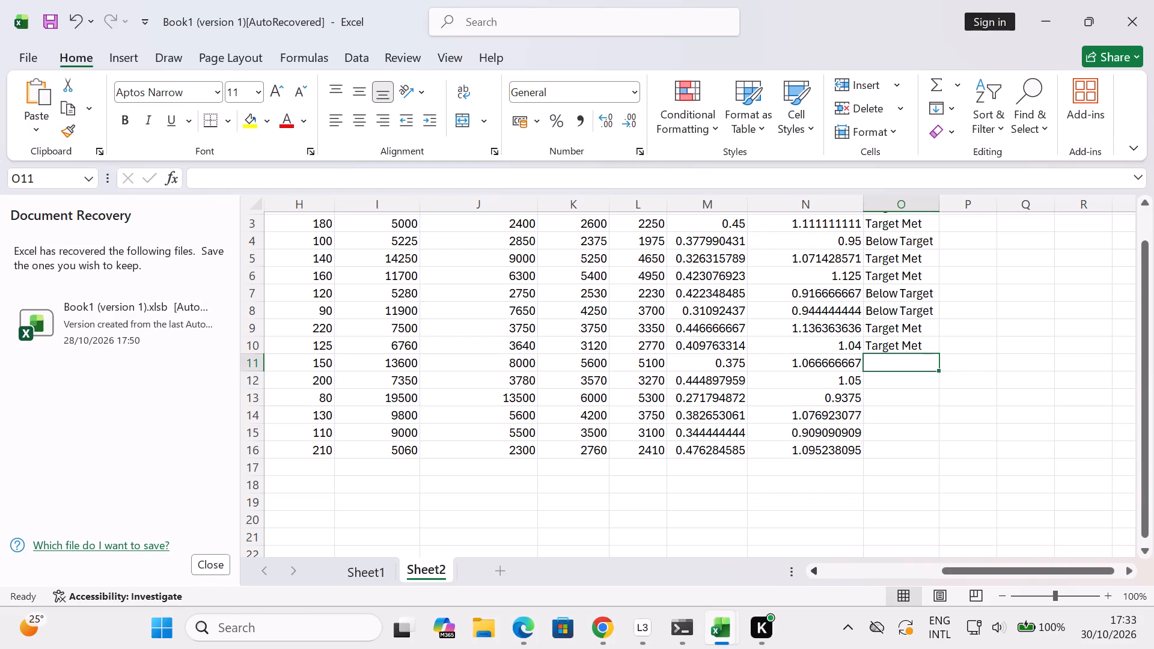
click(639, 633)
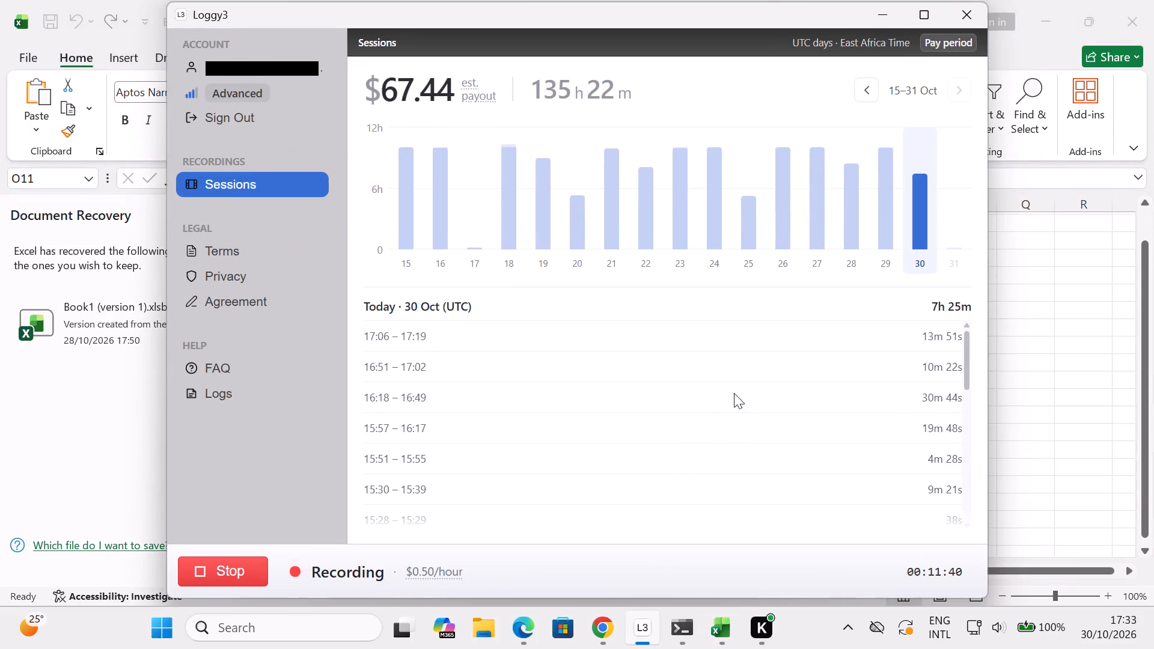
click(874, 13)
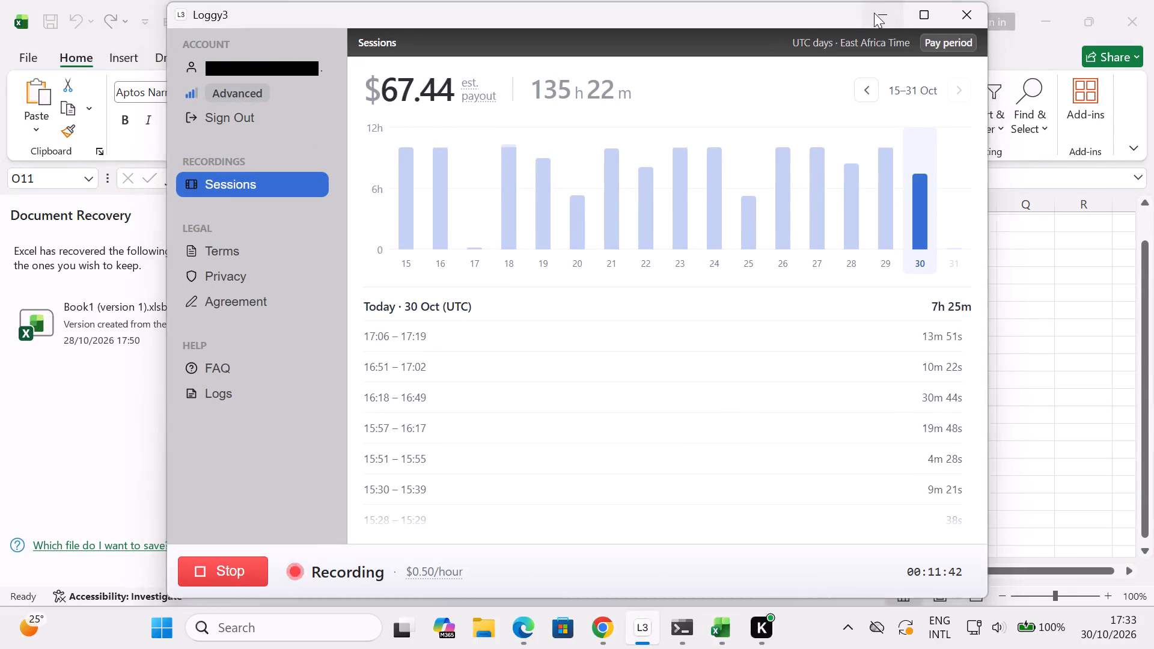
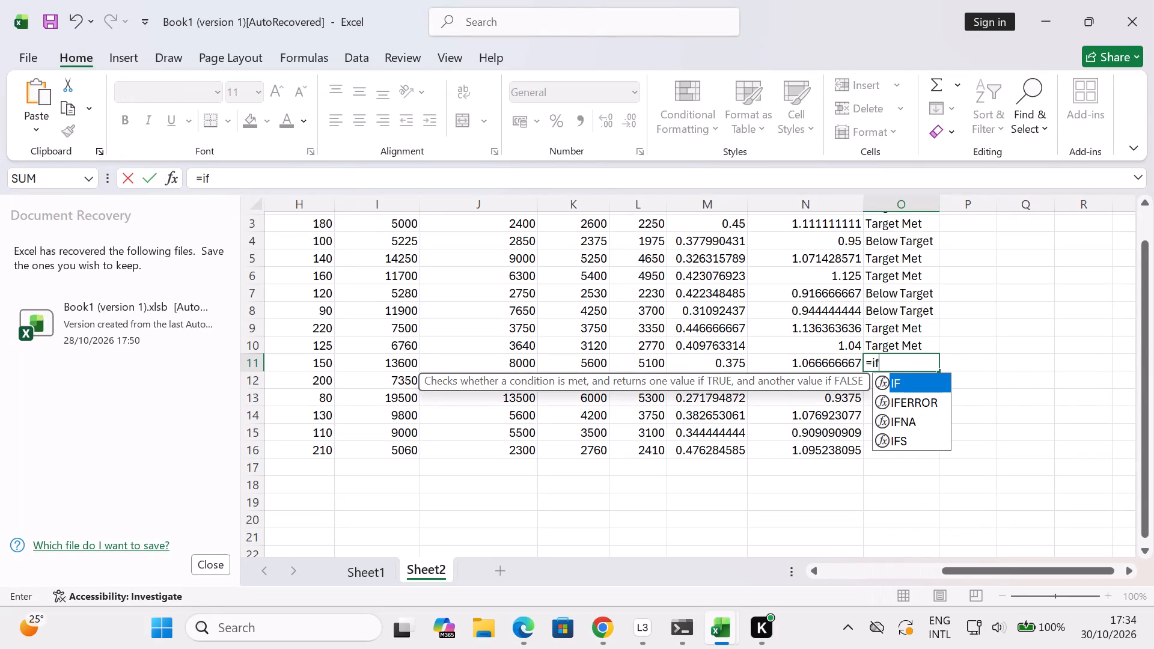
Open the IF function's arguments in cell O11 and enter the logical test d11>=h11.
key(shift+parenleft)
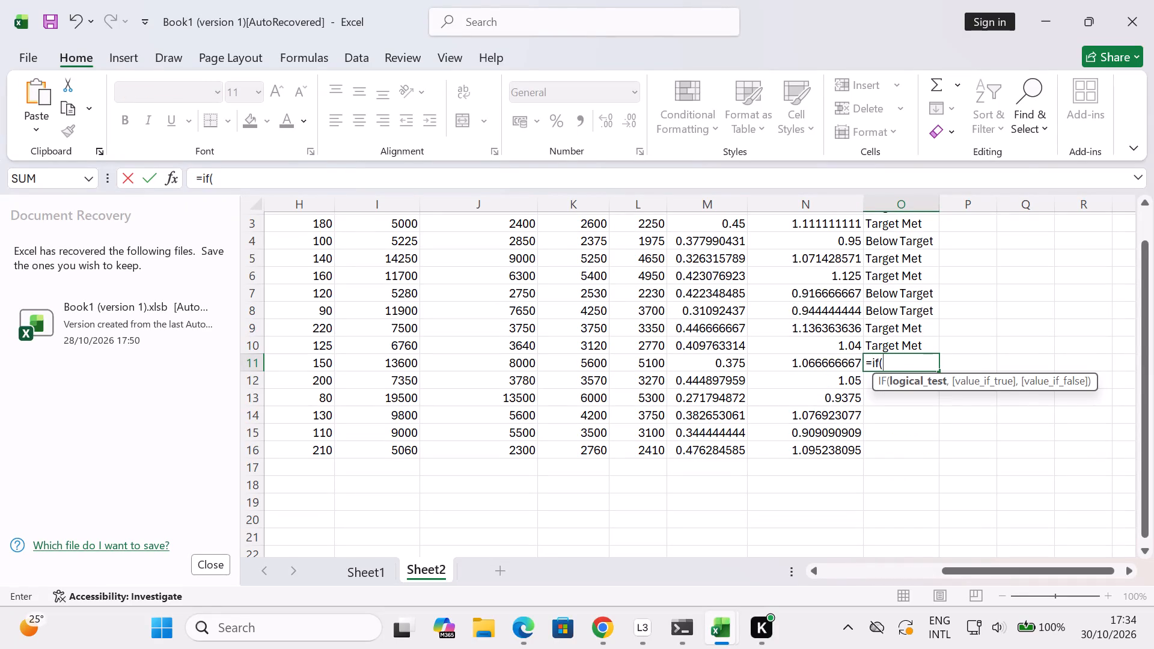
text(d11)
text(>=)
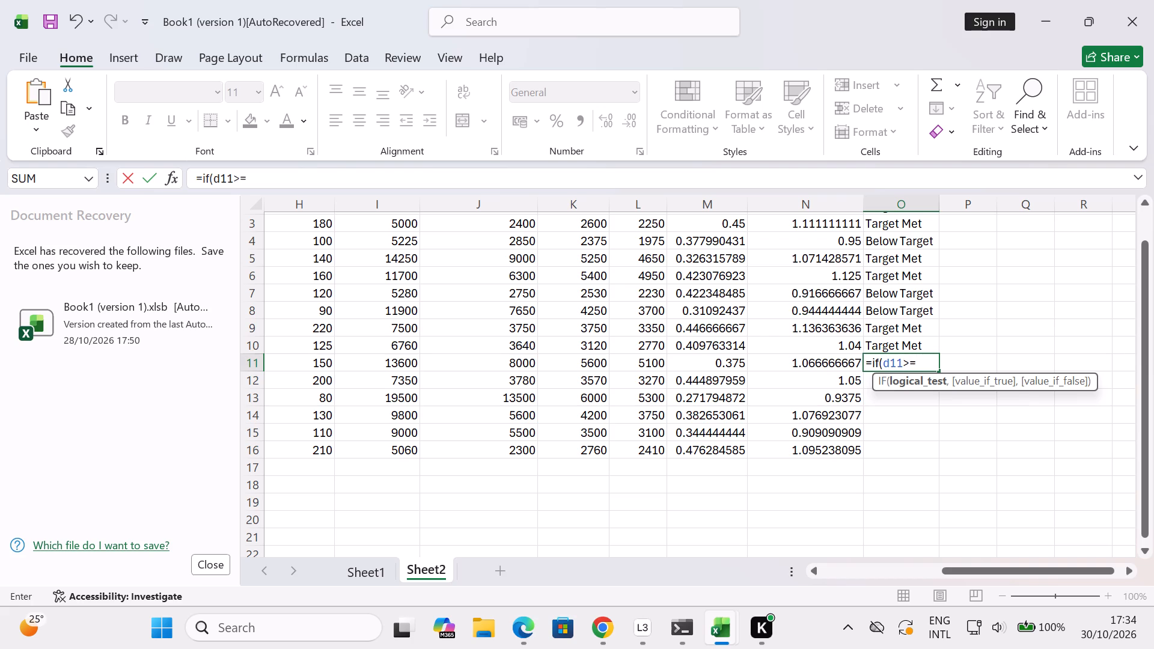
key(h)
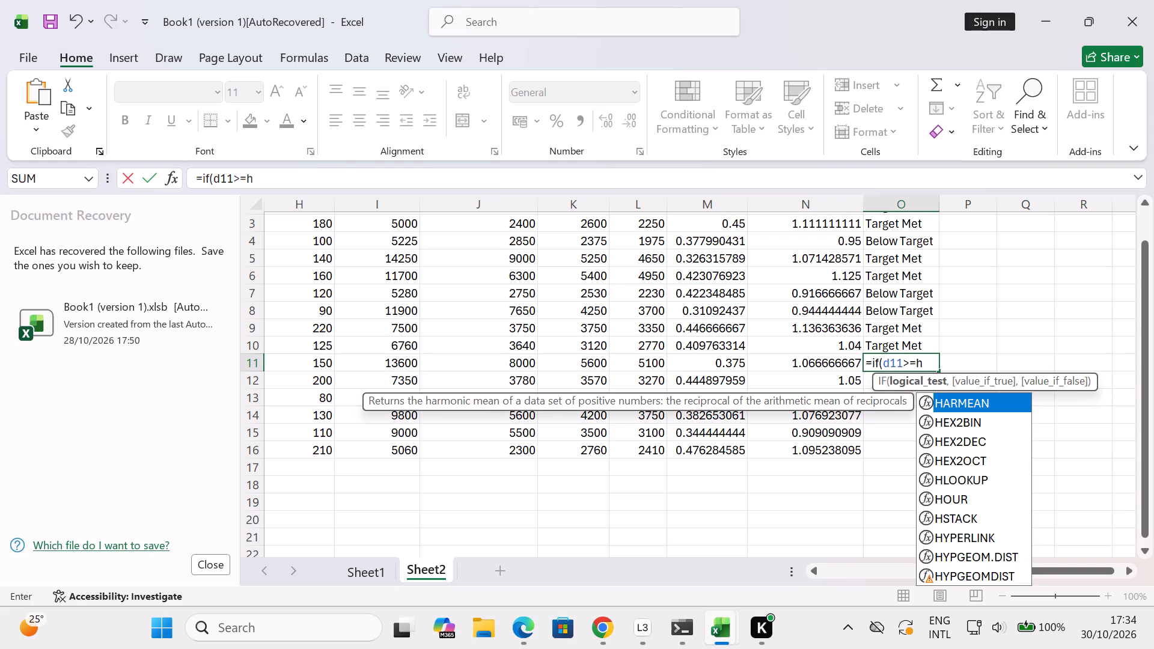
text(11)
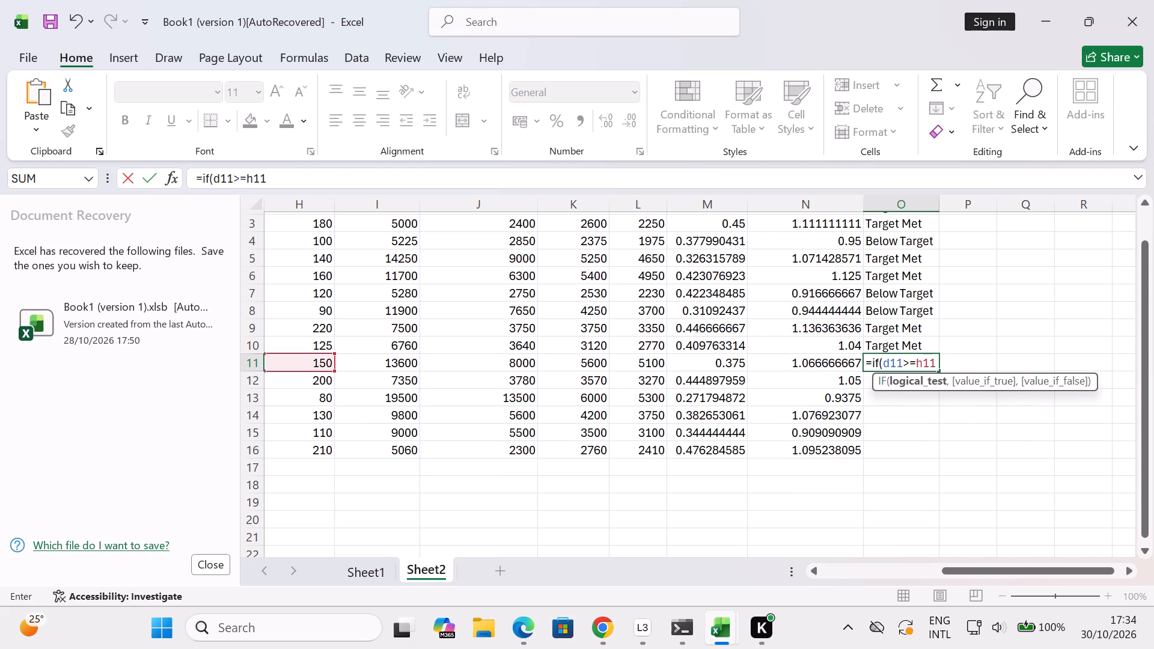
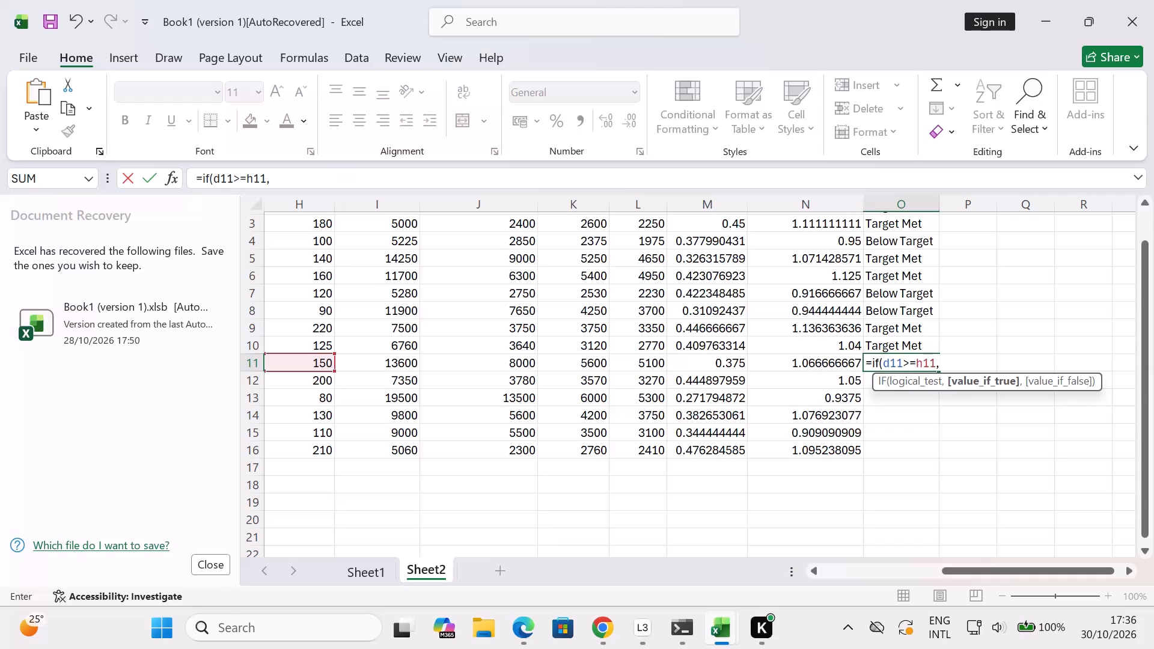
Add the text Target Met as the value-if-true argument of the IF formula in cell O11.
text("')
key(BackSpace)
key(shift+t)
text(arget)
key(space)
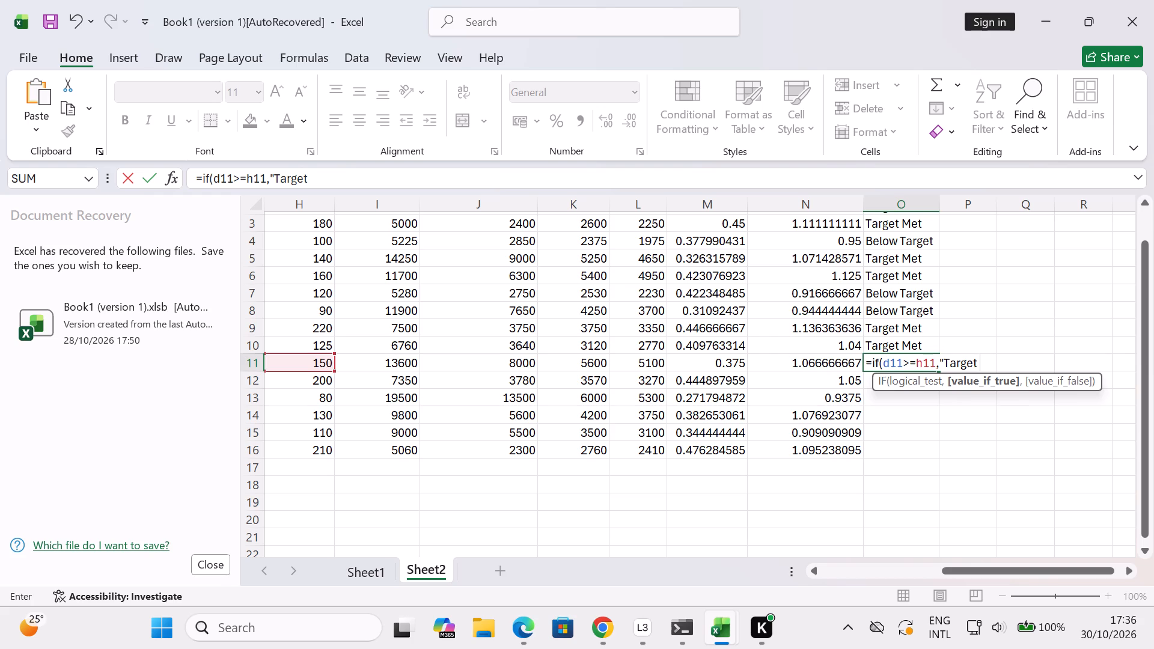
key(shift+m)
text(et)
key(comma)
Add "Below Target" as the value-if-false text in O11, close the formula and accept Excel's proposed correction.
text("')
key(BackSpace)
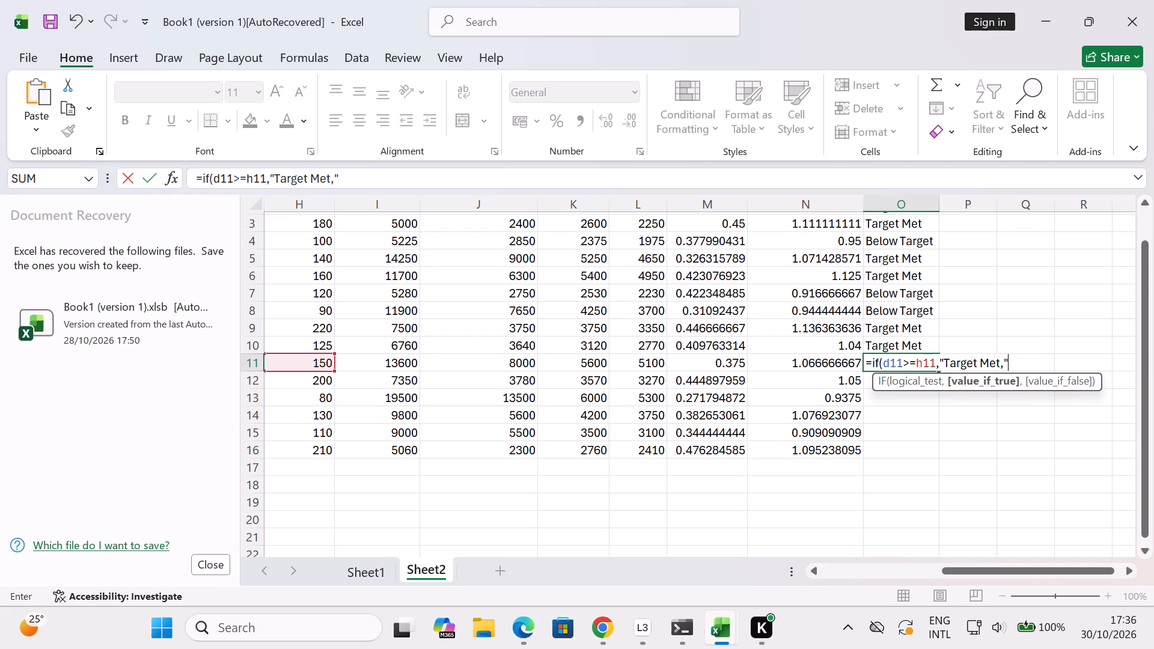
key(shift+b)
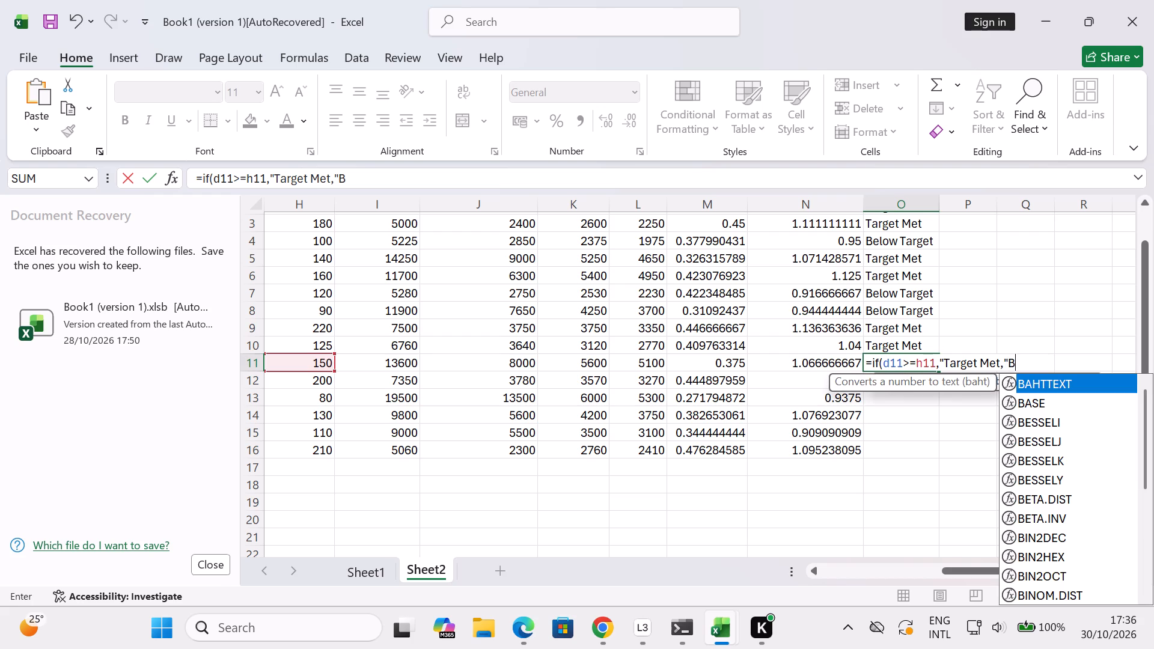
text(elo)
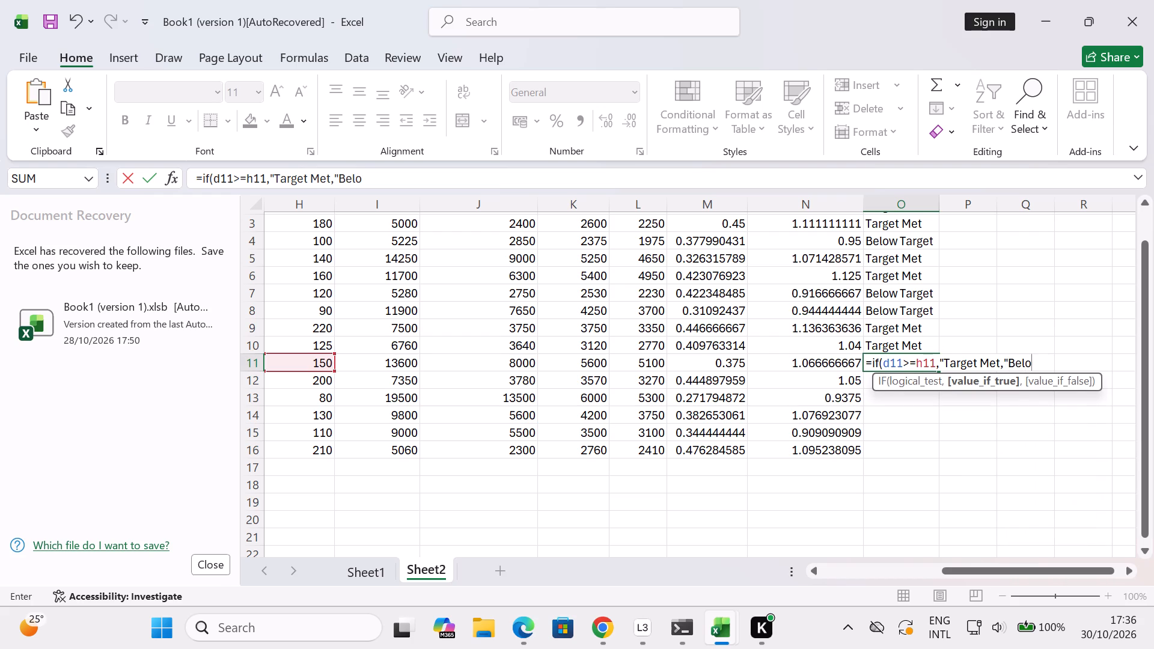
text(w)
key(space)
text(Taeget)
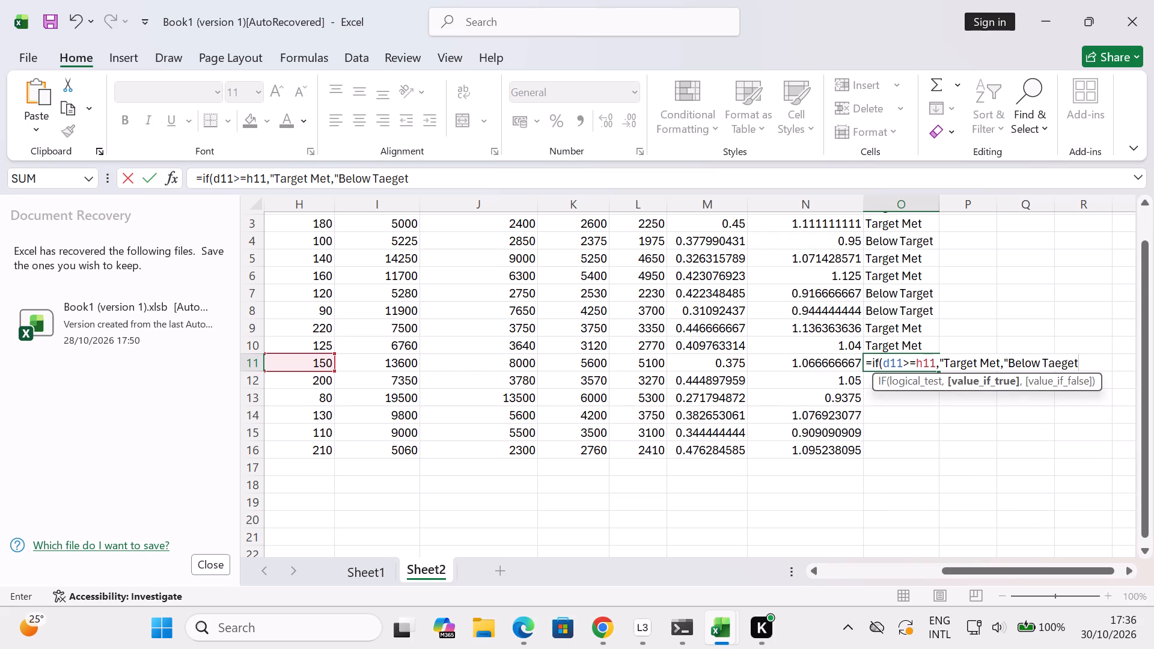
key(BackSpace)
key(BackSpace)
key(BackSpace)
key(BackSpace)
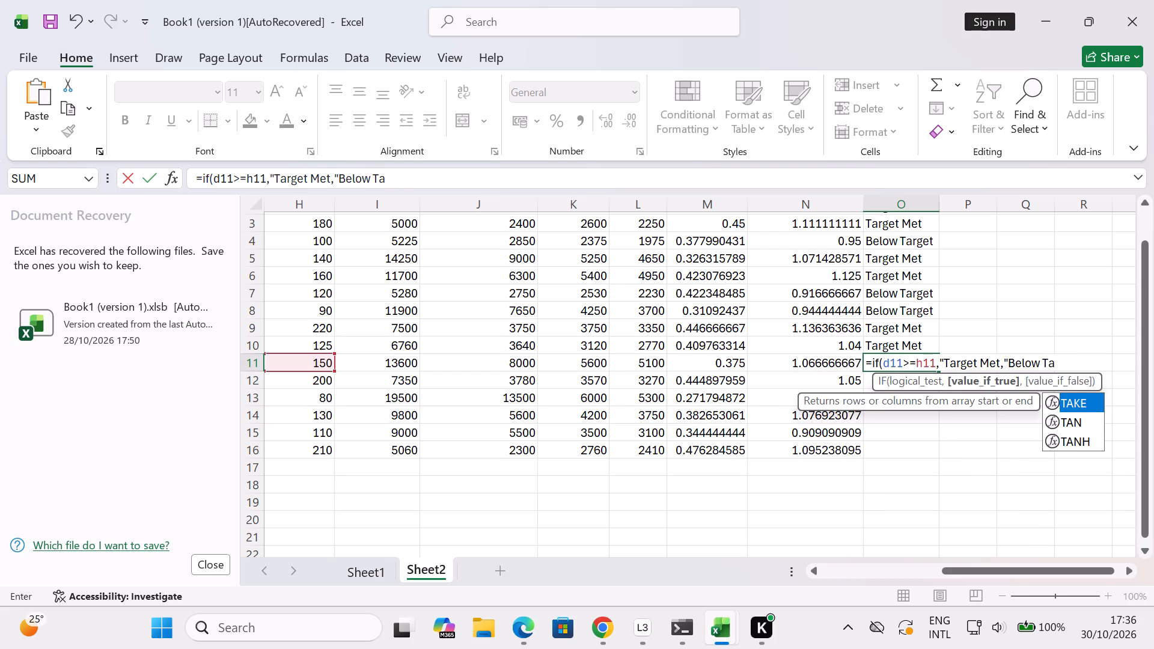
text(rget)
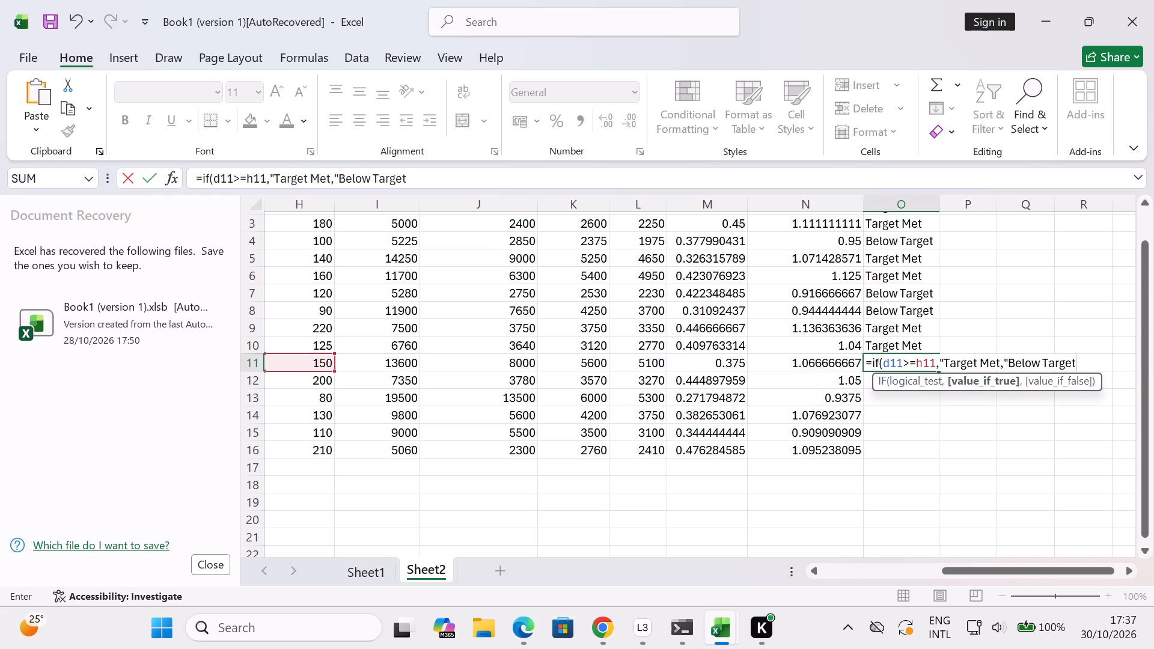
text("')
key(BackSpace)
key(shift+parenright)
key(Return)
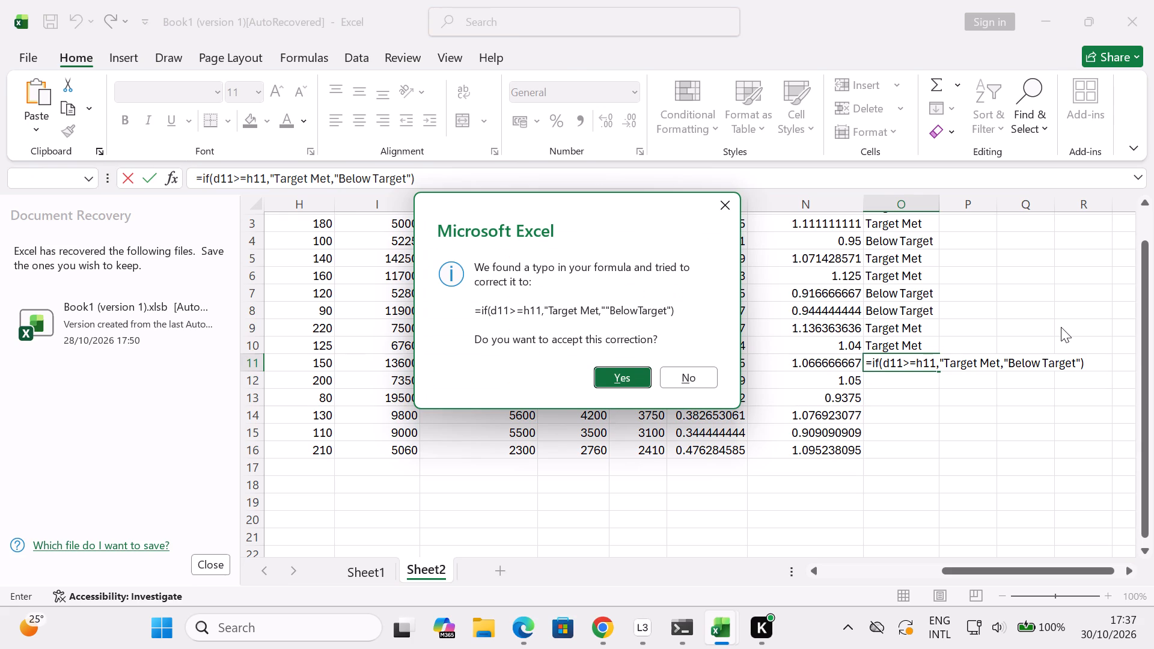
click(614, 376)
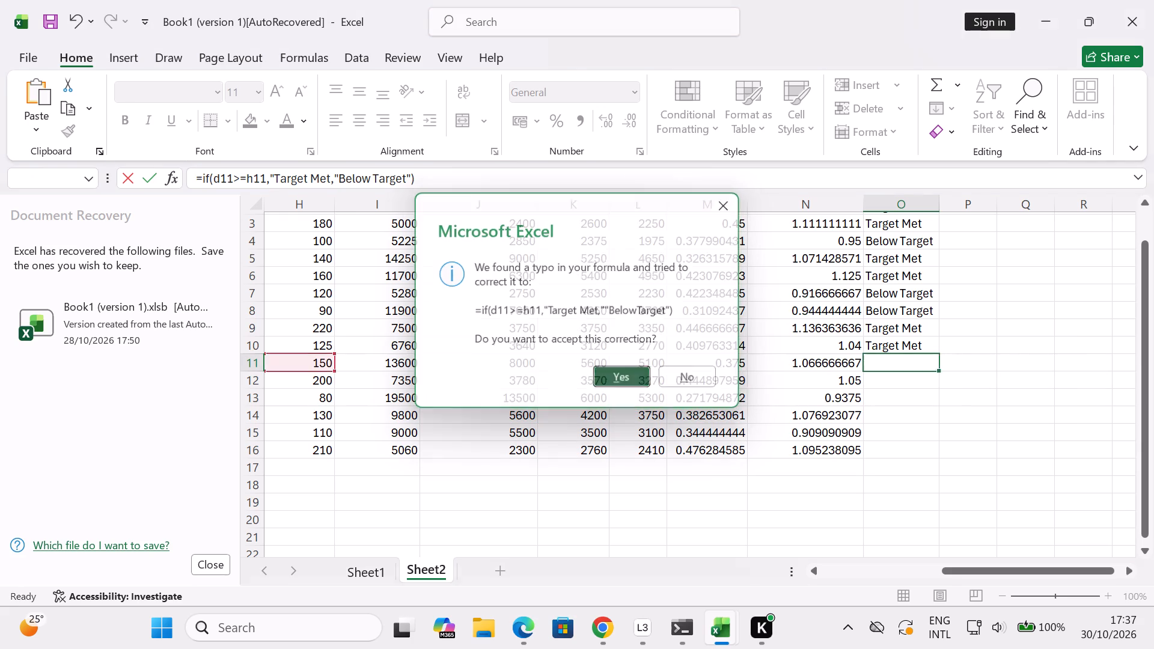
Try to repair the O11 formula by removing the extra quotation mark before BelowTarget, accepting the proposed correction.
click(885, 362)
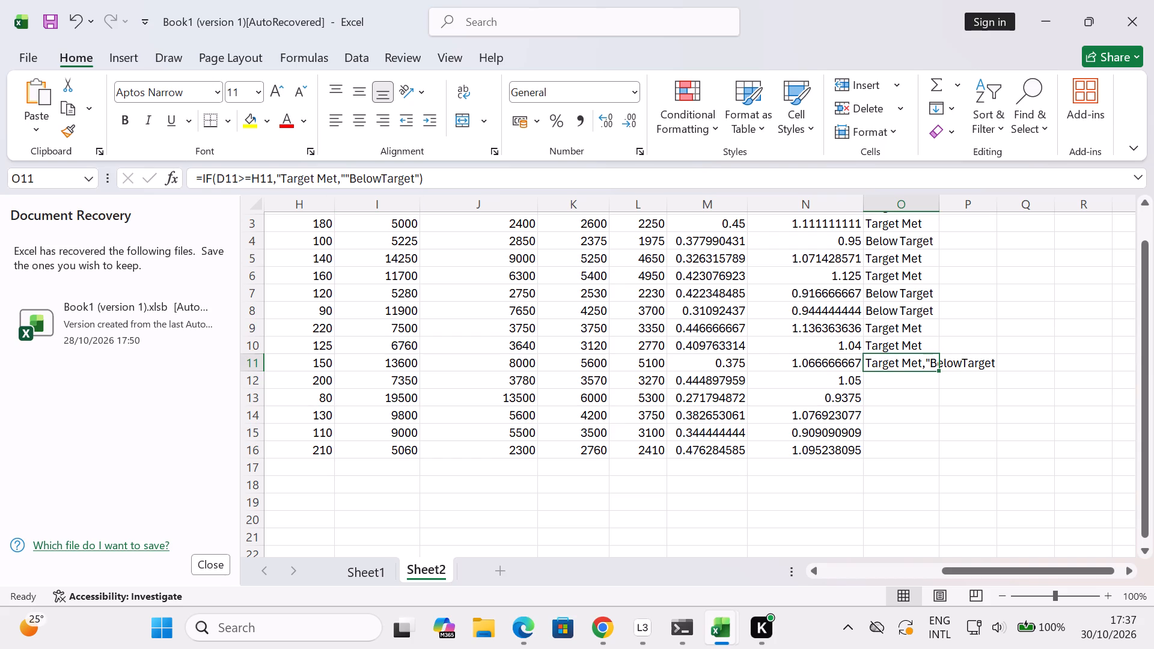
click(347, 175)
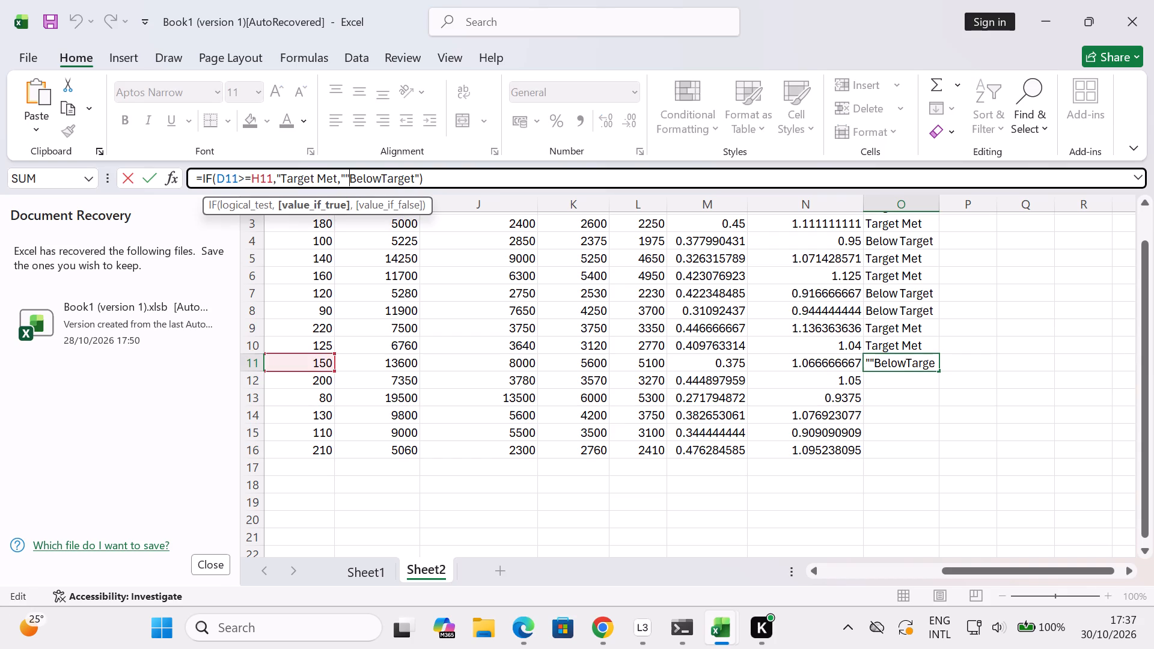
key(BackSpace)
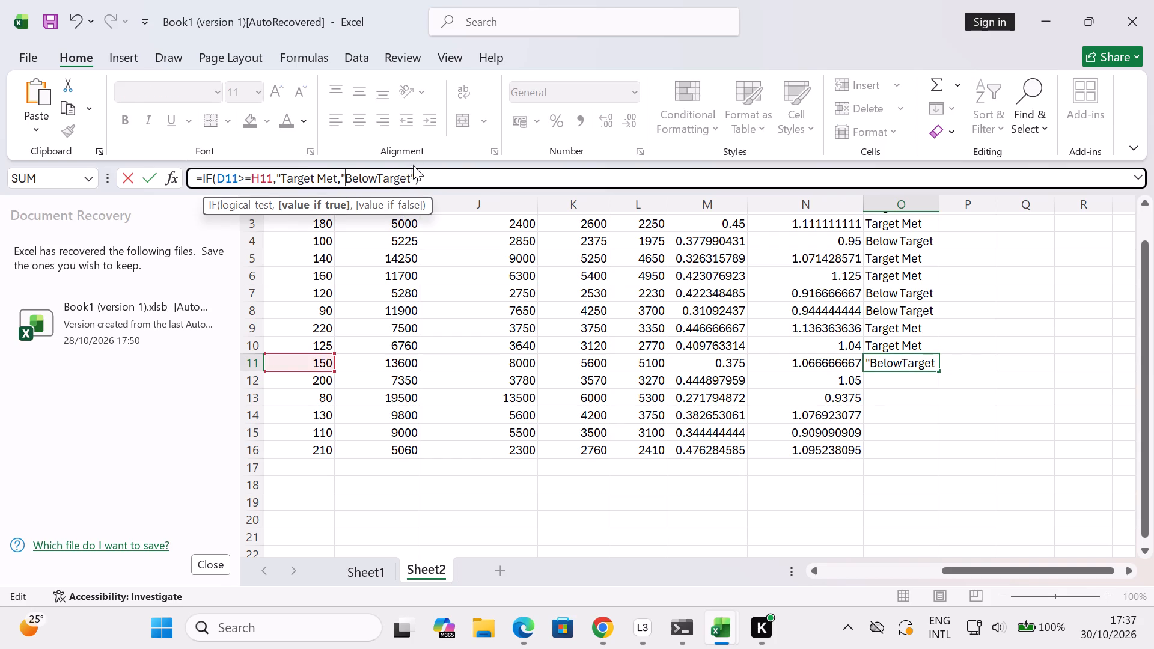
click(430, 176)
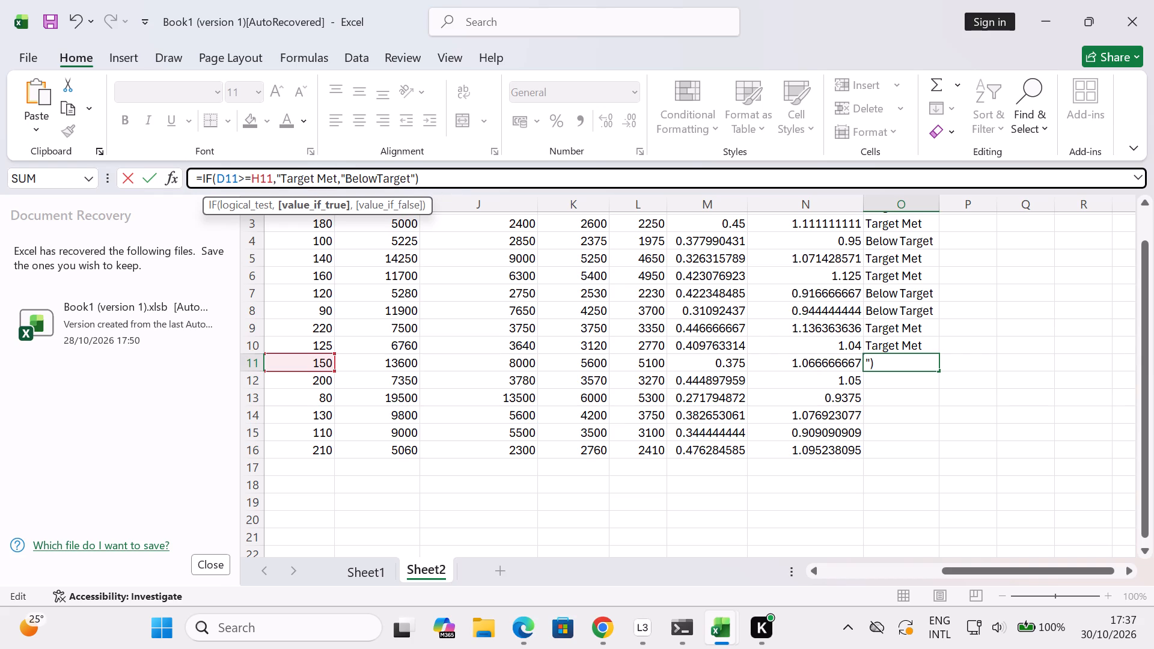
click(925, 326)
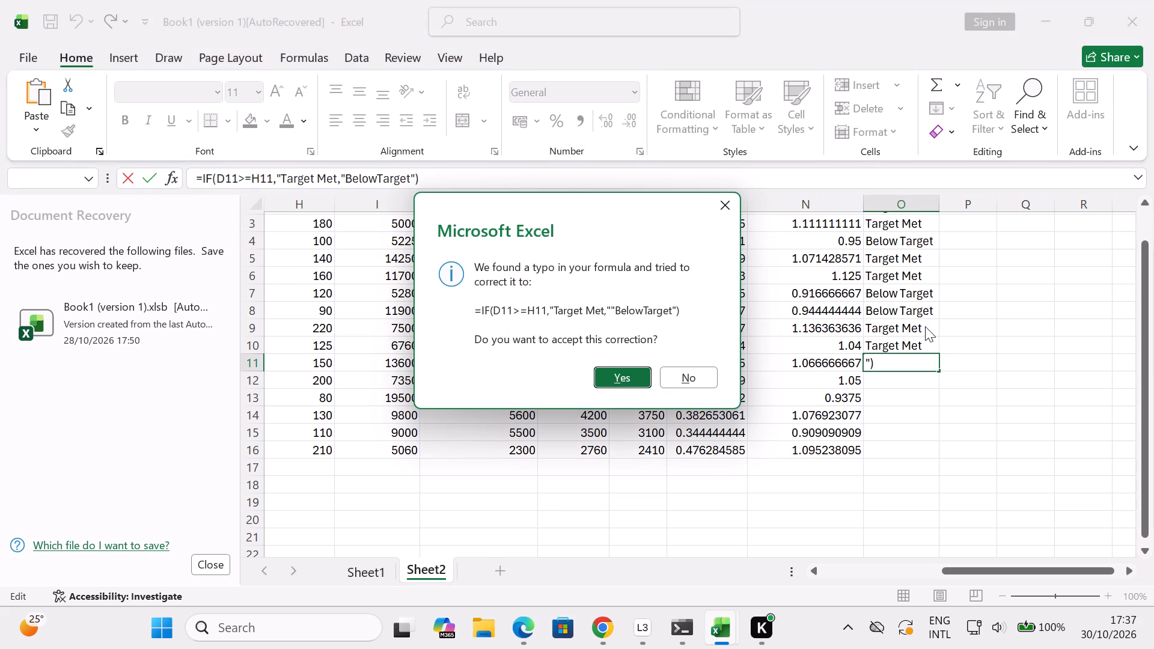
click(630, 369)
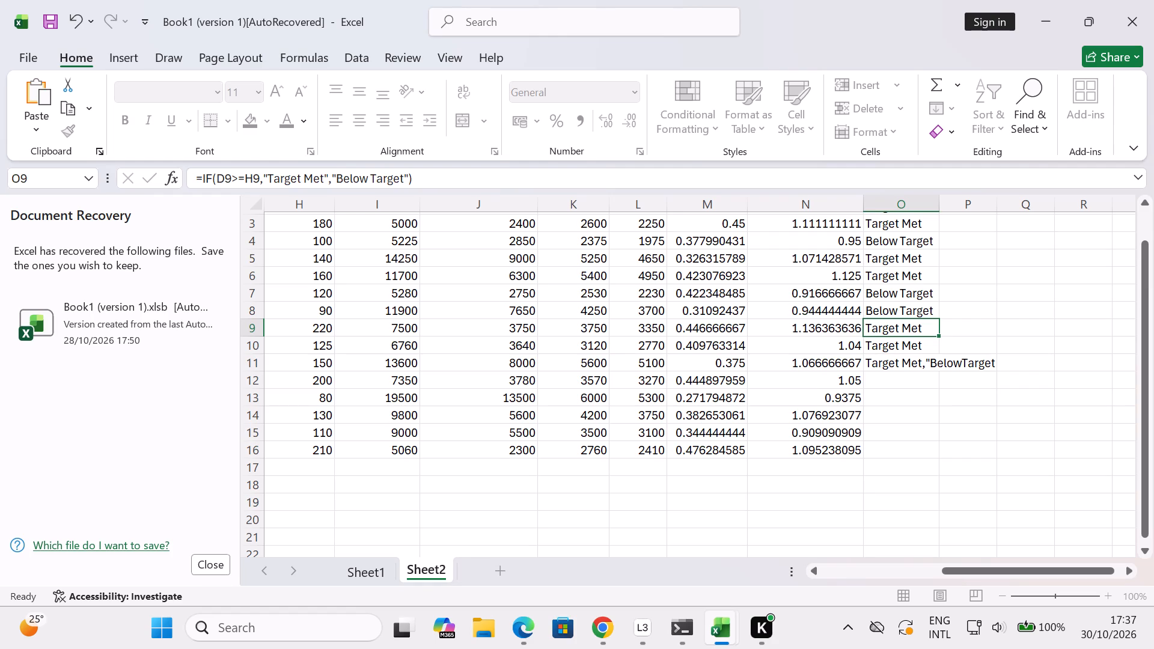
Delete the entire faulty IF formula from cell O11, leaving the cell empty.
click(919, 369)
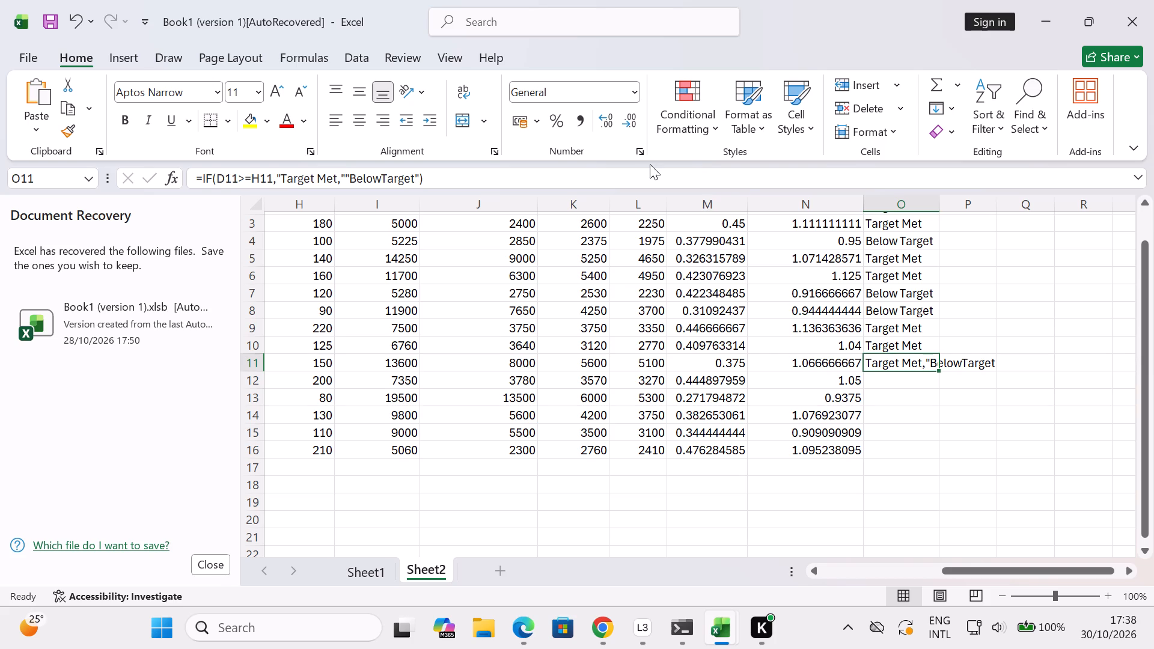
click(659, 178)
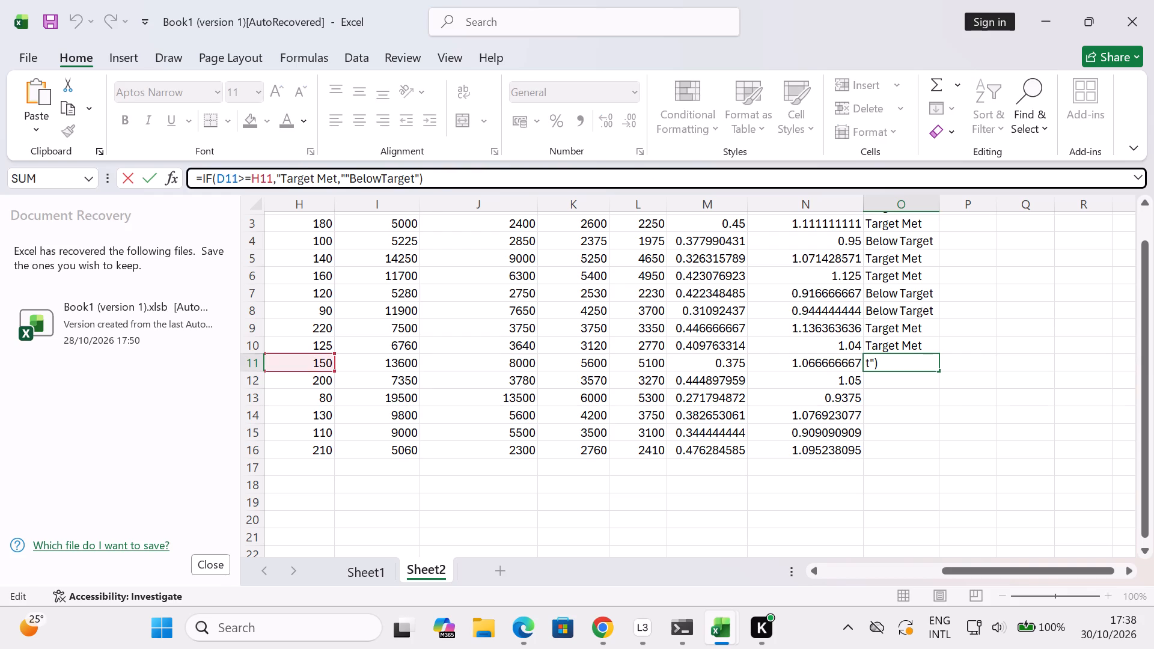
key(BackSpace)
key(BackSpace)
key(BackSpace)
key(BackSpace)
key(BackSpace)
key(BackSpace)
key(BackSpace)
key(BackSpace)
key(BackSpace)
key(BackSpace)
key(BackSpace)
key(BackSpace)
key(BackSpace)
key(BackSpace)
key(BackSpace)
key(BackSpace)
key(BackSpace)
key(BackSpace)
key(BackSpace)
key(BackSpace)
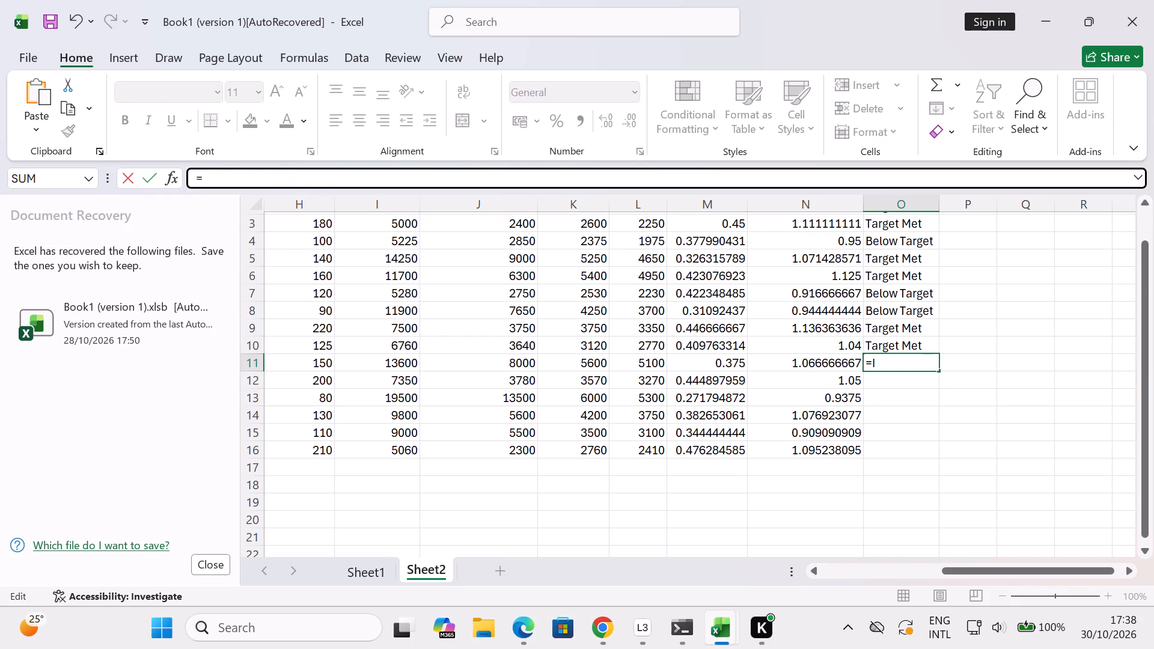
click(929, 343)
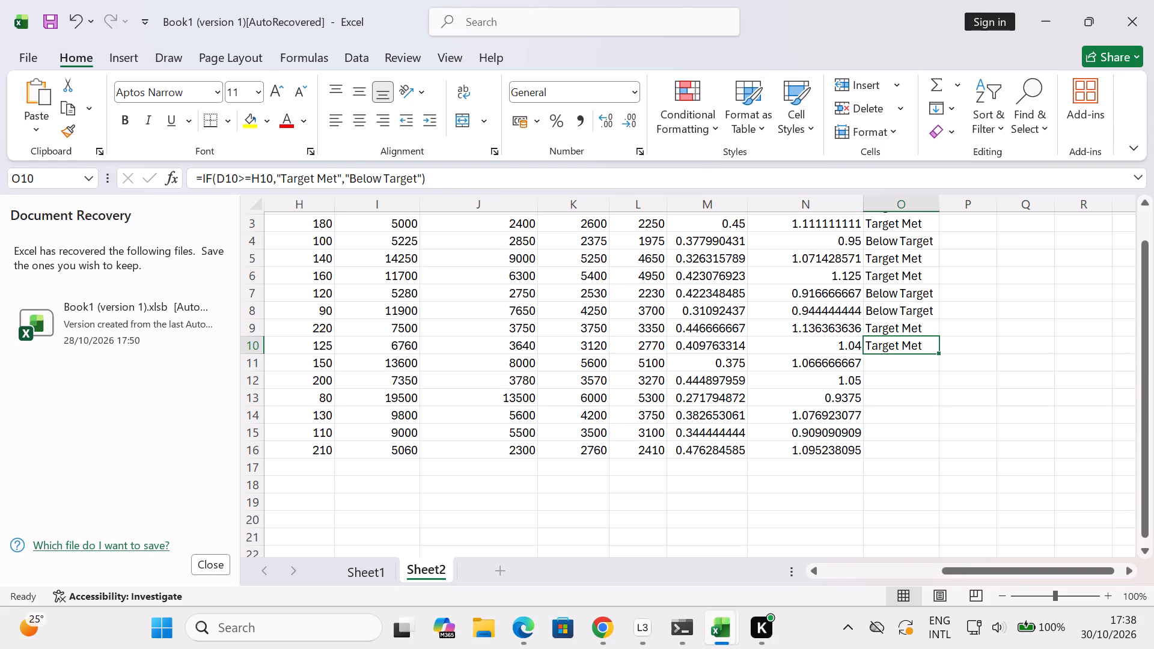
Start an IF formula in cell O11 with the test D11>=H11 and an opening quotation mark for the value-if-true text.
click(927, 367)
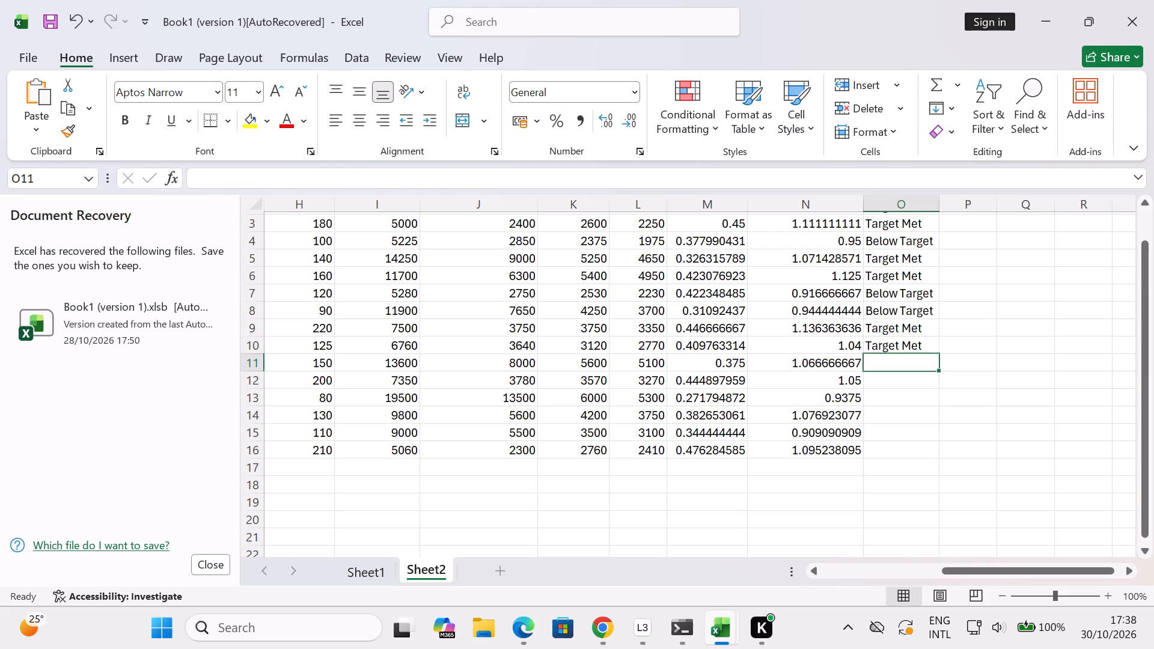
key(equal)
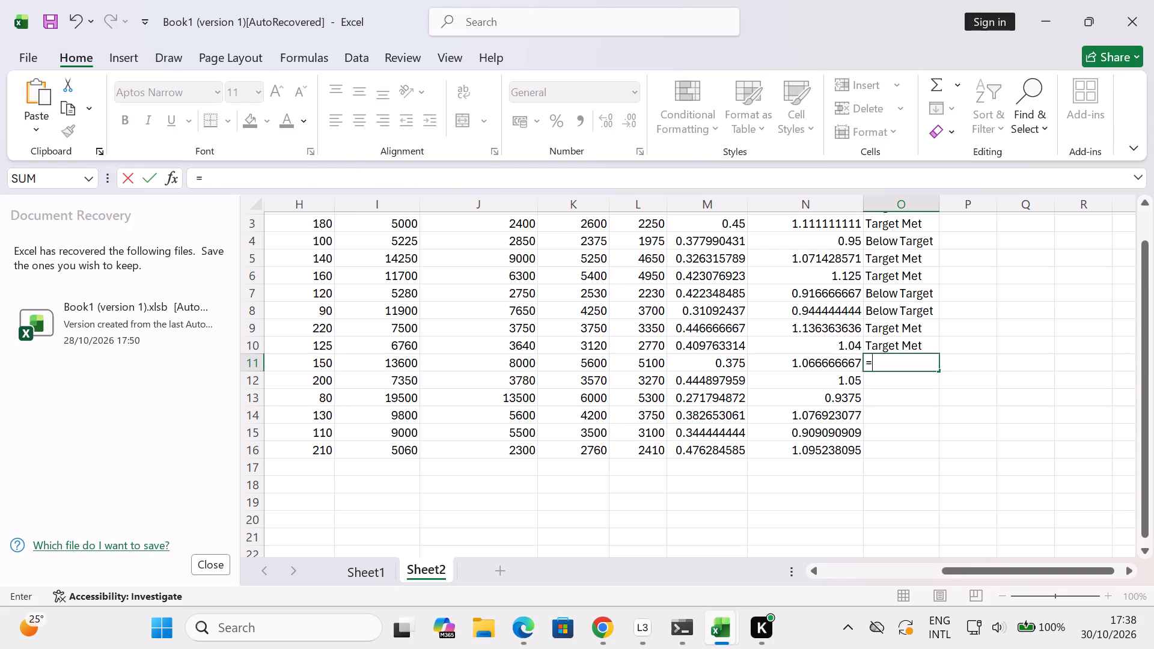
text(if)
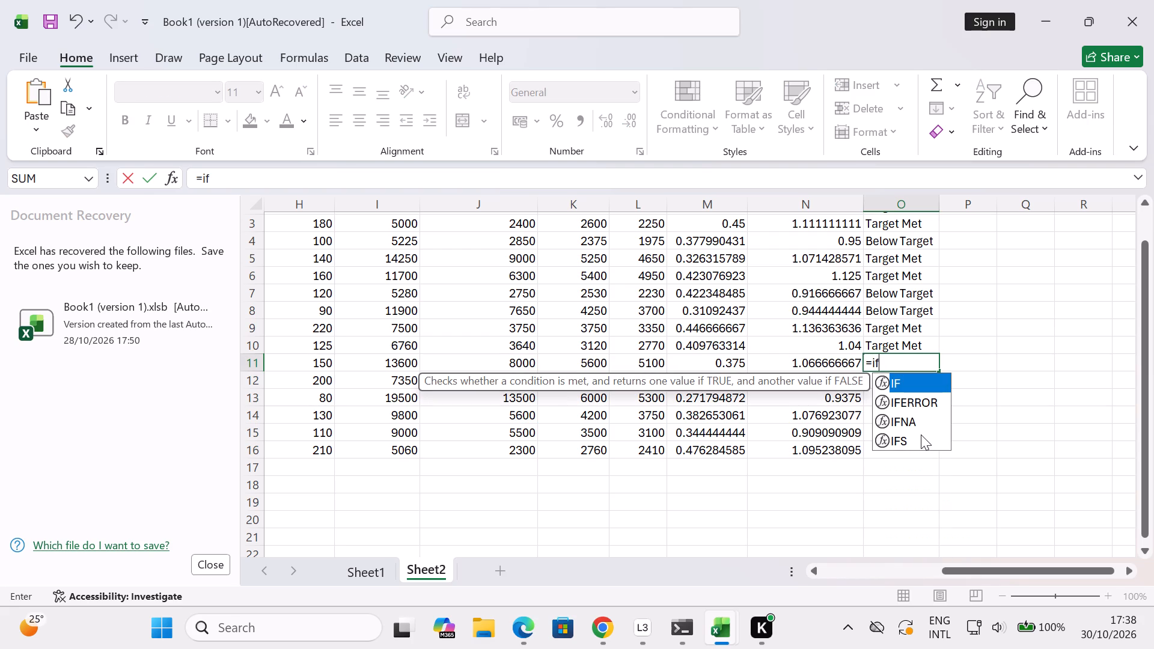
key(shift+parenleft)
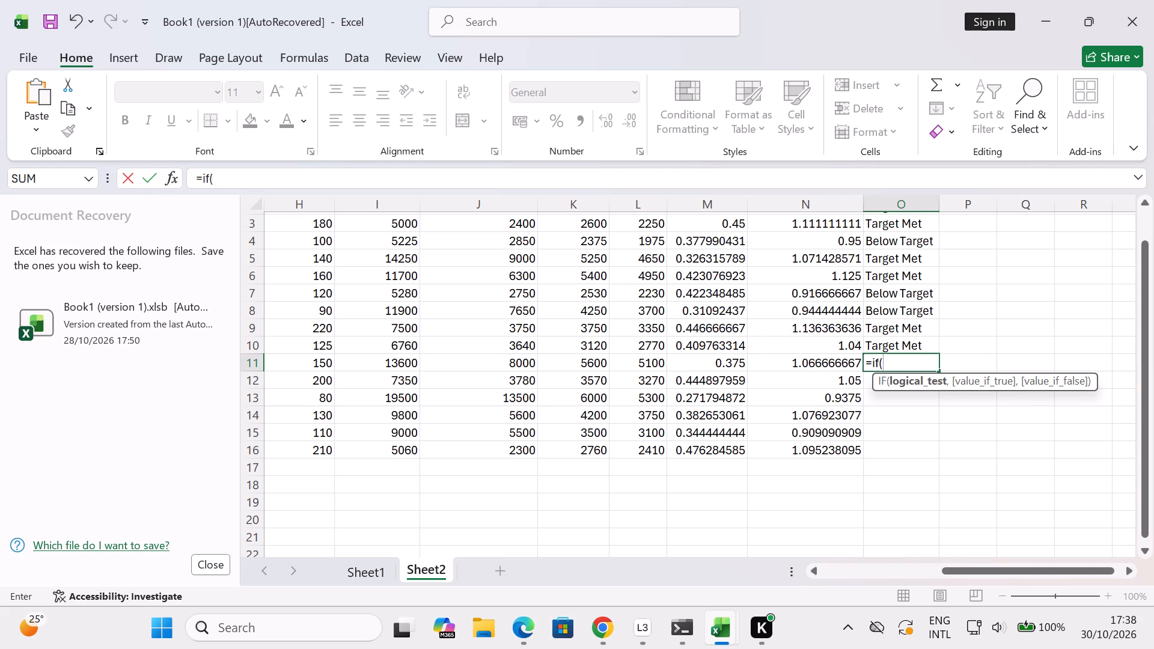
key(d)
text(11)
text(>=)
key(h)
text(11)
key(comma)
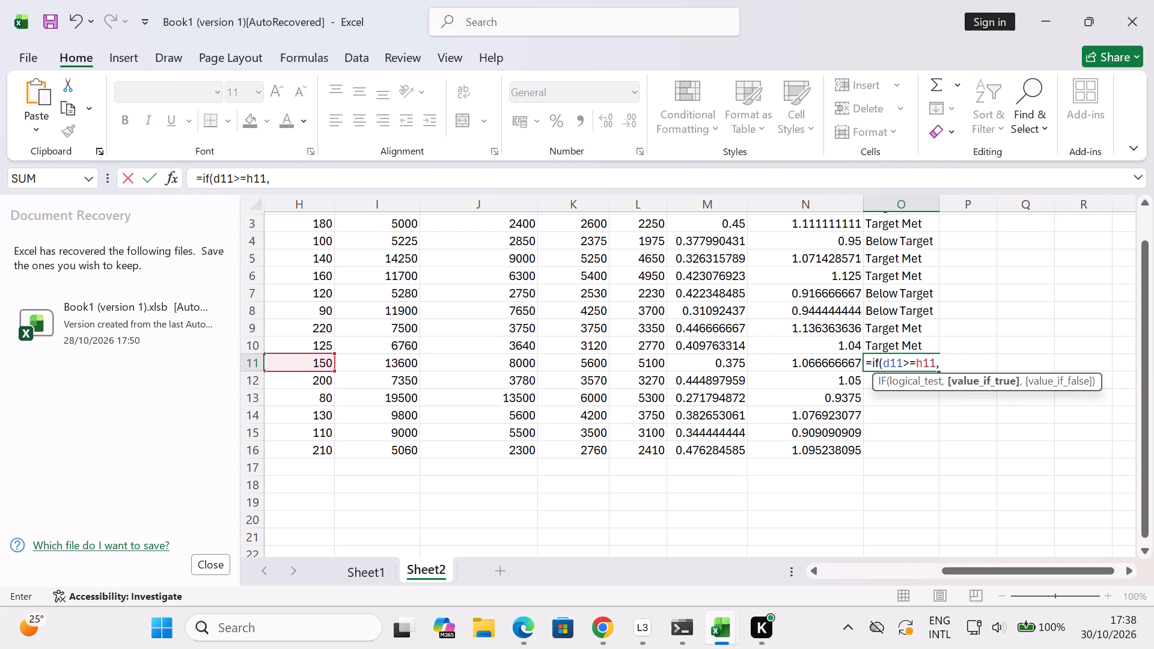
text("')
key(BackSpace)
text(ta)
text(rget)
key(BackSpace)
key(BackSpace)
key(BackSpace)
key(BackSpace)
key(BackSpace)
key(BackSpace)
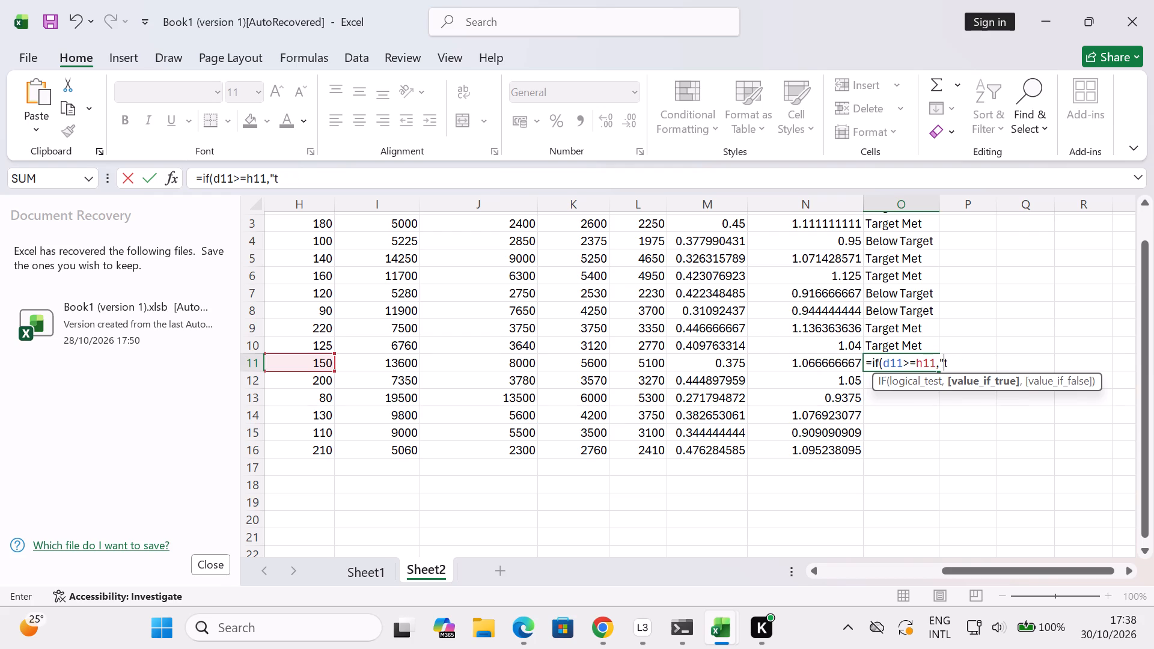
Enter Target Met as the value-if-true text of the O11 formula and close its quotation marks.
key(shift+t)
text(arget)
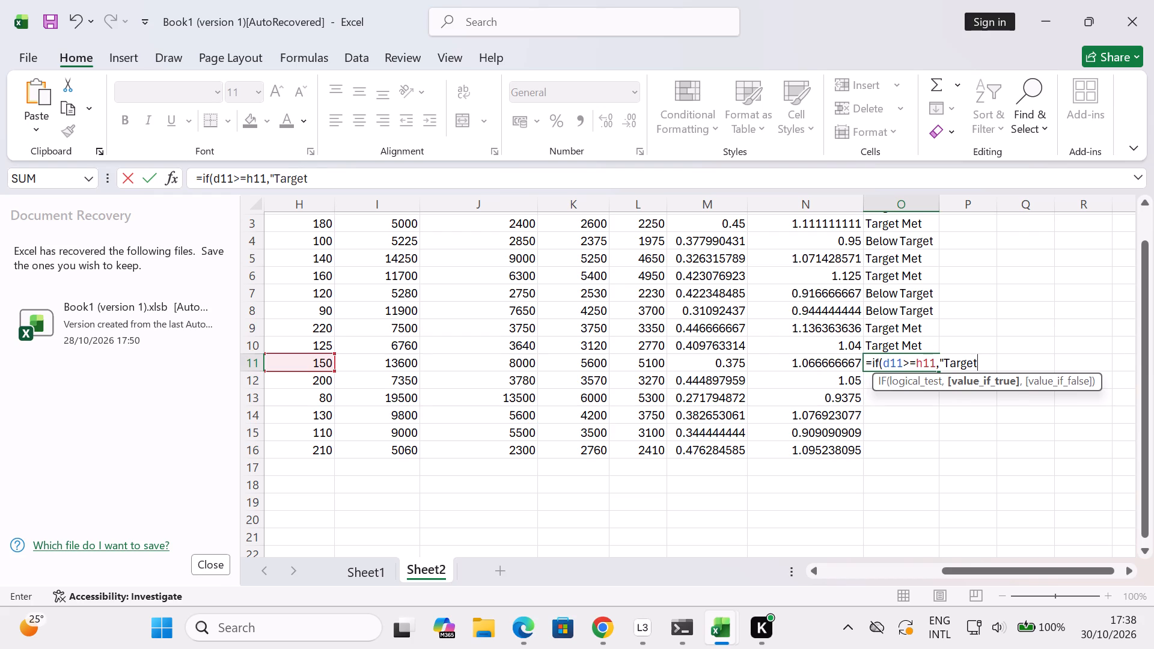
key(space)
key(shift+m)
text(et)
text("')
key(BackSpace)
Add "Below Target" as the value-if-false argument in O11, close the parenthesis and commit the formula.
key(comma)
text("')
key(BackSpace)
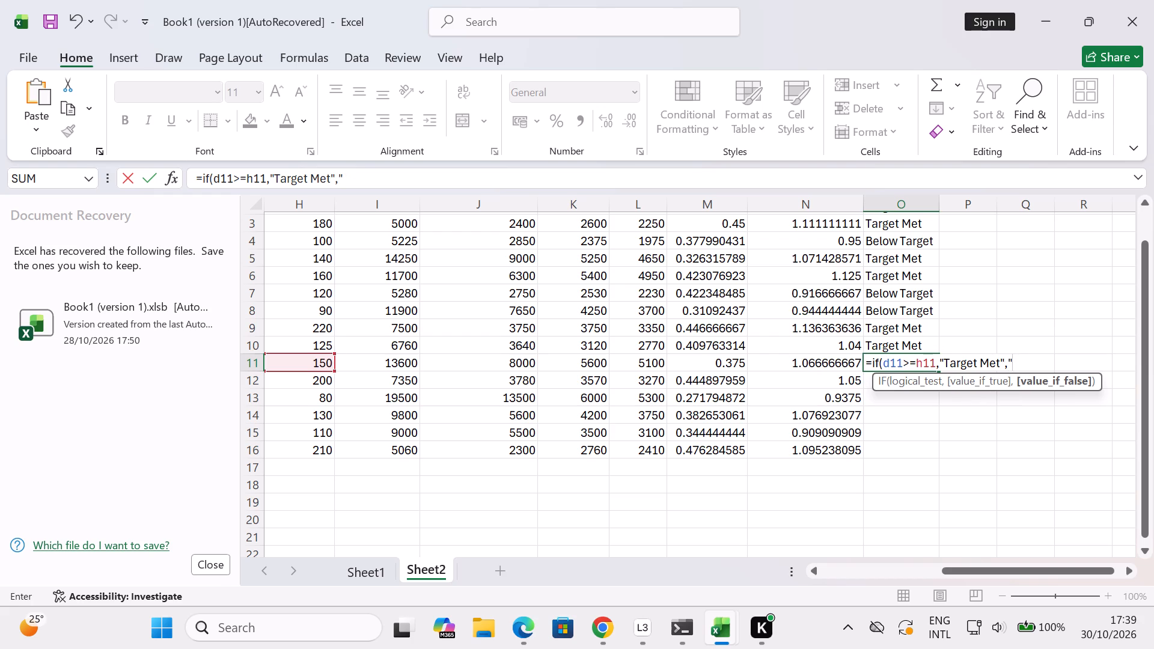
key(shift+b)
key(e)
text(low)
key(space)
text(Target)
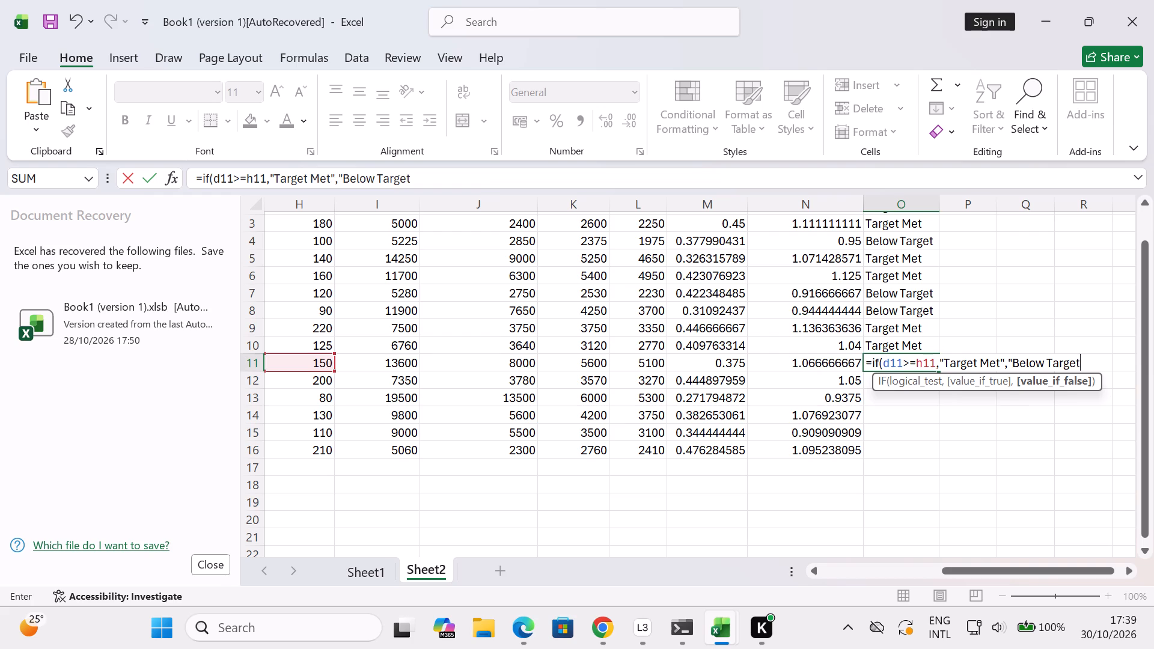
text("')
key(BackSpace)
key(shift+parenright)
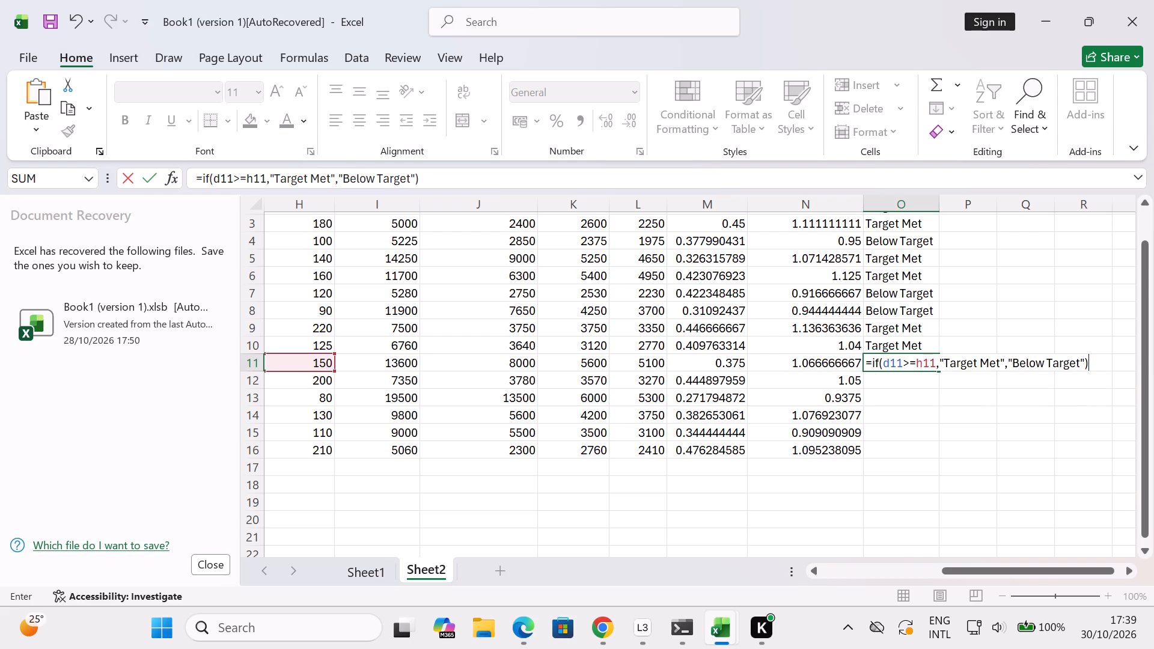
key(Return)
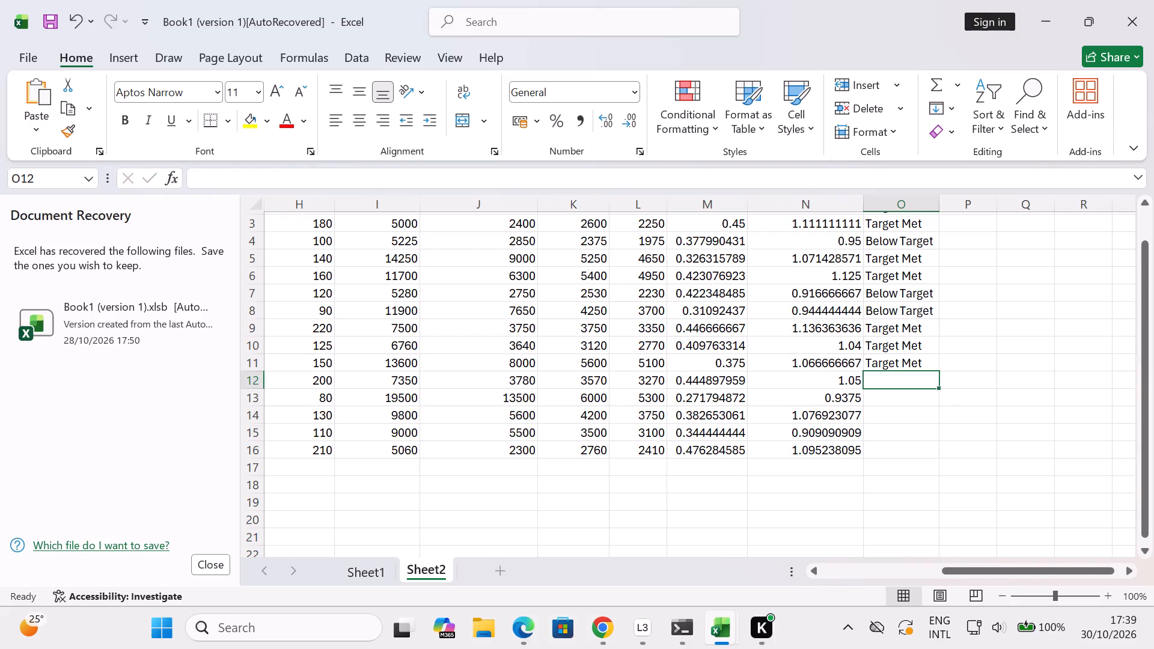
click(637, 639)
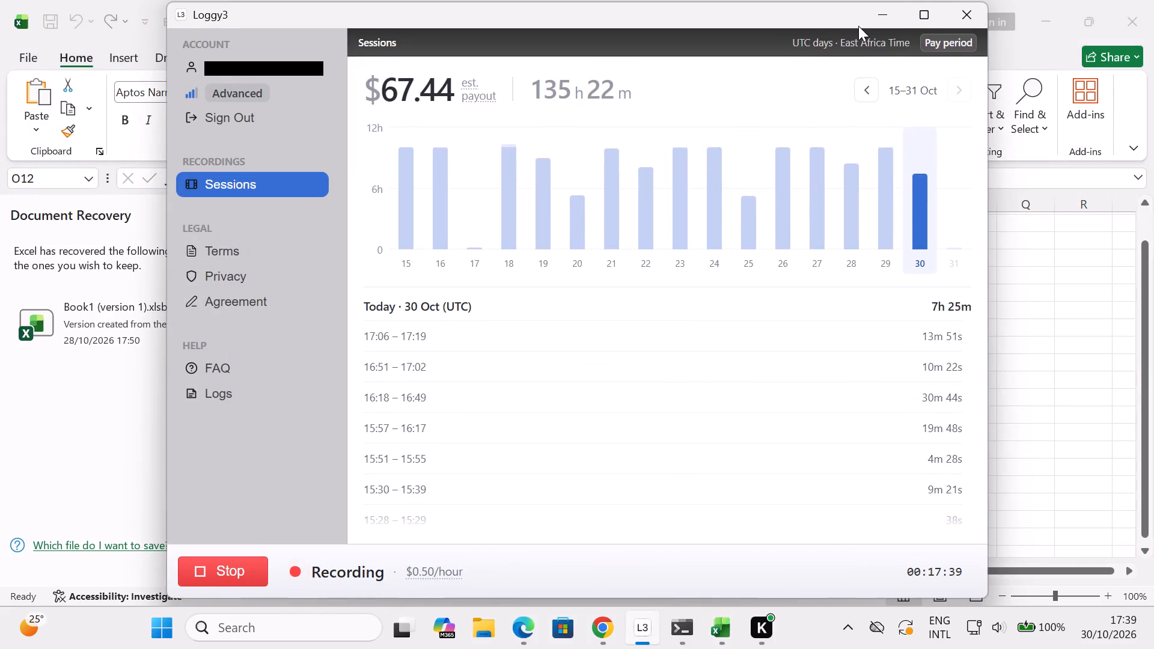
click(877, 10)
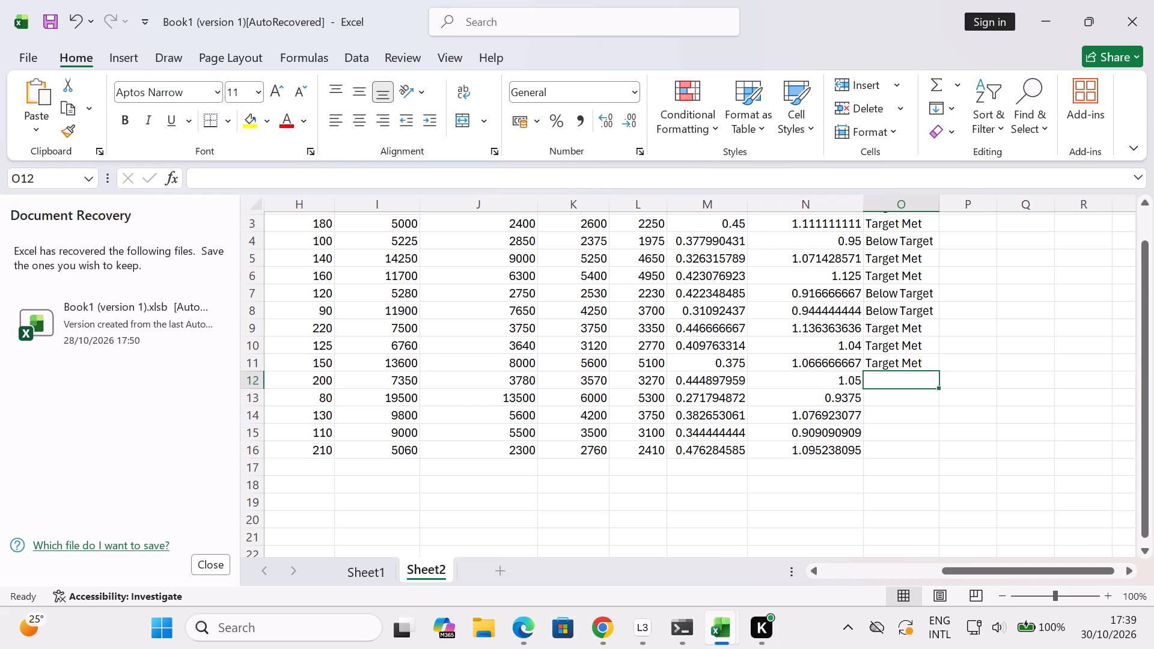
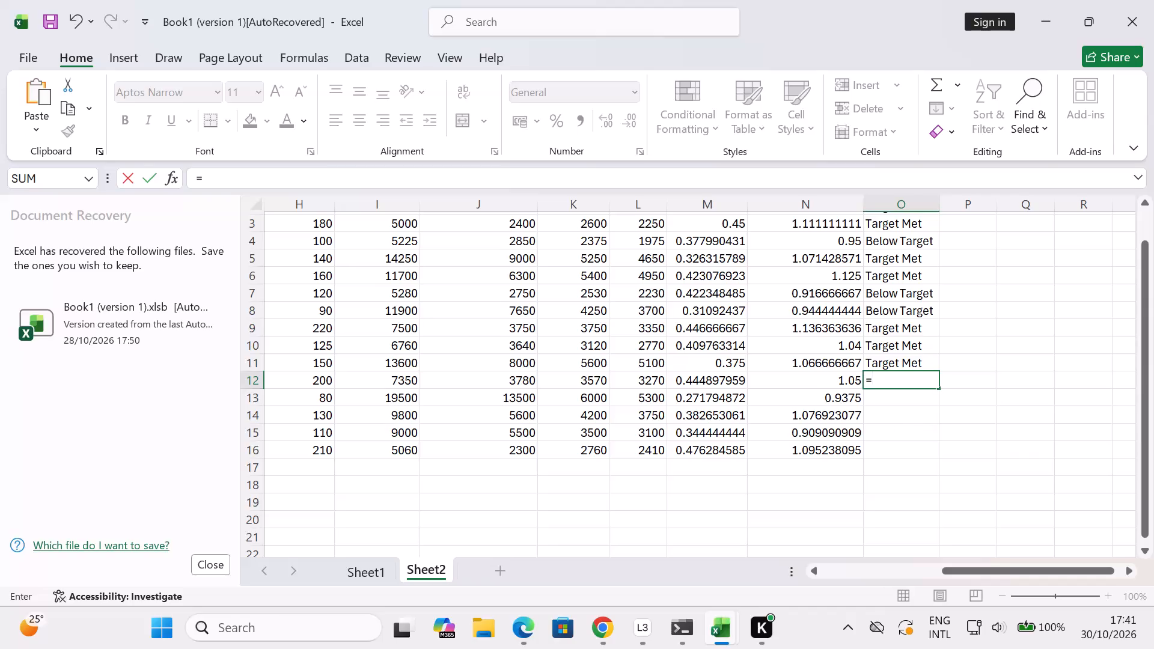
Start an IF formula in cell O12 with the logical test D12>=H12.
text(if)
key(shift+parenleft)
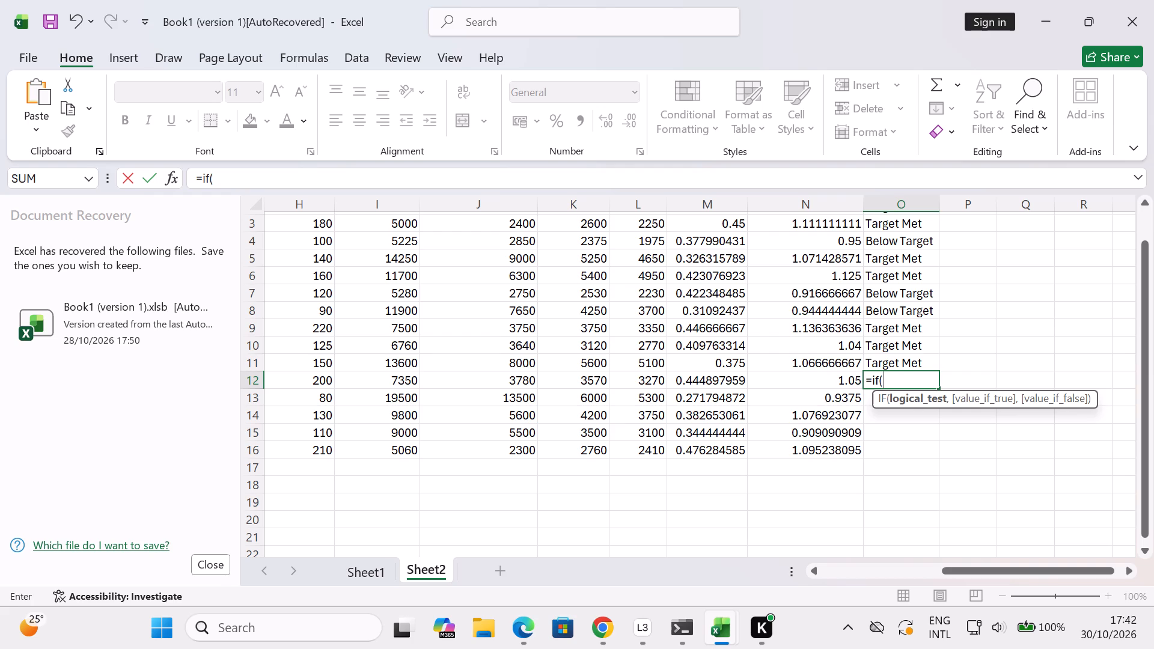
text(if)
key(BackSpace)
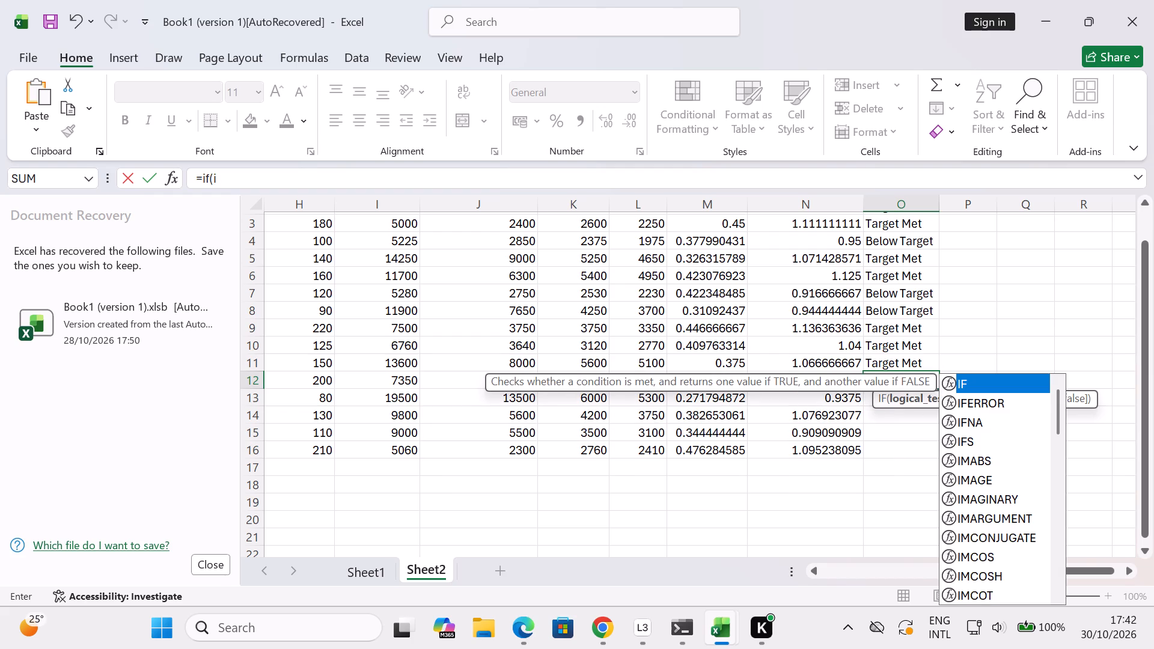
key(BackSpace)
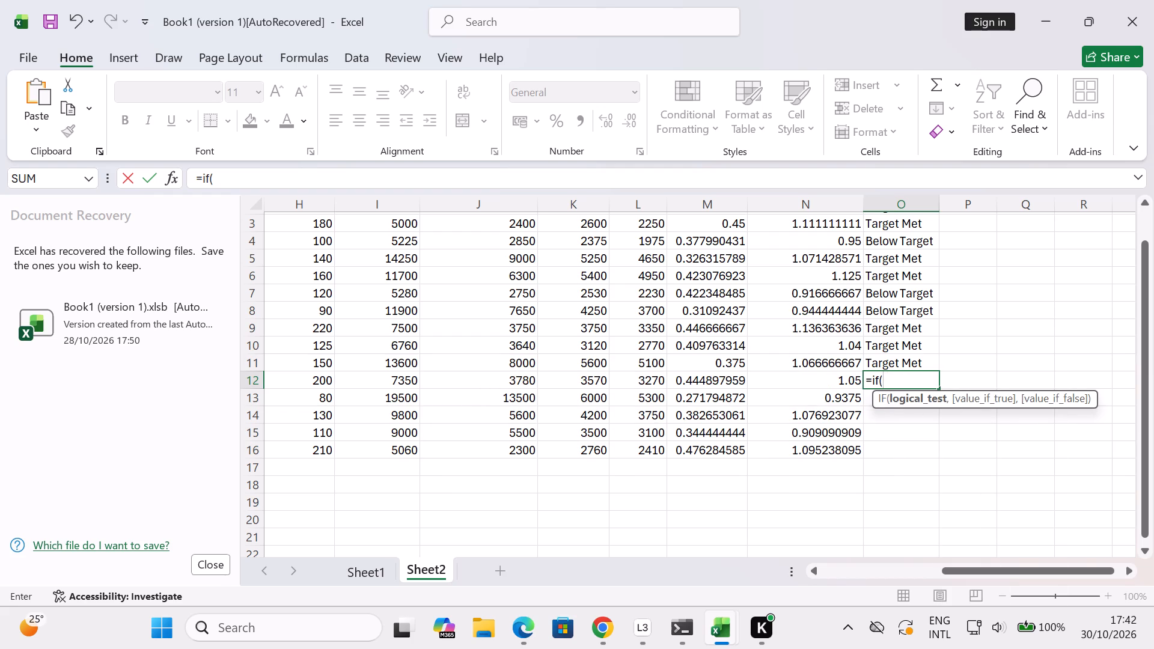
text(d12)
key(shift+greater)
key(equal)
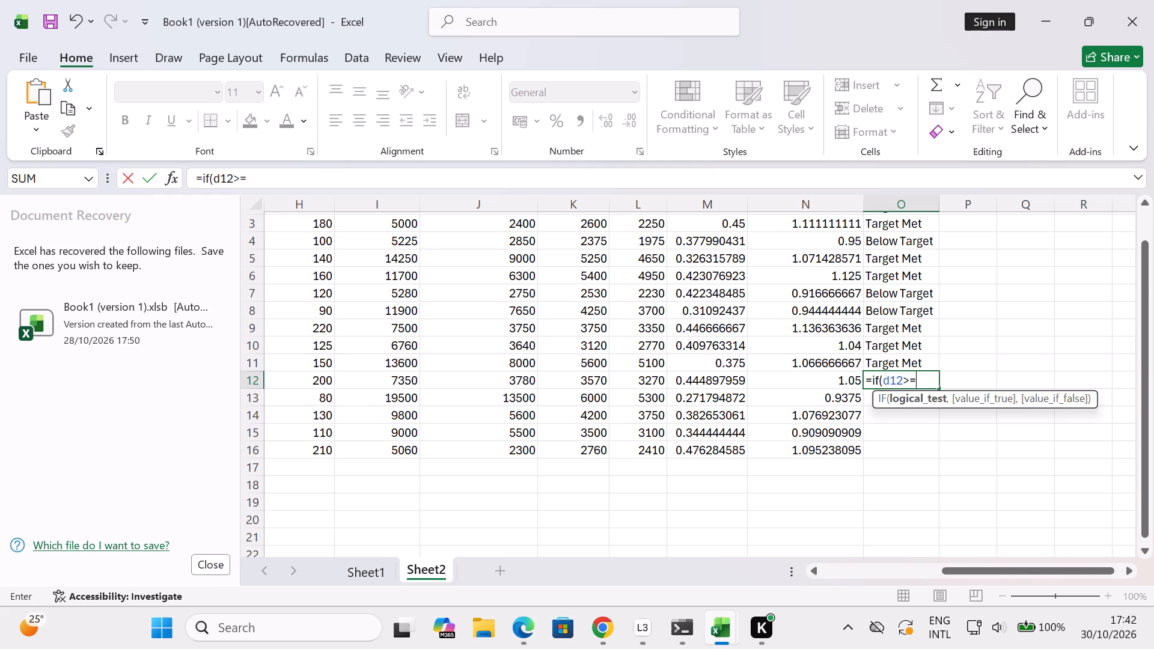
key(h)
text(12)
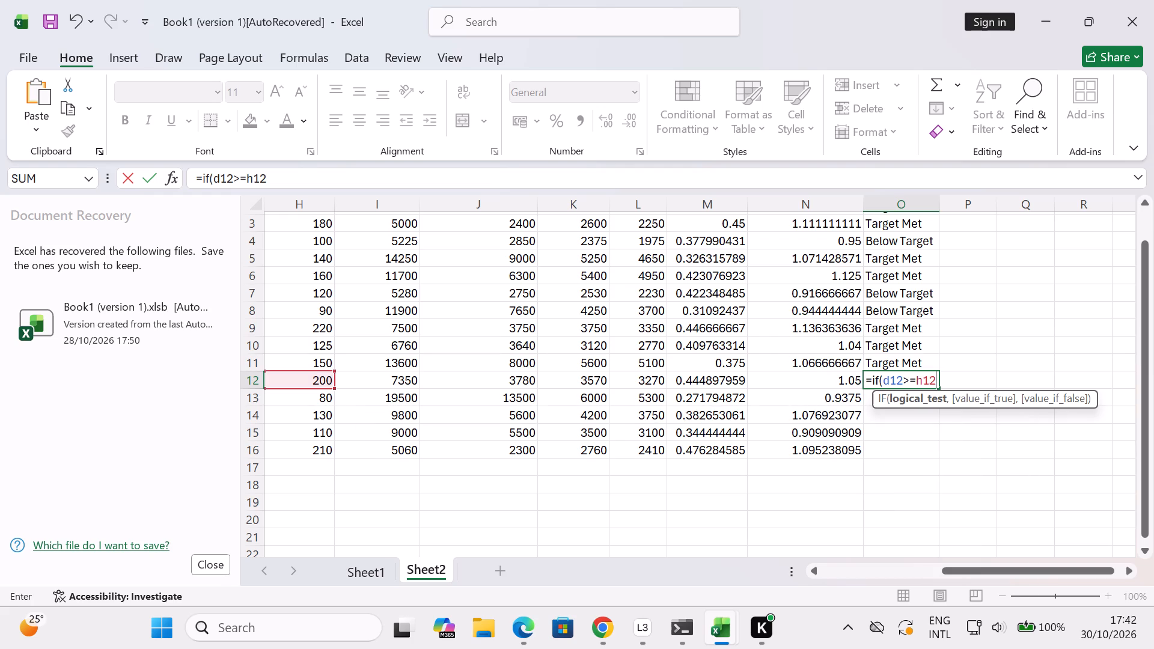
Add "Target Met" in quotation marks as the value-if-true argument of the O12 formula.
key(comma)
text("')
key(BackSpace)
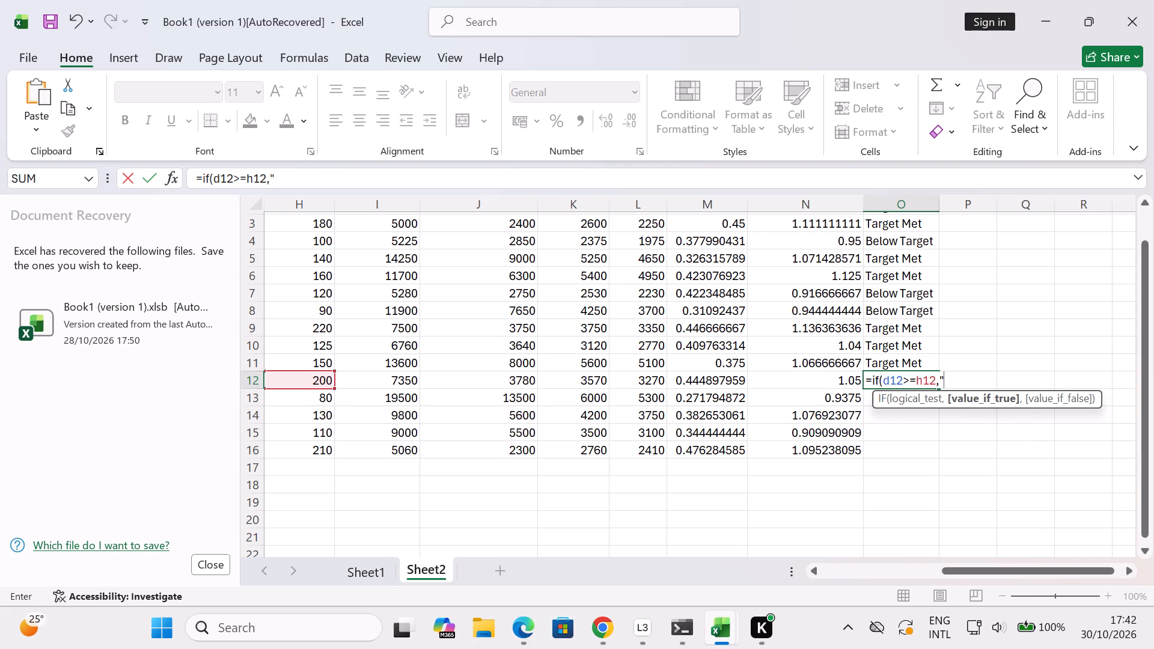
text(Target)
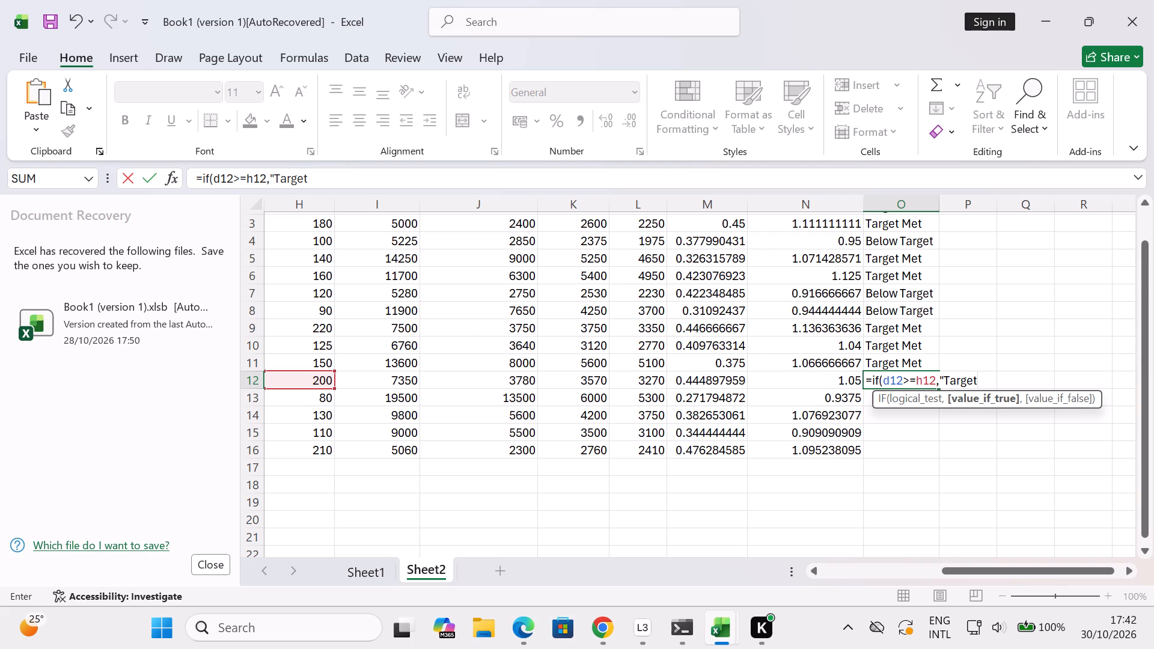
key(space)
key(shift+m)
text(et)
text("')
key(BackSpace)
Add "Below Target" as the value-if-false argument in O12, close the parenthesis and commit the formula.
key(comma)
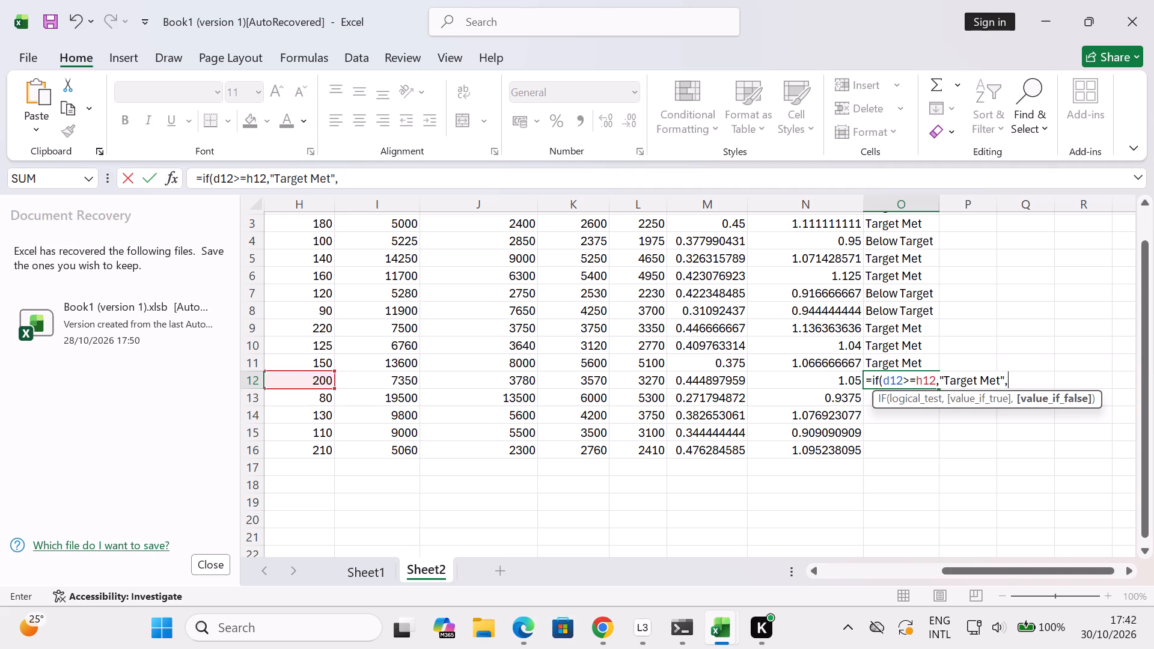
text("')
key(BackSpace)
text(Belo)
key(w)
key(space)
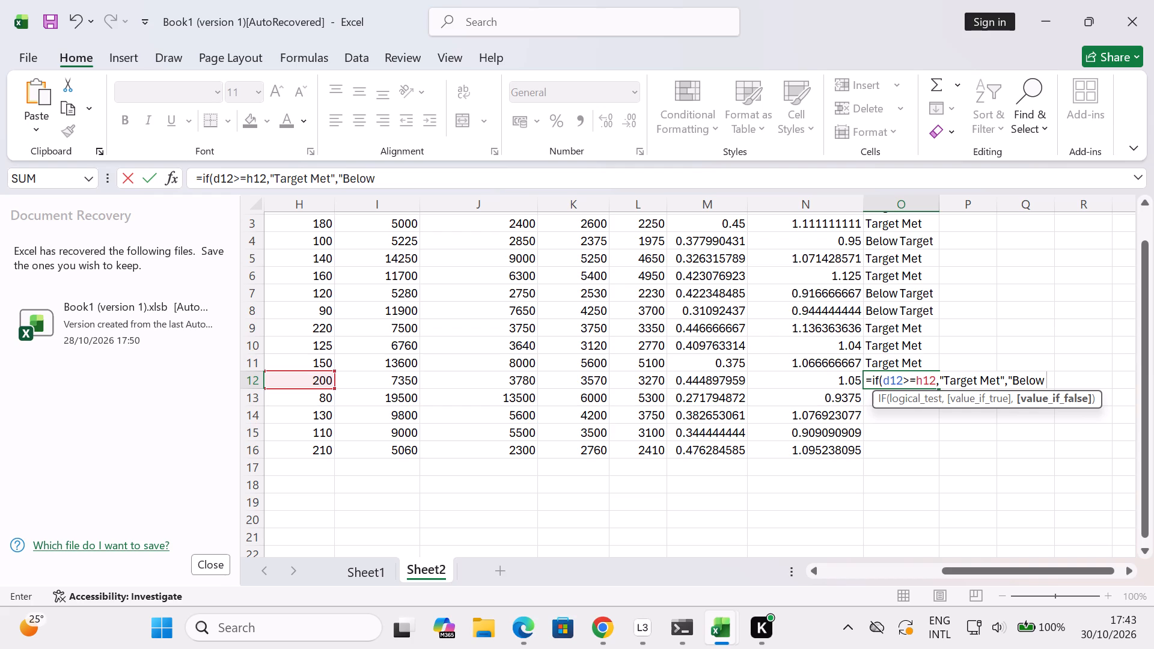
text(Target)
text("')
key(BackSpace)
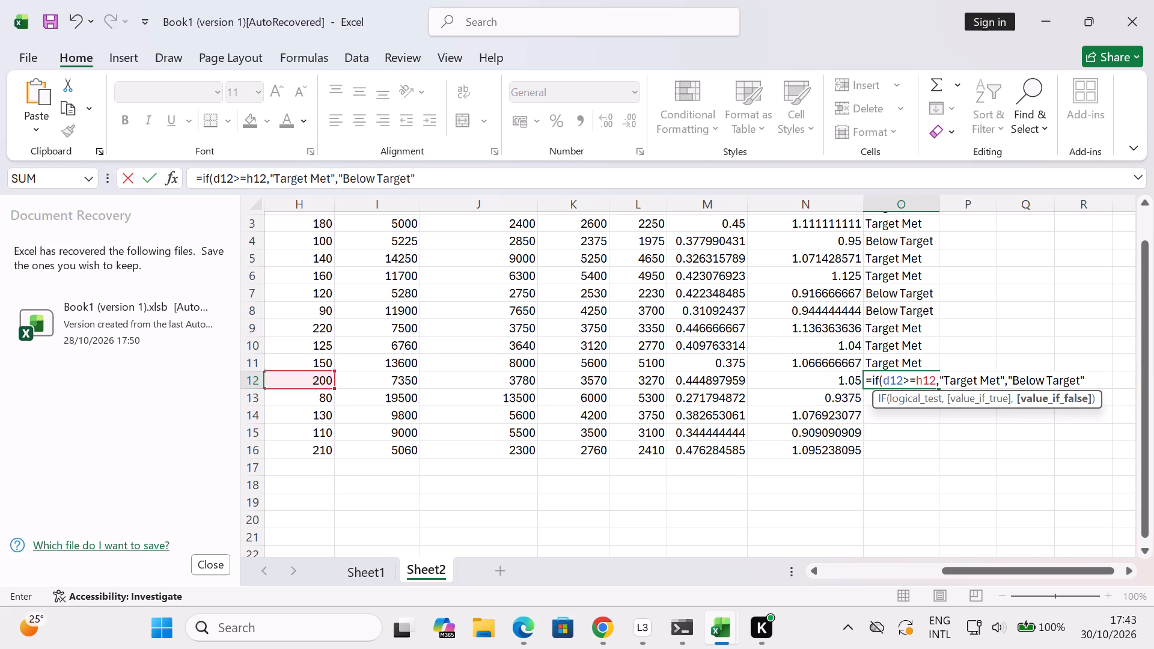
key(shift+parenright)
key(Return)
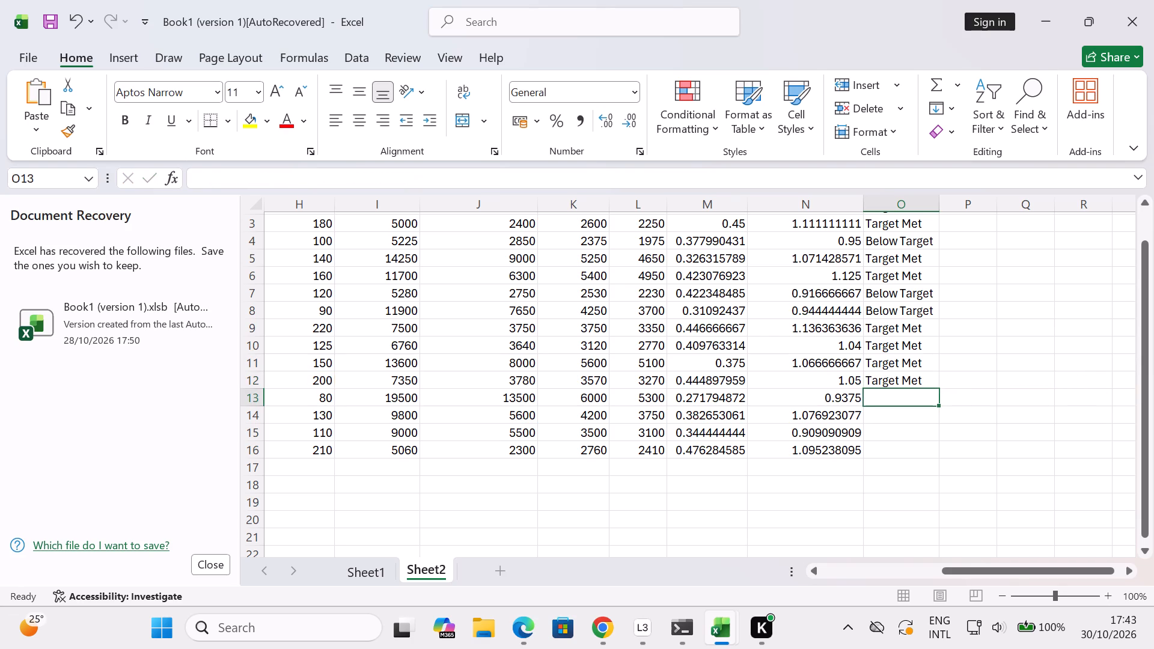
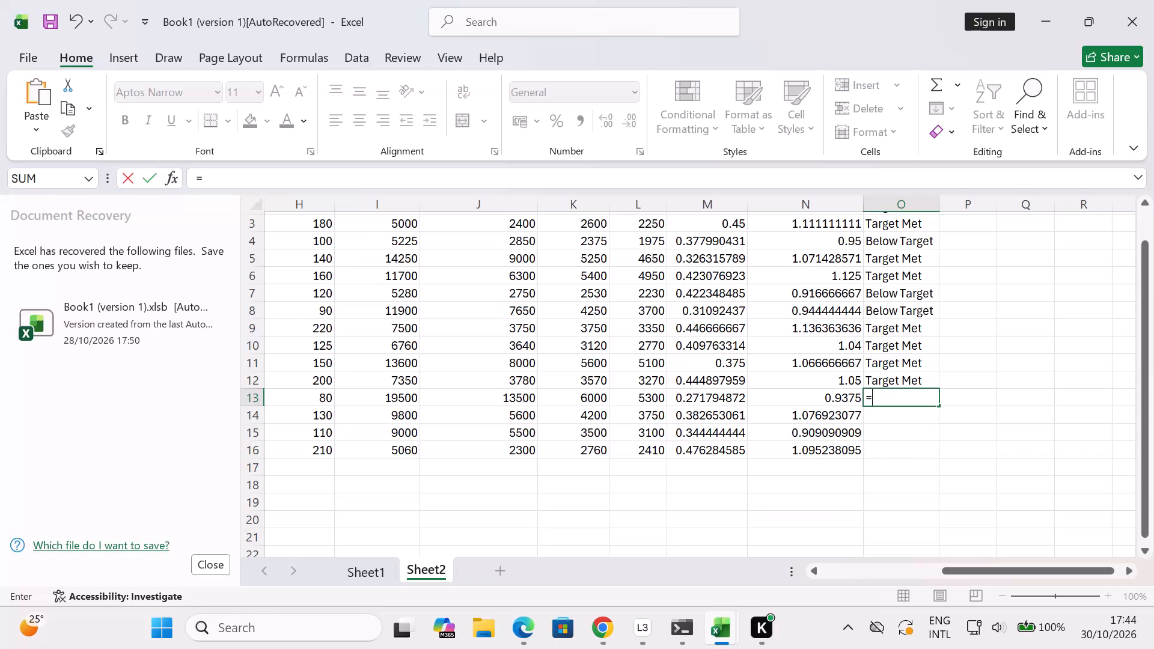
Start an IF formula in cell O13 with the logical test D13>=H13.
key(i)
key(f)
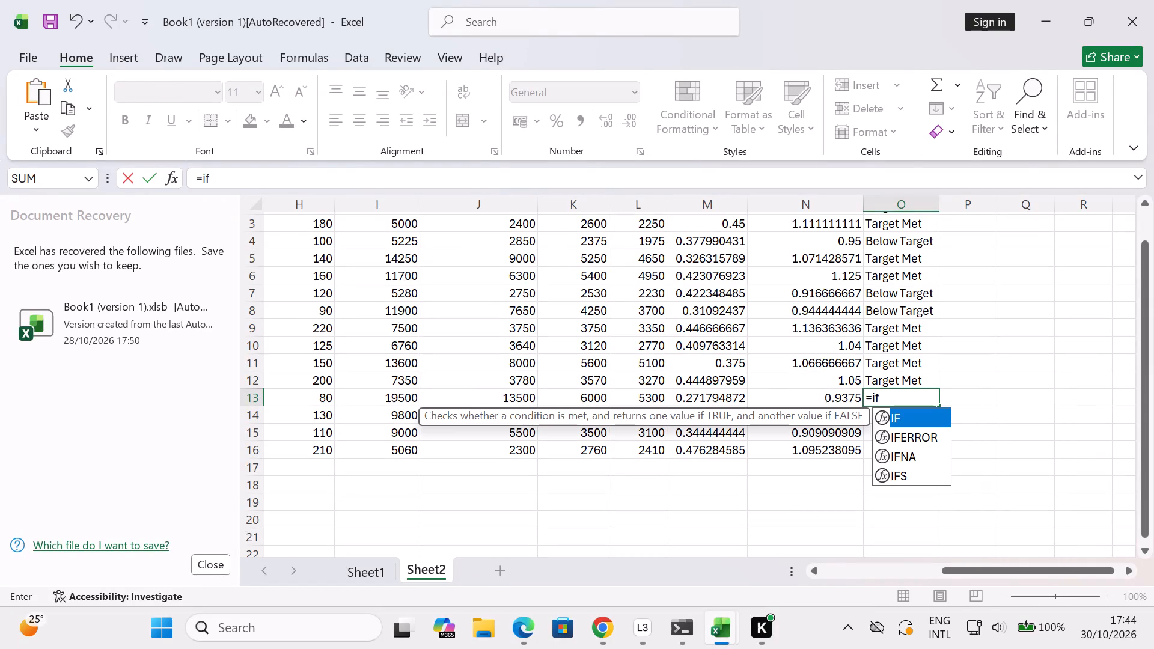
key(shift+parenleft)
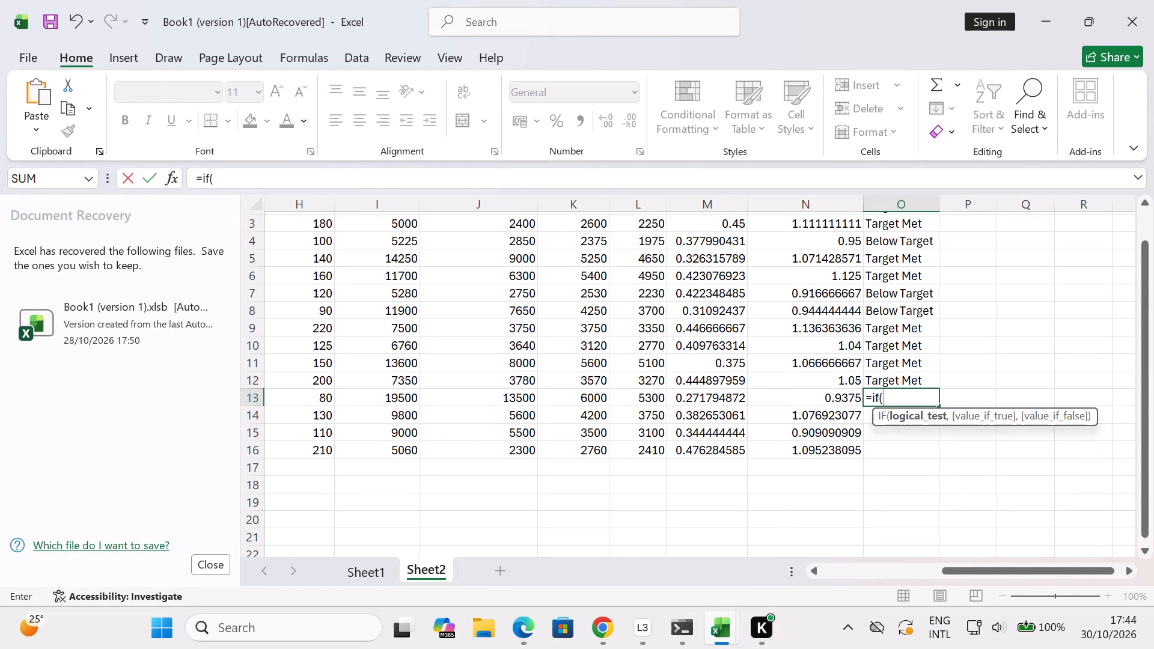
key(d)
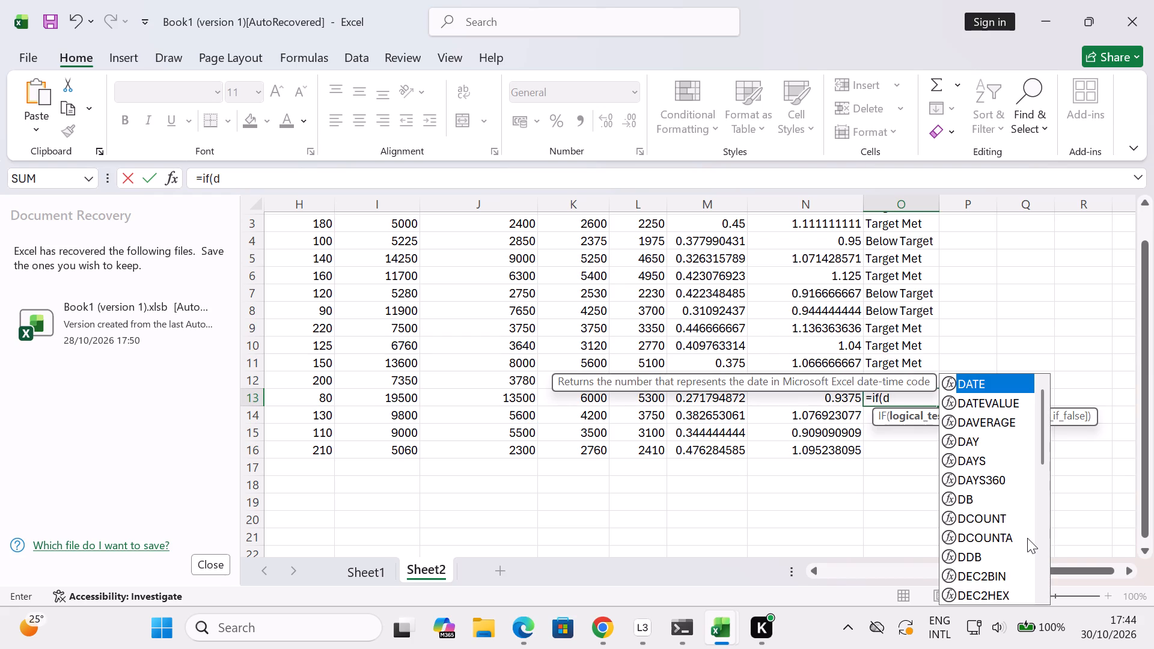
text(13)
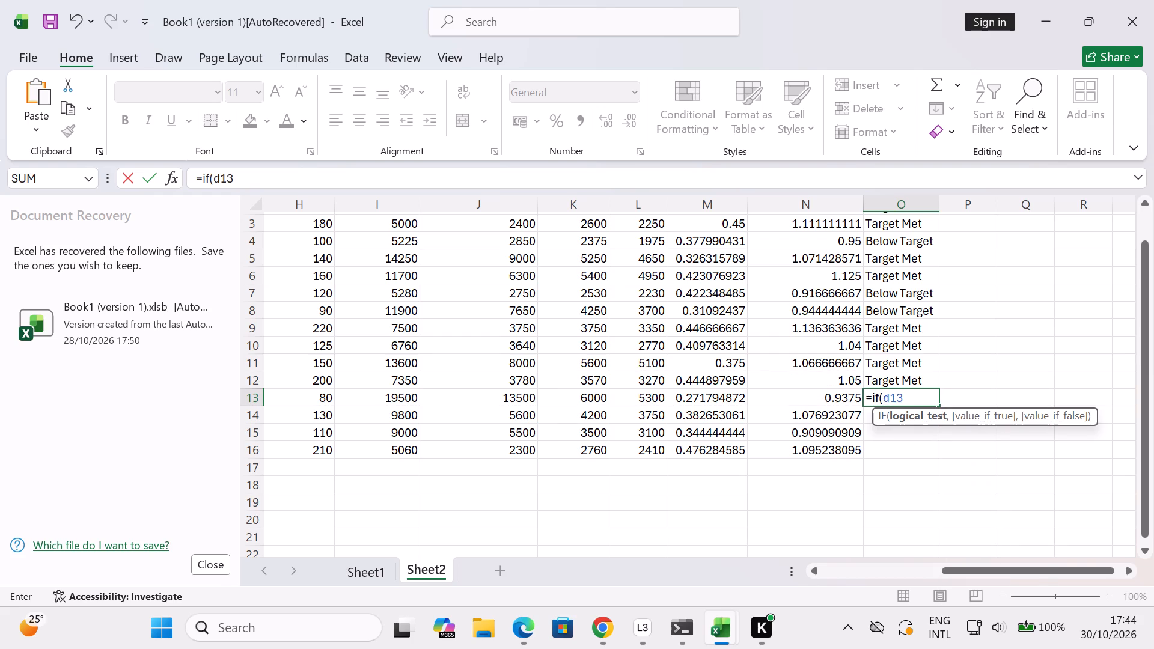
key(shift+greater)
key(equal)
key(h)
text(13)
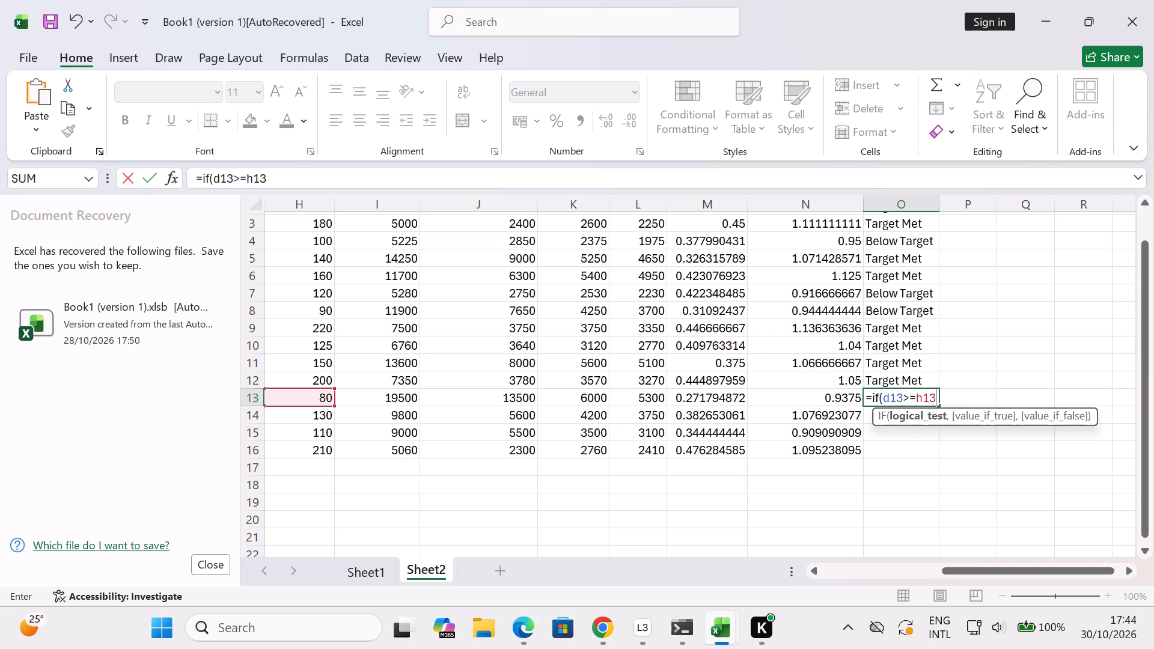
key(comma)
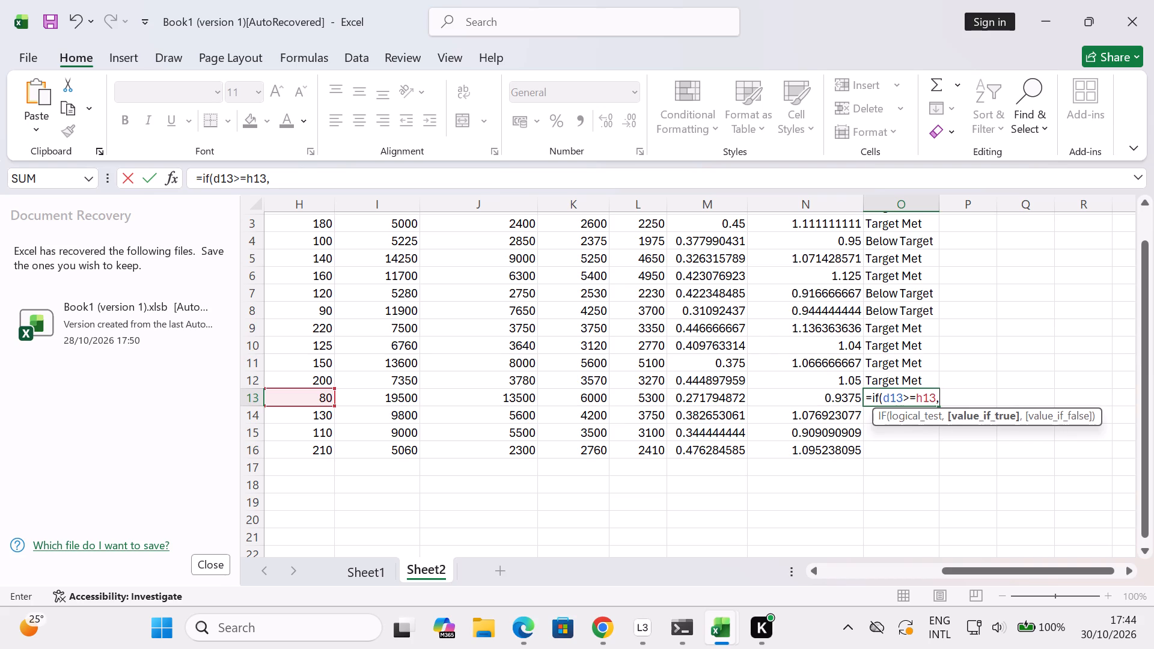
Add "Target Met" in quotation marks as the value-if-true argument of the O13 formula.
text("')
key(BackSpace)
key(shift+t)
text(arget)
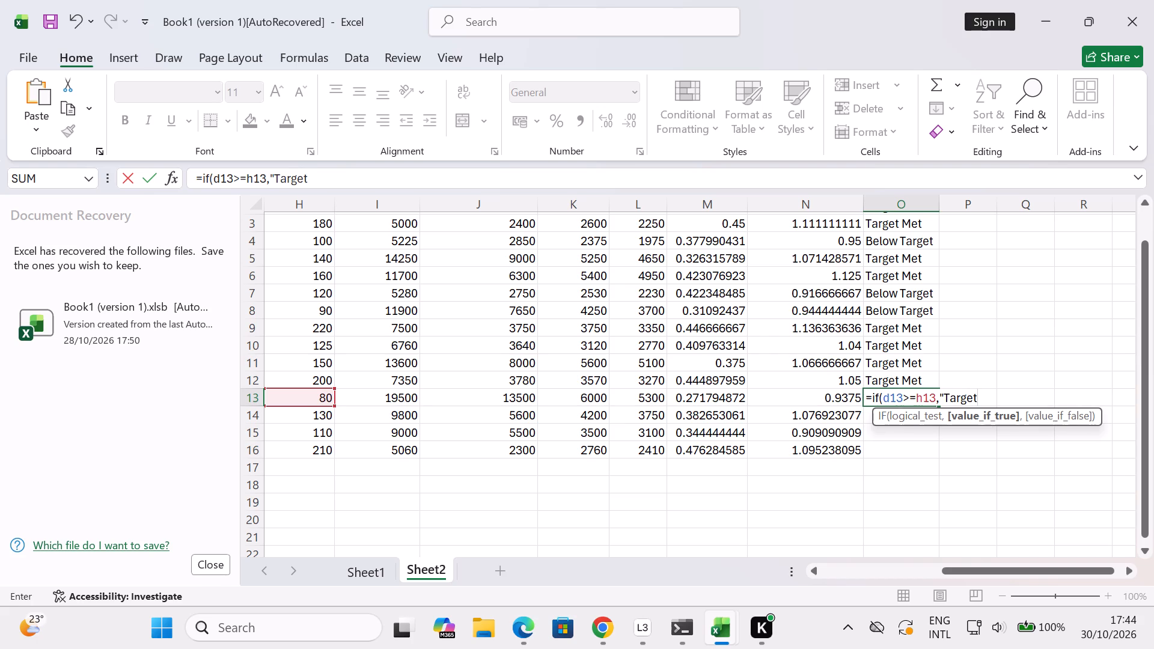
key(space)
key(shift+m)
text(et)
key(shift+quotedbl)
key(shift+apostrophe)
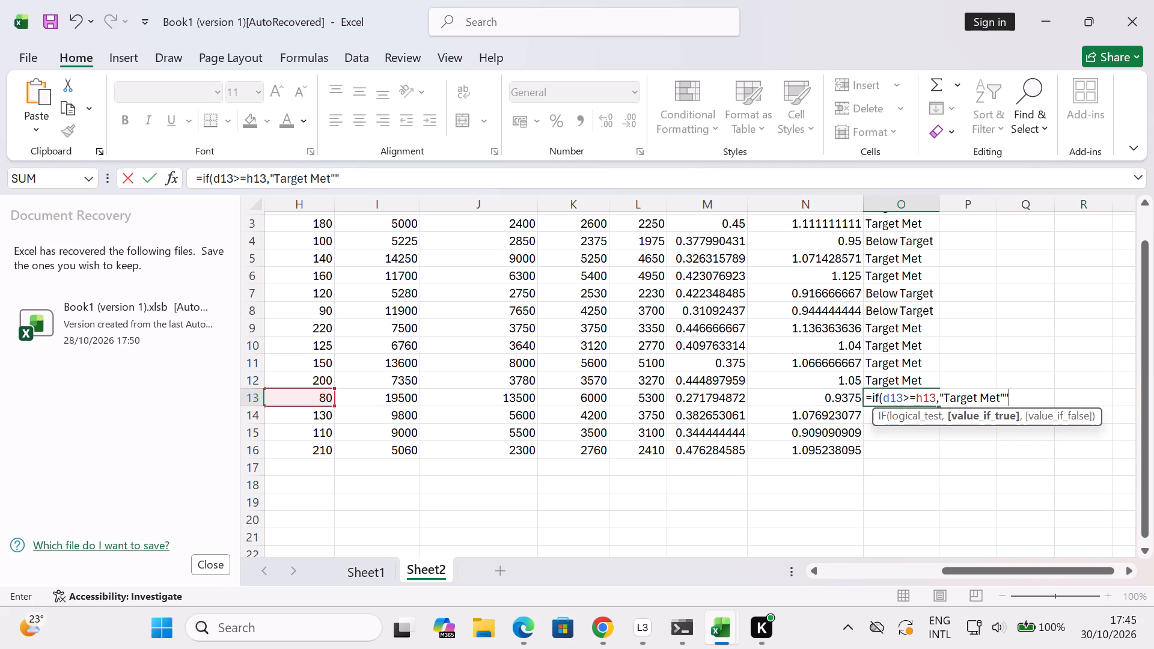
key(BackSpace)
key(comma)
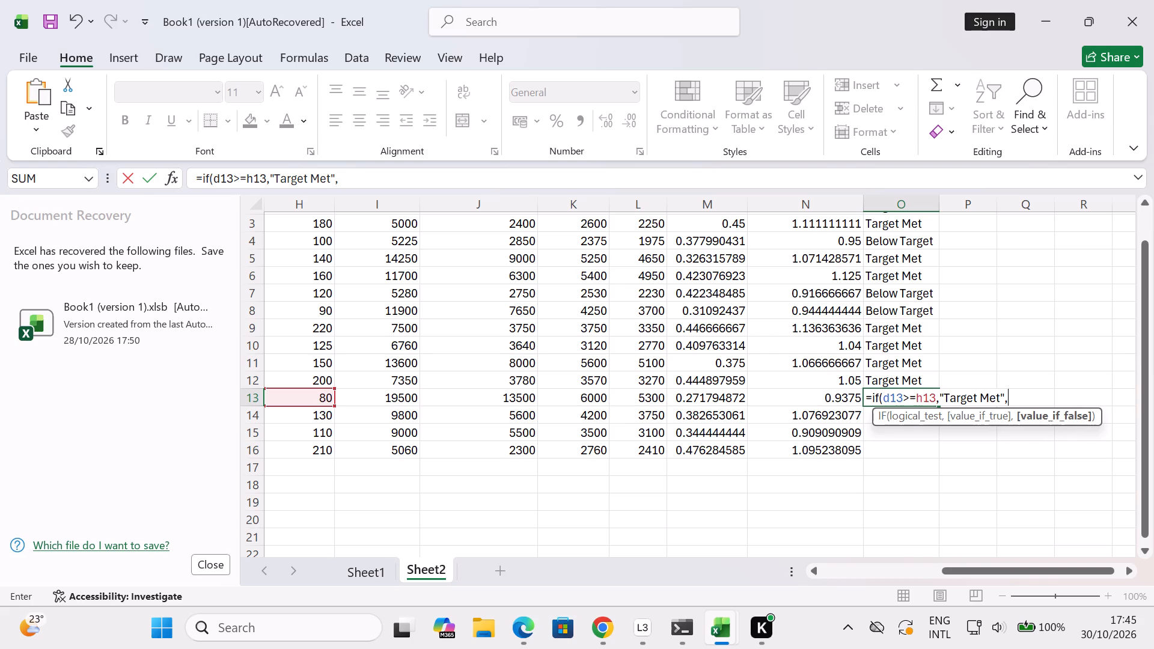
Add "Below Target" as the value-if-false argument in O13, close the parenthesis and commit the formula.
text("')
key(BackSpace)
text(Be)
text(lo)
text(w)
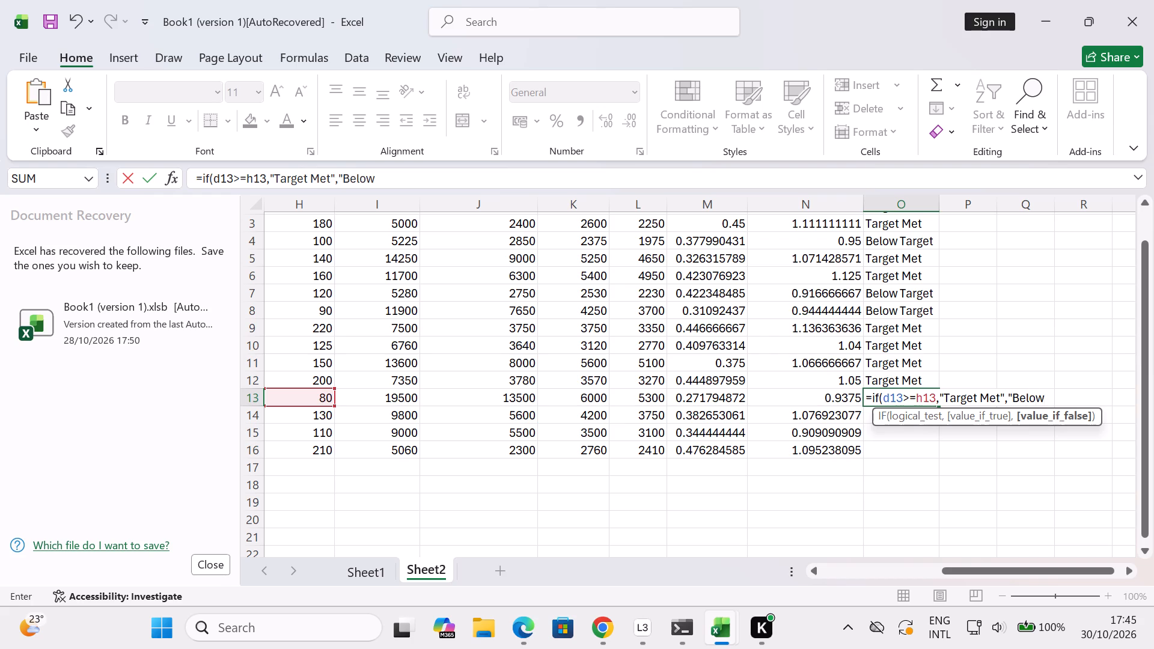
key(space)
key(shift+t)
text(arget)
text("')
key(BackSpace)
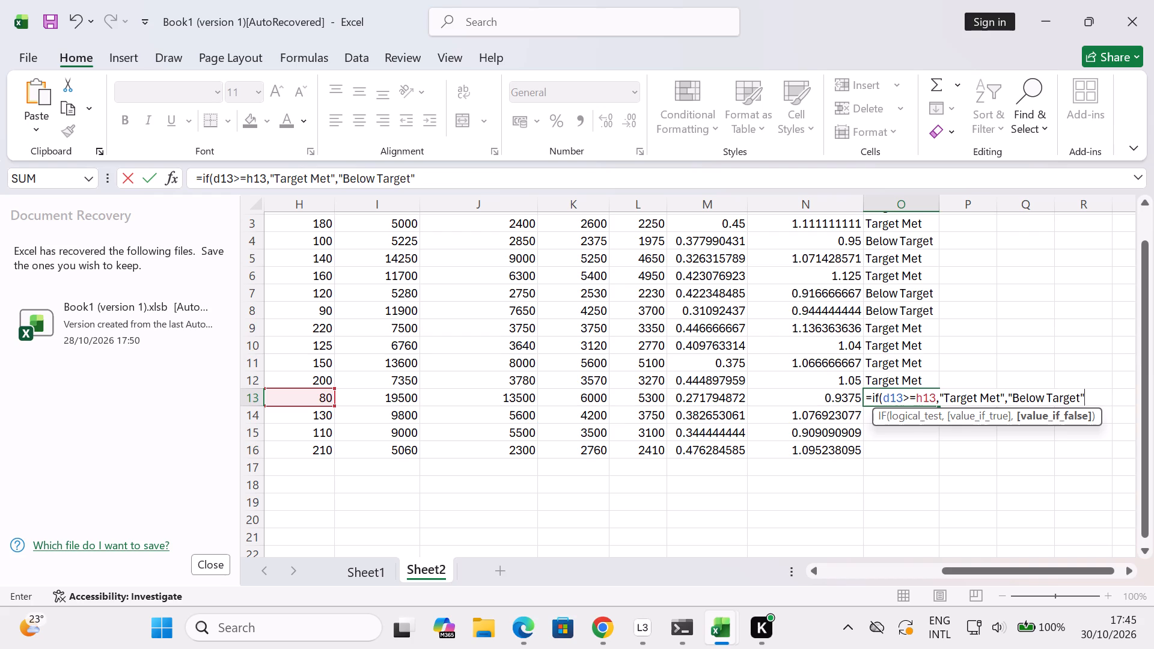
key(shift+parenright)
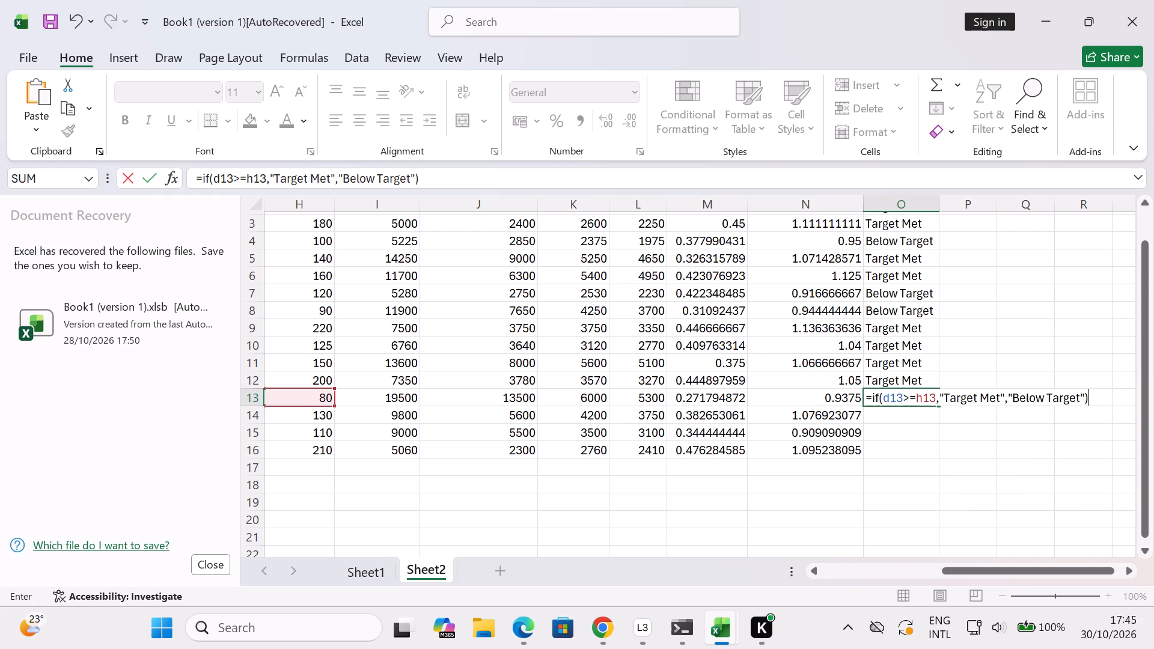
key(Return)
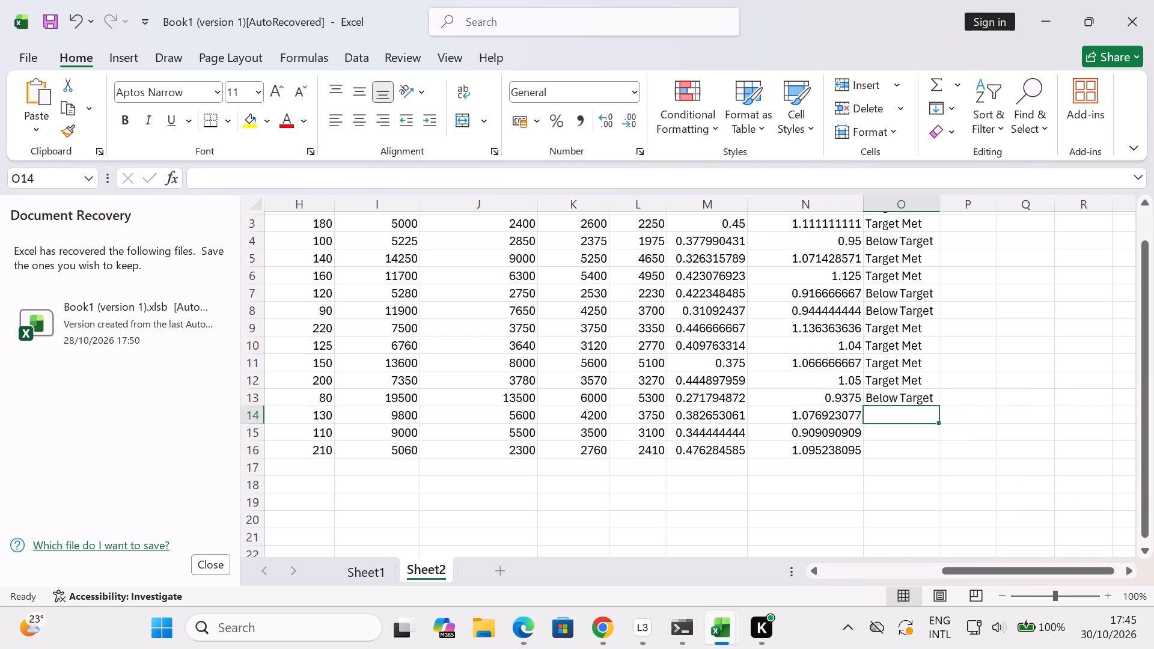
Begin a formula in cell O14.
key(equal)
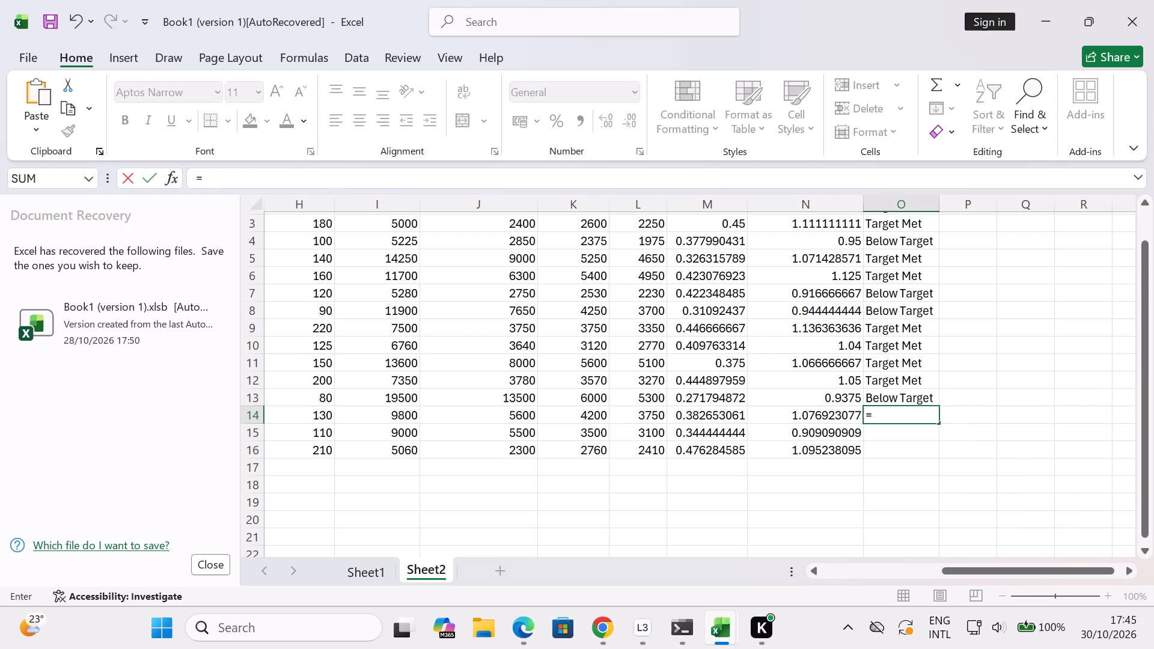
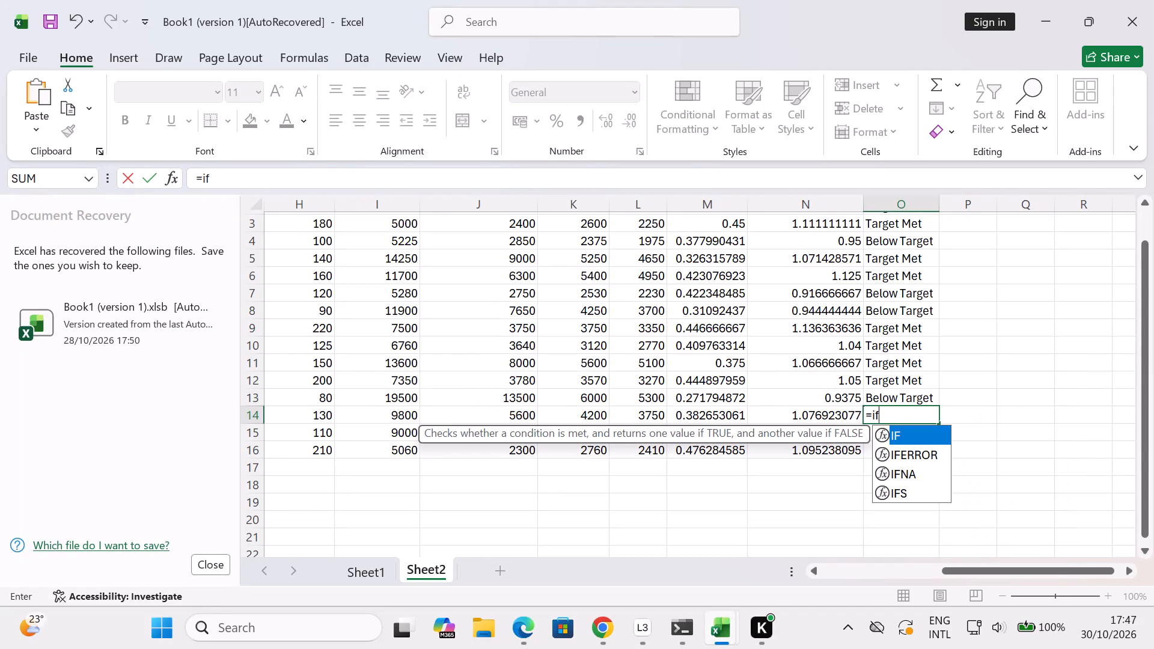
Open the IF function's arguments in the O14 formula and enter the first part of the logical test, D14>=.
key(shift+parenleft)
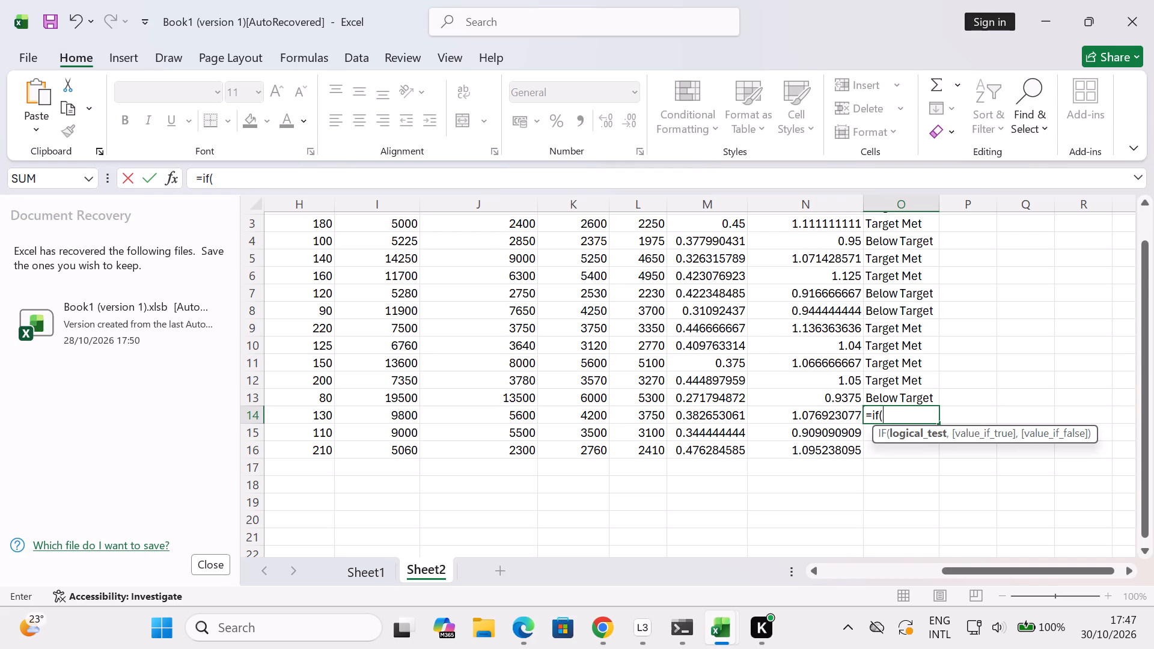
text(d14)
key(shift+greater)
key(equal)
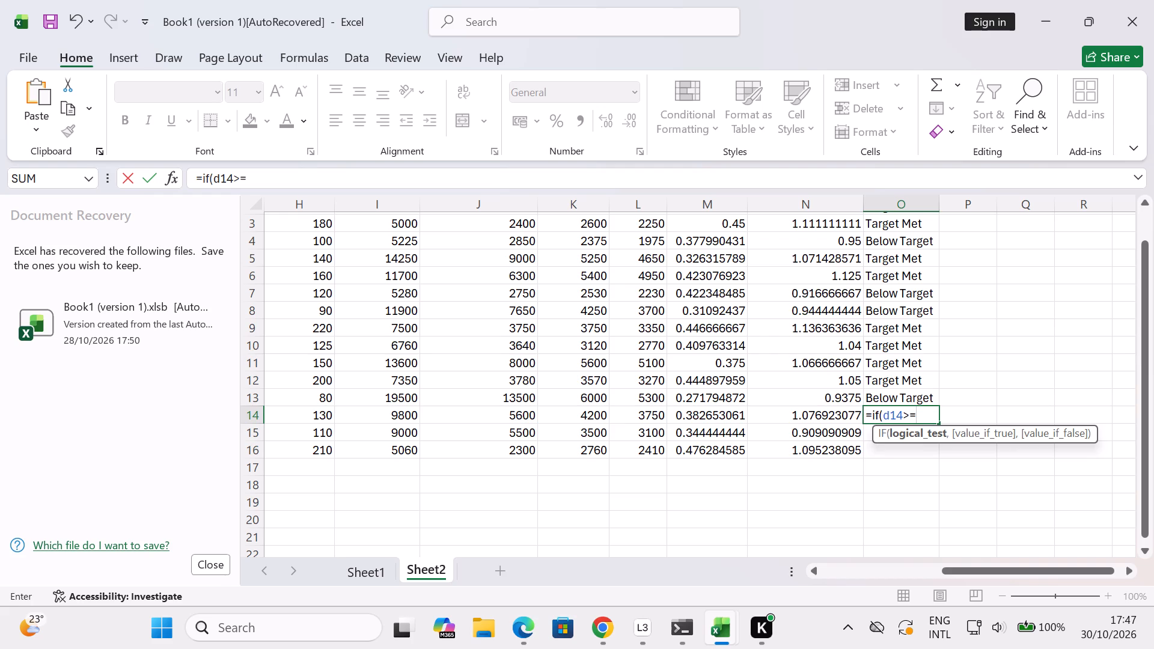
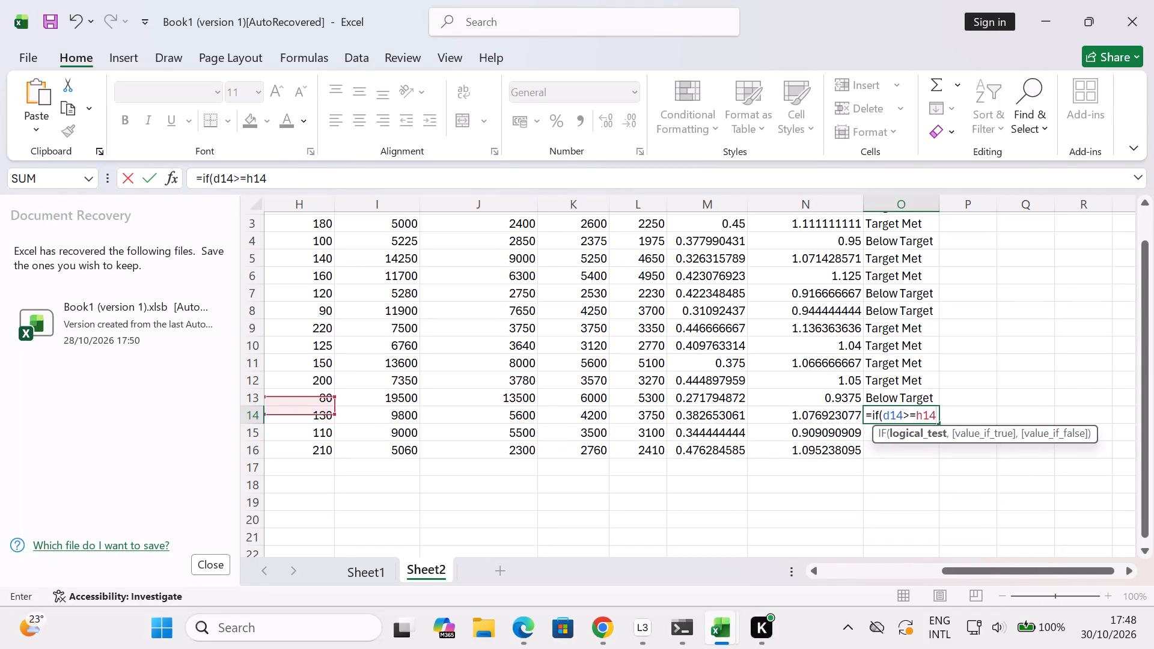
Add "Target Met" as the value-if-true argument of the IF formula in O14, following the test d14>=h14.
key(comma)
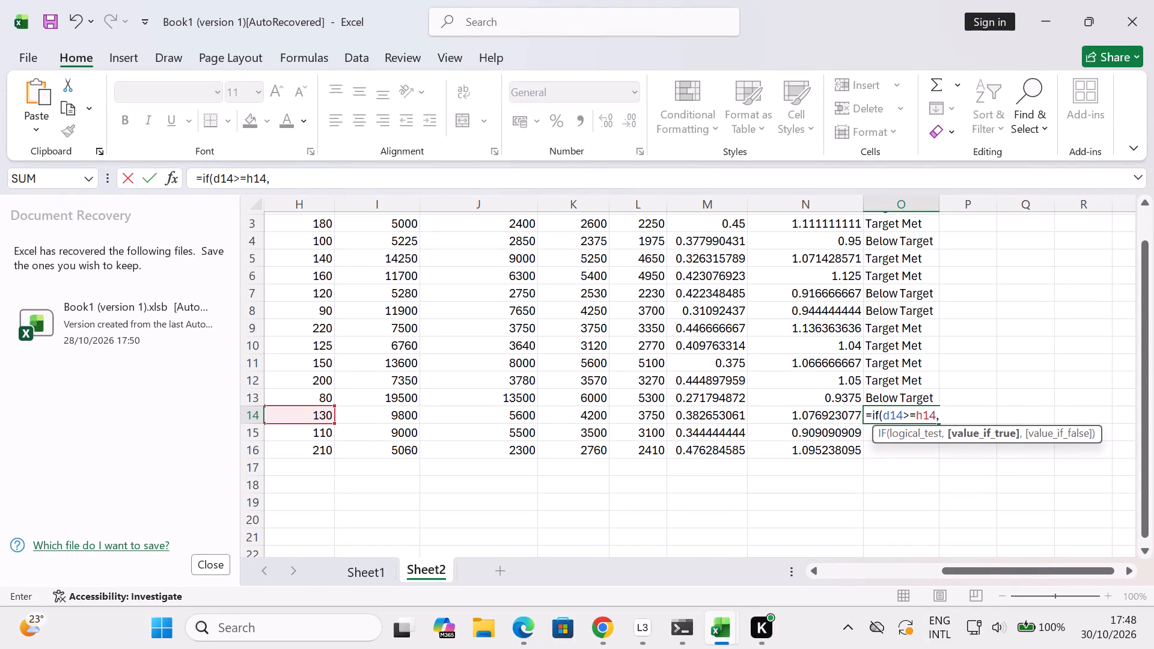
text("')
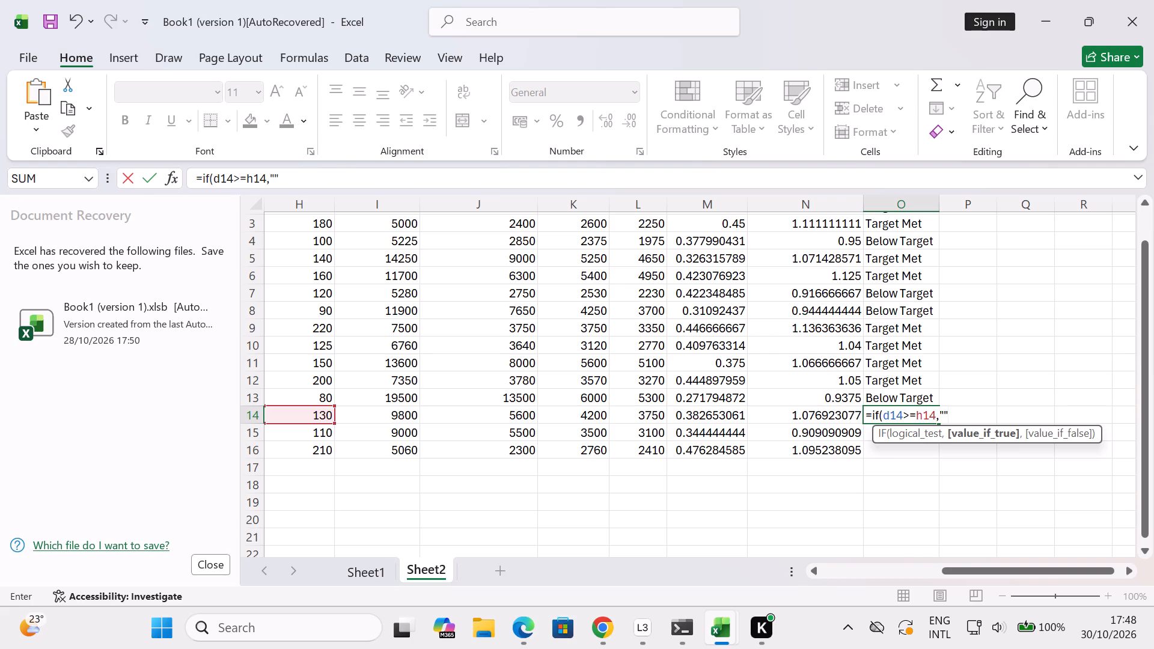
key(BackSpace)
key(shift+t)
text(arget)
key(space)
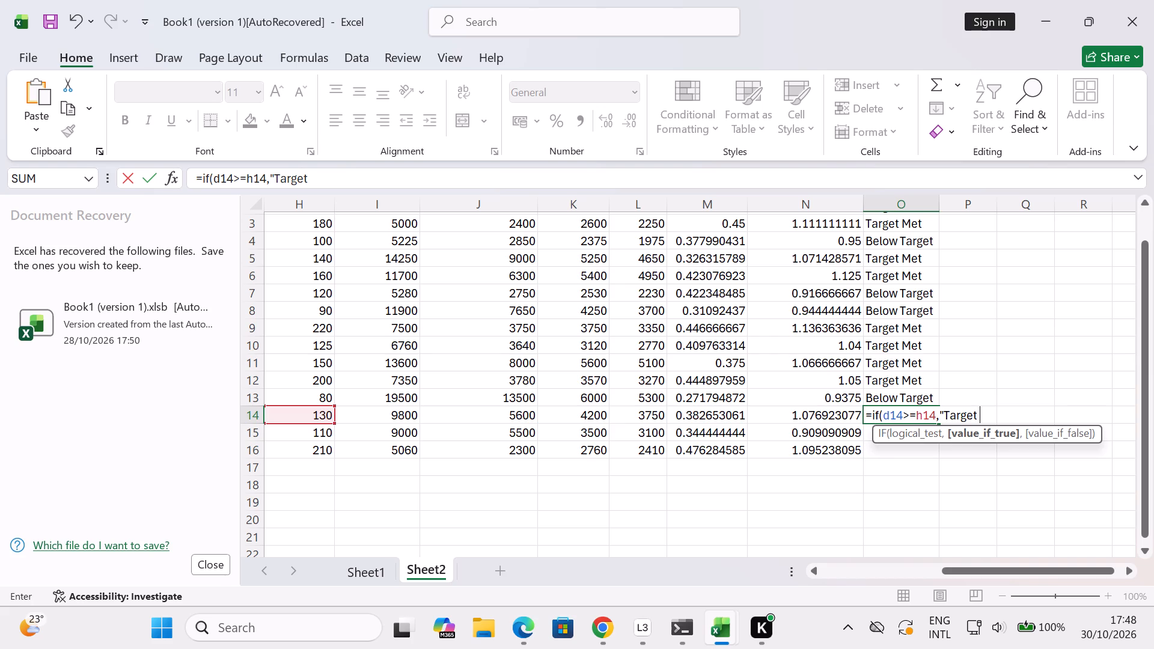
key(shift+m)
text(et)
text("')
key(BackSpace)
Add "Below Target" as the value-if-false argument, close the IF function and enter the formula in O14.
key(comma)
text("')
key(BackSpace)
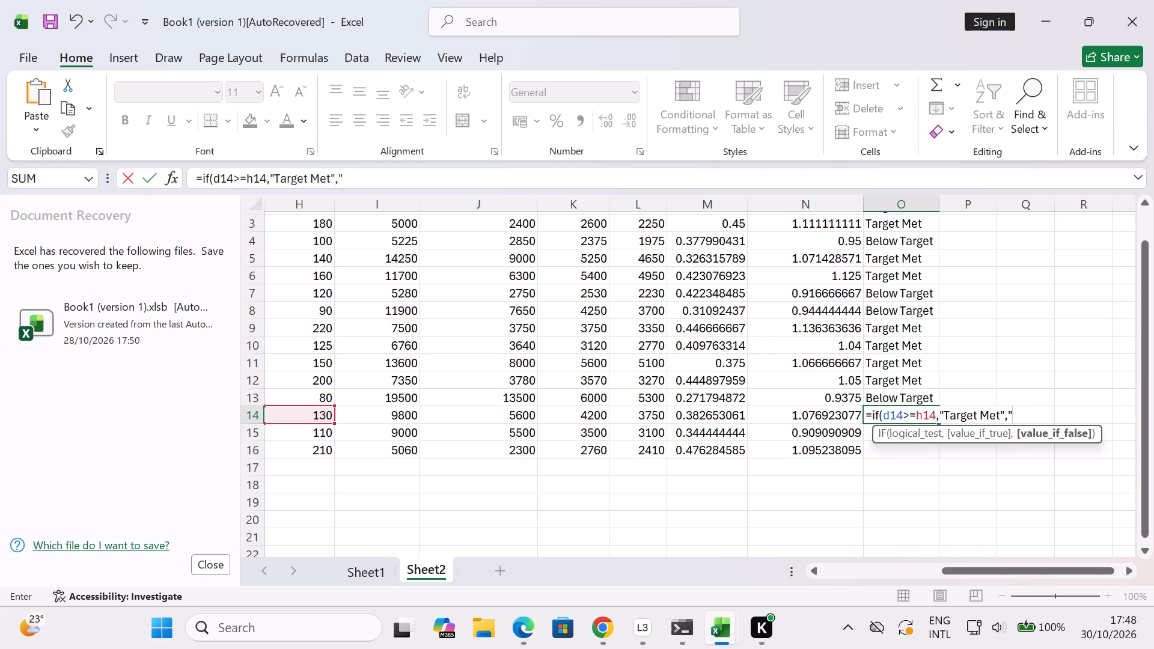
text(Be)
text(lo)
key(w)
key(space)
key(shift+t)
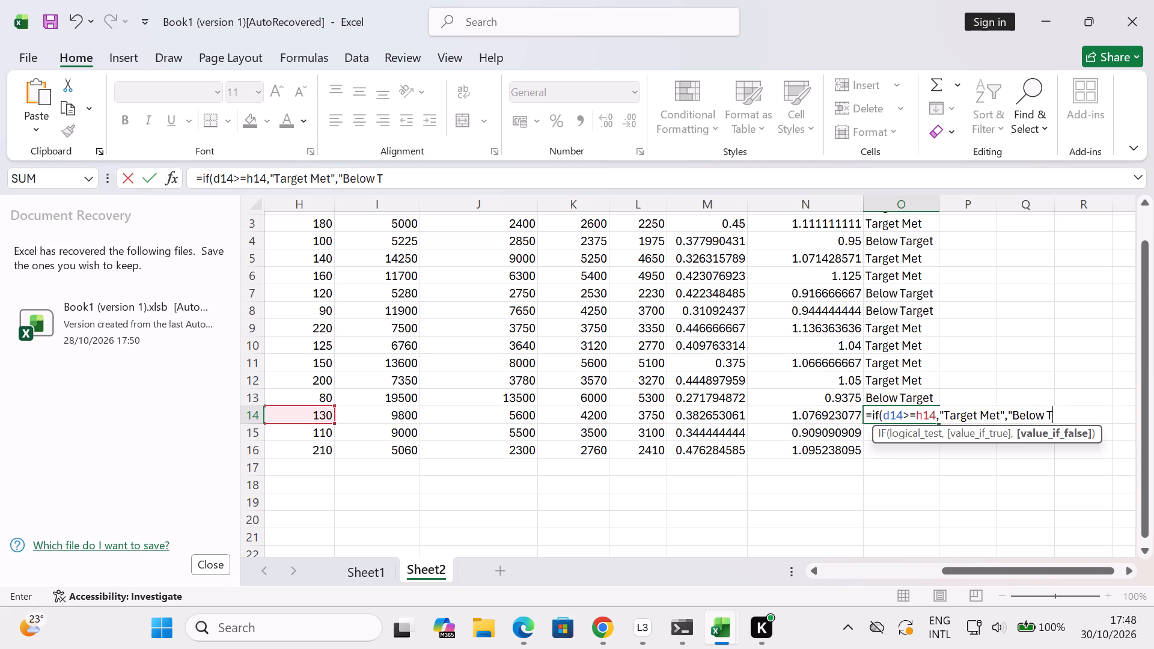
text(arget)
key(shift+quotedbl)
key(shift+apostrophe)
key(BackSpace)
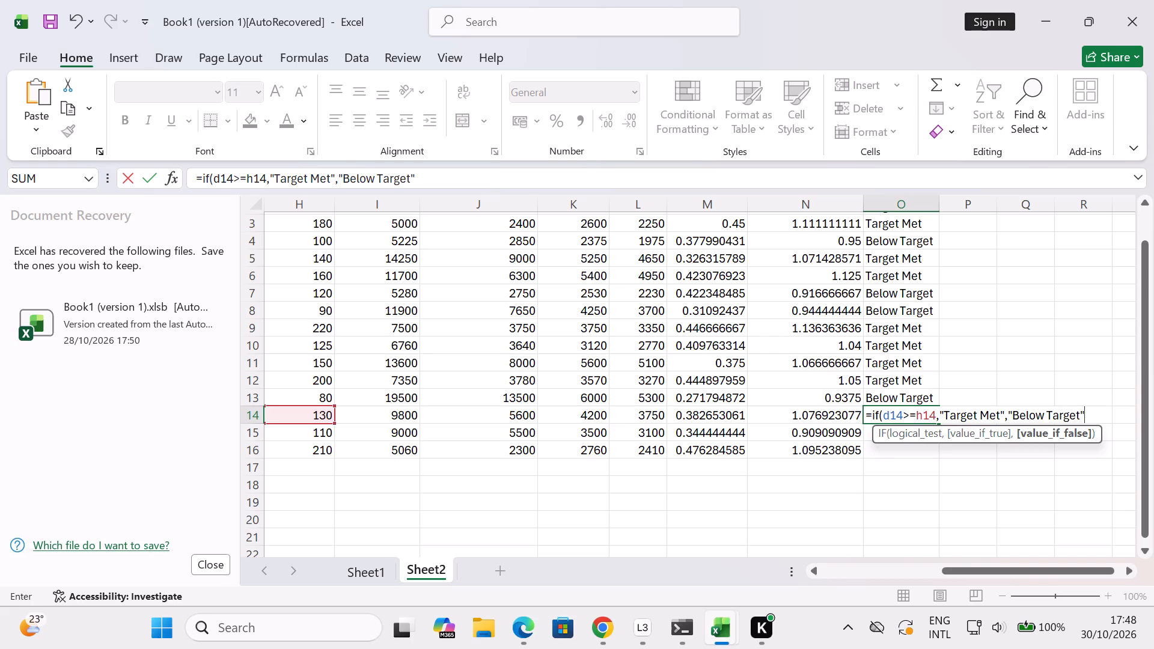
key(shift+parenright)
key(Return)
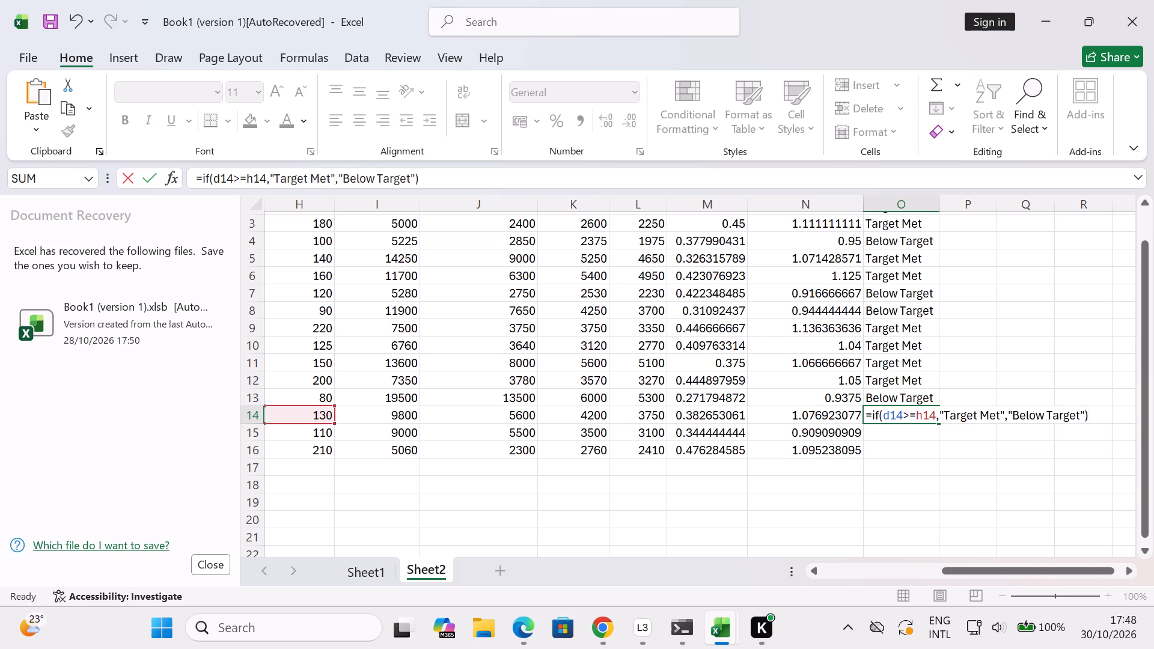
Start a new formula in cell O15 of the Performance column.
key(equal)
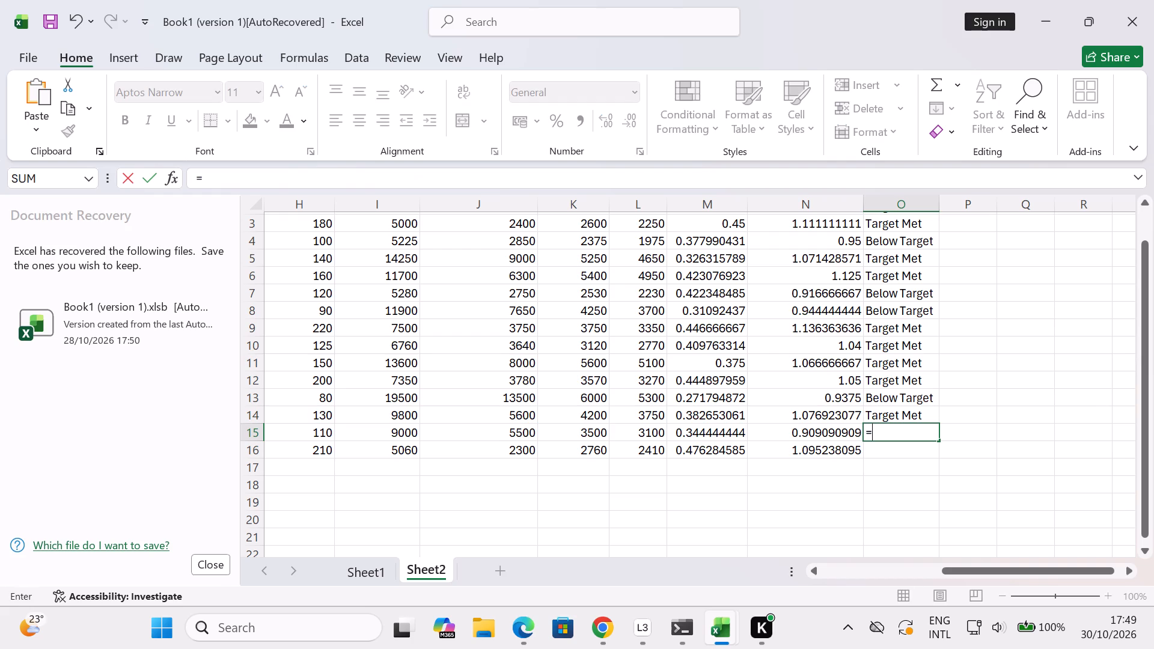
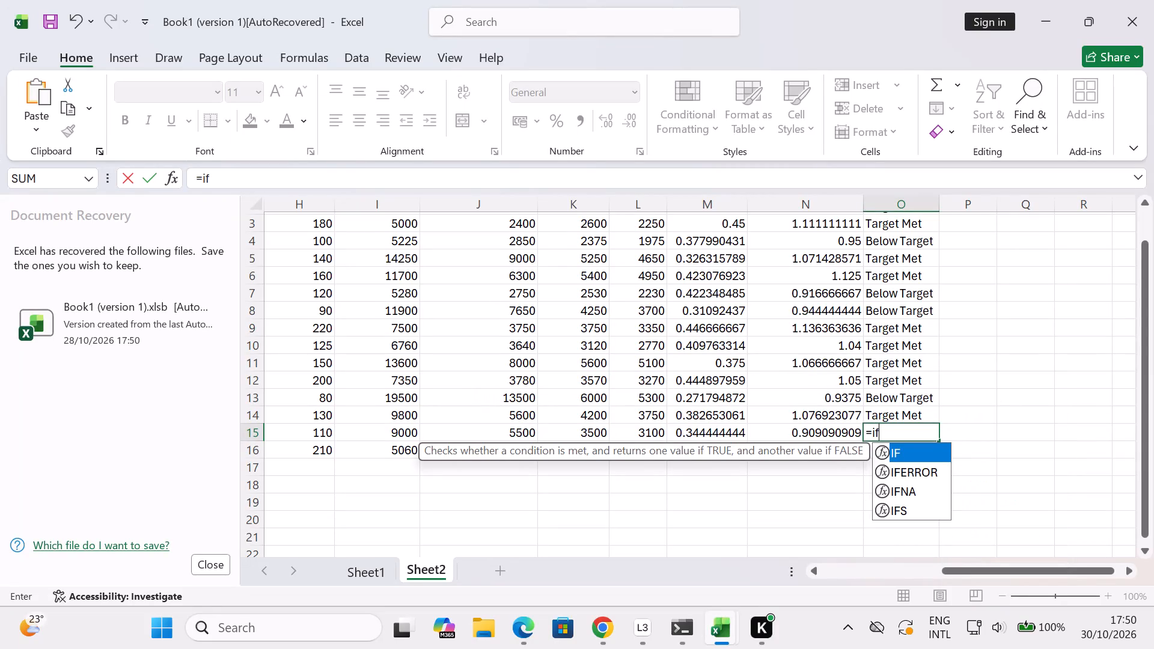
Enter d15>=h15 as the logical test of the IF formula in cell O15.
key(shift+parenleft)
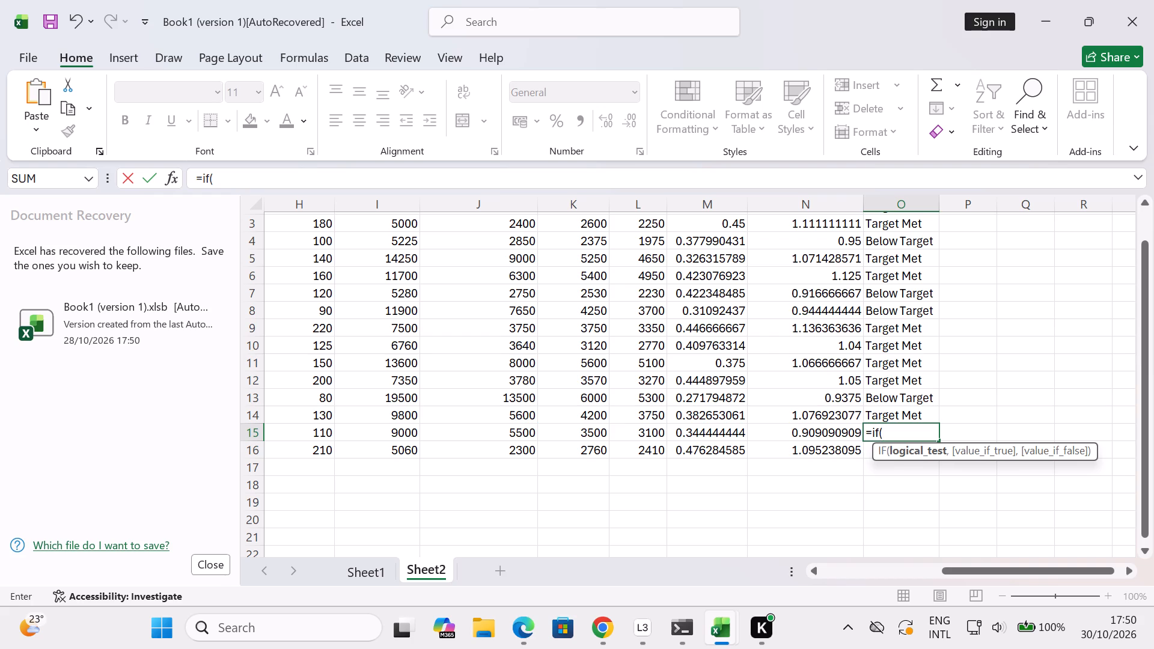
key(d)
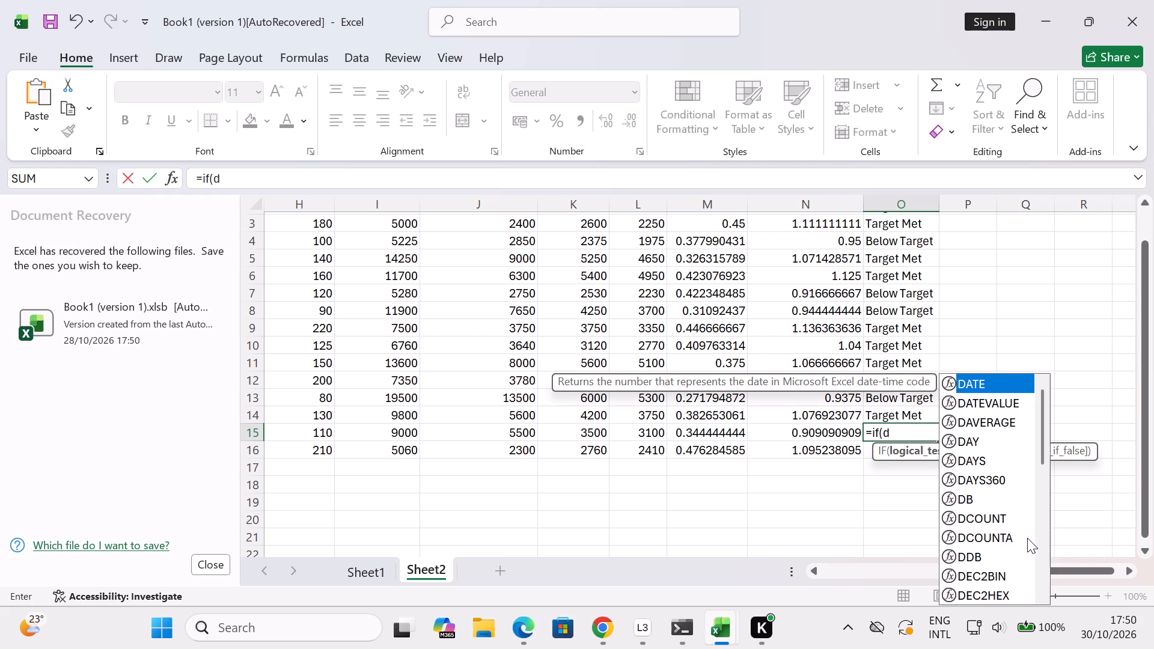
key(1)
key(5)
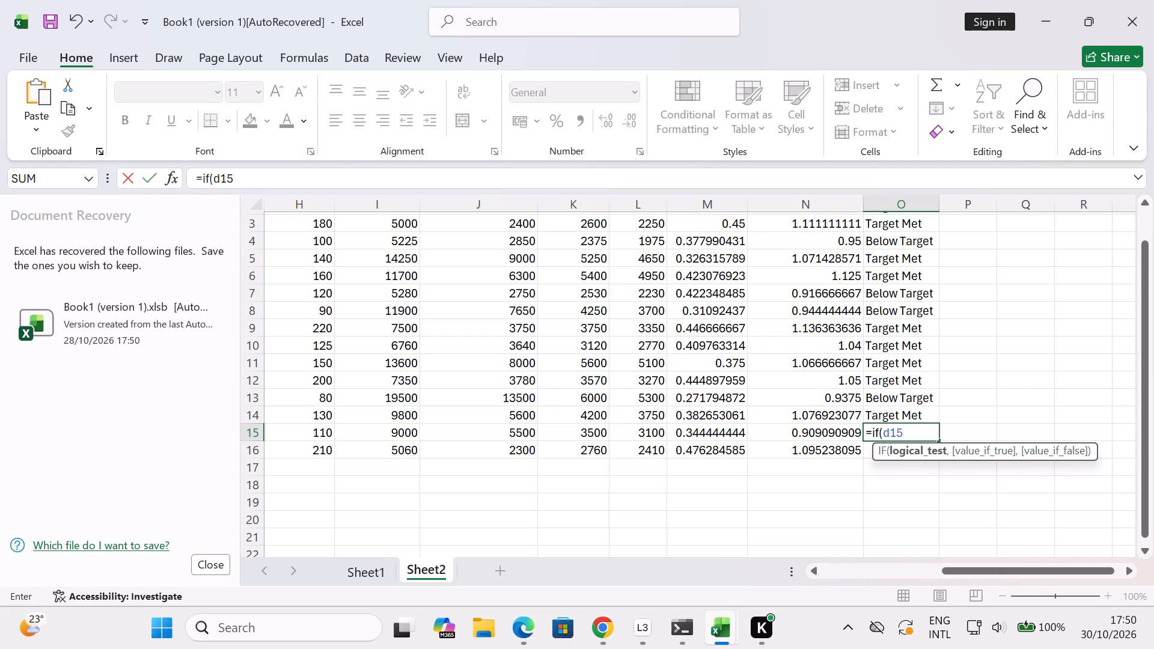
key(shift+greater)
key(equal)
key(h)
key(1)
key(5)
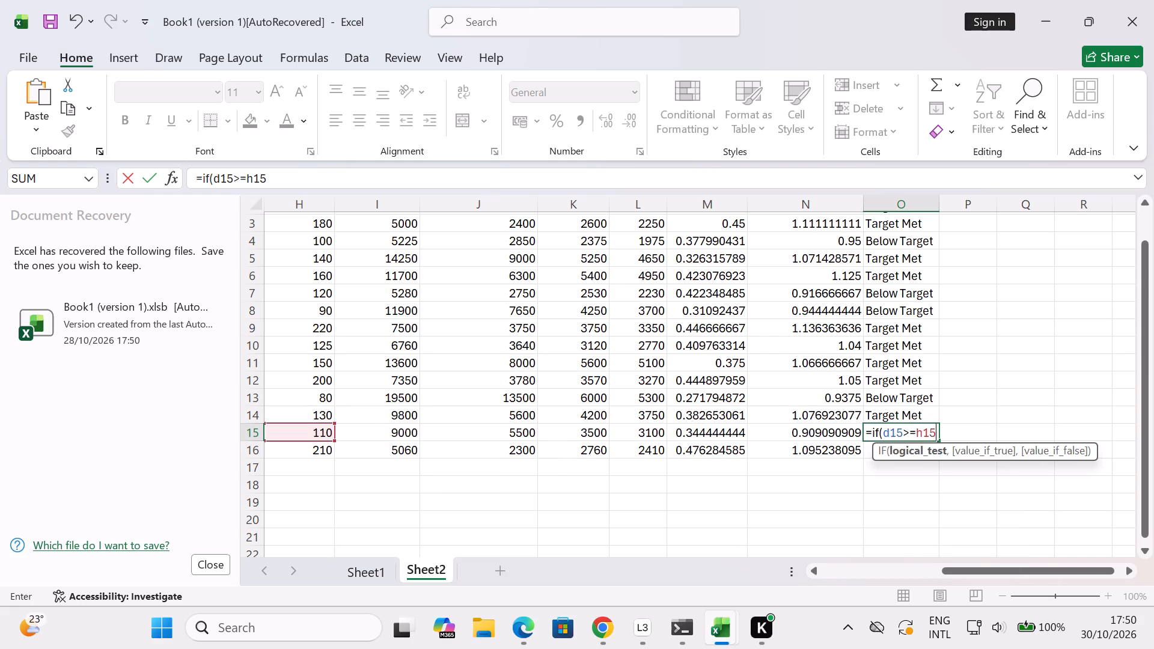
key(comma)
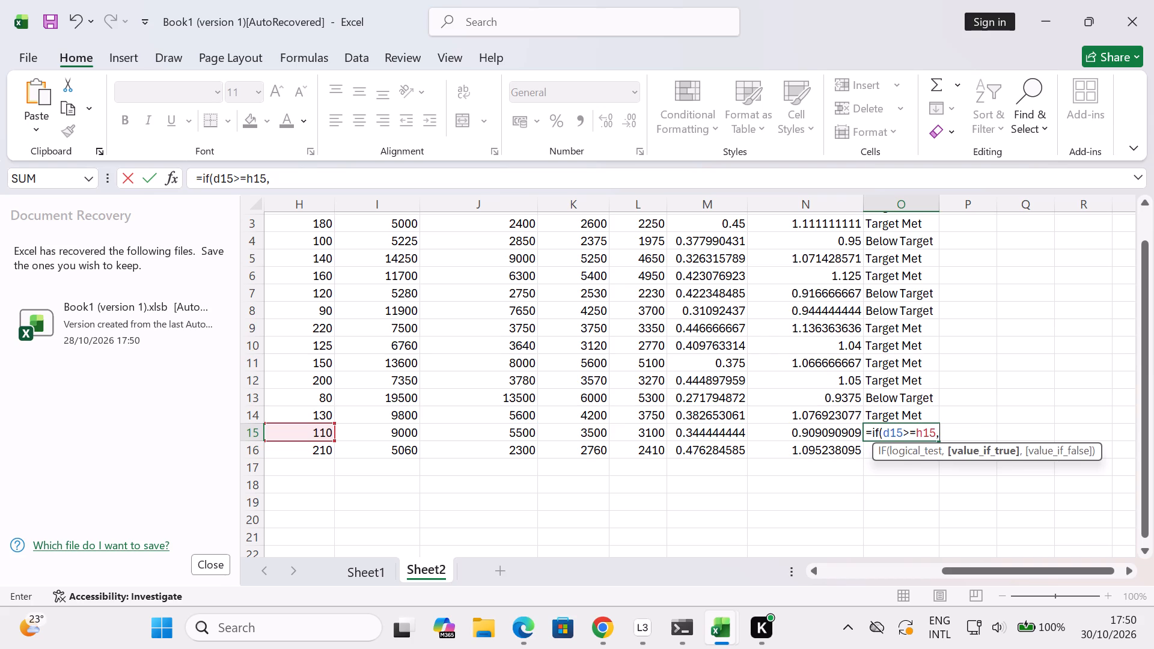
Add "Target Met" as the value-if-true argument of the IF formula in O15.
text("')
key(BackSpace)
text(Target)
key(space)
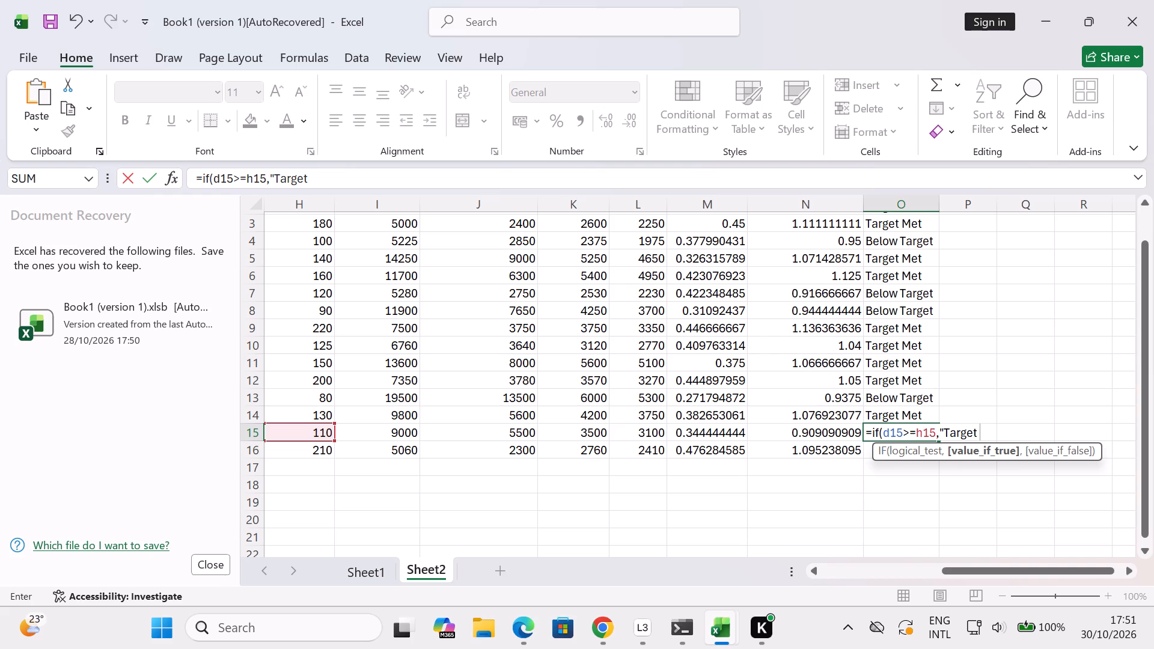
key(shift+m)
text(et)
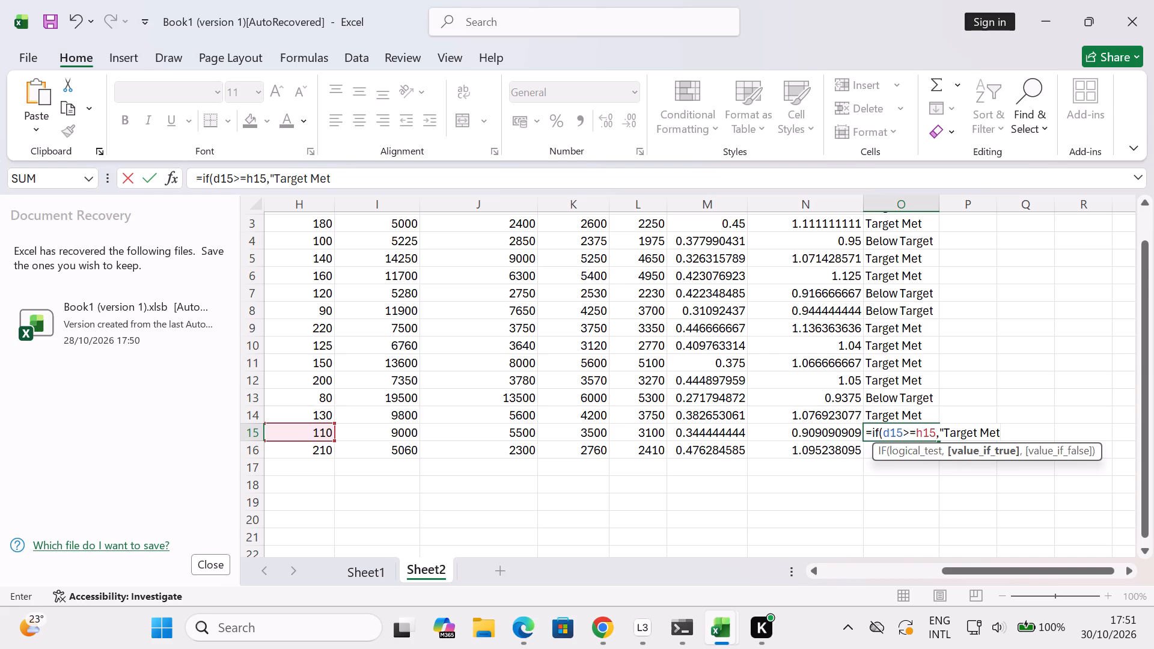
text("')
key(BackSpace)
key(comma)
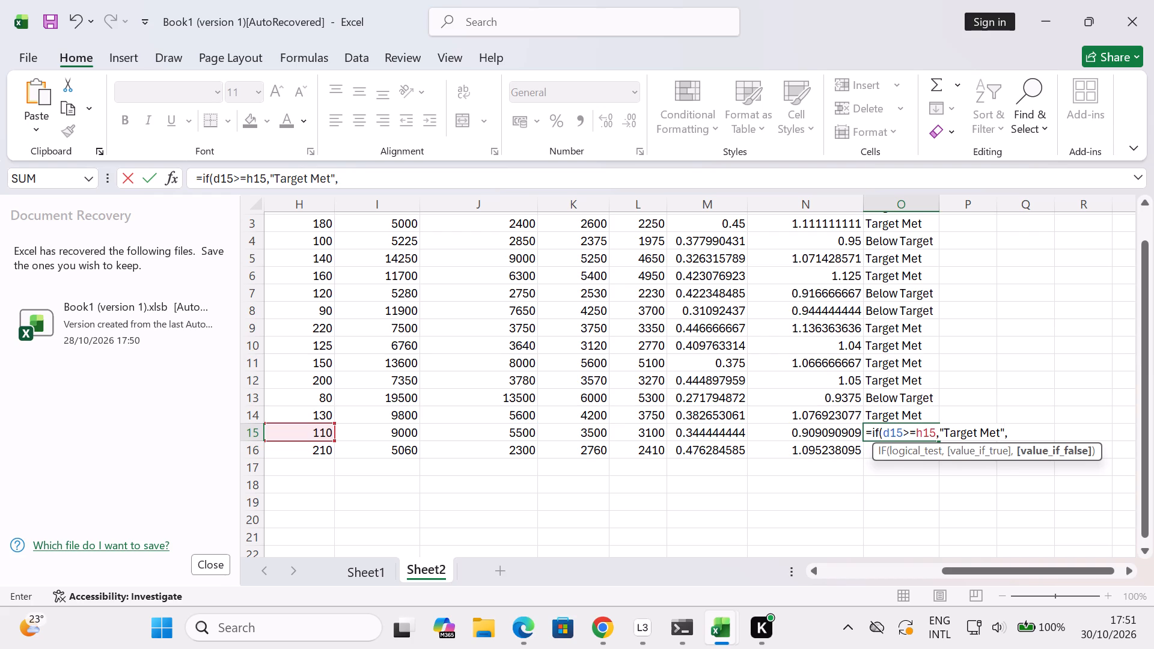
Add "Below Target" as the value-if-false argument, close the IF function and enter the formula in O15.
text("')
key(BackSpace)
key(shift+b)
key(e)
text(lo)
key(w)
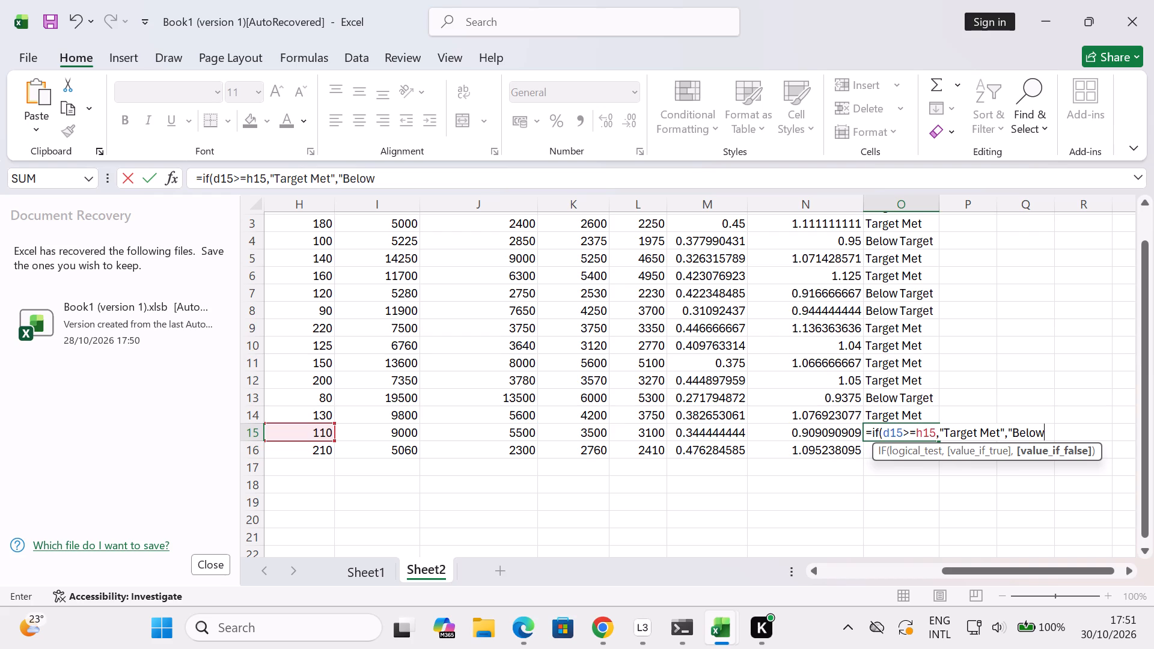
key(space)
key(shift+t)
key(a)
text(rg)
key(e)
key(t)
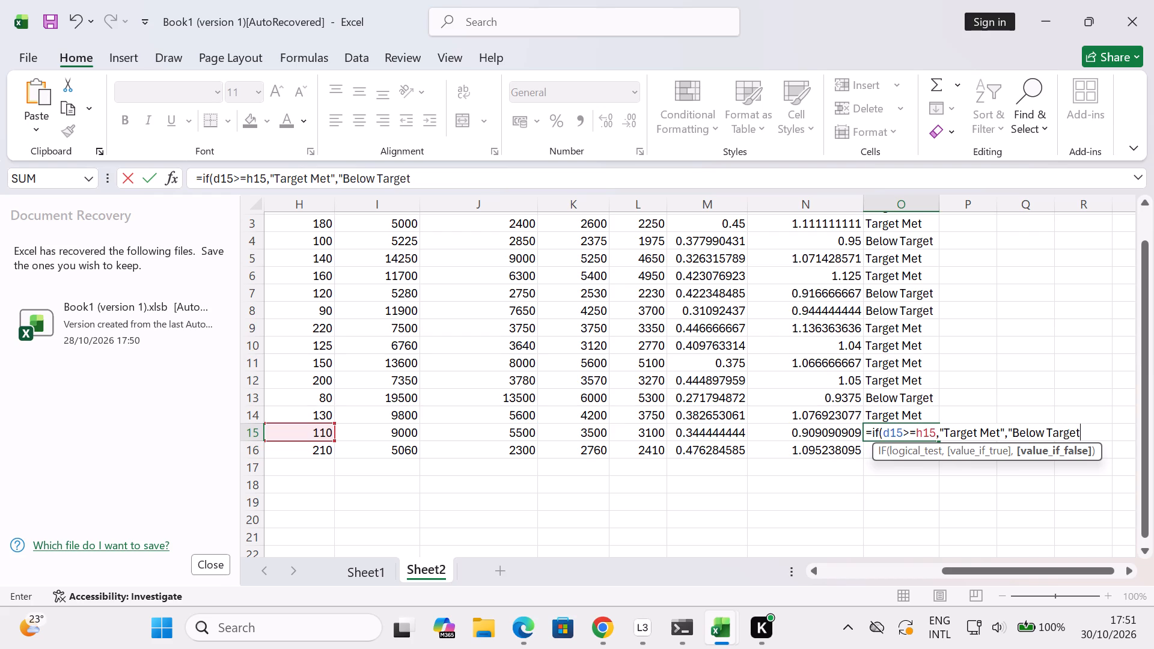
text("')
key(BackSpace)
key(shift+parenright)
key(Return)
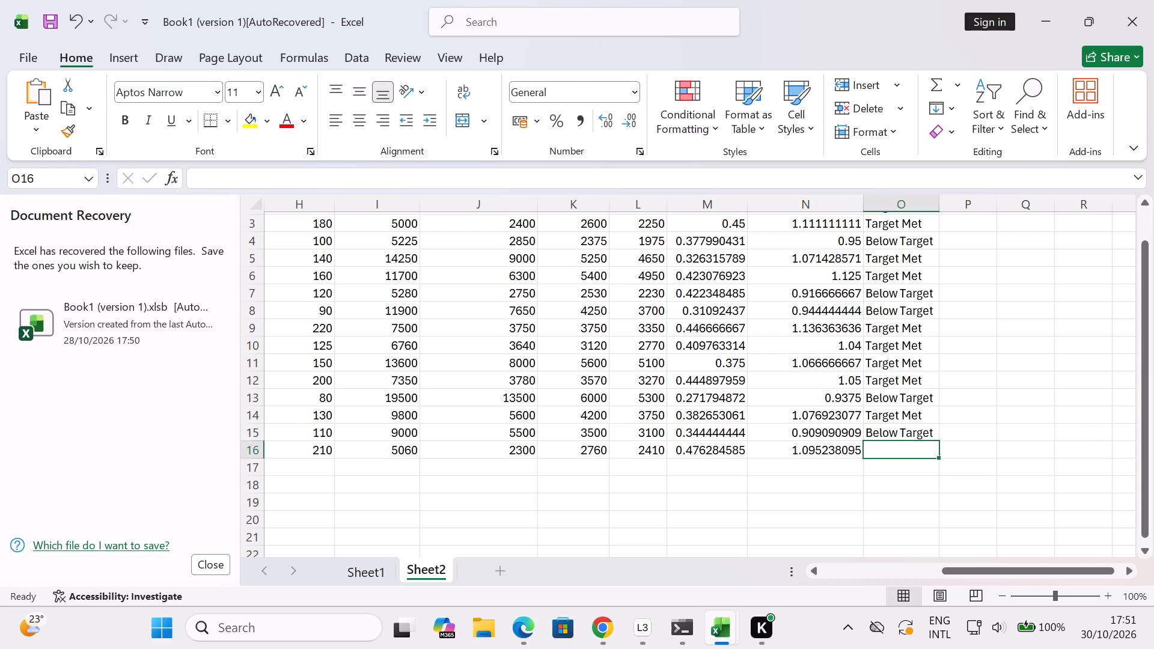
Start a new formula in cell O16 of the Performance column.
key(equal)
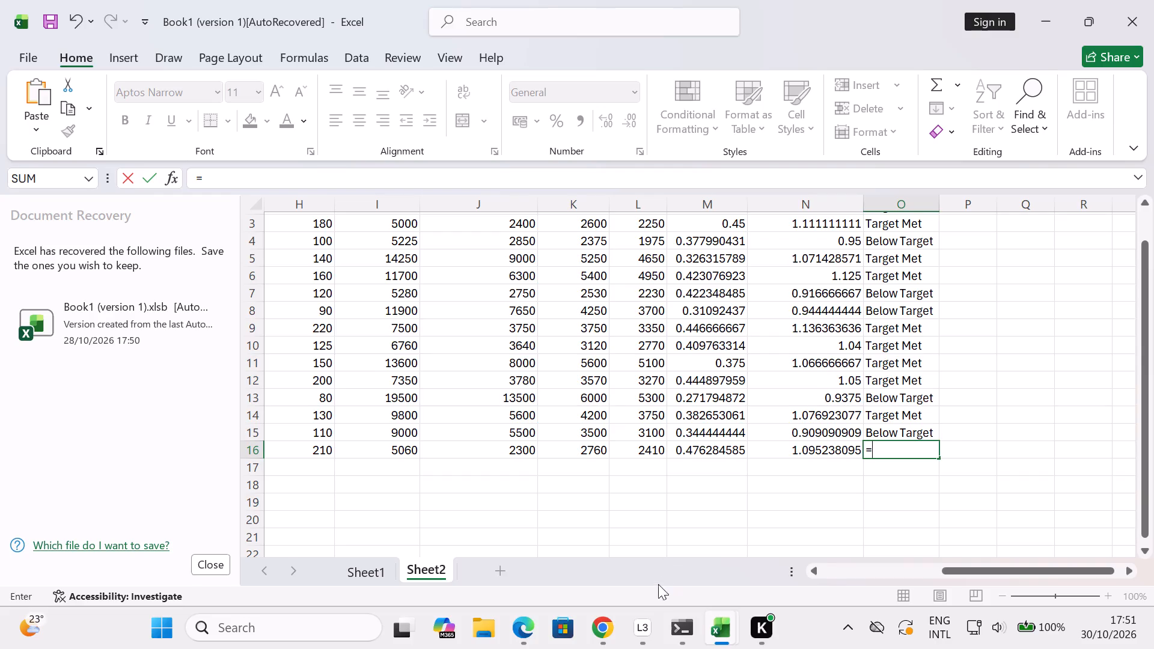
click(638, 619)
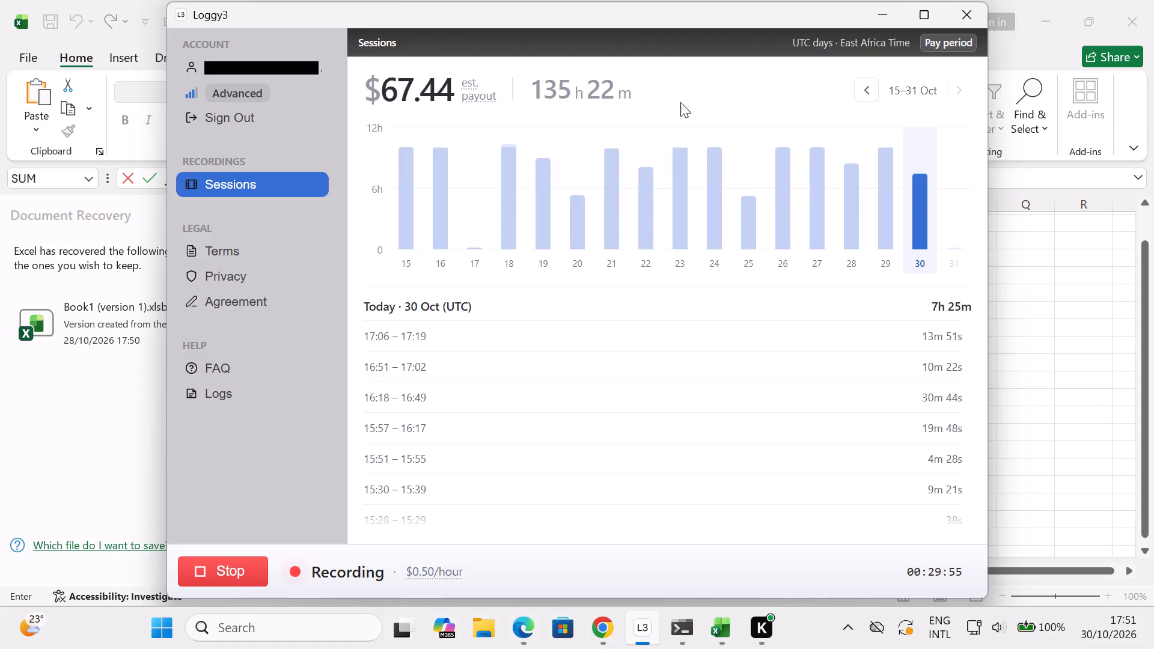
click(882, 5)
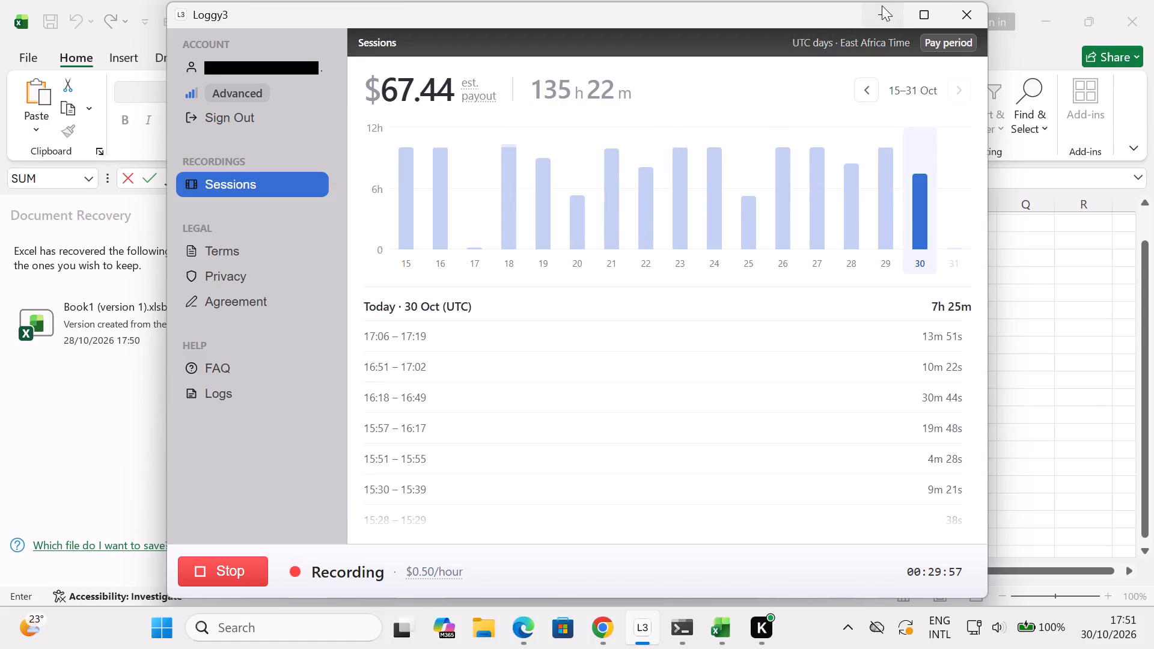
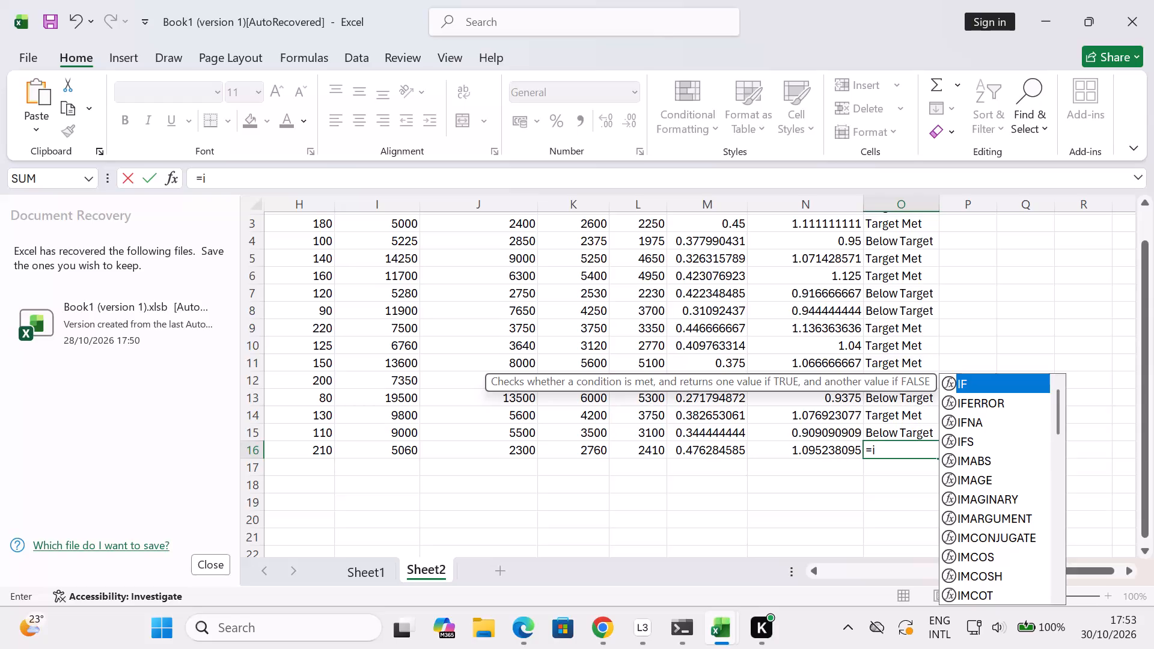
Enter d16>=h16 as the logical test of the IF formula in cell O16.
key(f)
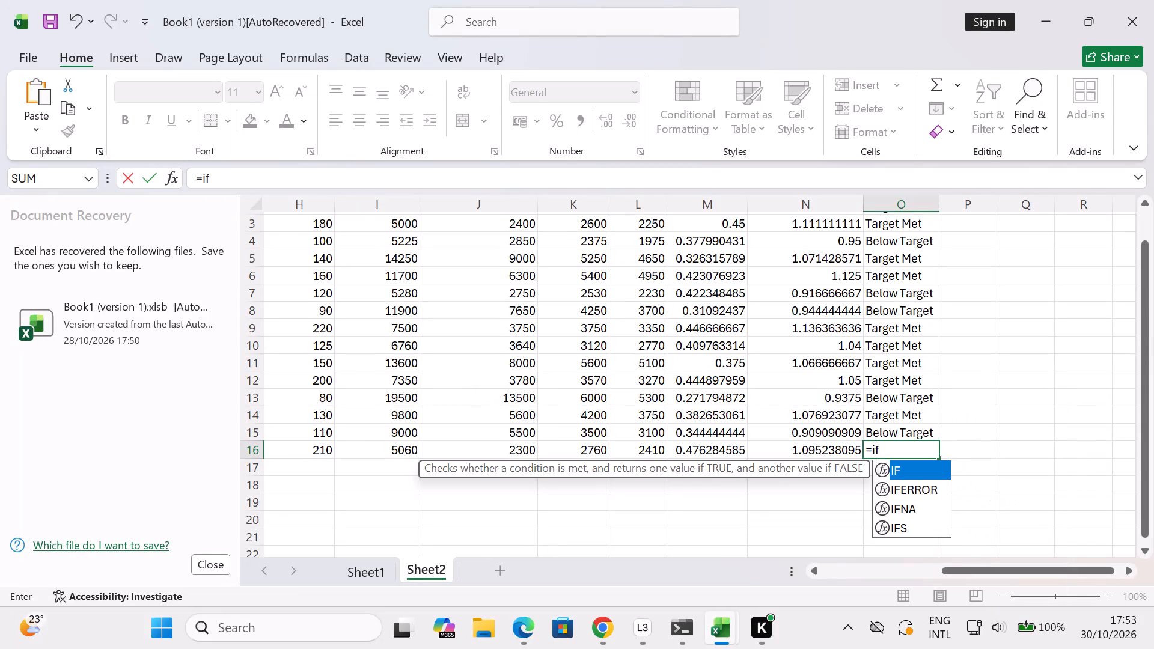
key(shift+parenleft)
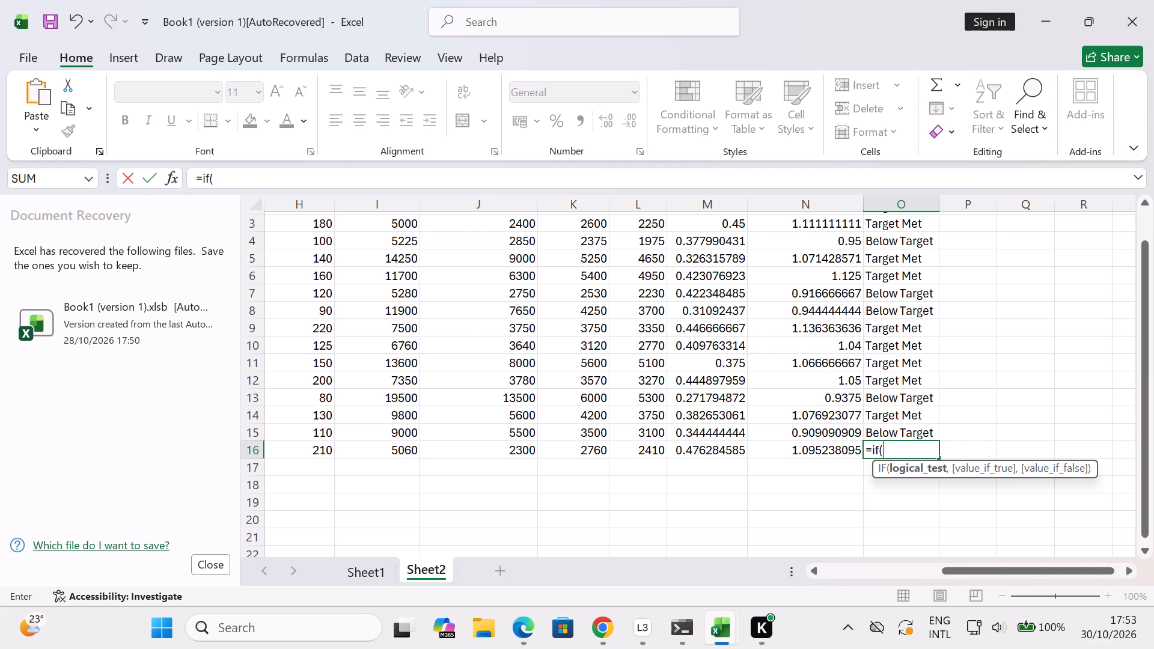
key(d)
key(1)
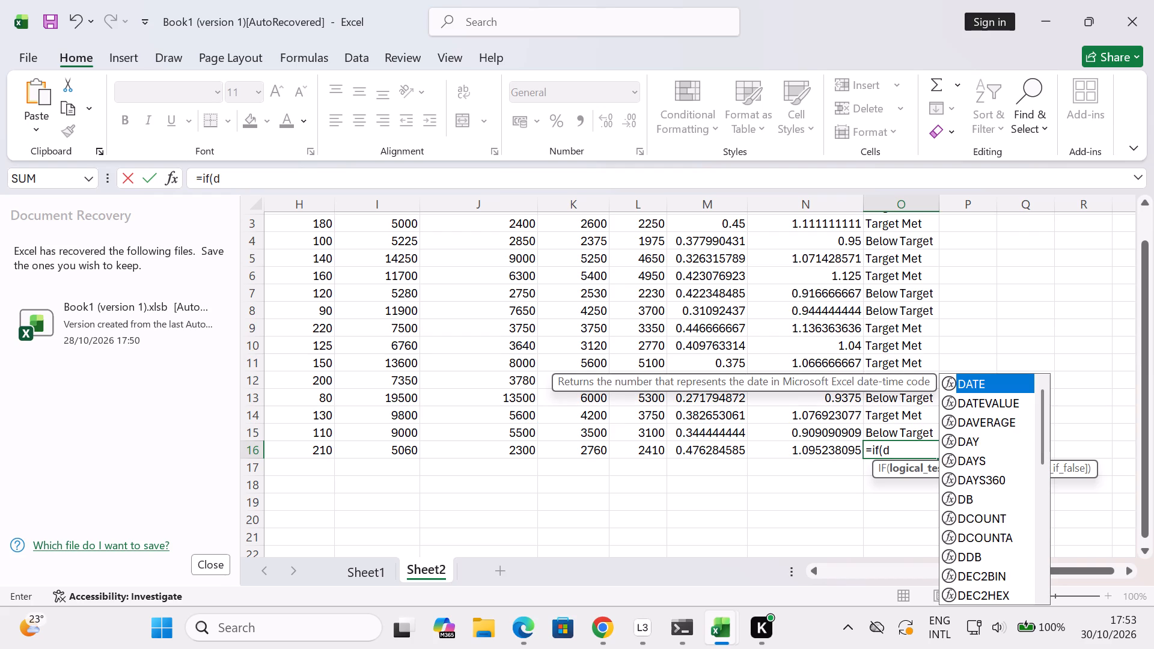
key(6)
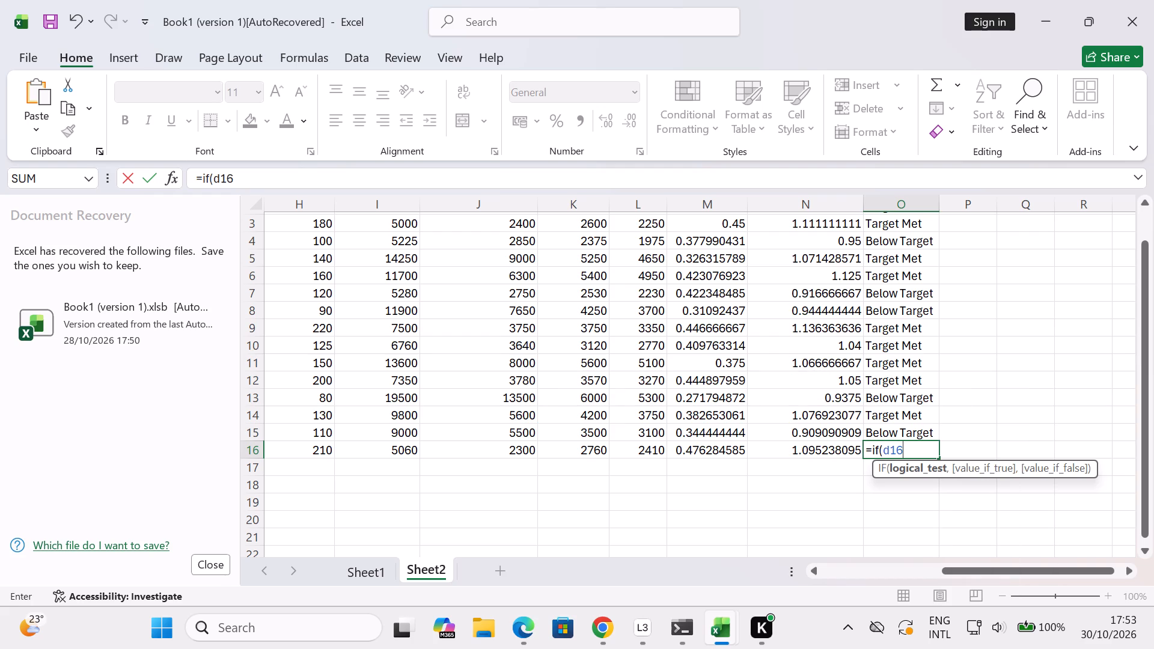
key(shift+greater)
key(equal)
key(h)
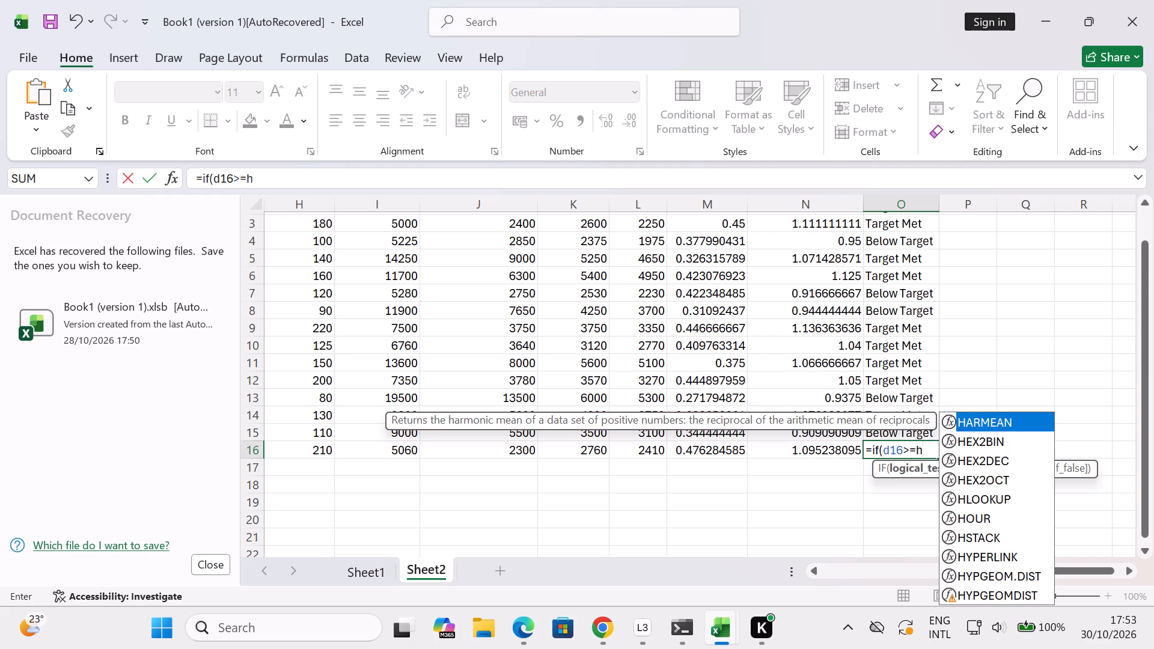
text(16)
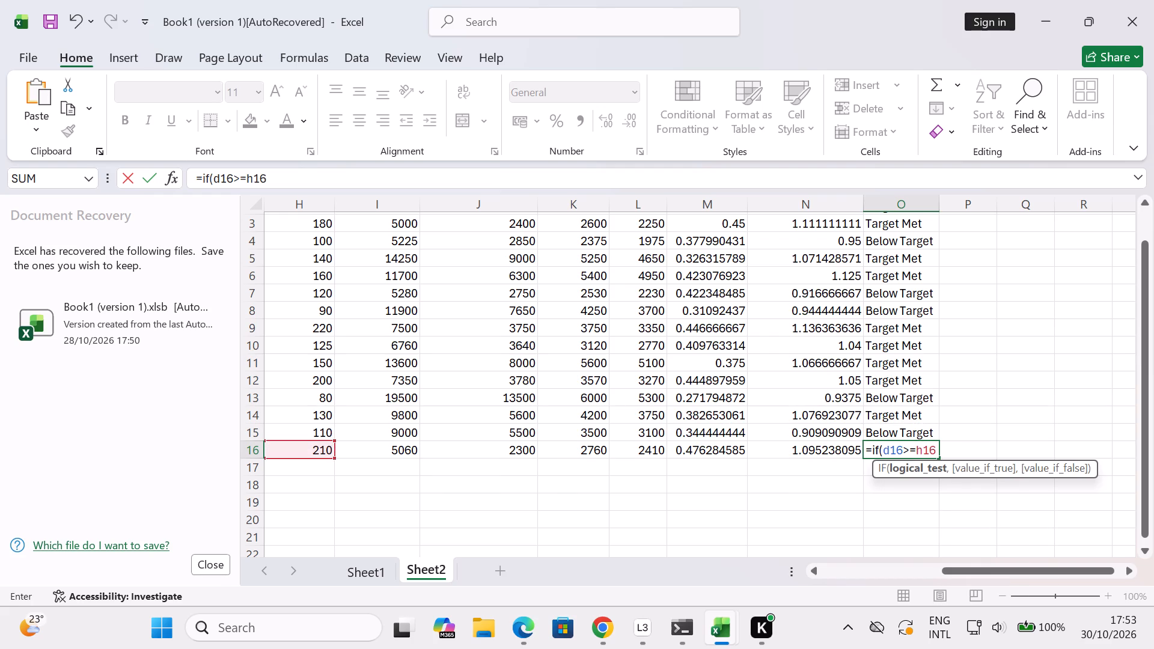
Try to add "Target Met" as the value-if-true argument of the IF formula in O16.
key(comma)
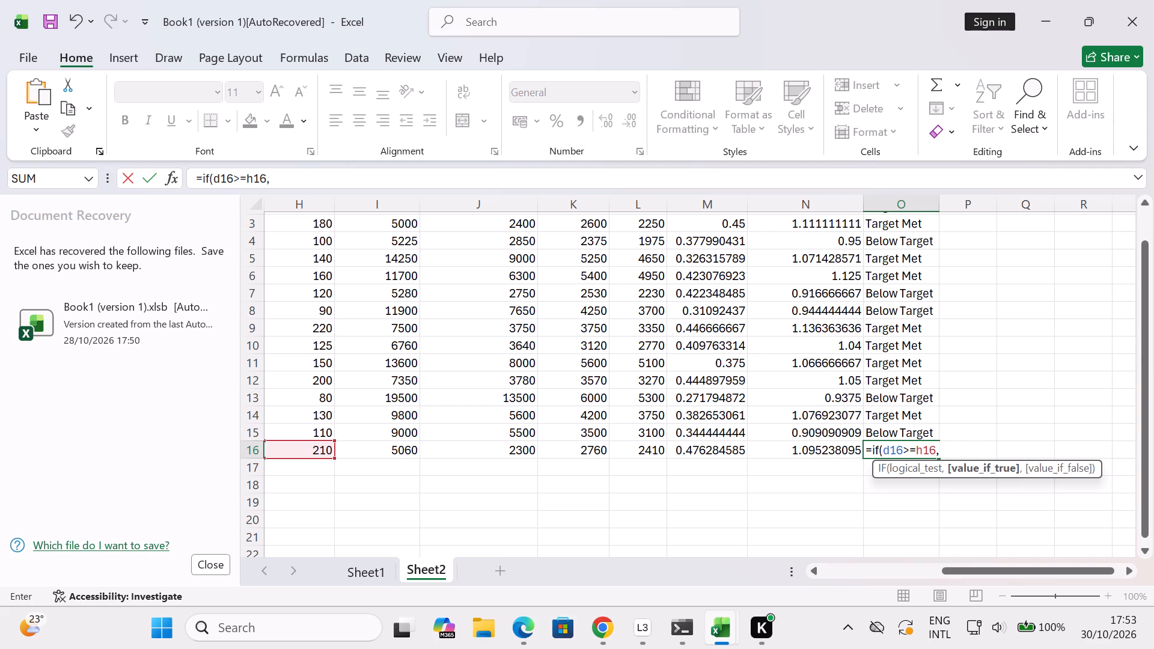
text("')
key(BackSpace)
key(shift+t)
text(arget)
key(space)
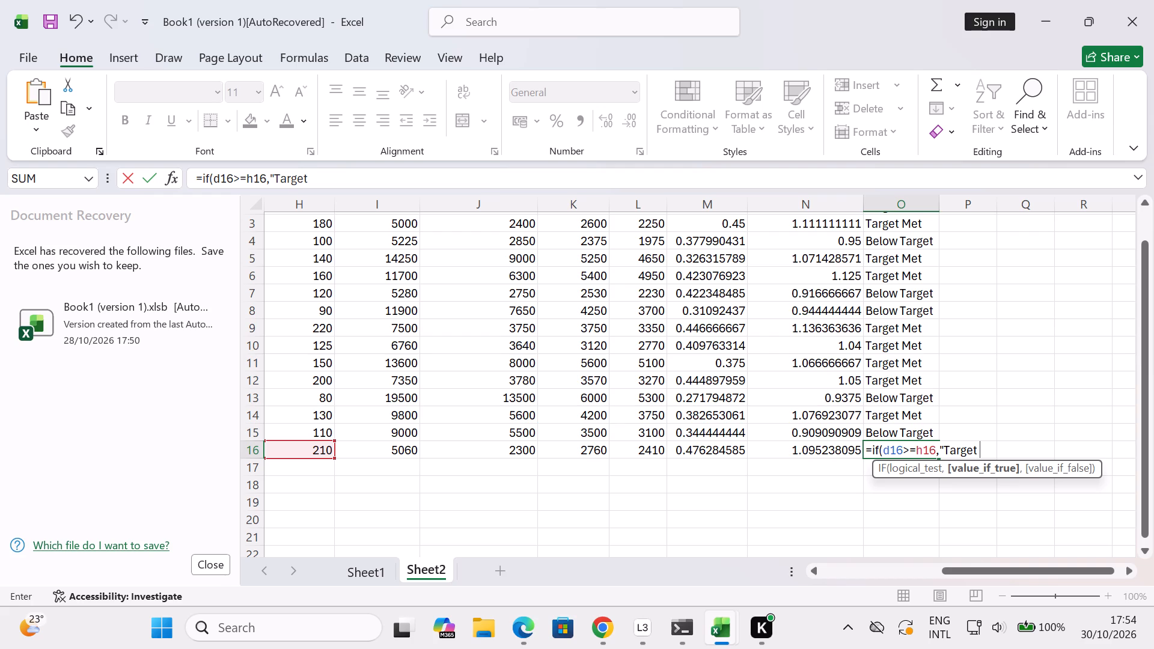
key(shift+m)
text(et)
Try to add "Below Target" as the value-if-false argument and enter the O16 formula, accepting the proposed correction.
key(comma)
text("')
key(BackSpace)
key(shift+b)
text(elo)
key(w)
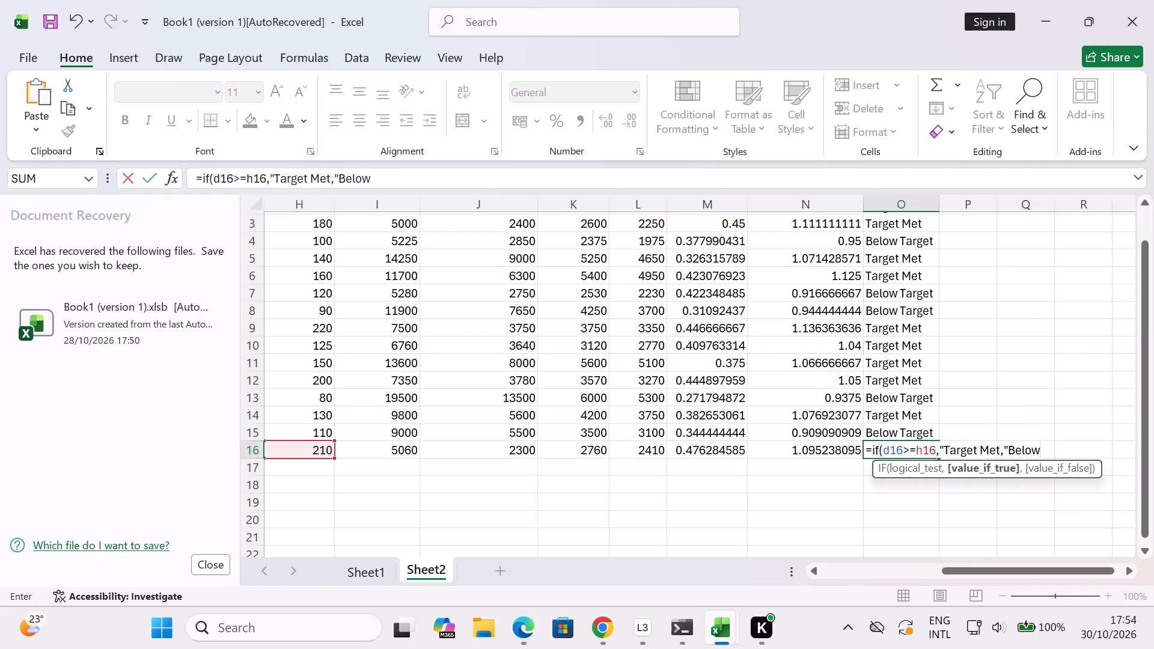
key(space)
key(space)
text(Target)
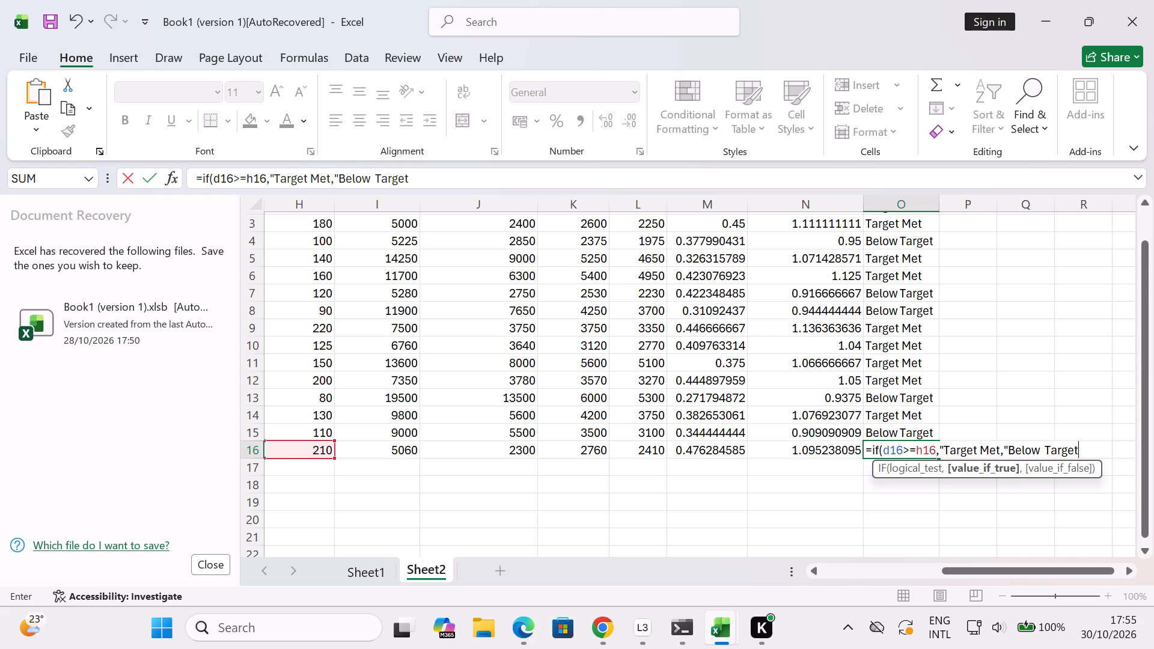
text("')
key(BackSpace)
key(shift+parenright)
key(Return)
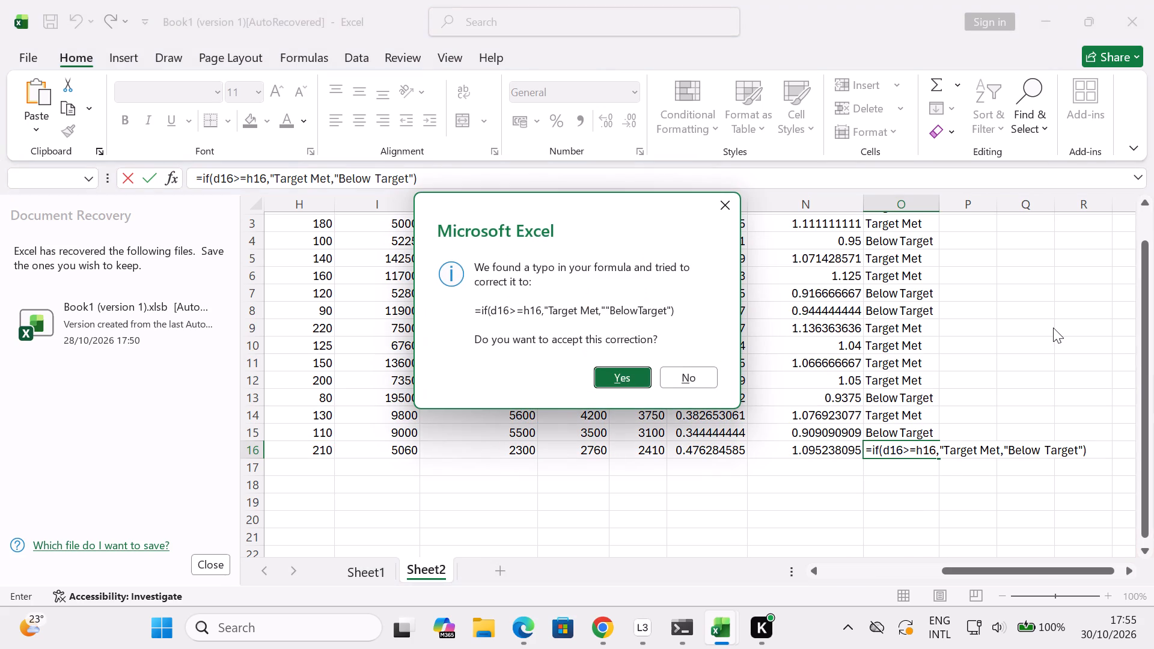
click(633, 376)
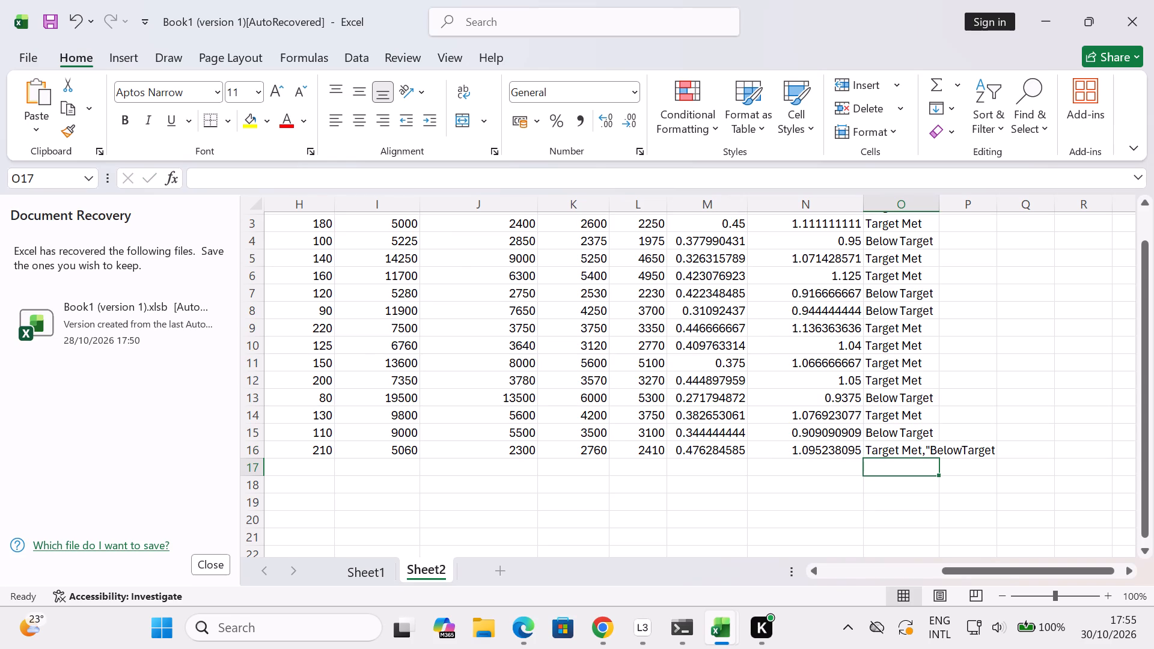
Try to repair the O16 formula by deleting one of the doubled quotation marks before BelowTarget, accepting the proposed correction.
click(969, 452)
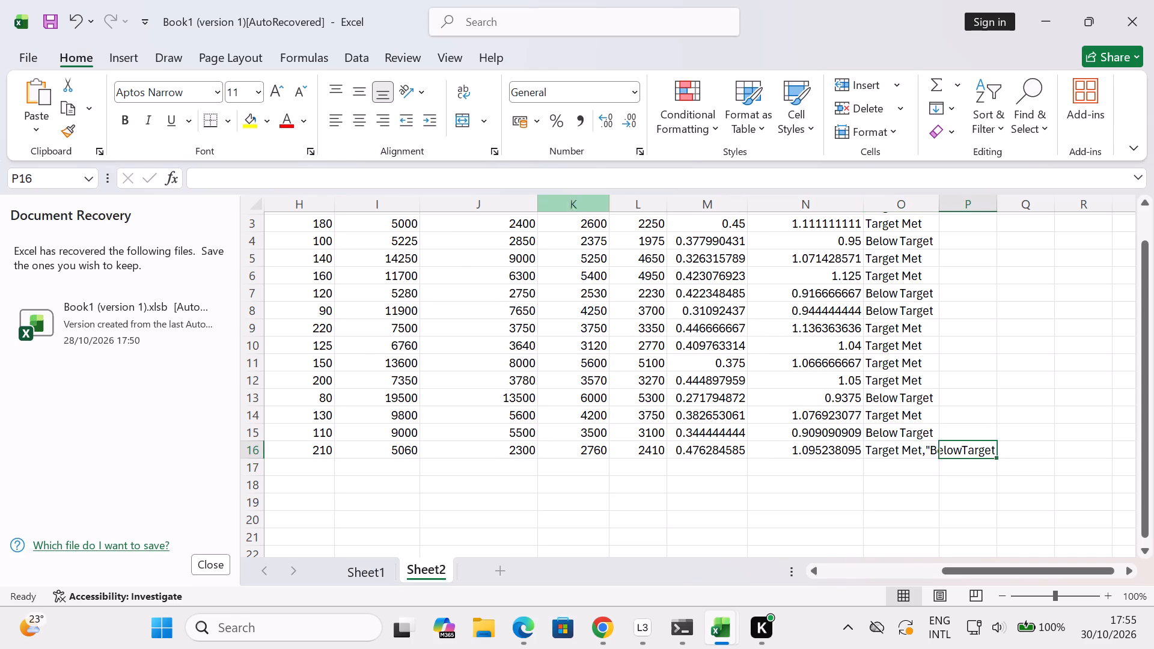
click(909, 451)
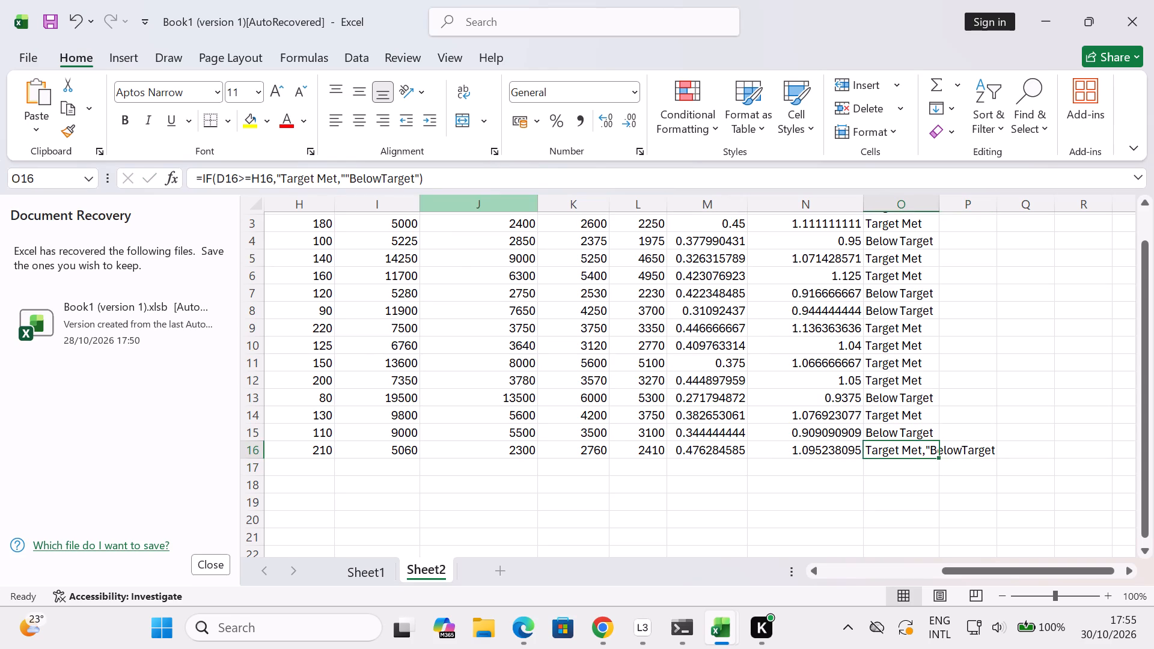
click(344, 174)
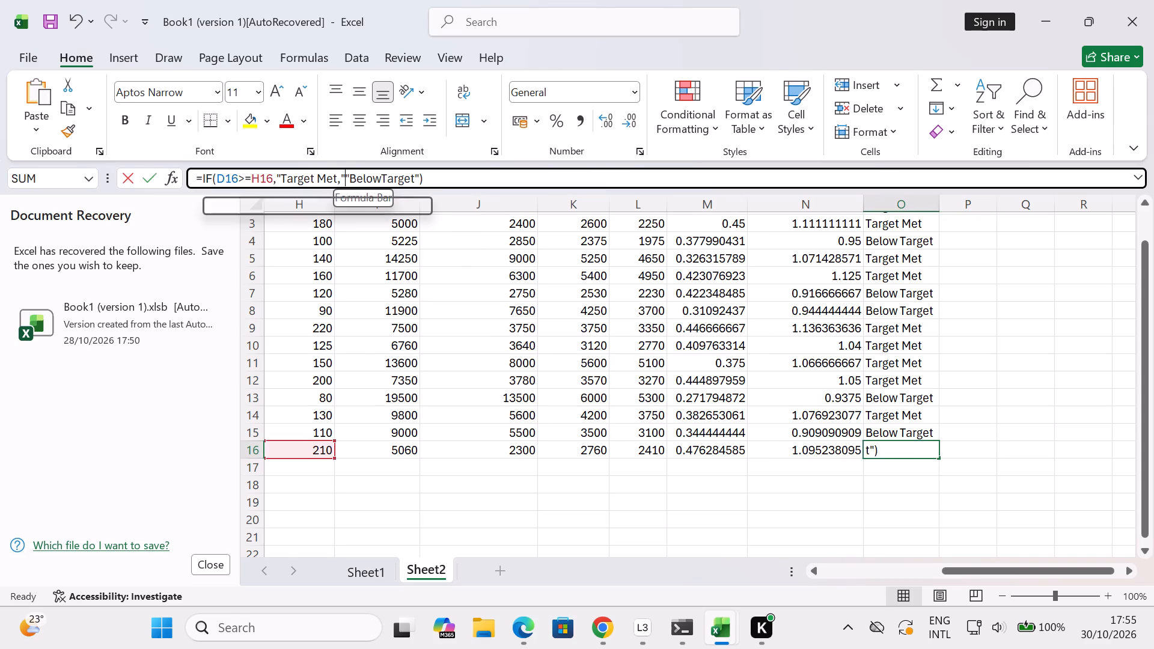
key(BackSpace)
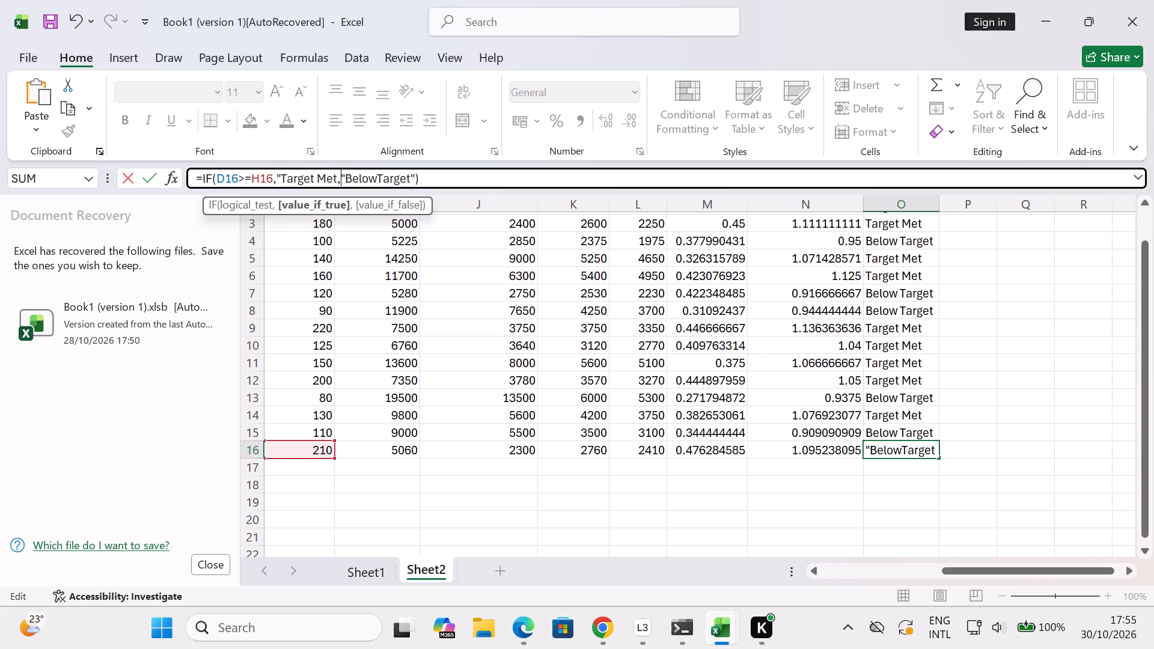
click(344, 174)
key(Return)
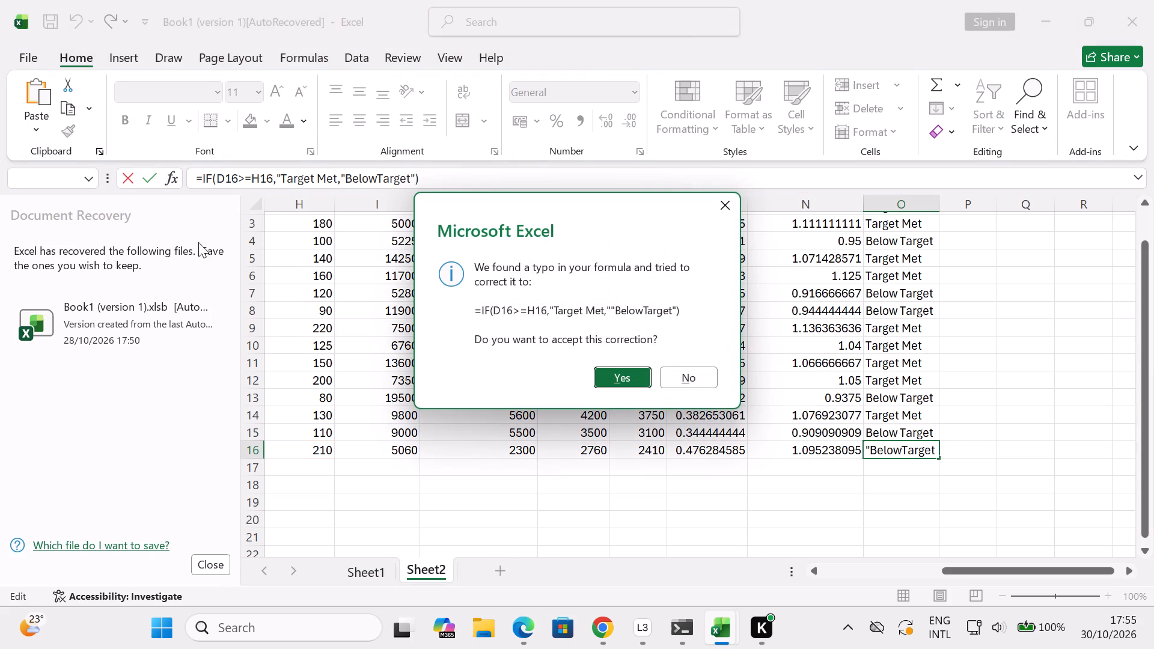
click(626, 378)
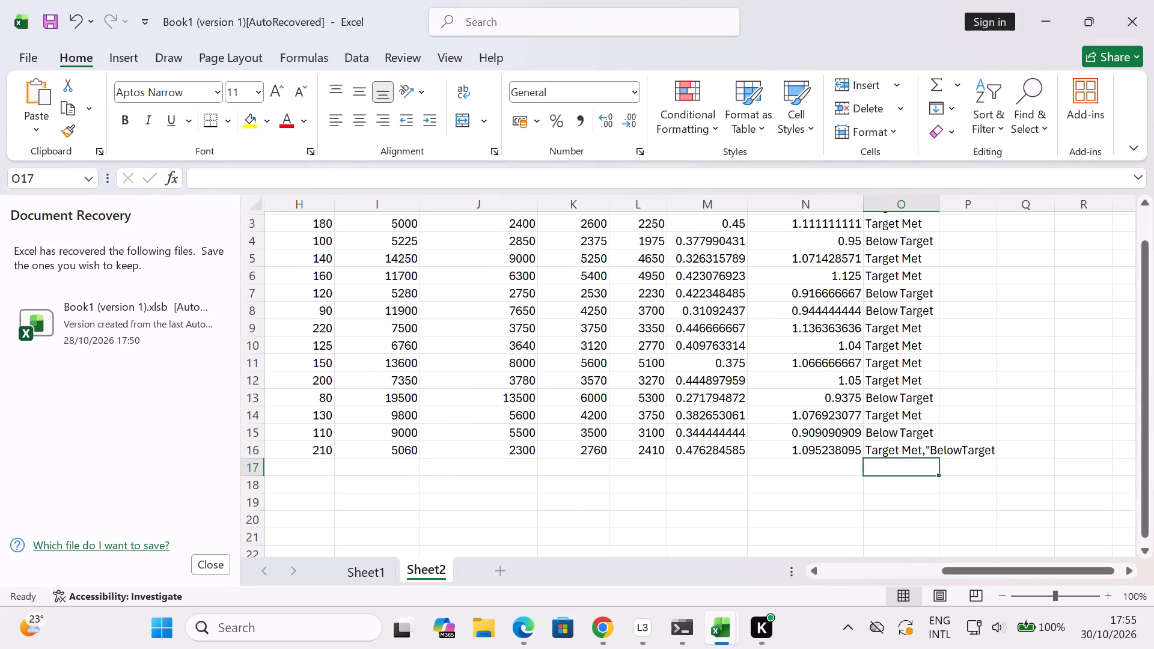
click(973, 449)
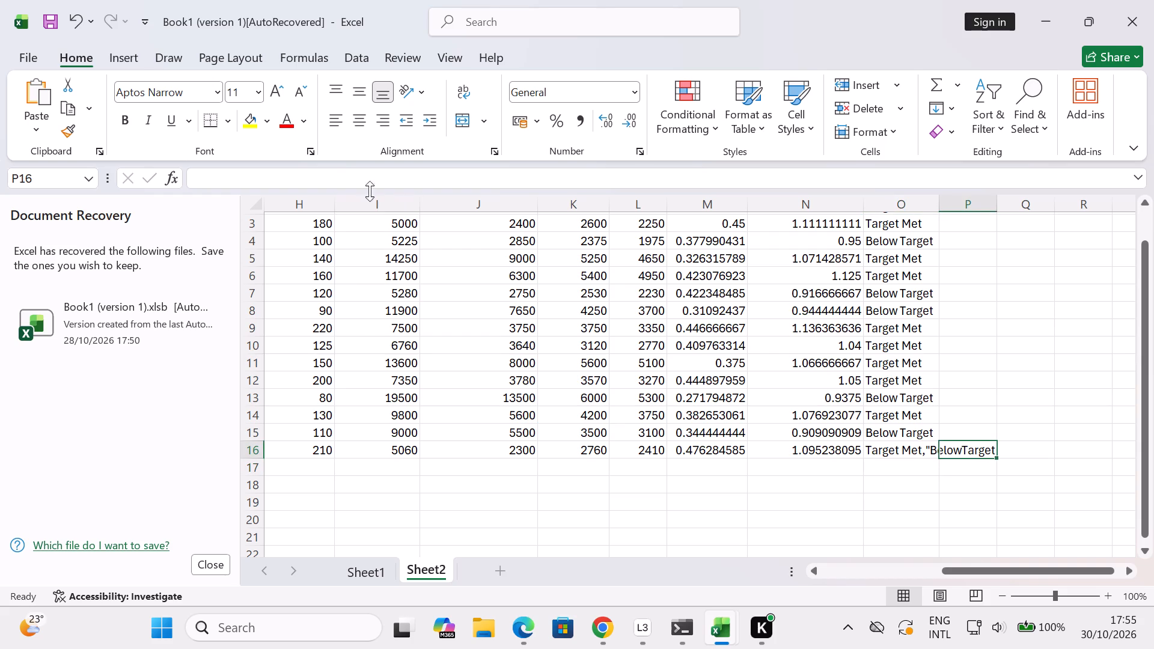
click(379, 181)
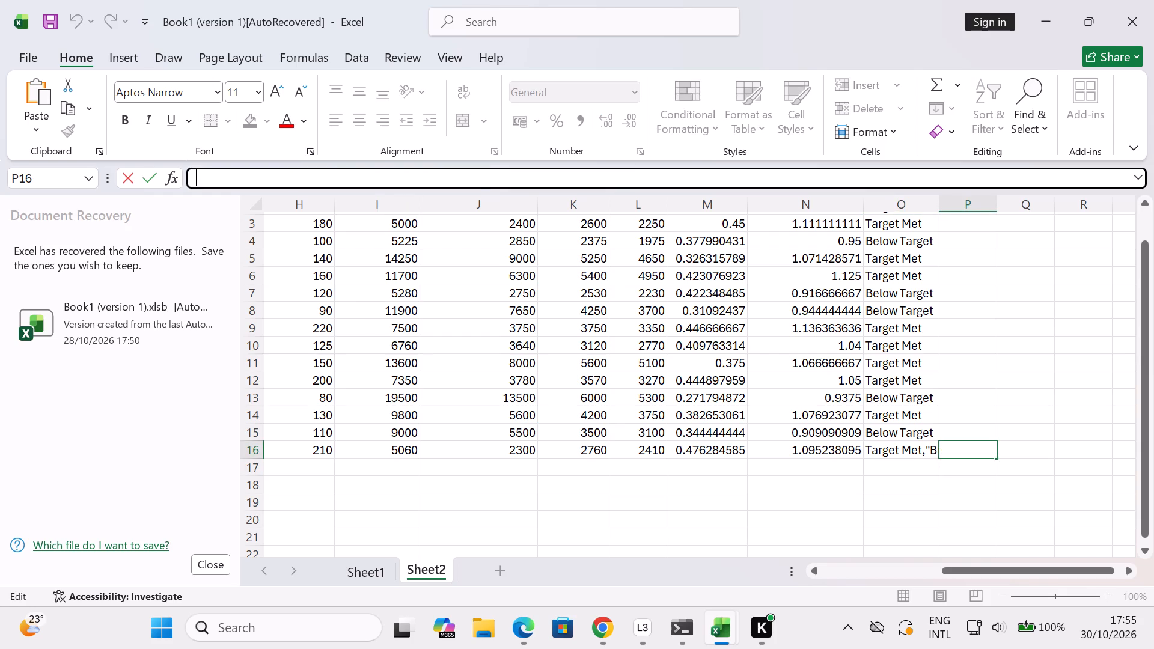
Clear cell O16 and start its IF formula again with d16>=h16 as the logical test.
click(923, 448)
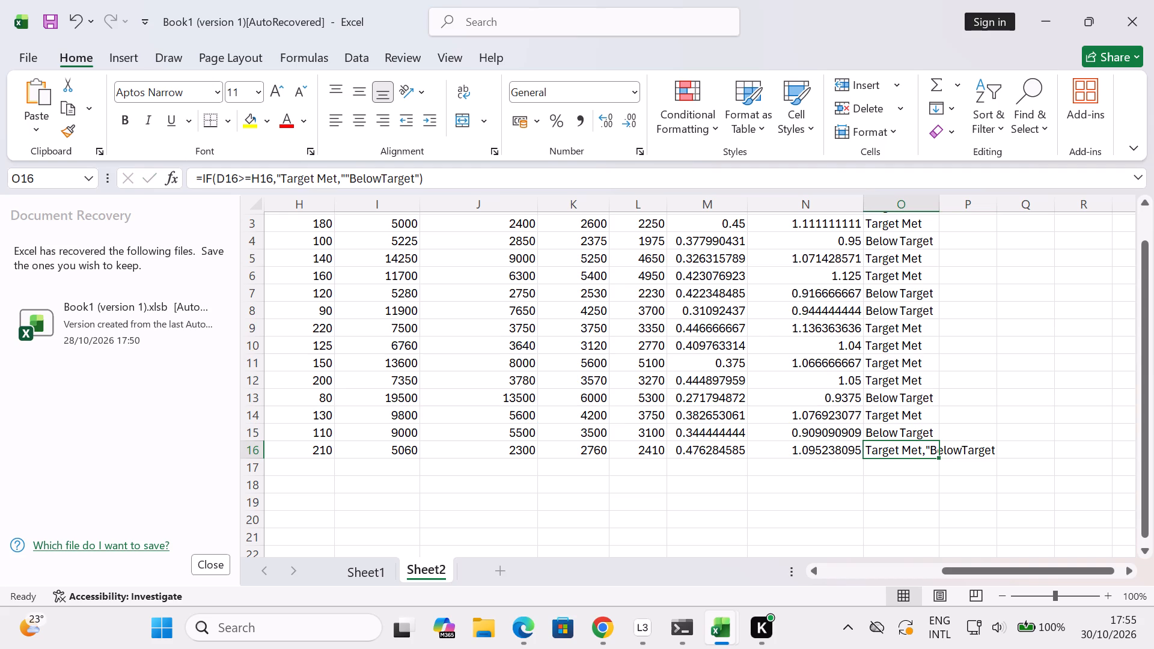
key(BackSpace)
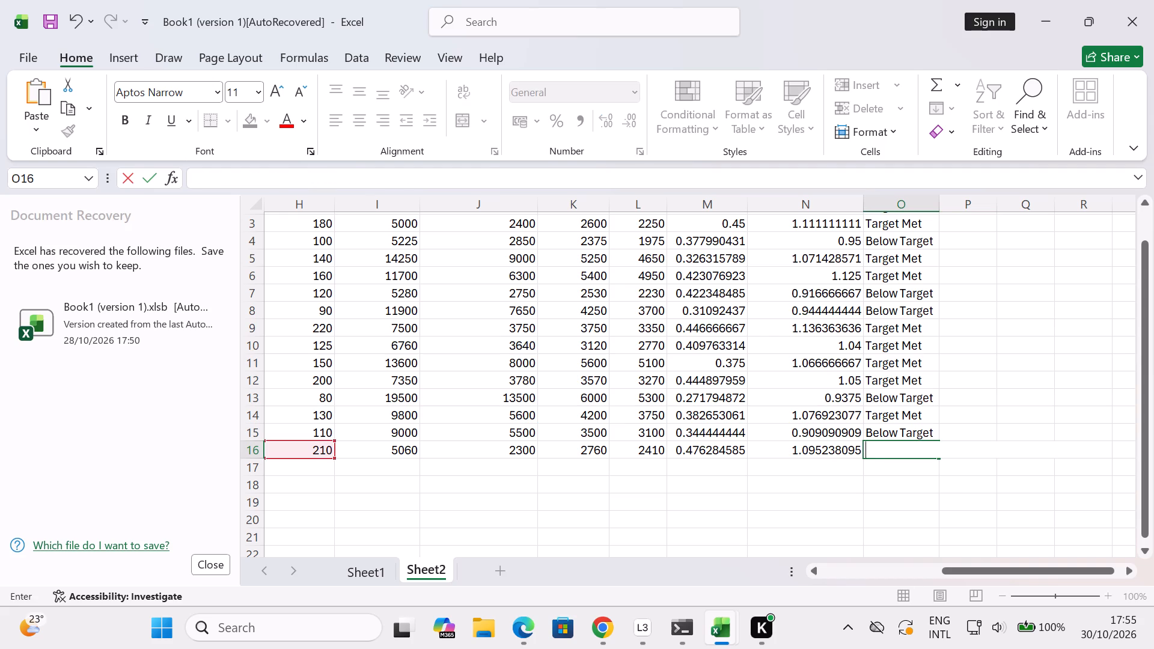
key(equal)
key(i)
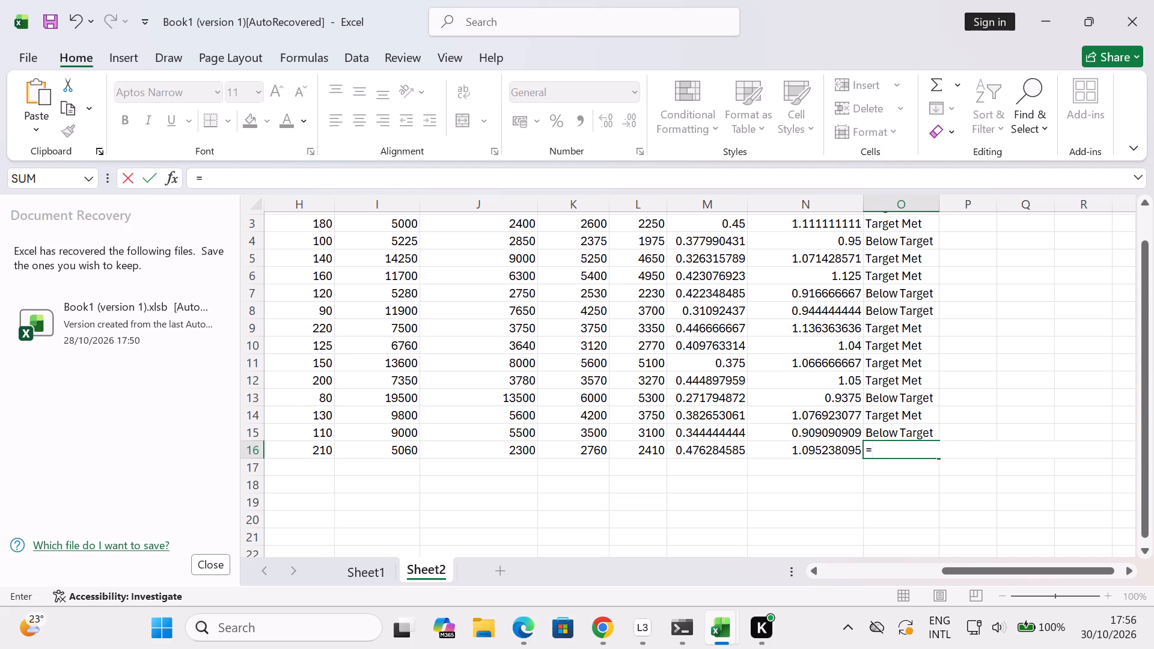
key(f)
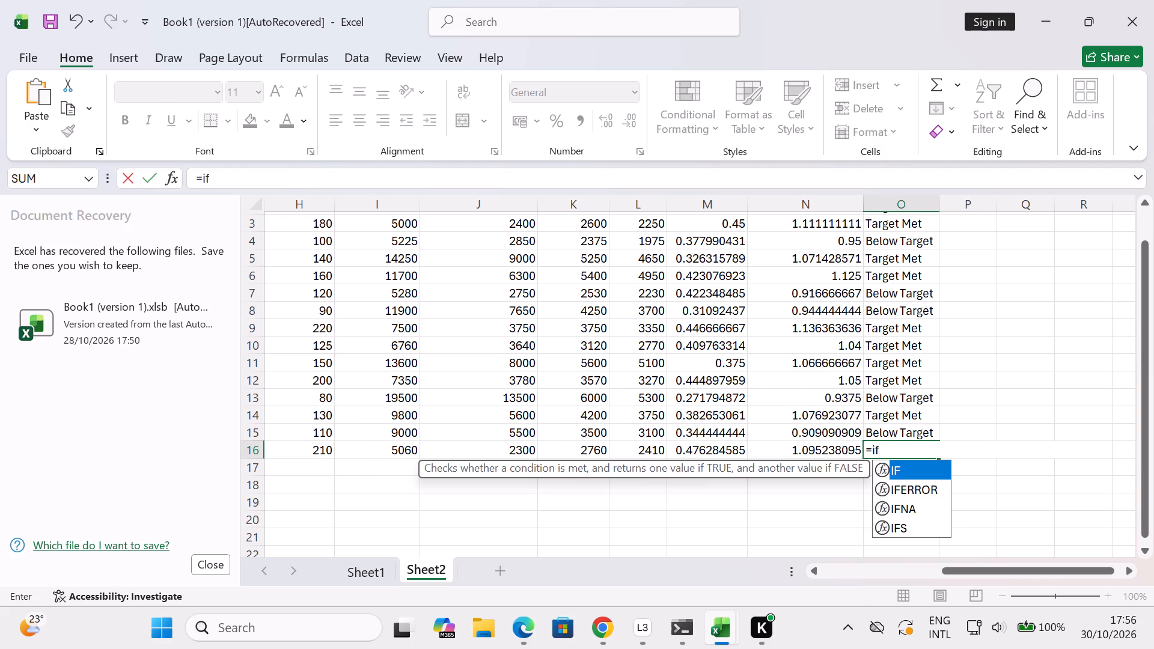
key(shift+parenleft)
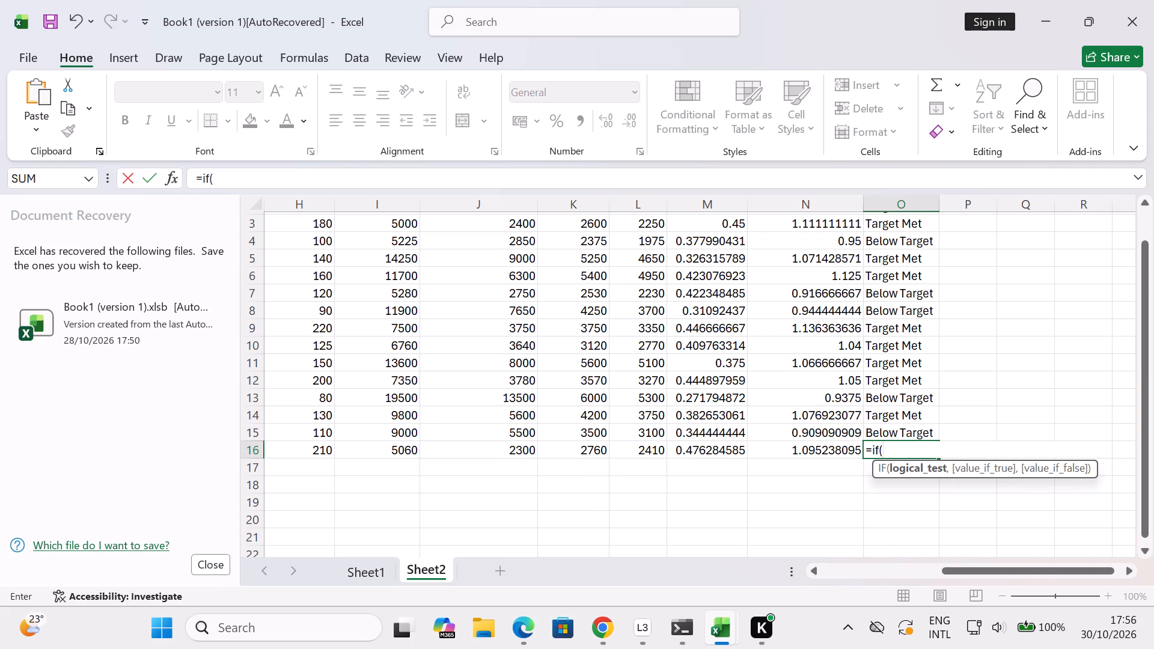
click(923, 448)
key(d)
key(d)
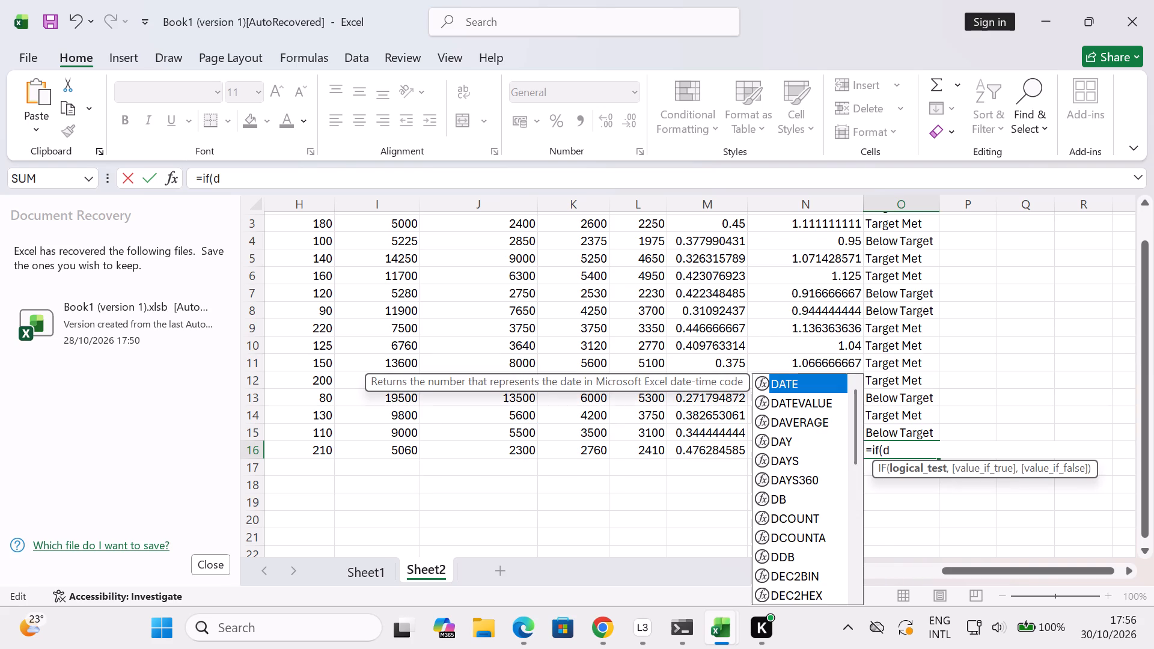
key(1)
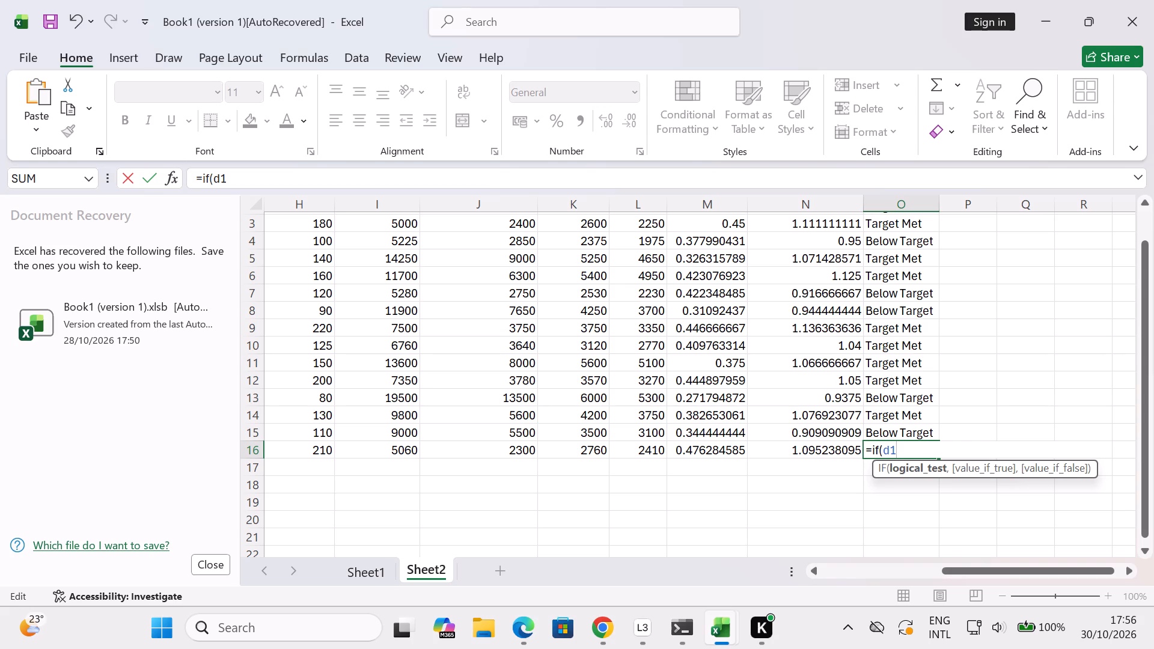
key(6)
key(shift+greater)
key(equal)
key(h)
text(16)
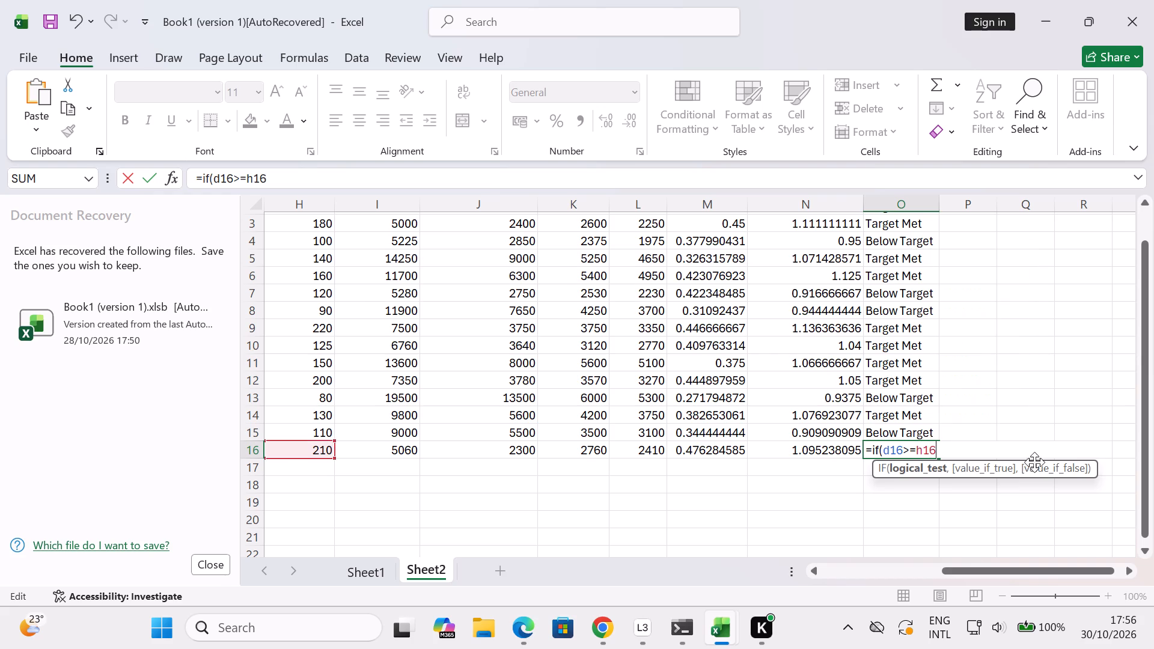
text(>=)
key(BackSpace)
key(BackSpace)
Try to add "Target Met" as the value-if-true argument of the IF formula in O16.
key(comma)
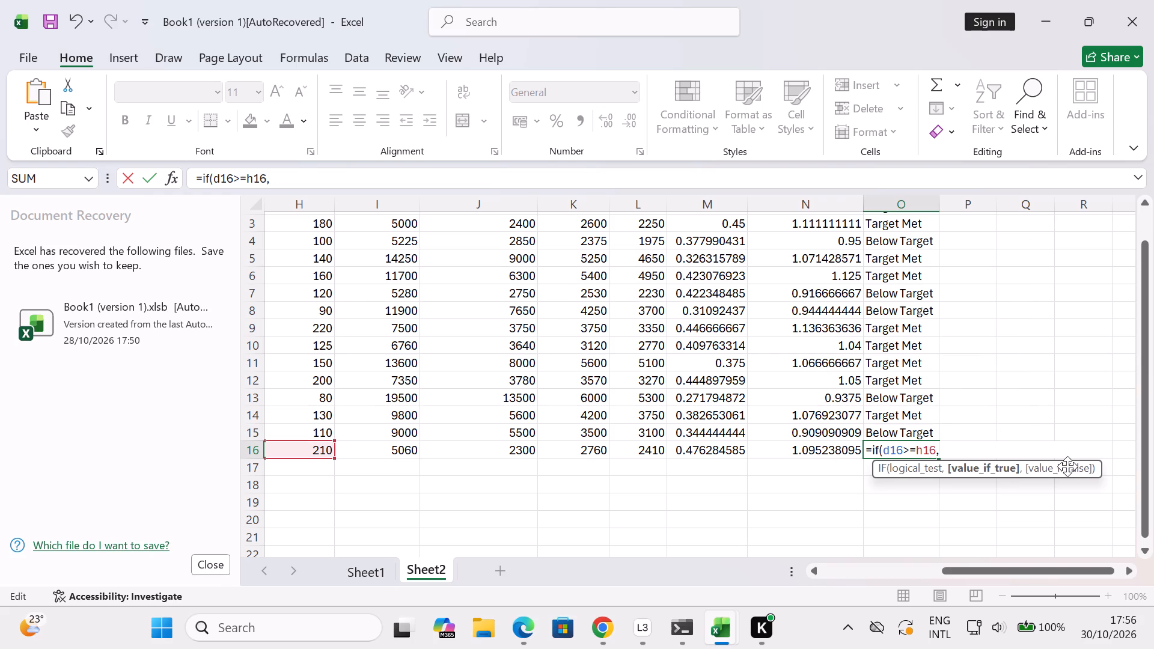
text("')
key(BackSpace)
key(shift+t)
text(arget)
key(space)
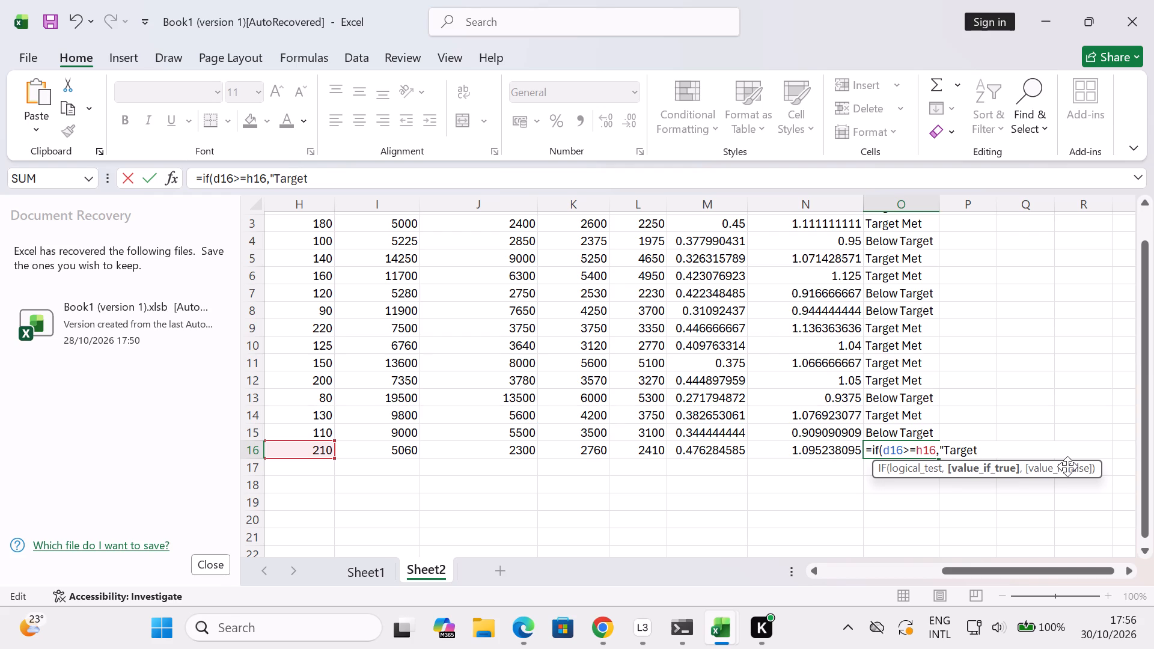
key(shift+m)
text(et)
key(comma)
Try to add "Below Target" as the value-if-false argument and enter the O16 formula, accepting the proposed correction.
text("')
key(BackSpace)
text(Be)
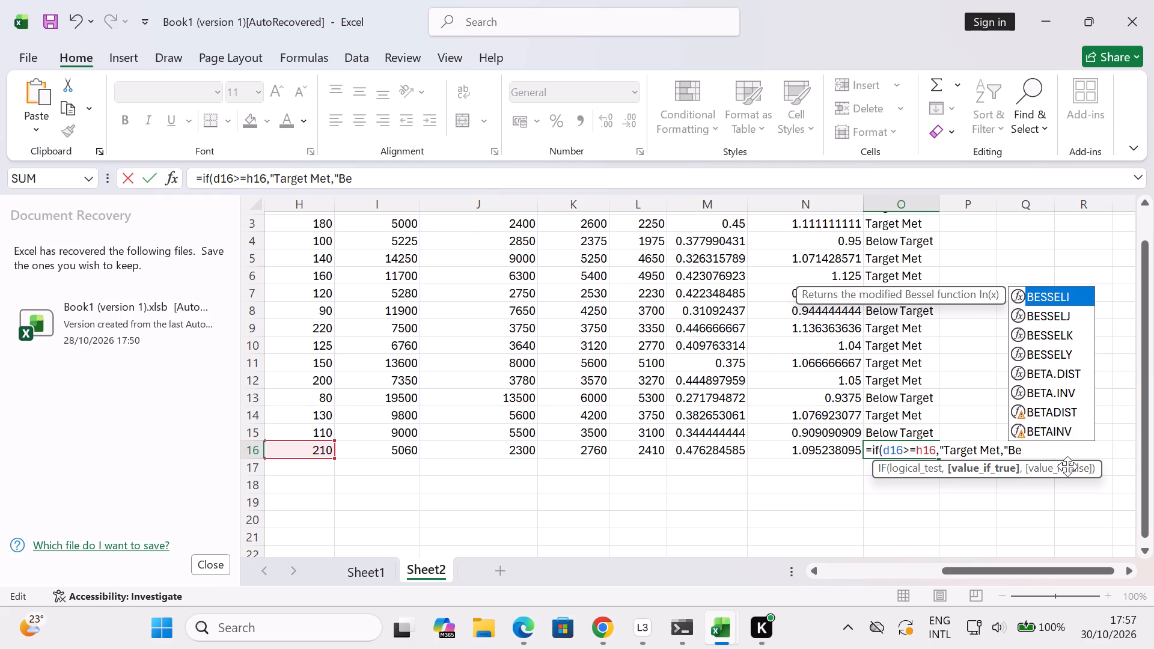
text(lo)
text(w)
key(space)
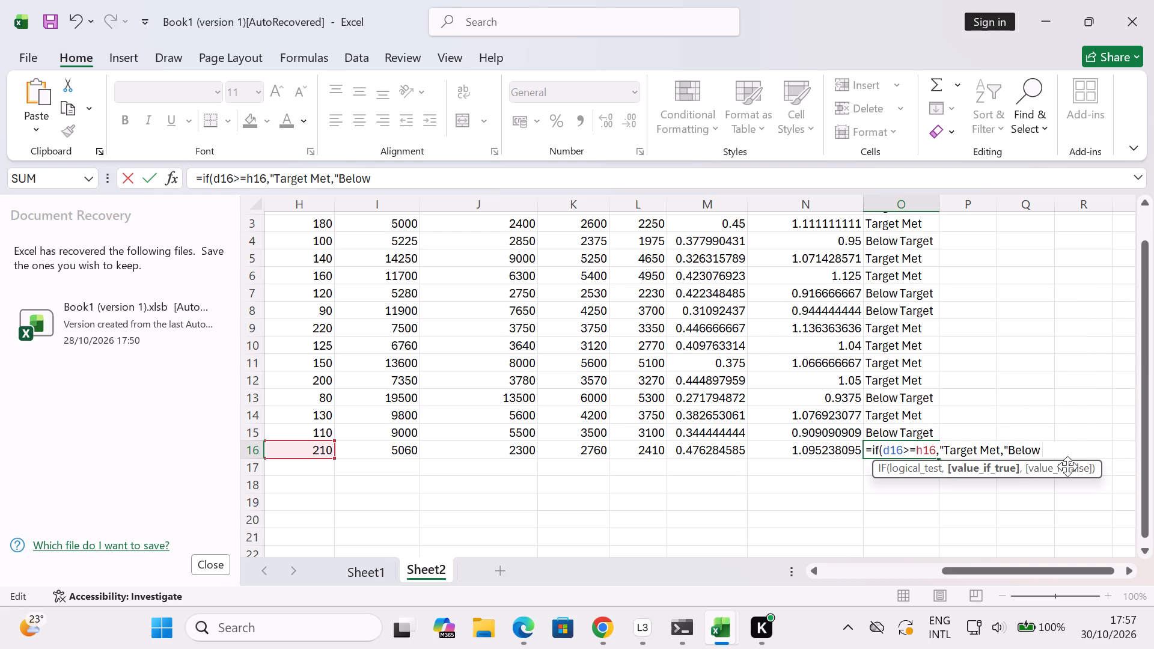
text(Target)
text("')
key(BackSpace)
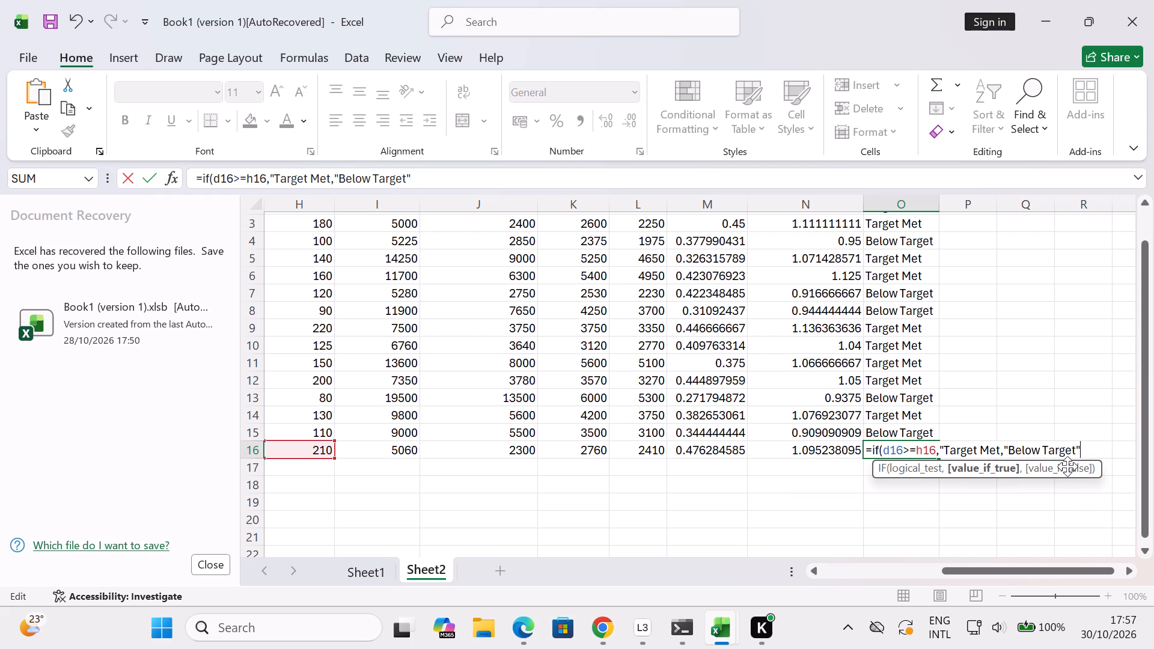
key(shift+parenright)
key(Return)
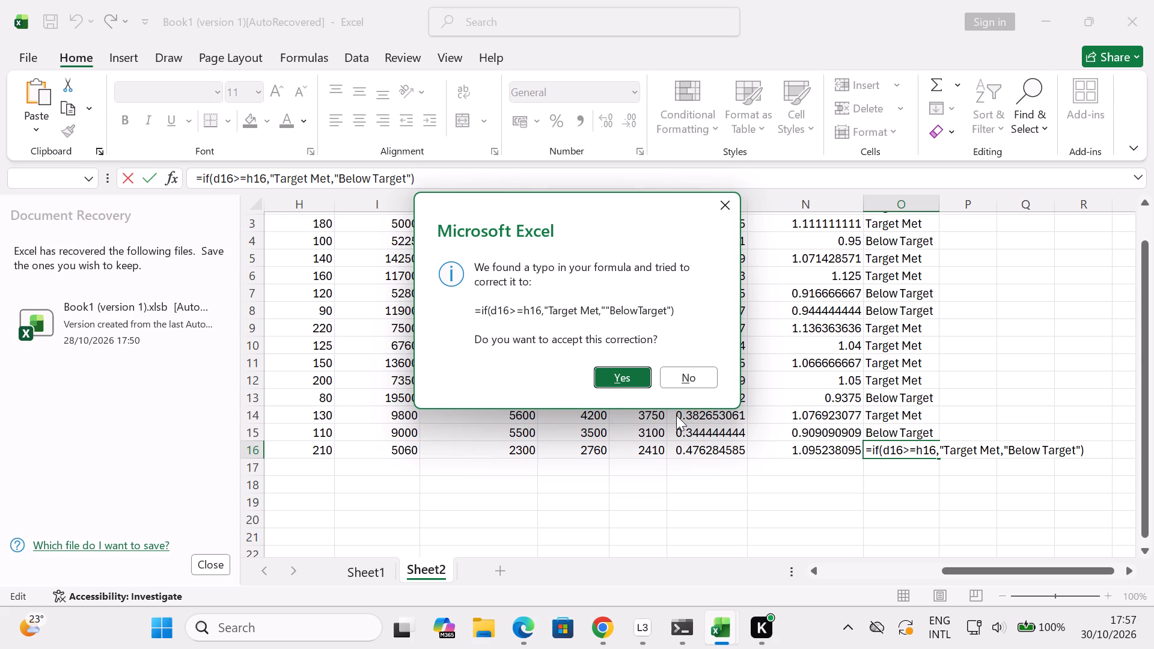
click(626, 379)
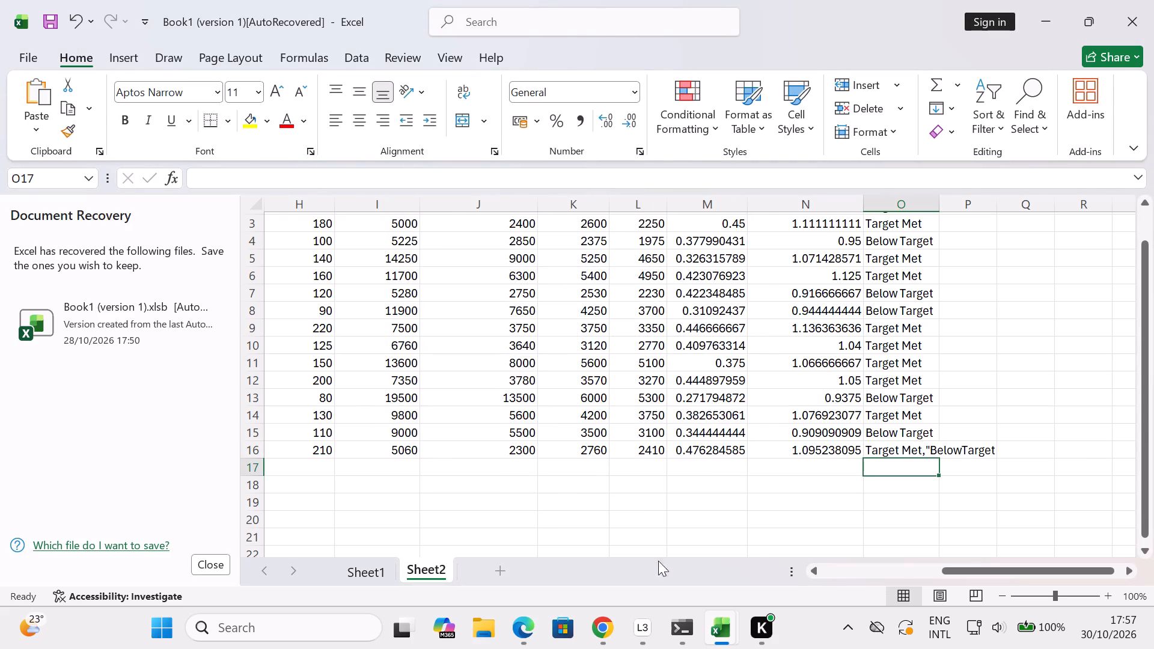
Switch to Loggy3, stop the running recording and minimise its window.
click(646, 638)
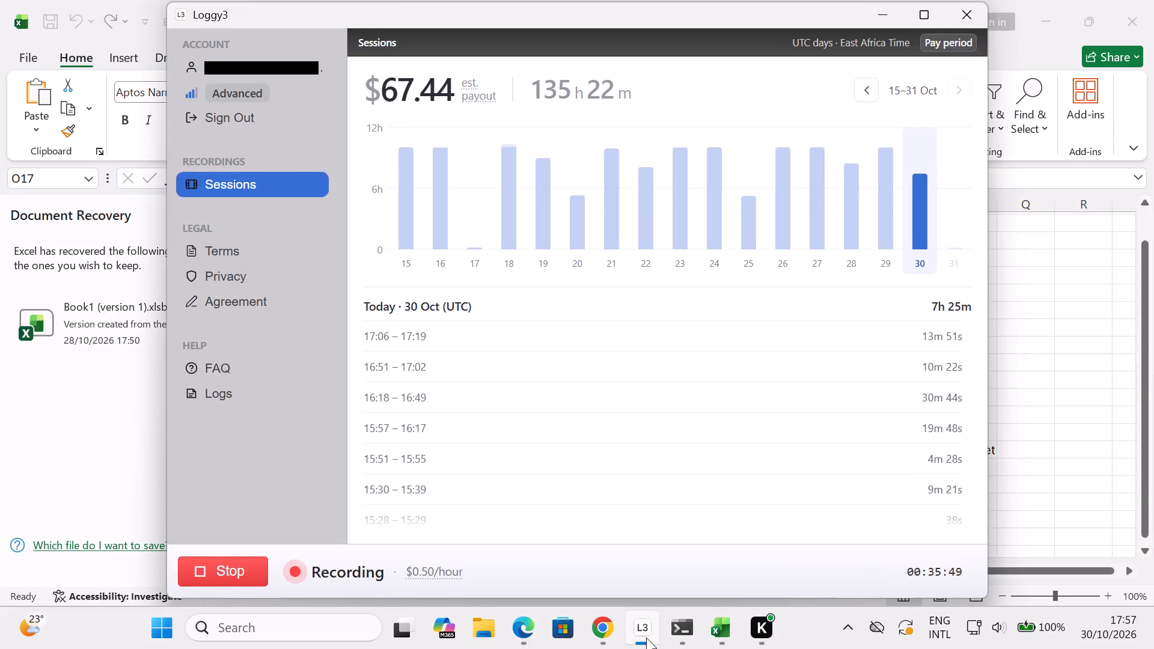
click(251, 562)
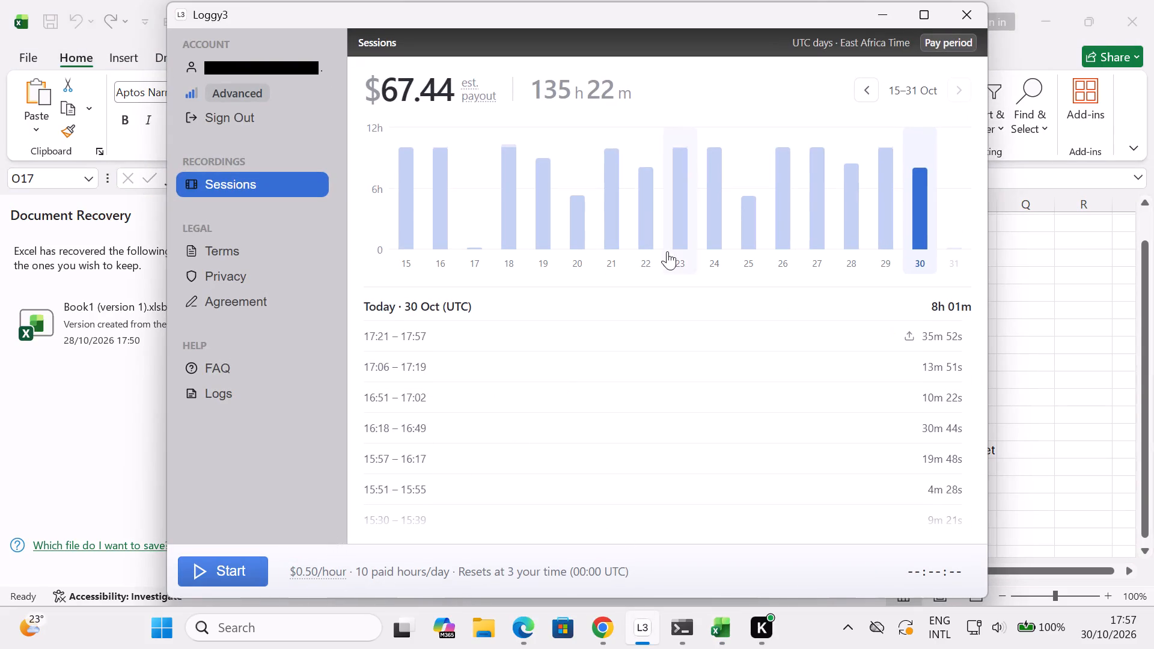
click(875, 16)
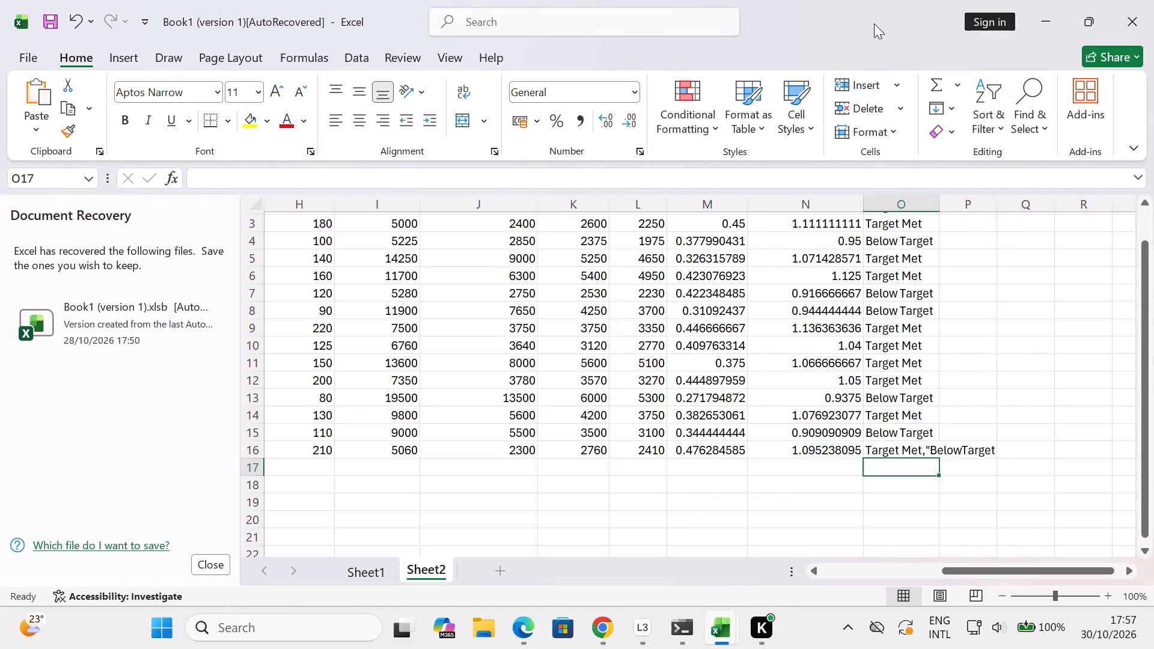
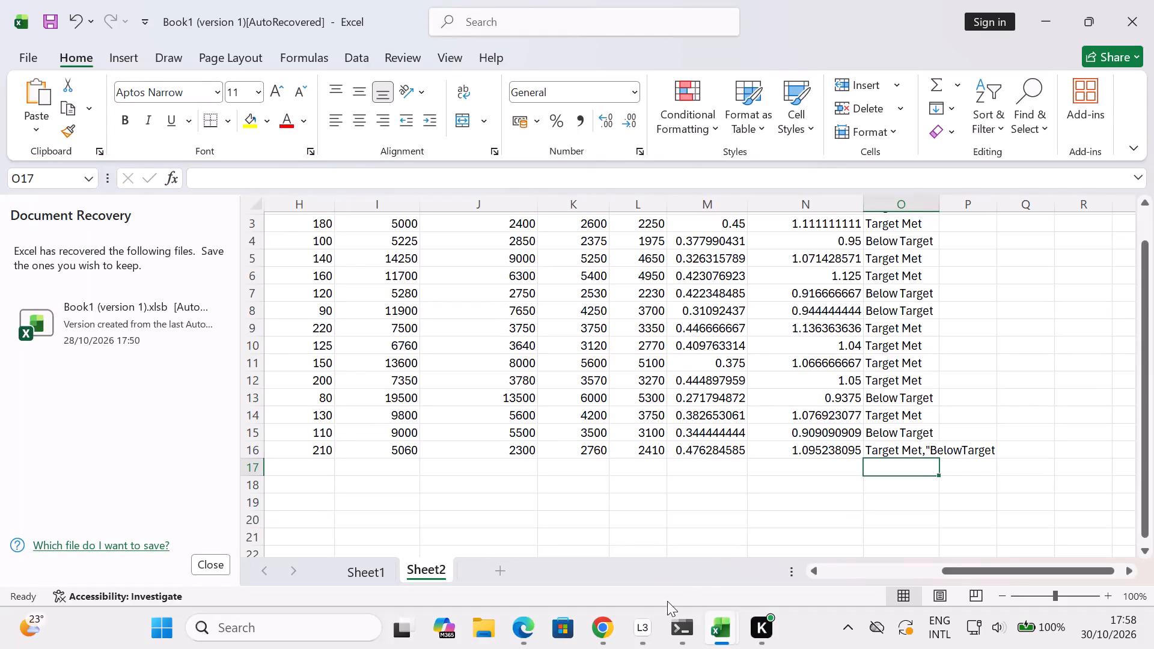
Switch to Loggy3, start a new recording and minimise its window.
click(639, 619)
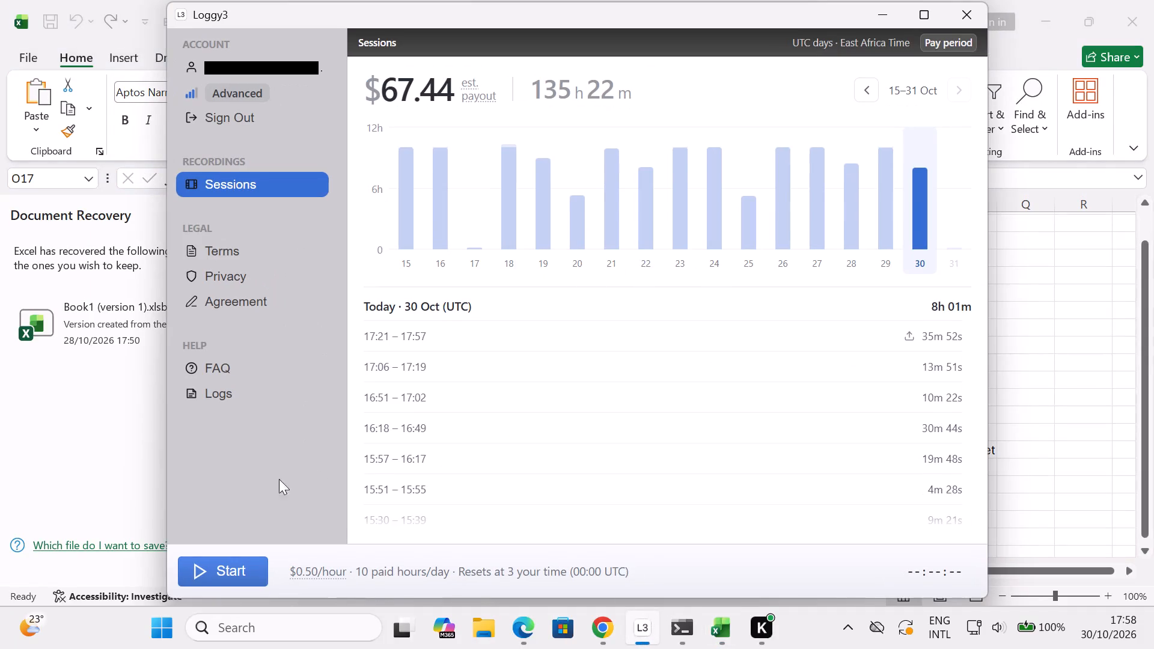
click(234, 567)
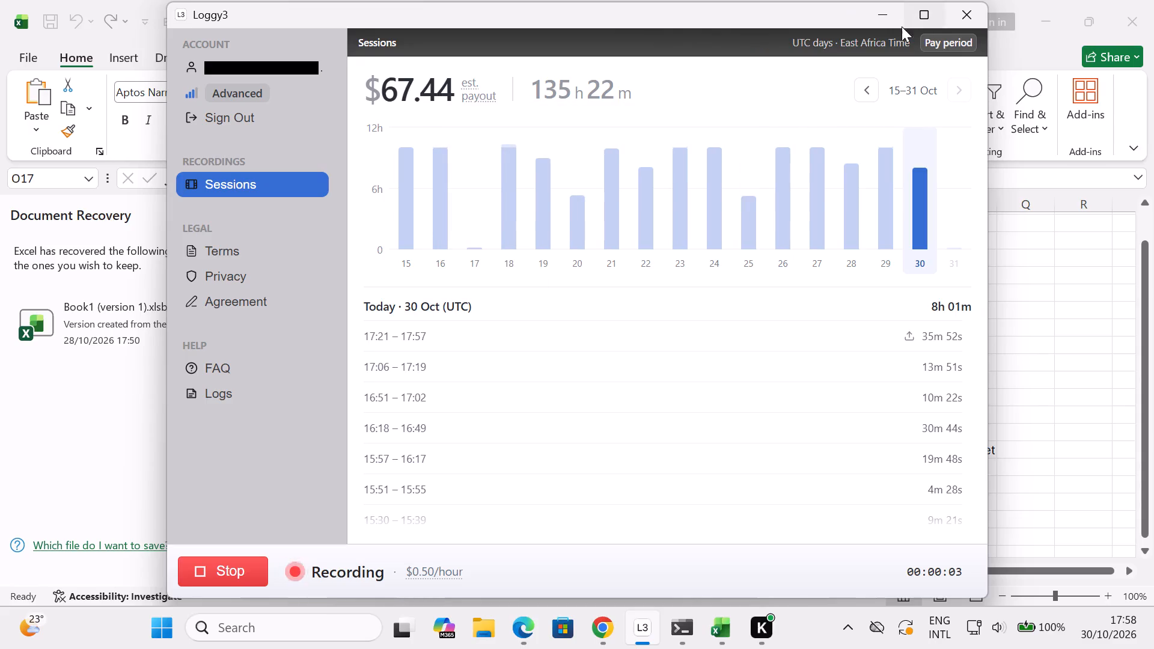
click(883, 18)
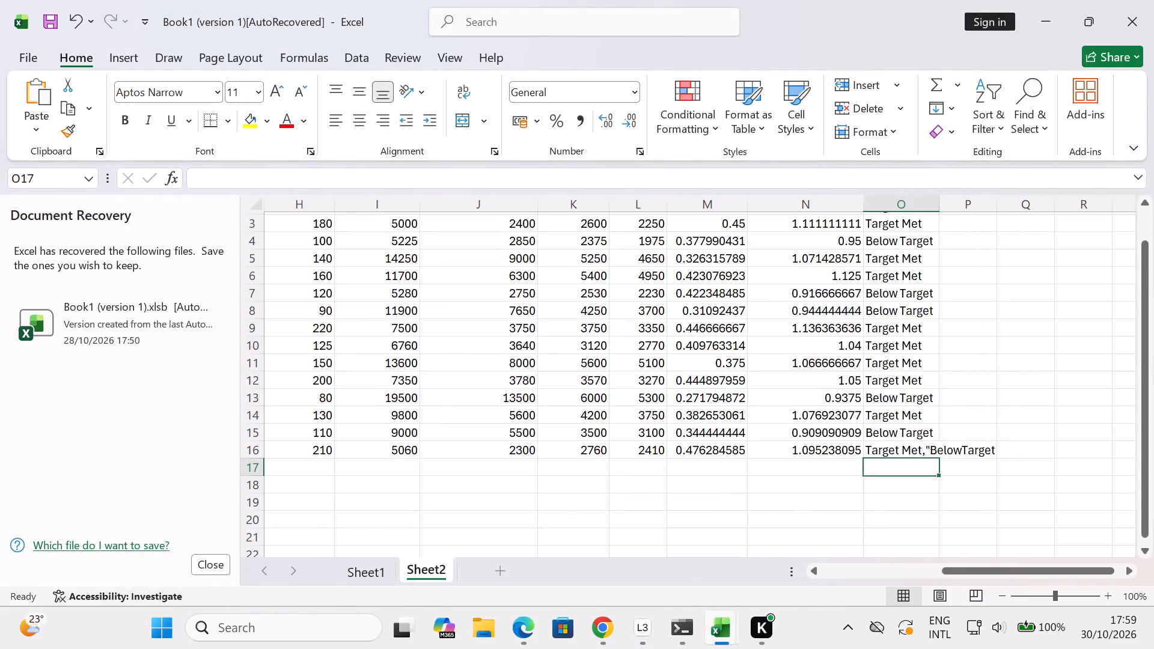
Edit the IF formula in O16, removing the malformed ending and closing the value-if-true argument as "Target Met".
click(994, 451)
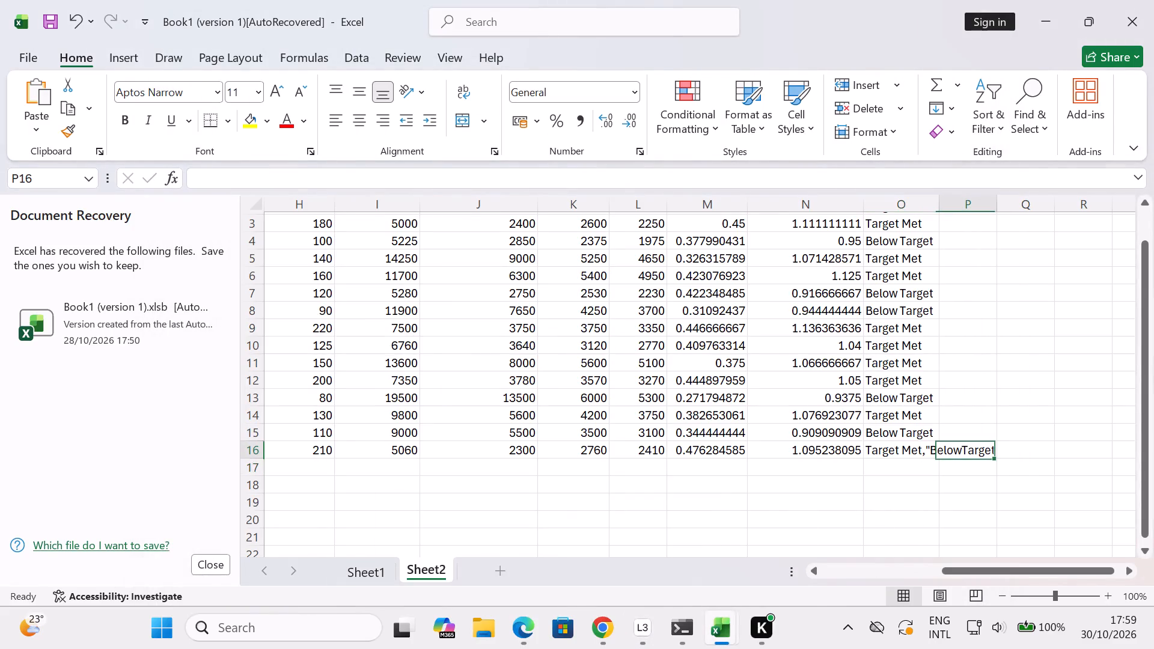
click(921, 447)
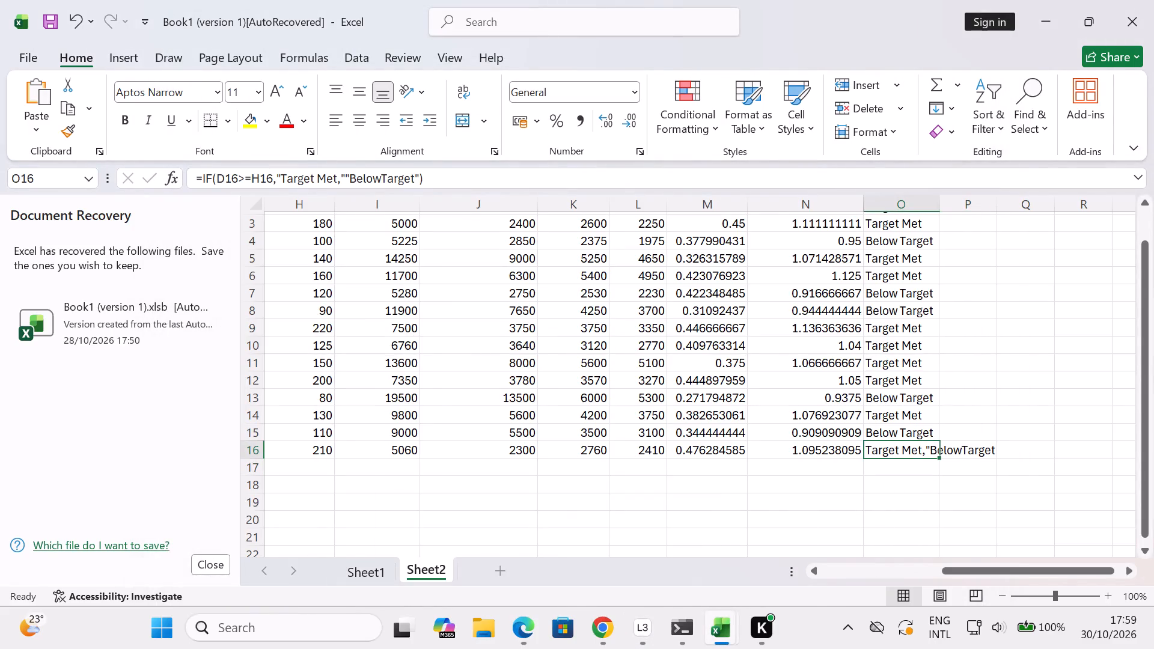
click(487, 177)
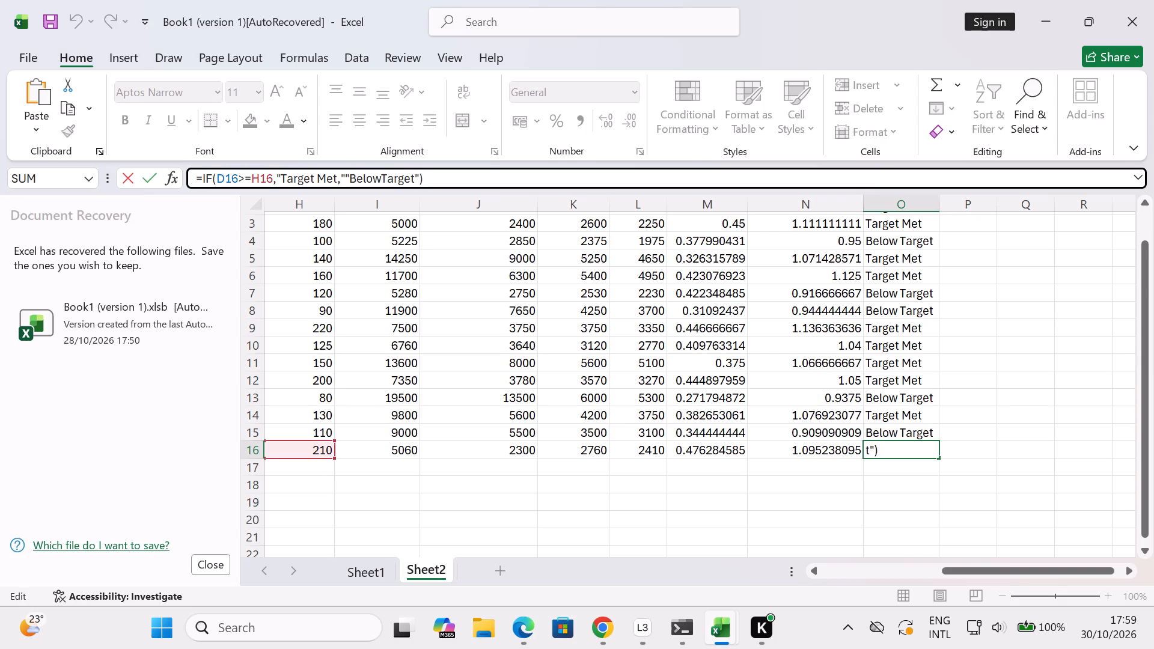
key(BackSpace)
key(BackSpace)
key(BackSpace)
key(BackSpace)
key(BackSpace)
key(BackSpace)
key(BackSpace)
key(BackSpace)
key(BackSpace)
key(BackSpace)
key(BackSpace)
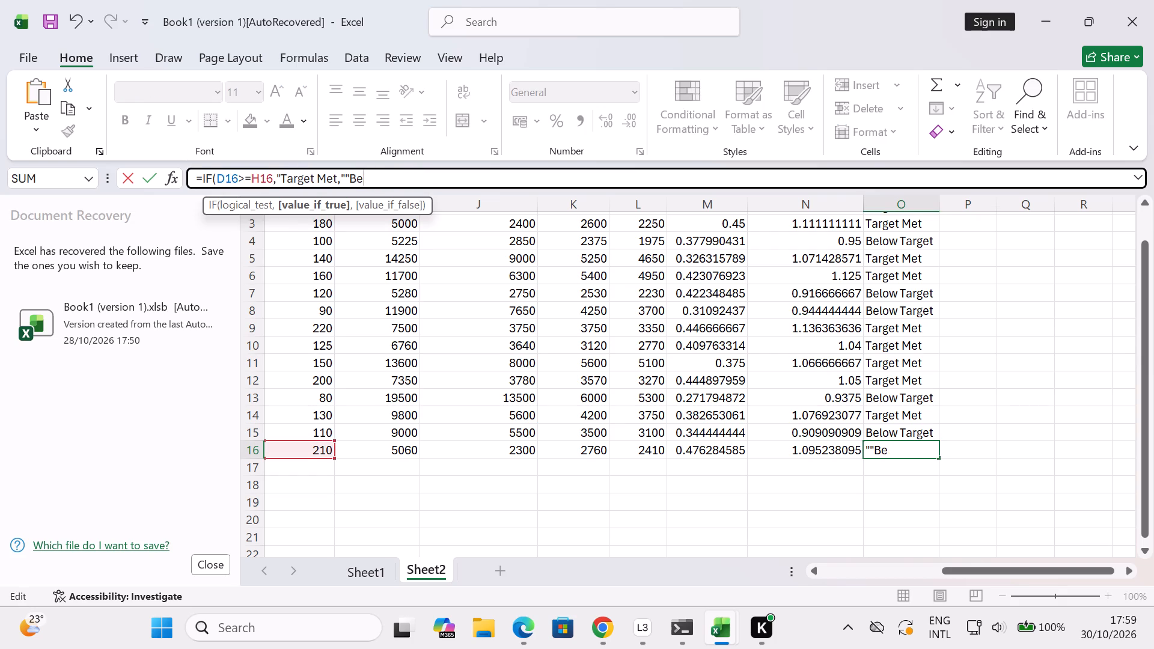
key(BackSpace)
key(BackSpace)
key(BackSpace)
key(BackSpace)
key(BackSpace)
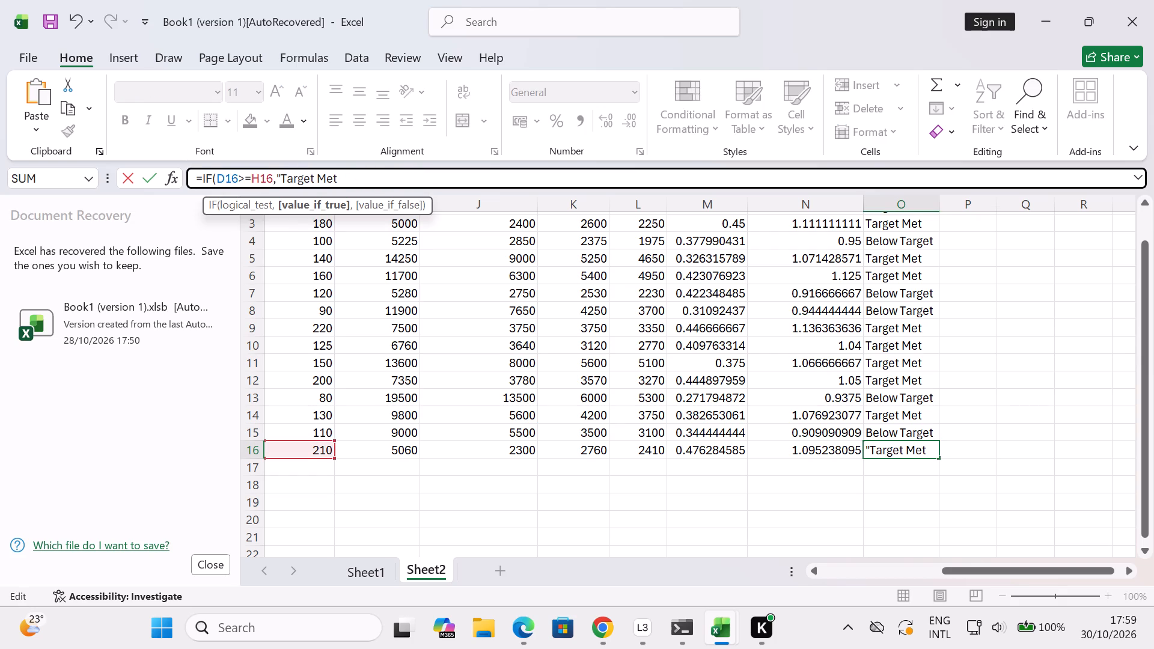
key(BackSpace)
key(BackSpace)
text(et)
text("')
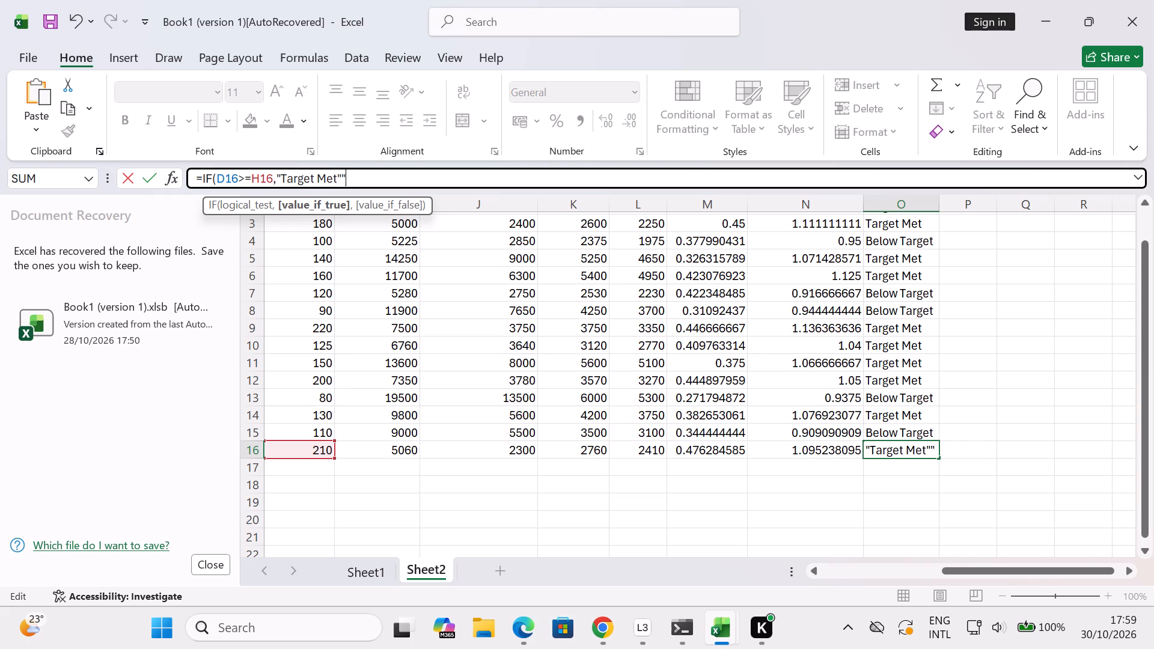
key(BackSpace)
Add "Below Target" as the value-if-false argument, close the parenthesis and enter the O16 formula.
key(comma)
text("')
key(BackSpace)
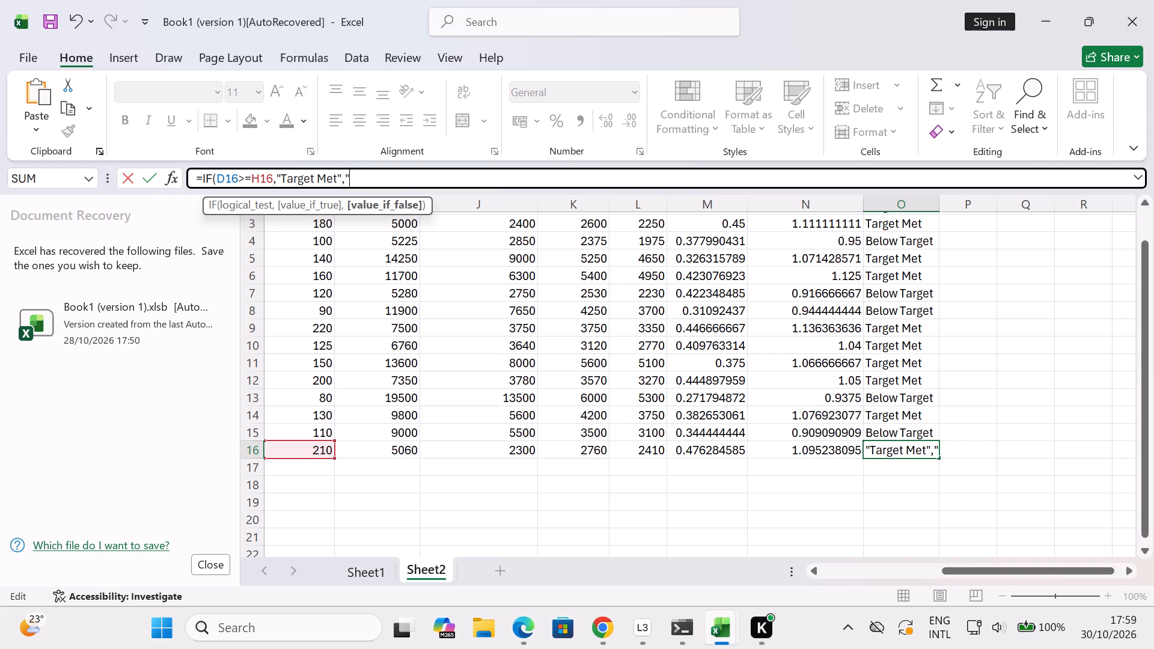
text(Below)
key(space)
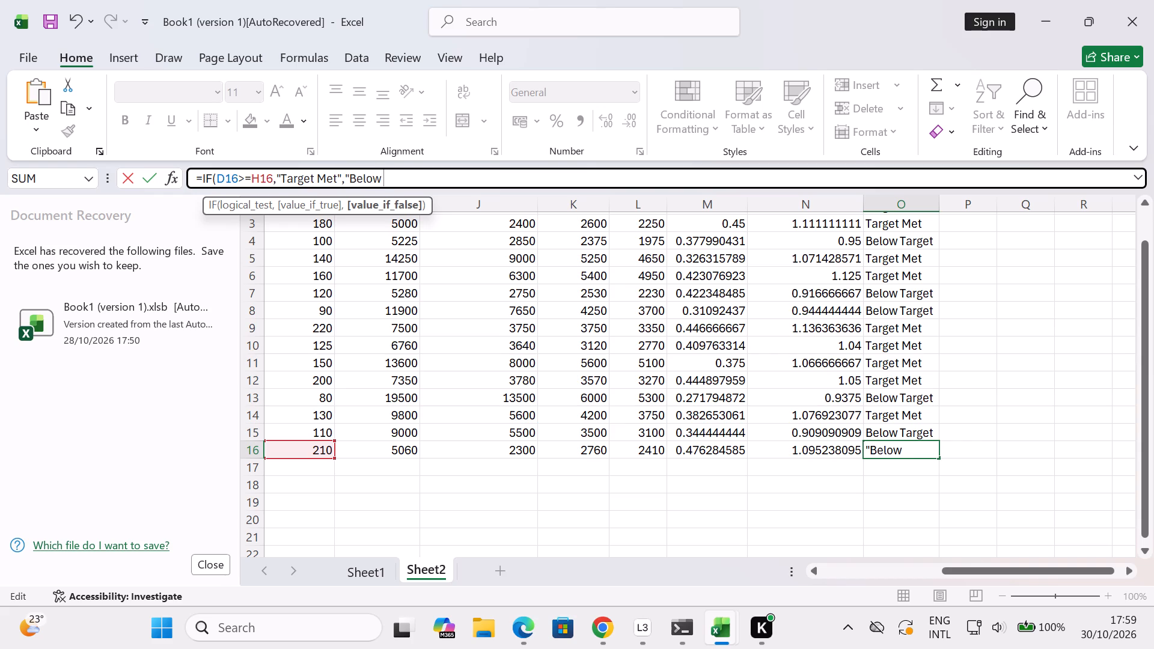
text(Target)
key(shift+quotedbl)
key(shift+apostrophe)
key(BackSpace)
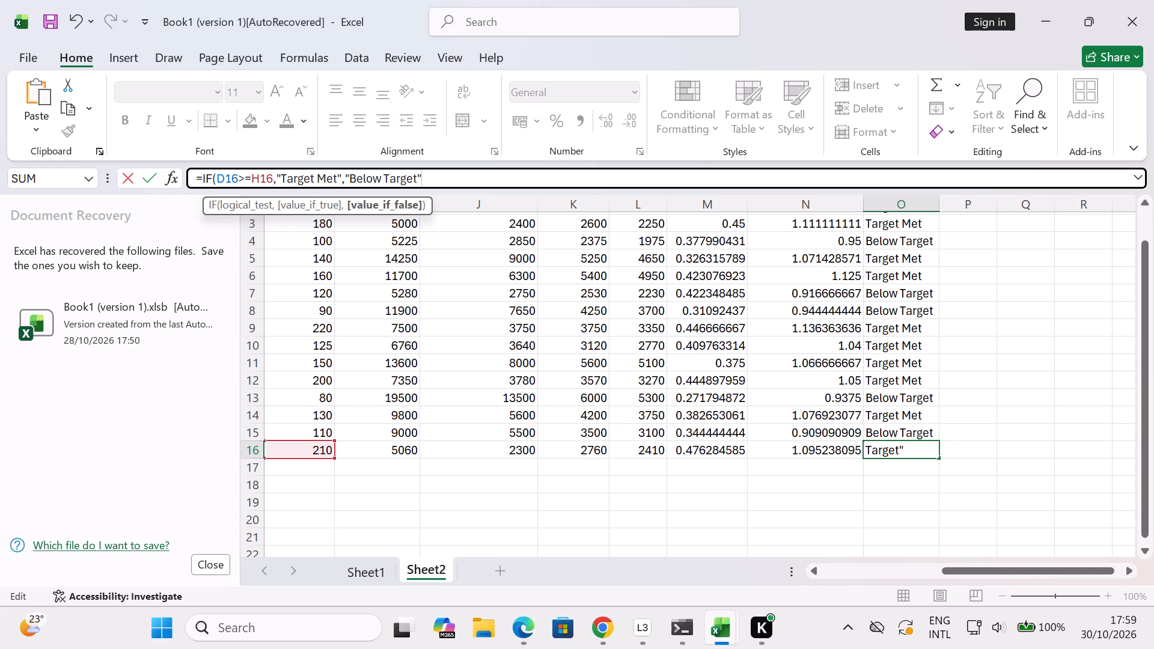
key(shift+parenright)
key(Return)
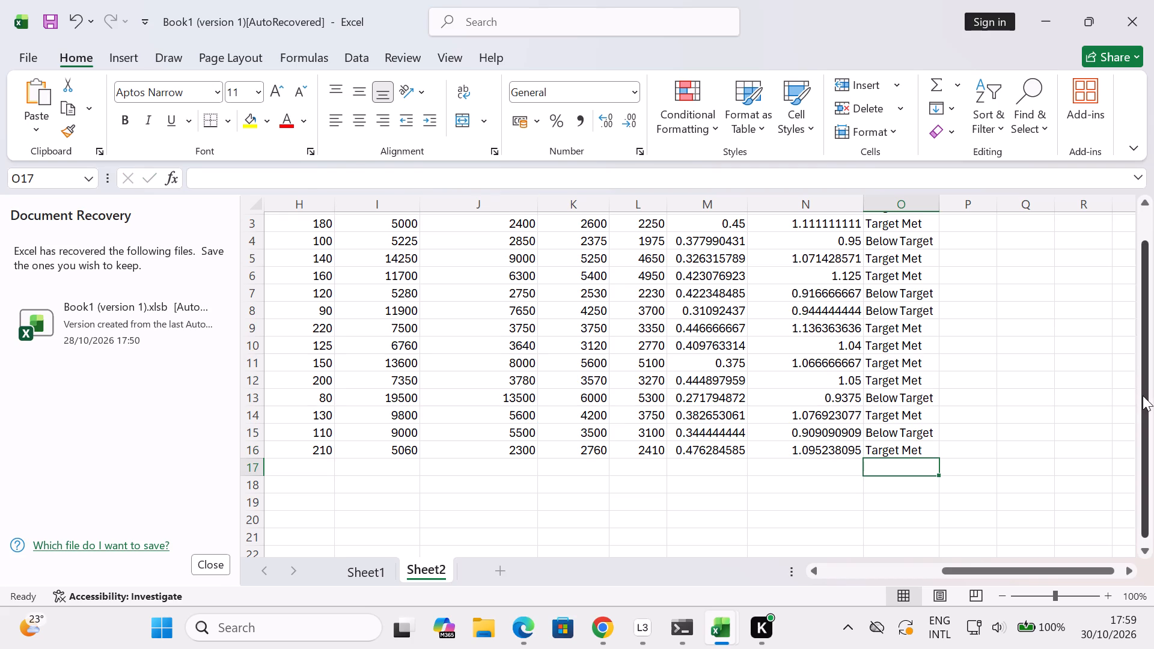
Select cell P1, the empty header cell beside the Performance column.
drag(1143, 395, 1144, 328)
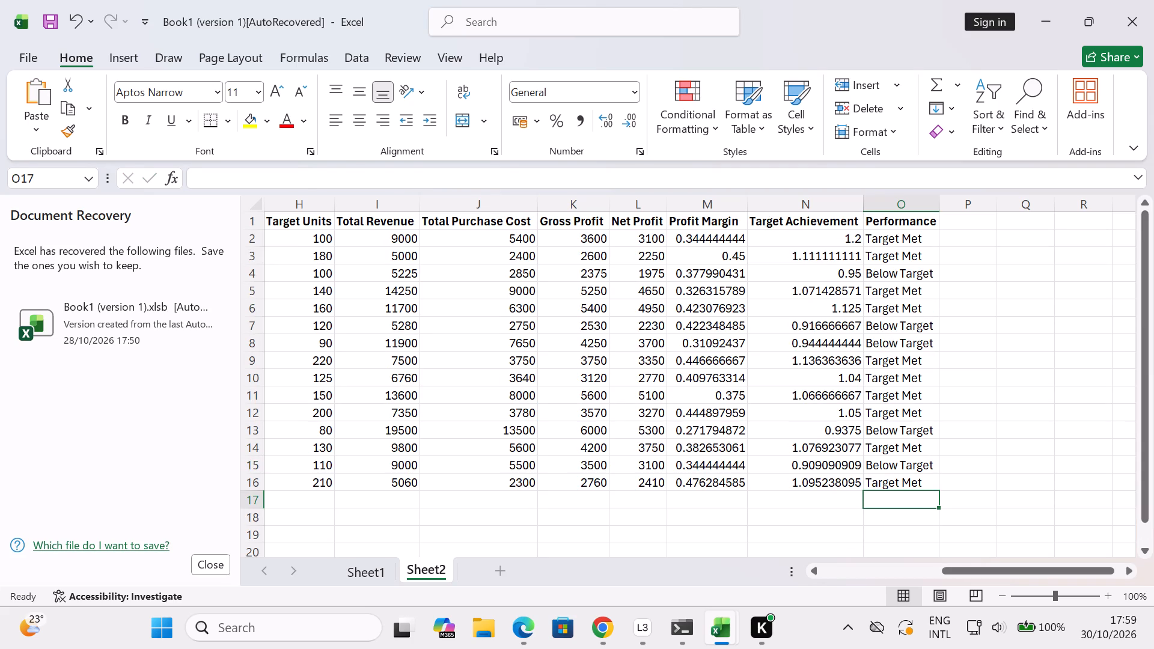
click(975, 219)
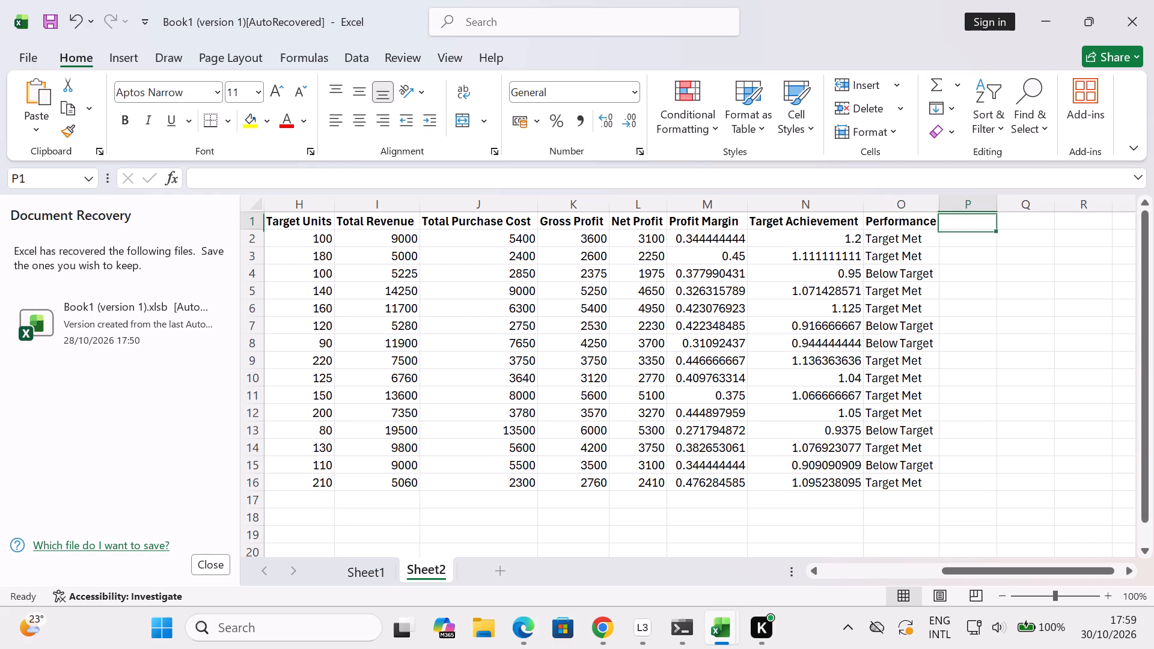
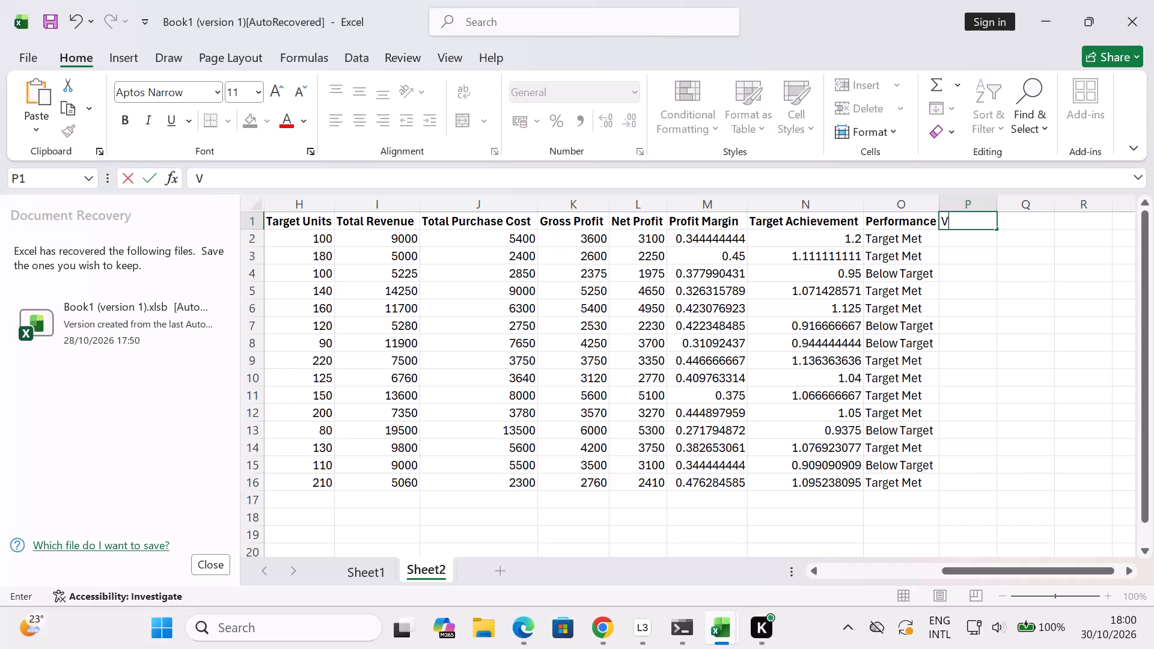
Enter VAT(16%) as the header in cell P1.
key(shift+t)
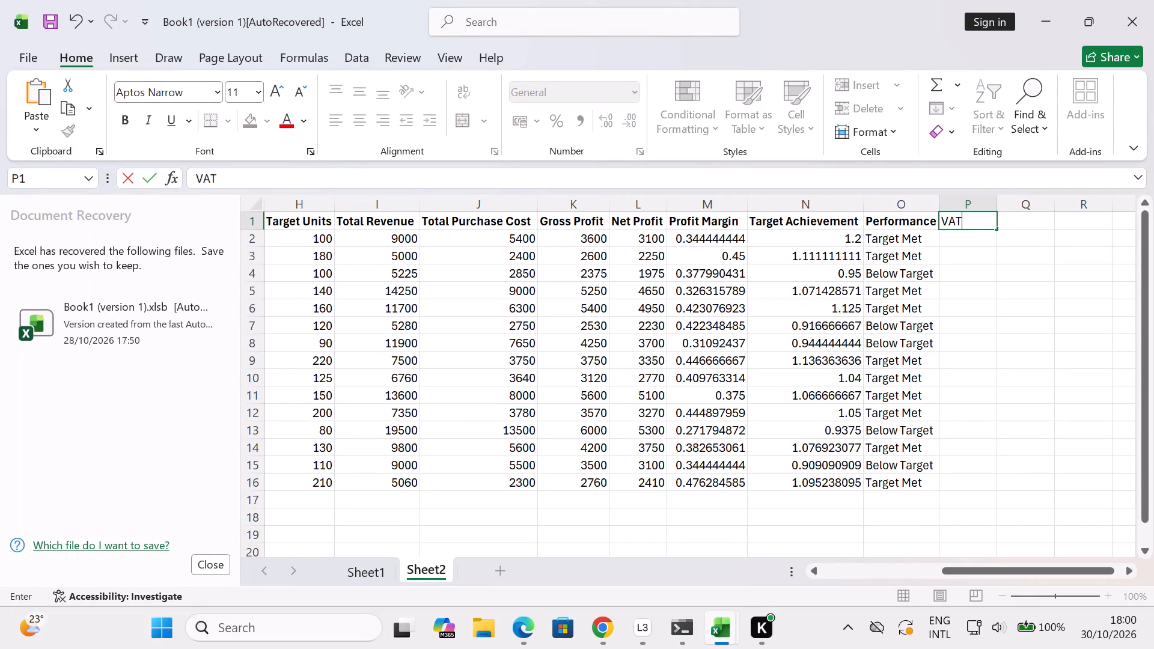
key(shift+parenleft)
text(16)
key(shift+percent)
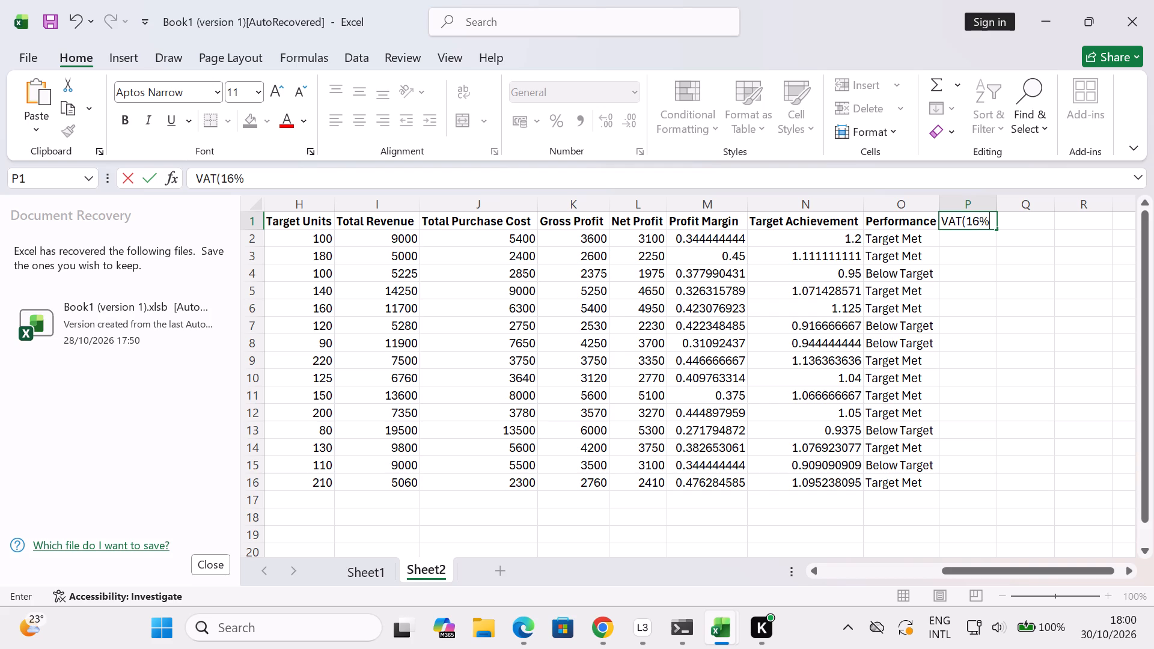
key(shift+parenright)
key(Down)
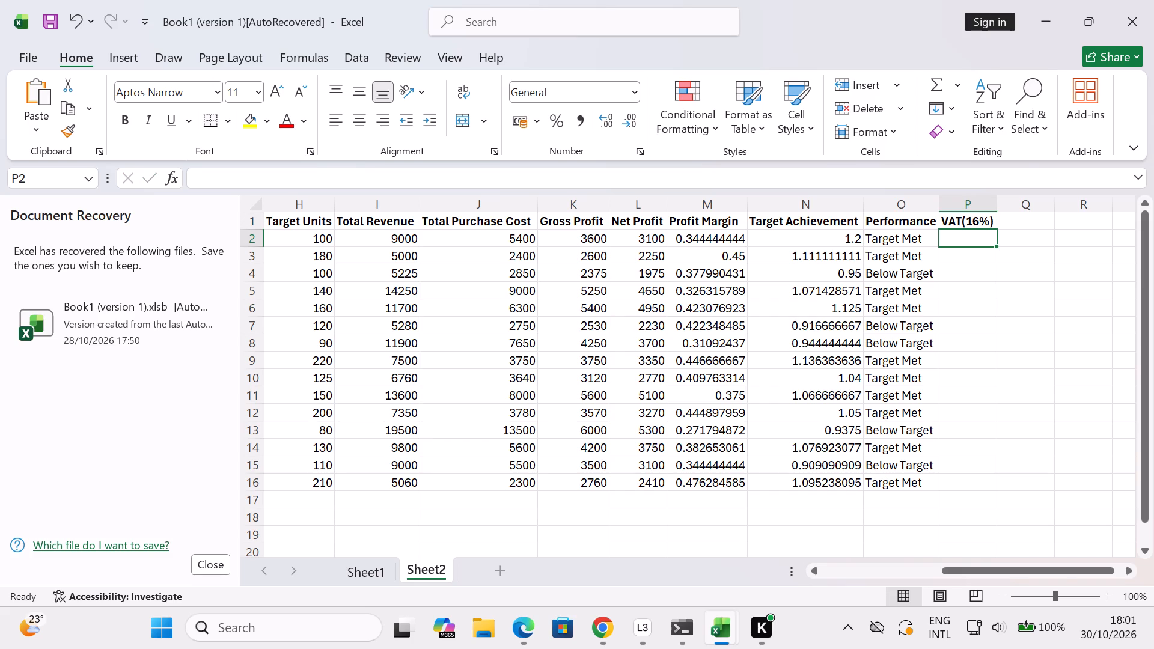
Enter the formula =I2*16% in P2 to calculate VAT on the first row's Total Revenue.
key(equal)
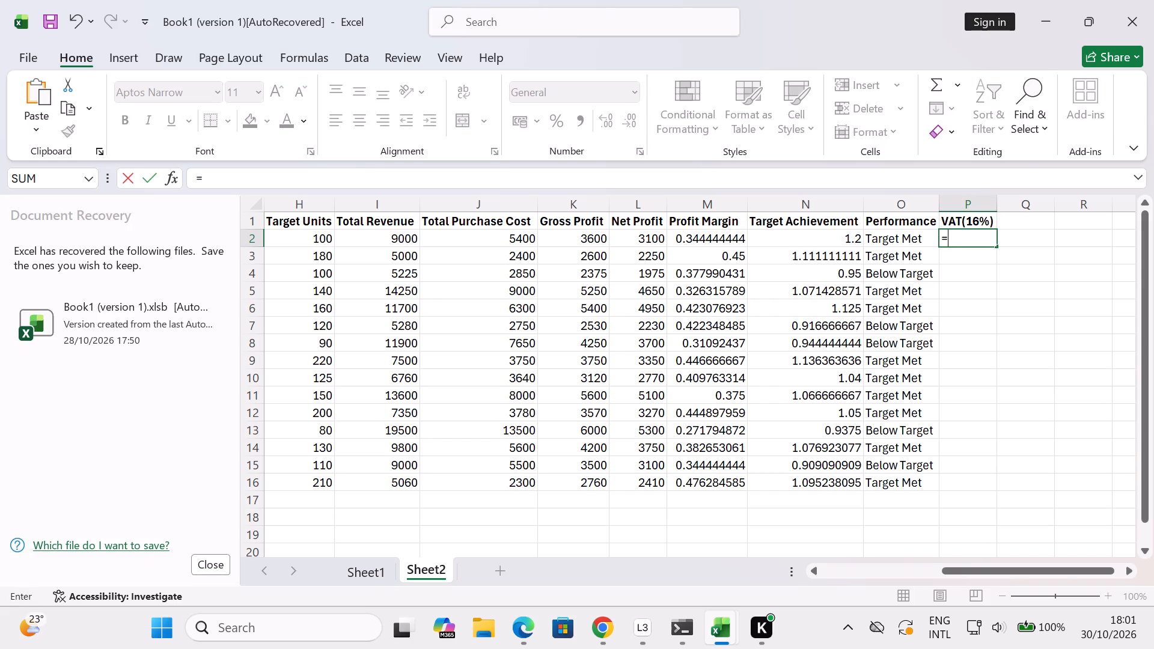
key(i)
key(2)
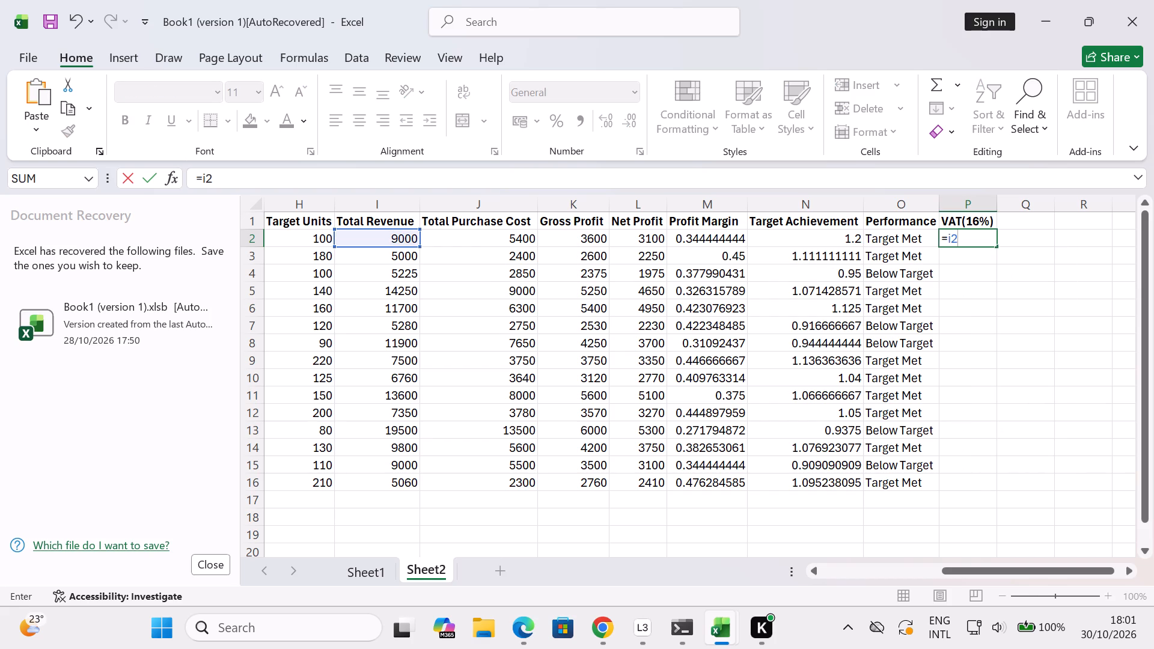
key(shift+asterisk)
text(16)
key(shift+percent)
key(Return)
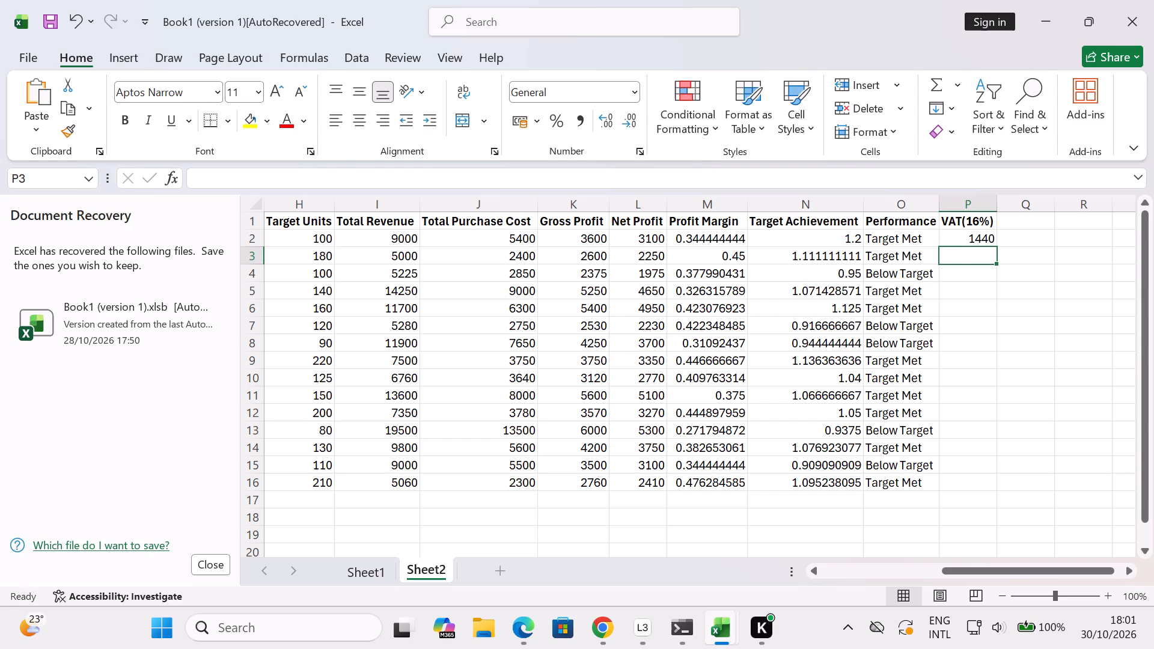
Enter the formula =I3*16% in P3 of the VAT(16%) column.
key(equal)
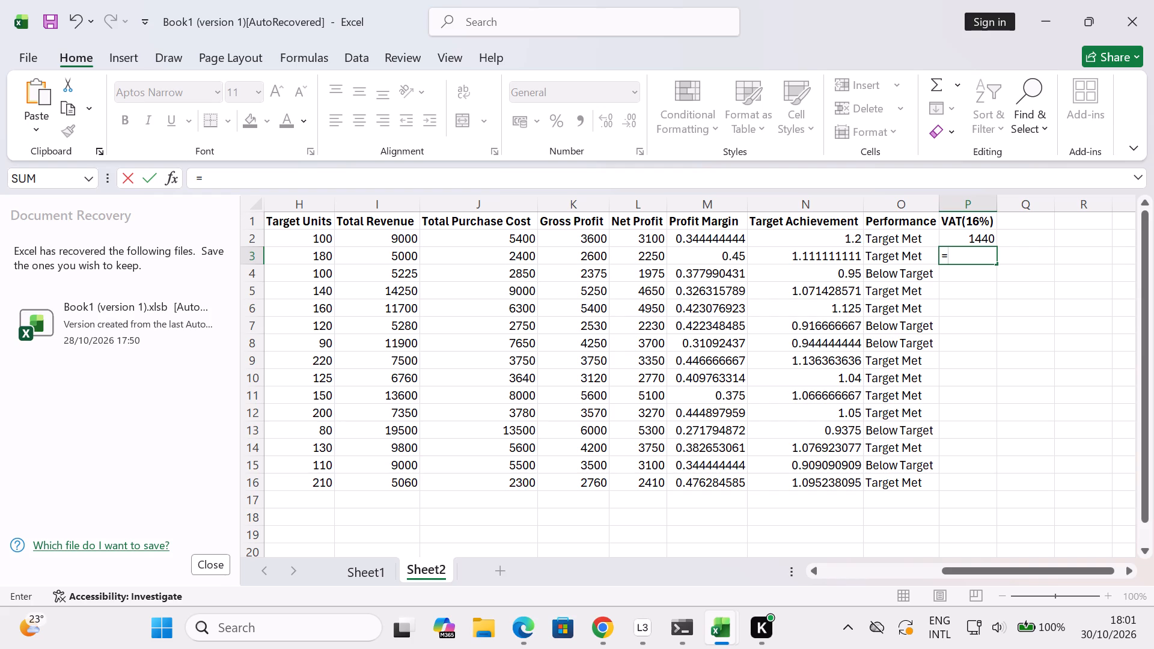
text(i3)
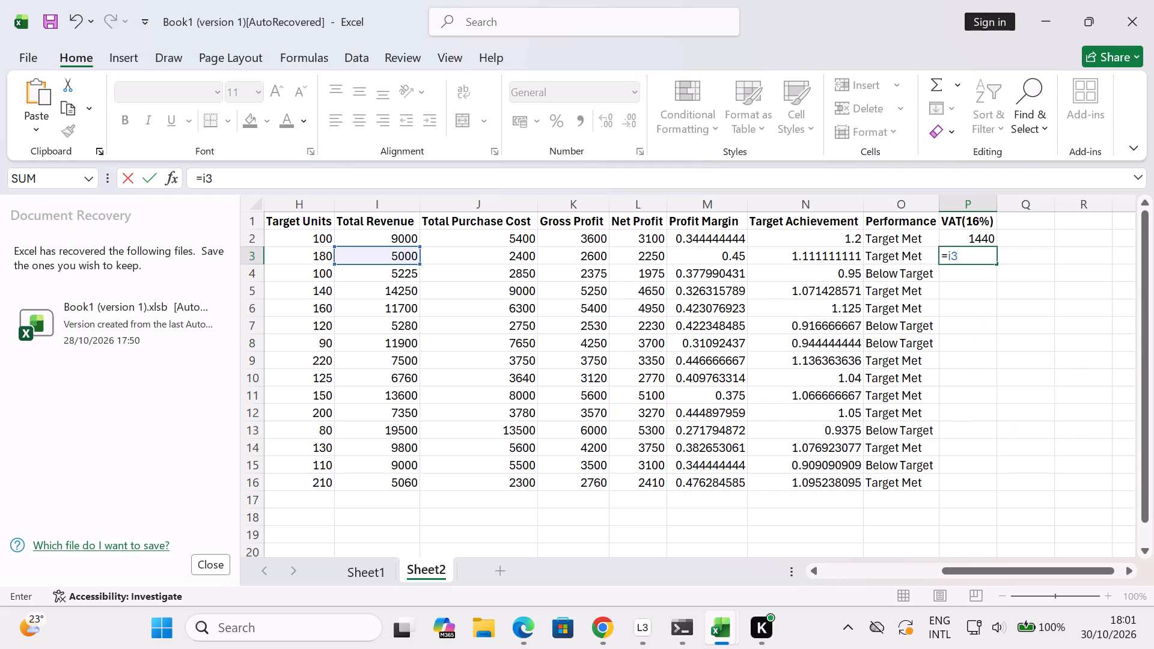
key(shift+asterisk)
key(1)
key(6)
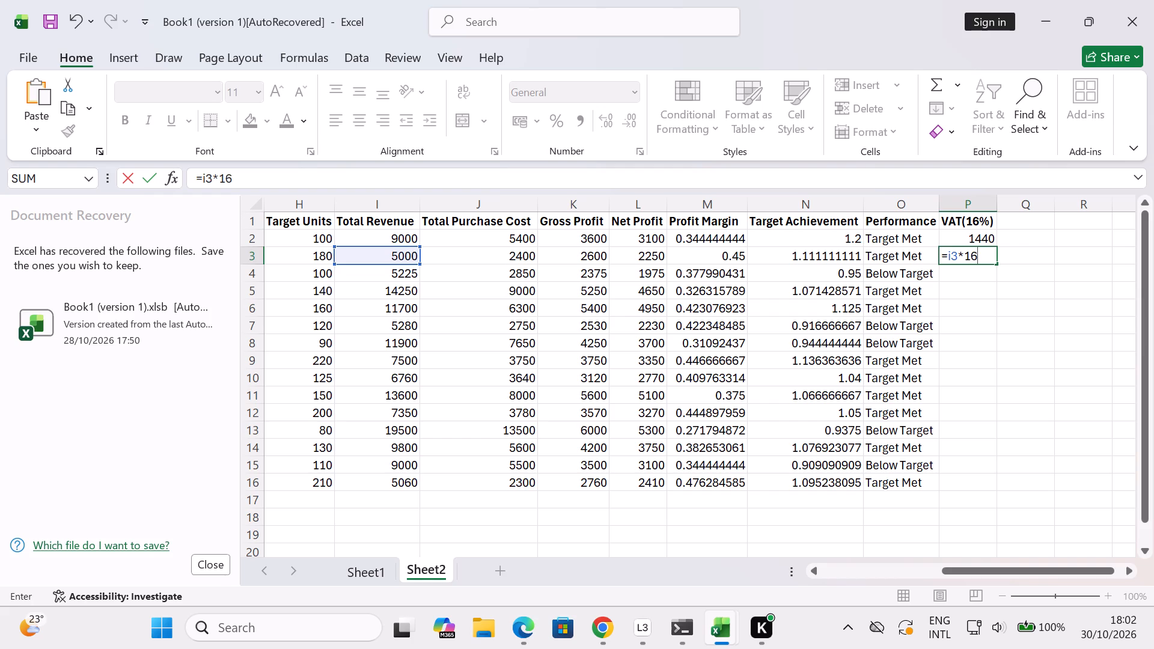
key(shift+percent)
key(Return)
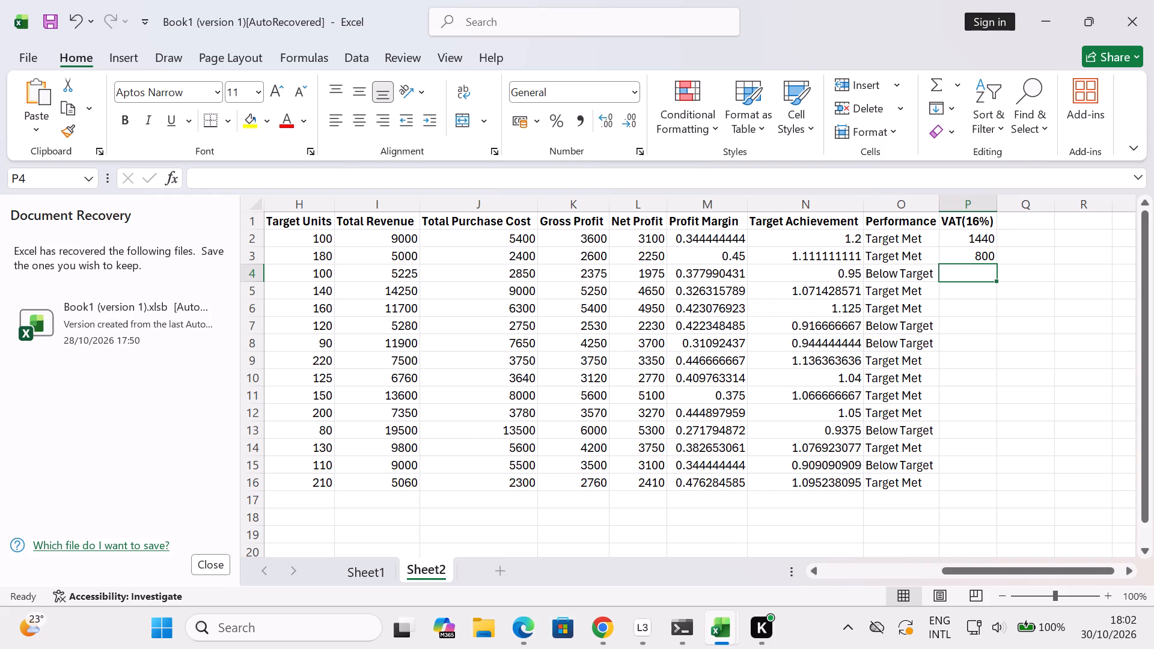
Enter the formula =I3*16% in P4, correcting the mistyped column reference before committing it.
key(equal)
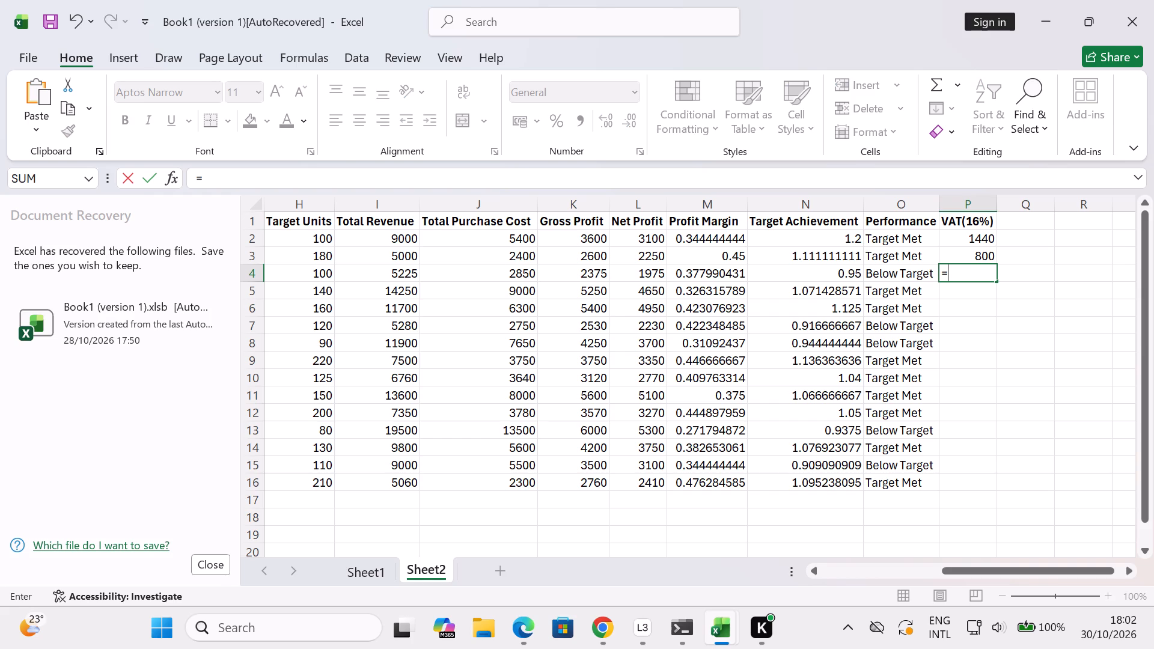
text(ei)
key(3)
key(shift+asterisk)
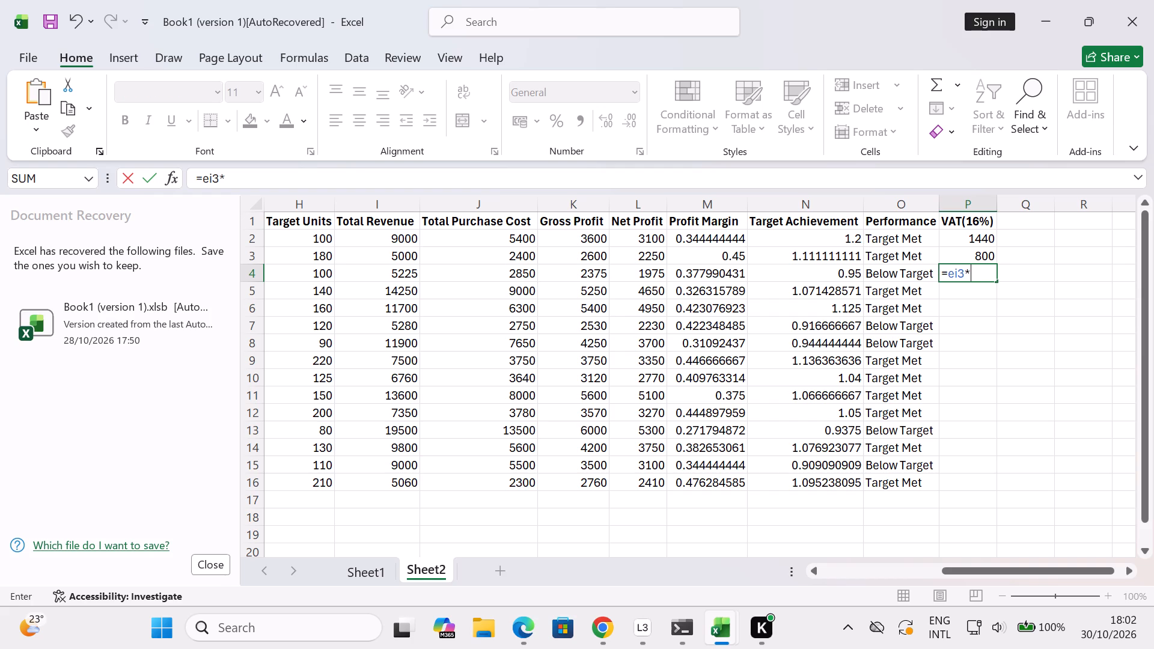
key(BackSpace)
key(BackSpace)
key(BackSpace)
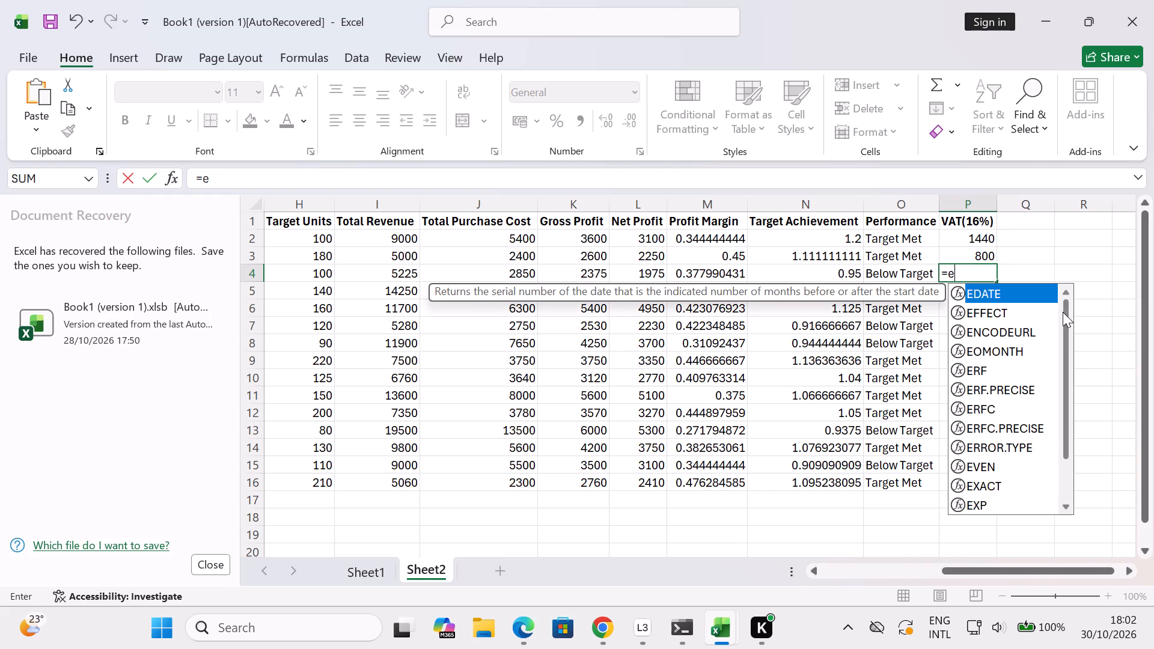
key(BackSpace)
key(i)
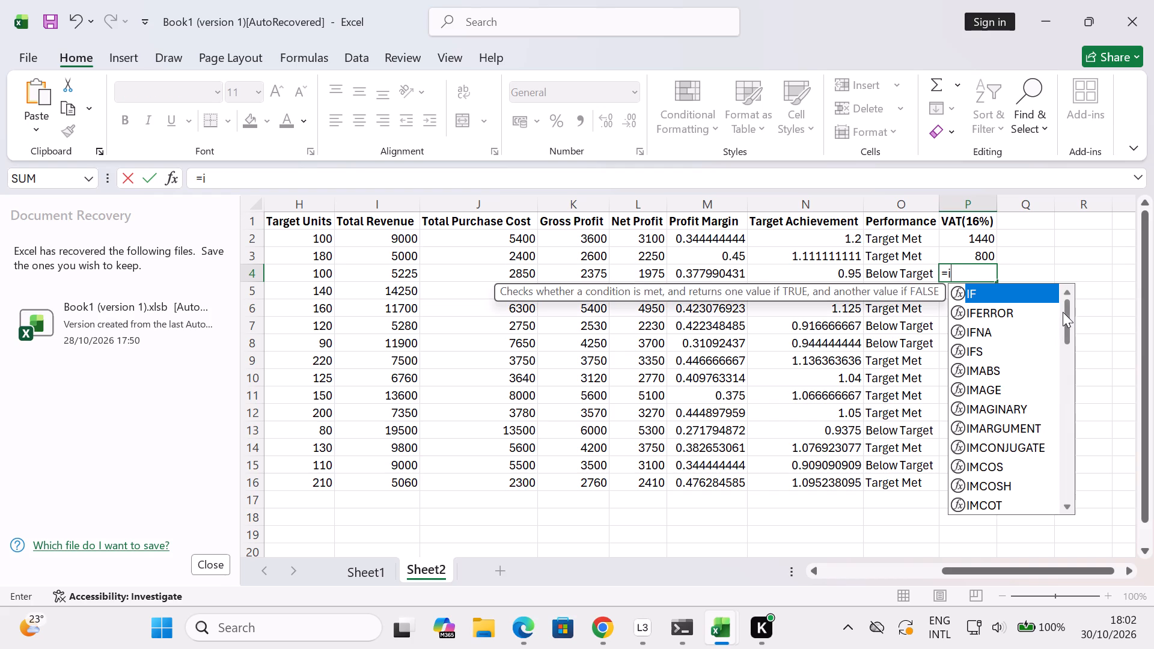
key(3)
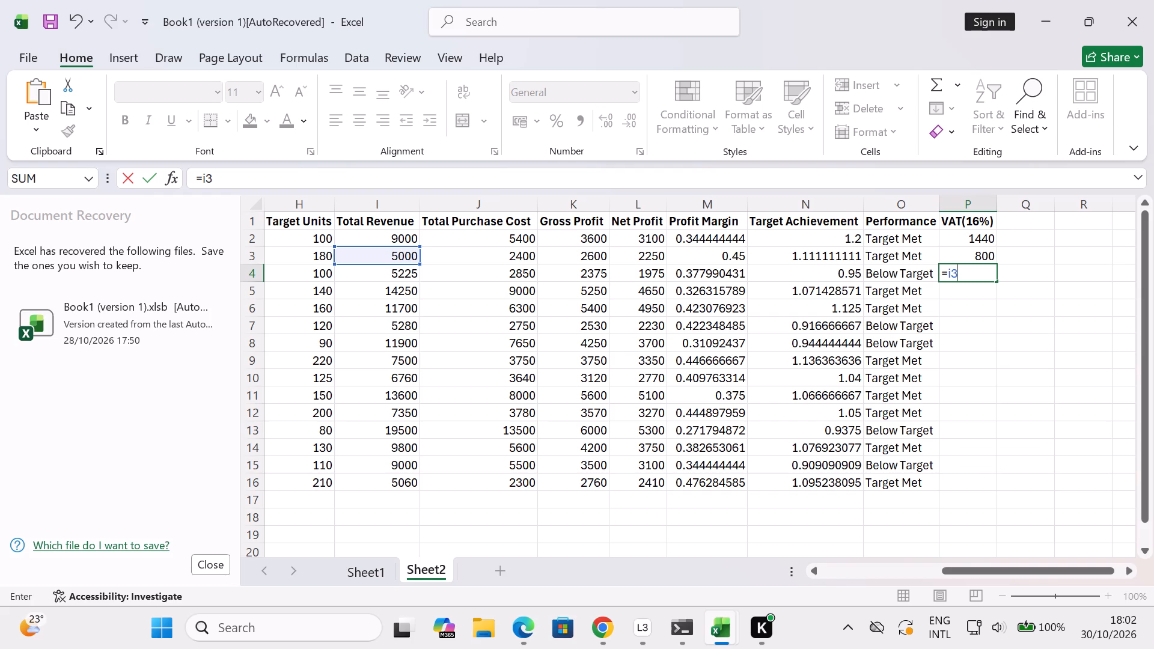
key(shift+asterisk)
text(16)
key(shift+percent)
key(Return)
Enter the formula =I4*16% in P5 of the VAT(16%) column.
key(equal)
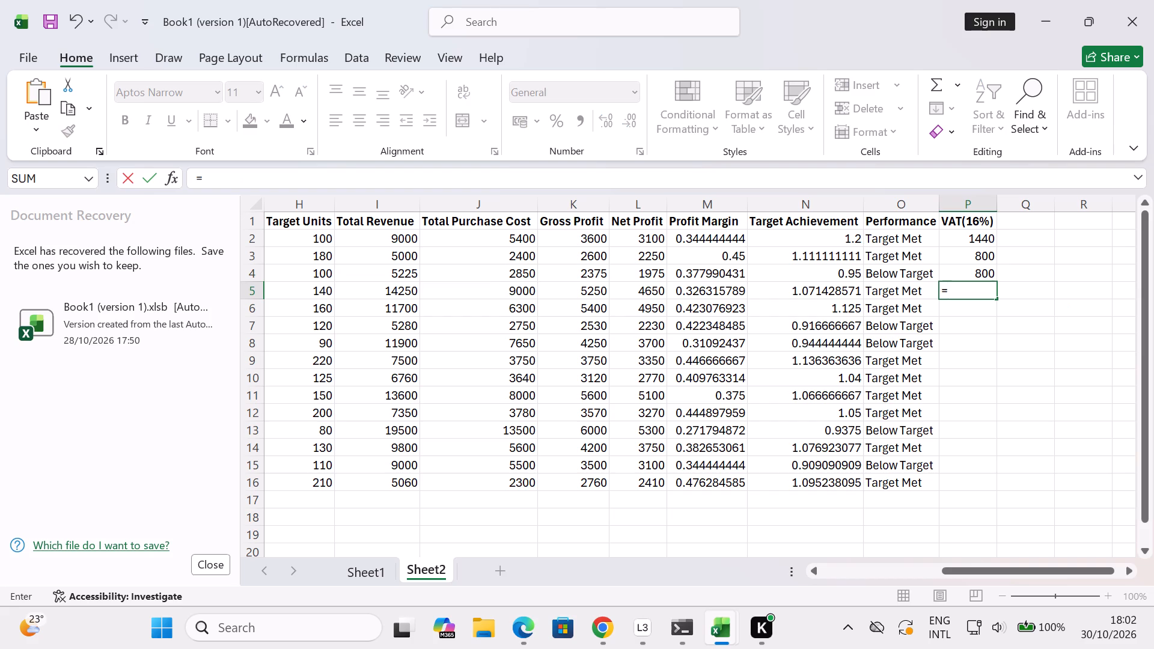
key(i)
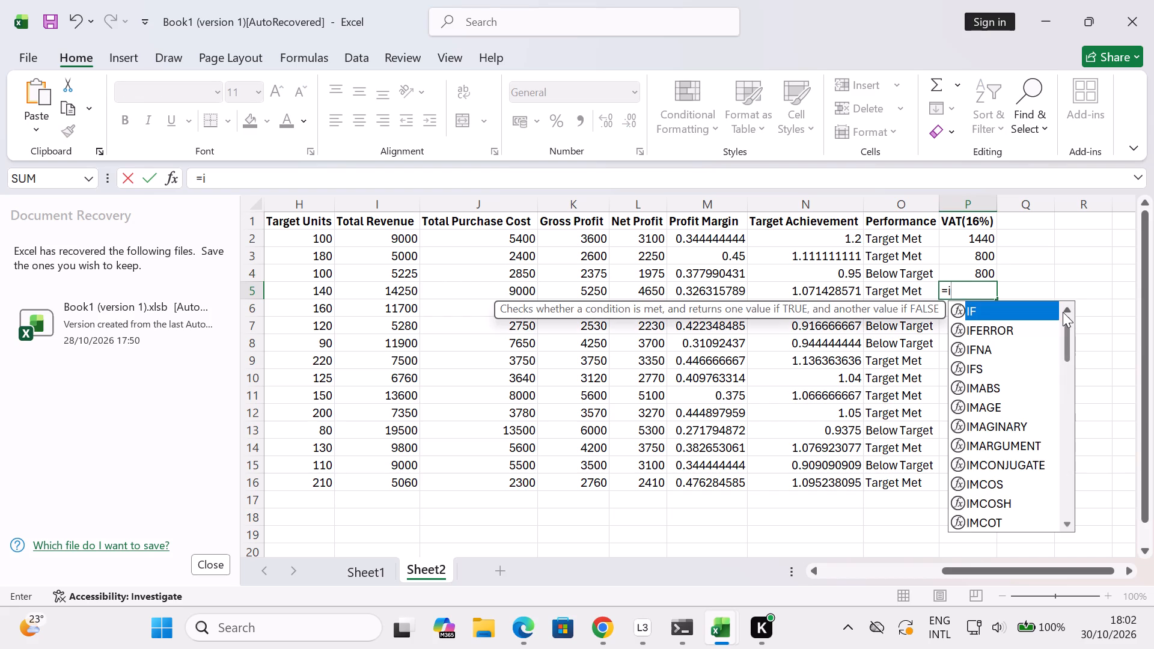
key(4)
key(shift+asterisk)
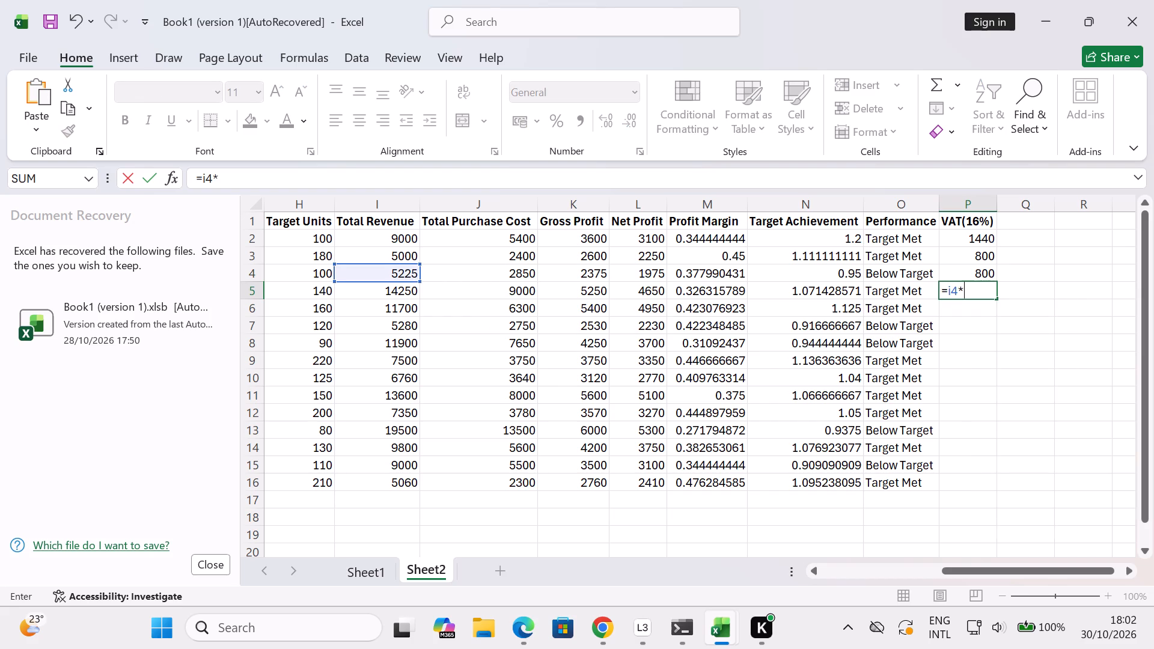
key(1)
key(6)
key(shift+percent)
key(Return)
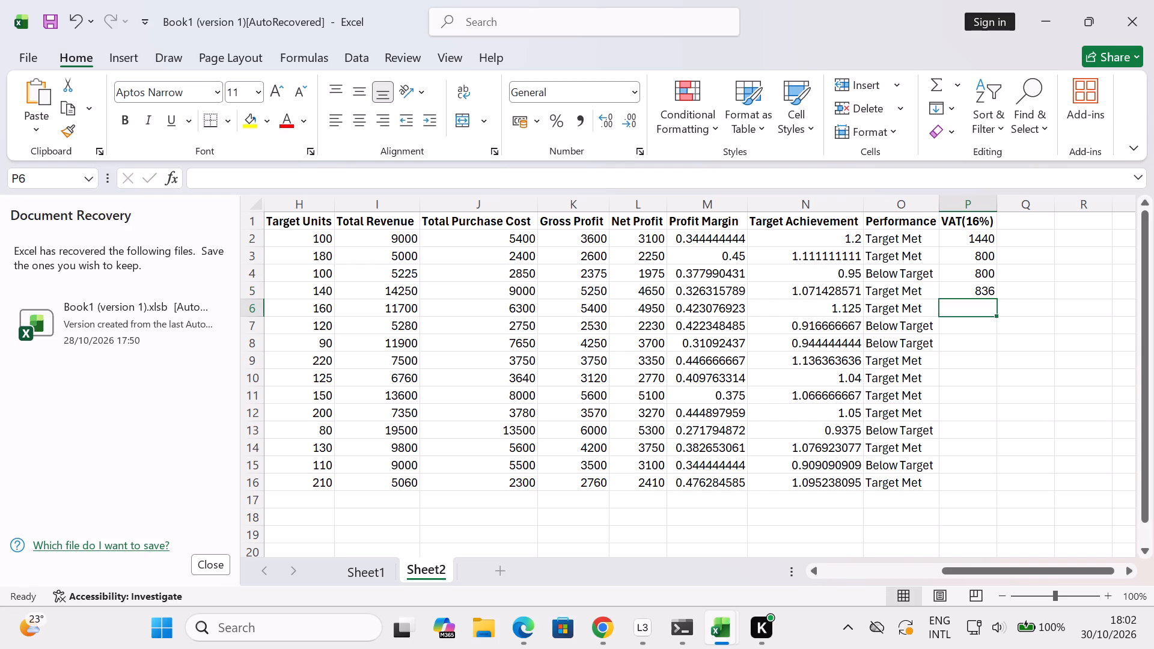
Enter the formula =I6*16% in P6 of the VAT(16%) column.
key(equal)
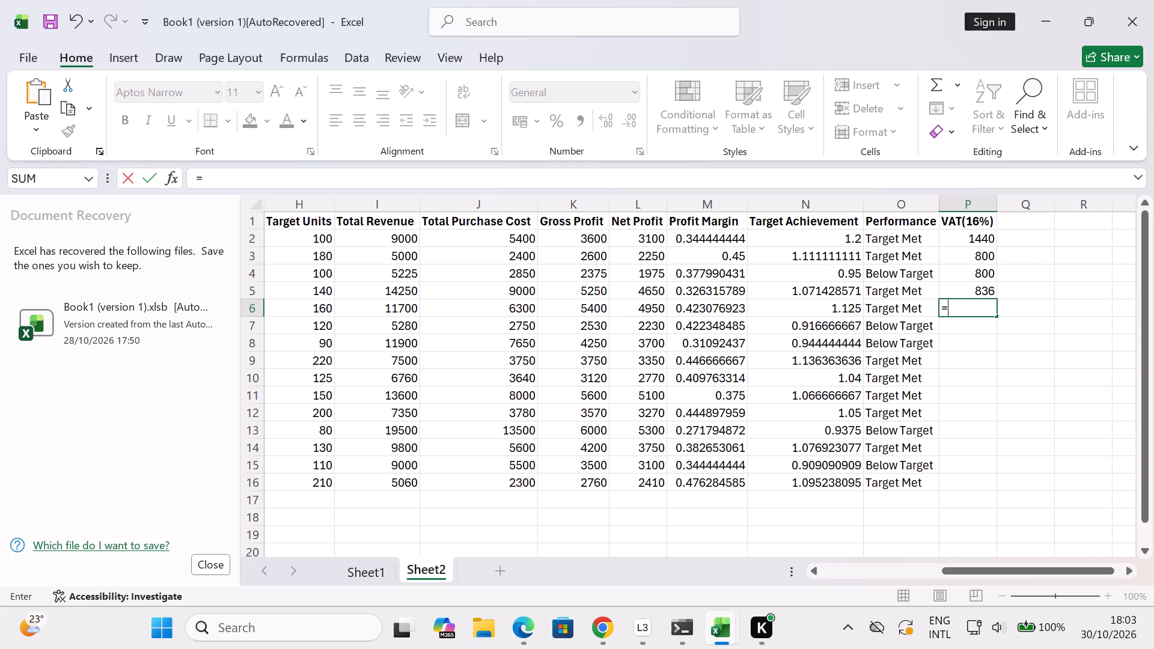
text(i6)
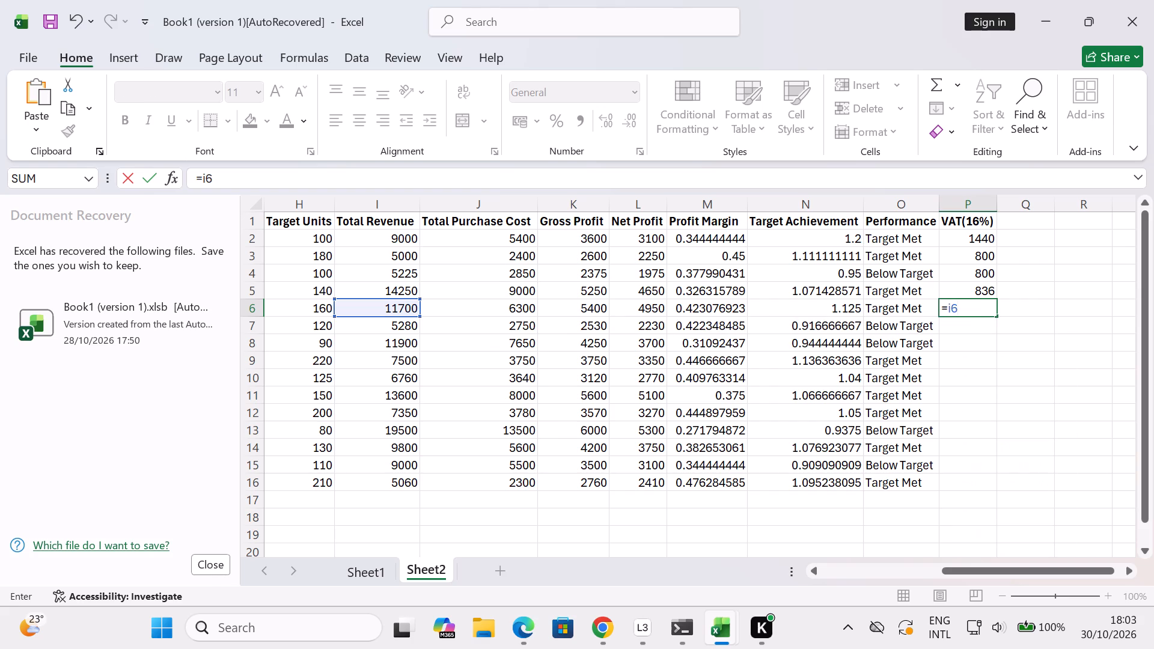
key(shift+asterisk)
key(1)
key(6)
key(shift+percent)
key(Return)
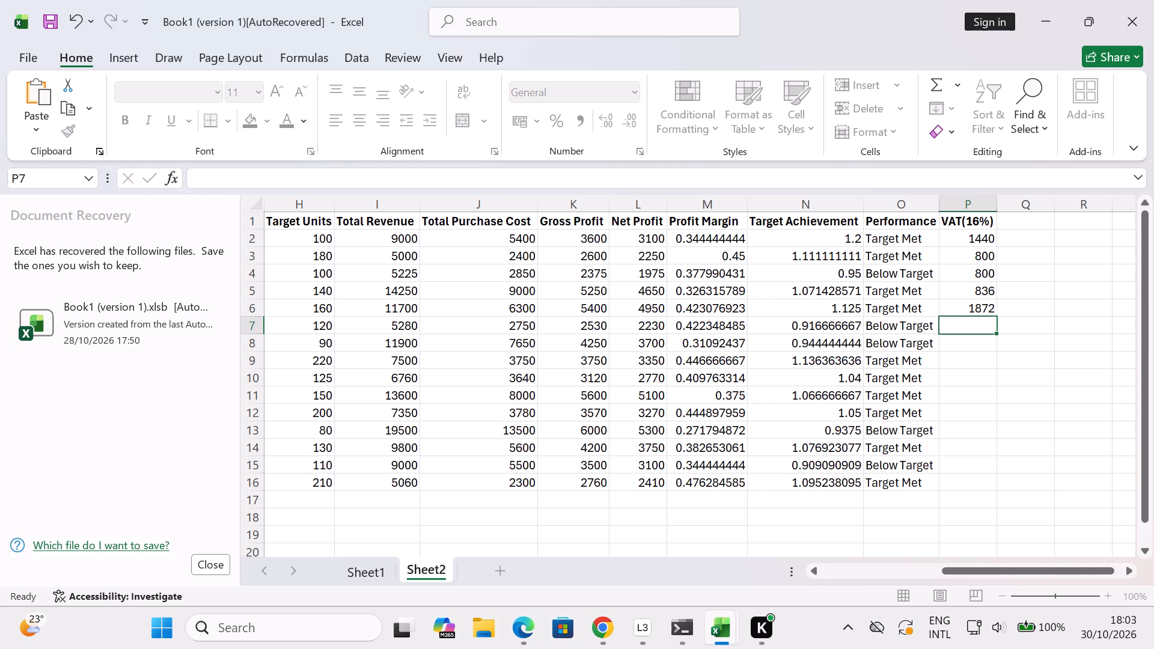
Enter the formula =I7*16% in P7 of the VAT(16%) column.
key(equal)
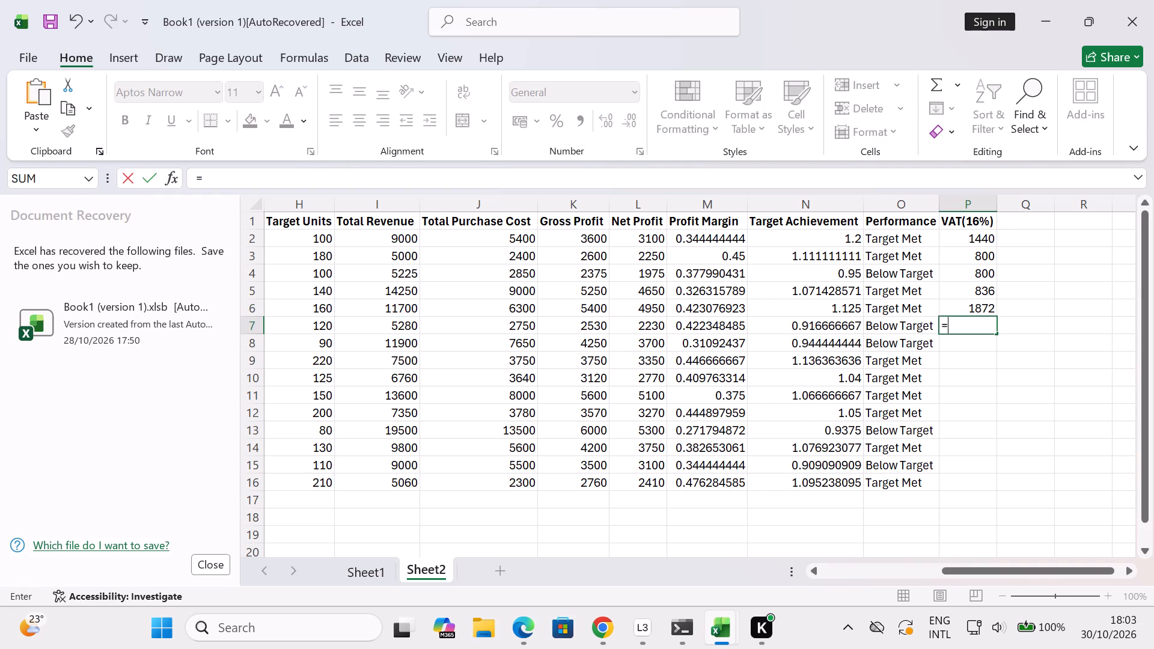
key(i)
key(7)
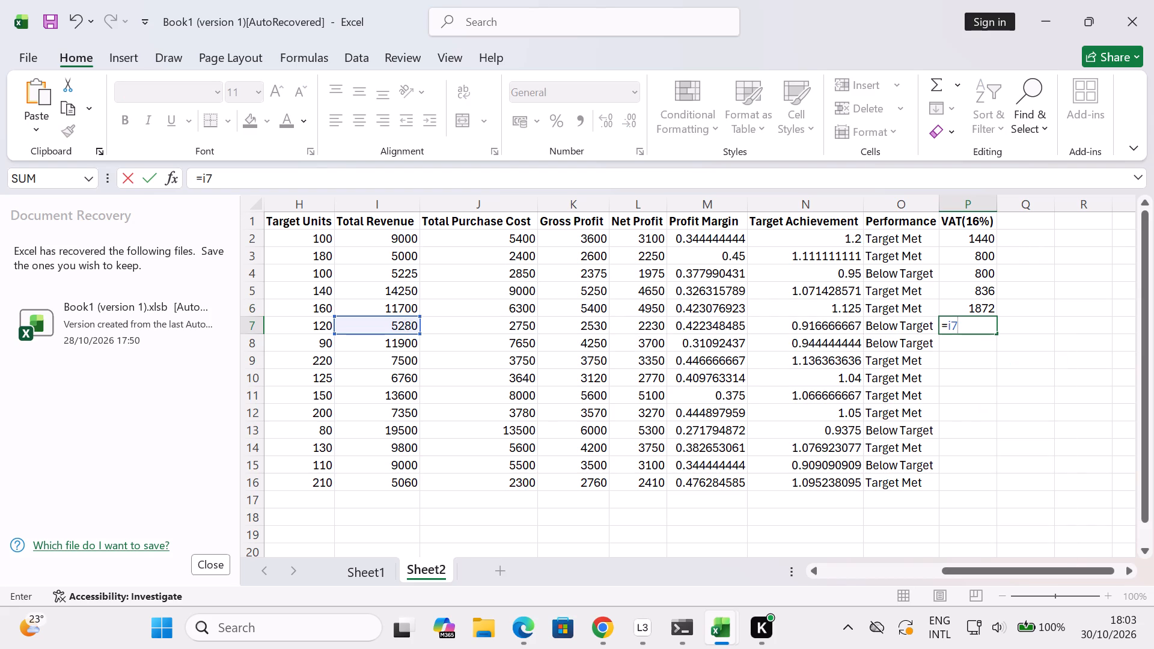
key(shift+asterisk)
key(1)
key(6)
key(shift+percent)
key(Return)
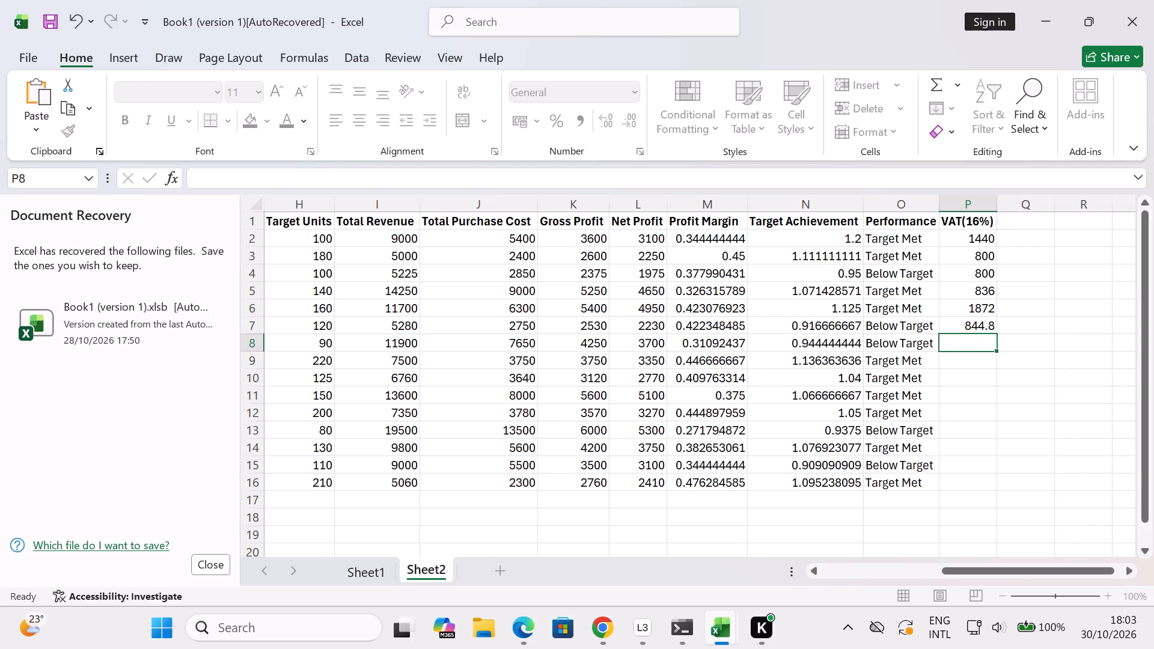
Enter the formula =I8*16% in P8 of the VAT(16%) column.
key(equal)
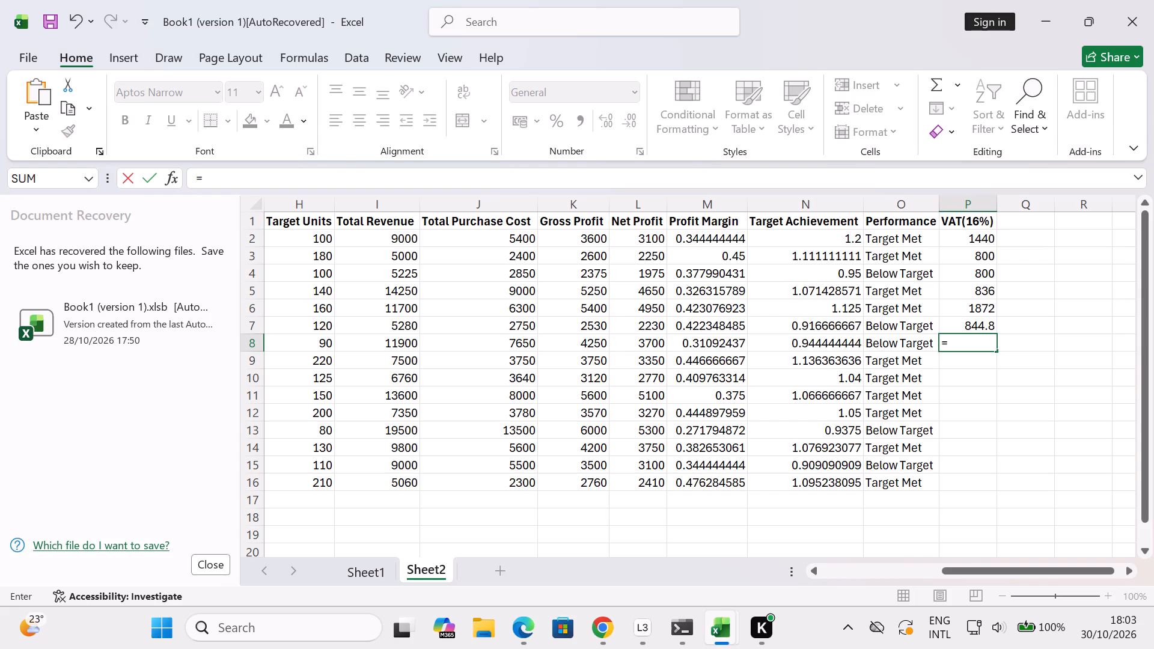
key(i)
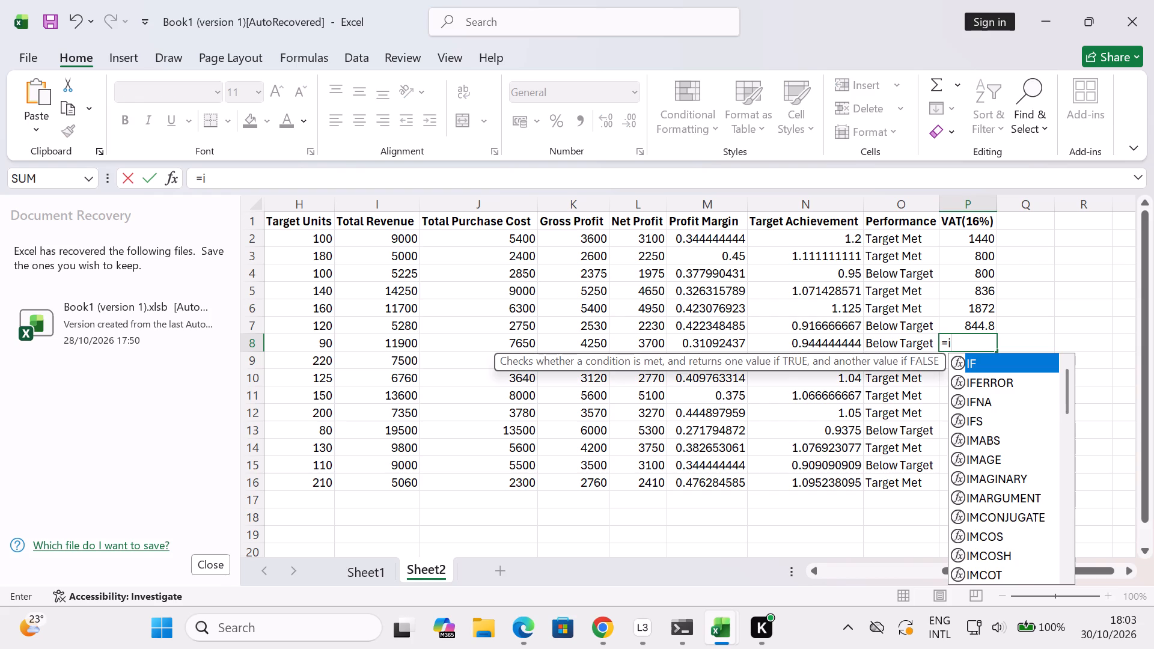
key(8)
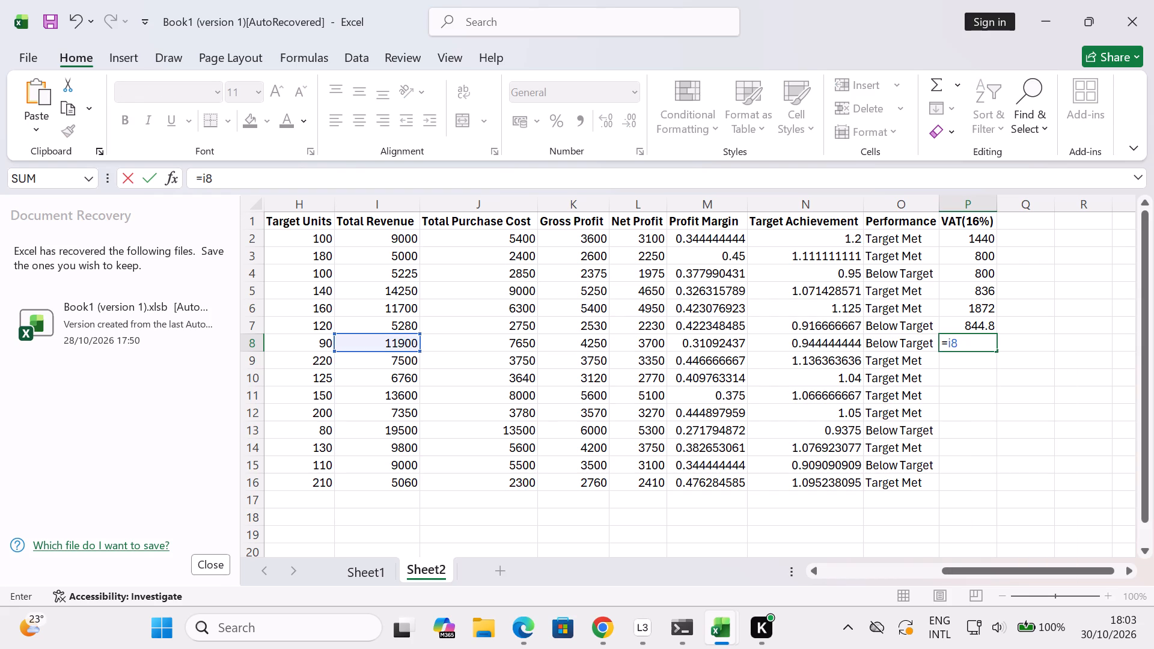
key(shift+asterisk)
key(1)
key(6)
key(shift+percent)
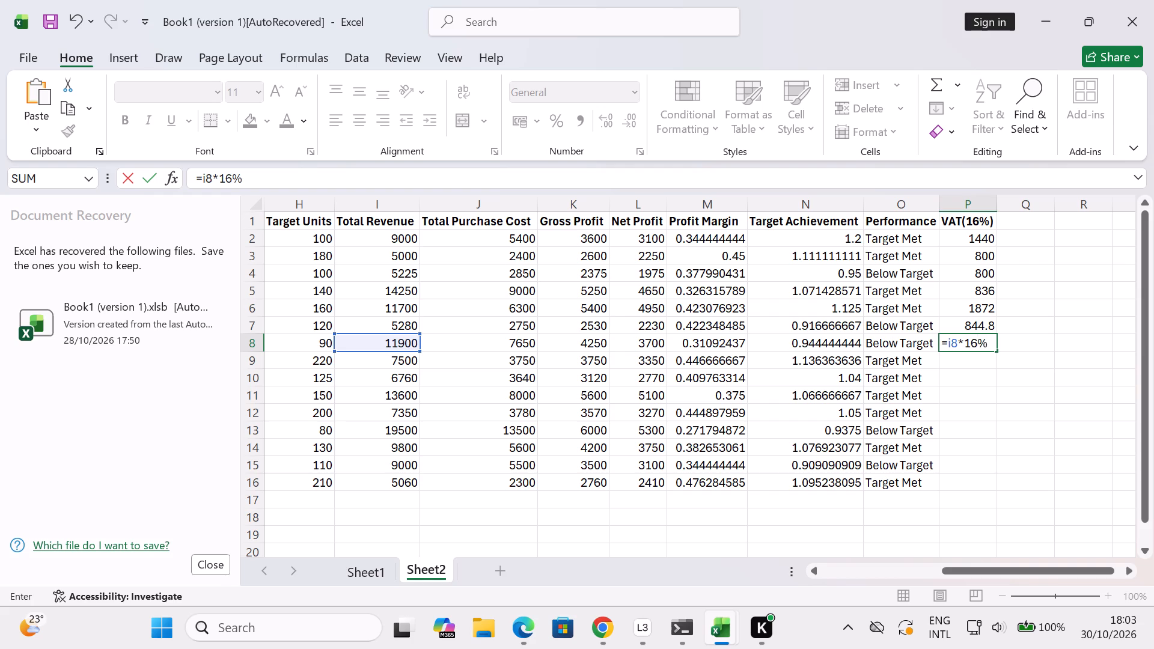
key(Return)
Enter the formula =I9*16% in P9 of the VAT(16%) column.
key(equal)
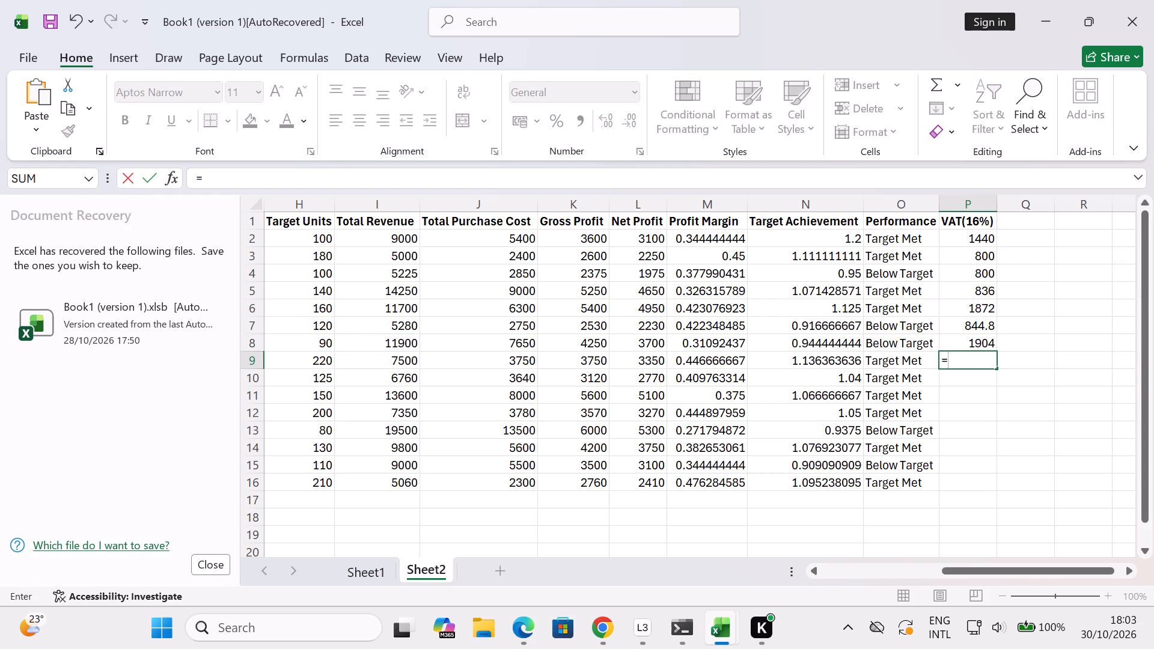
key(i)
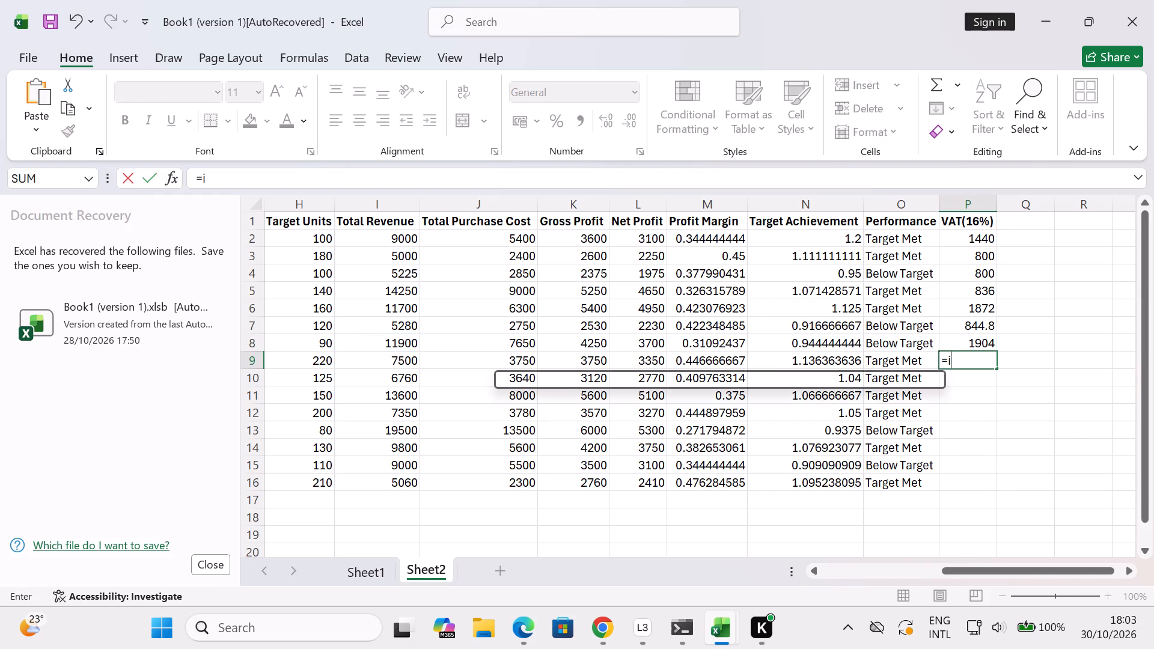
key(9)
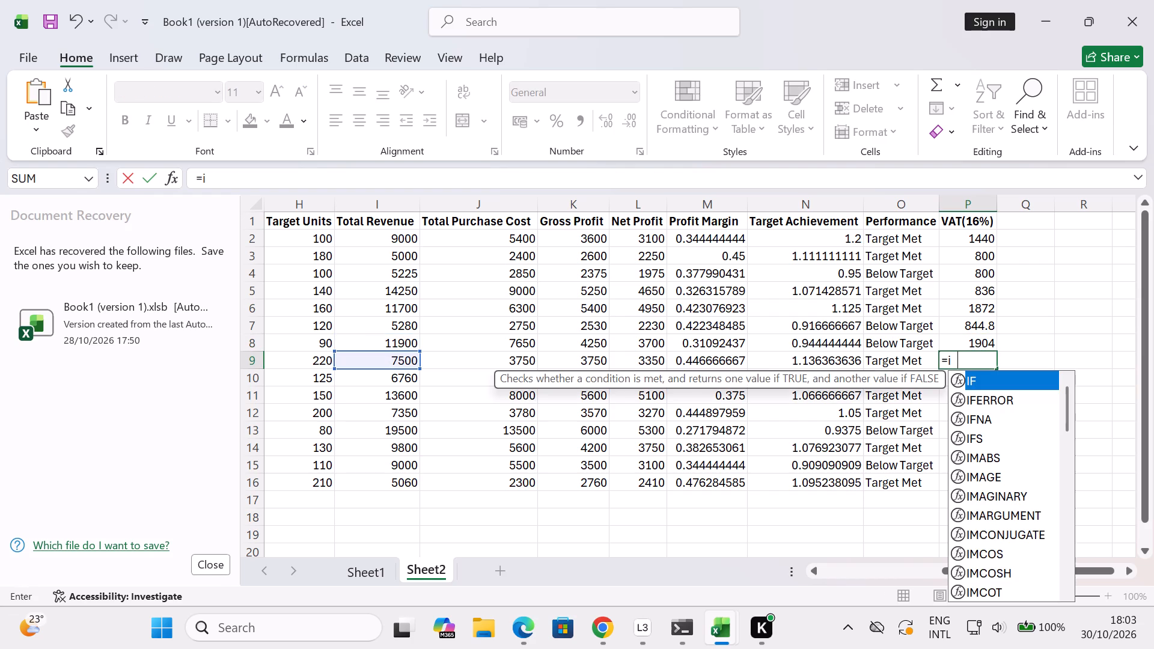
key(shift+asterisk)
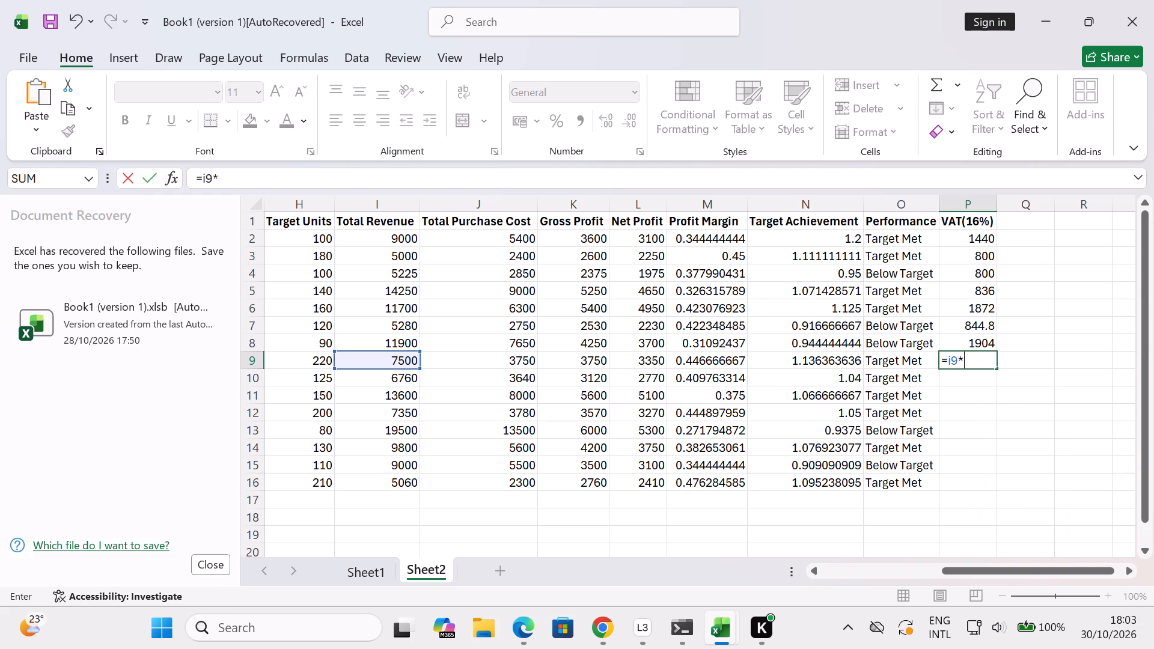
text(16)
key(shift+percent)
key(Return)
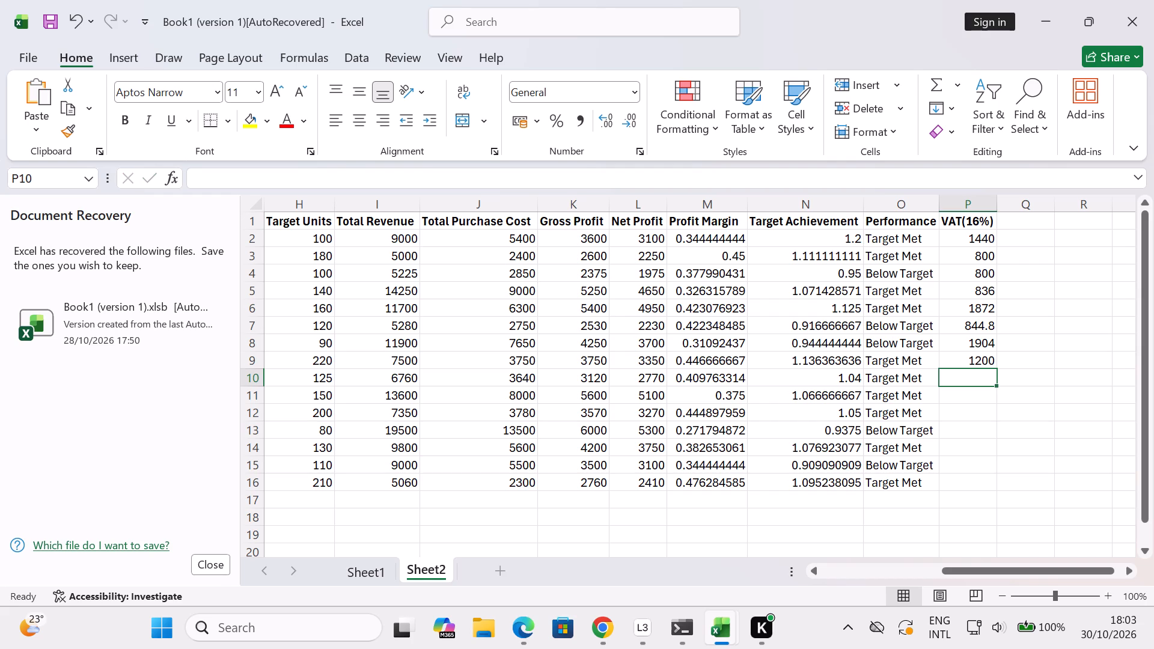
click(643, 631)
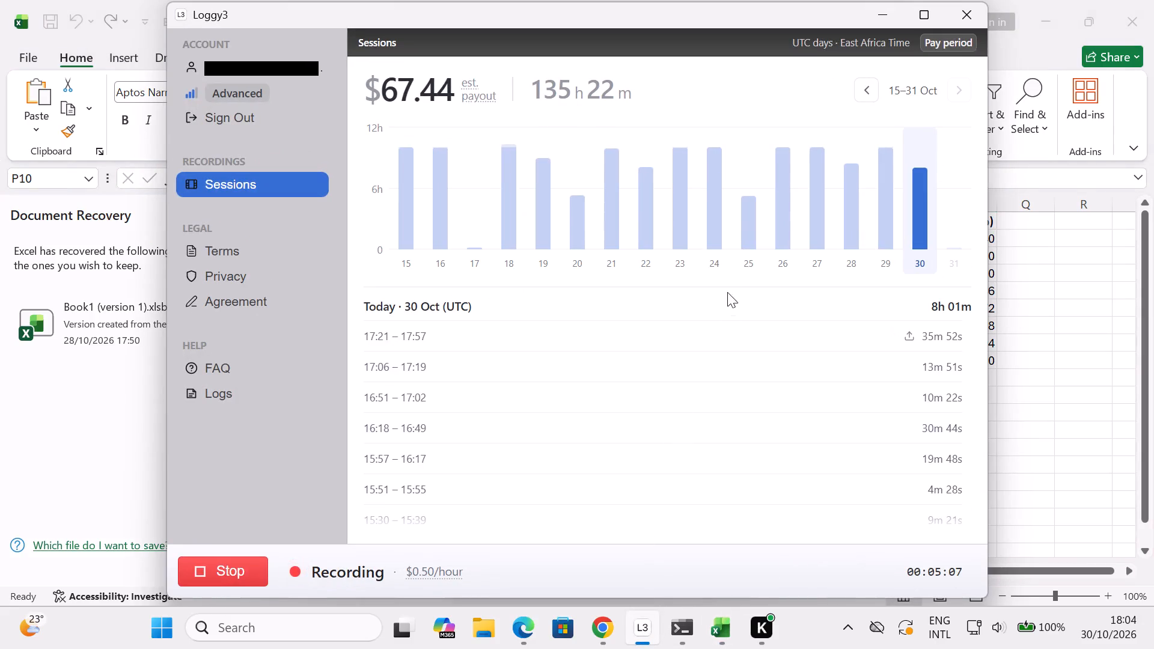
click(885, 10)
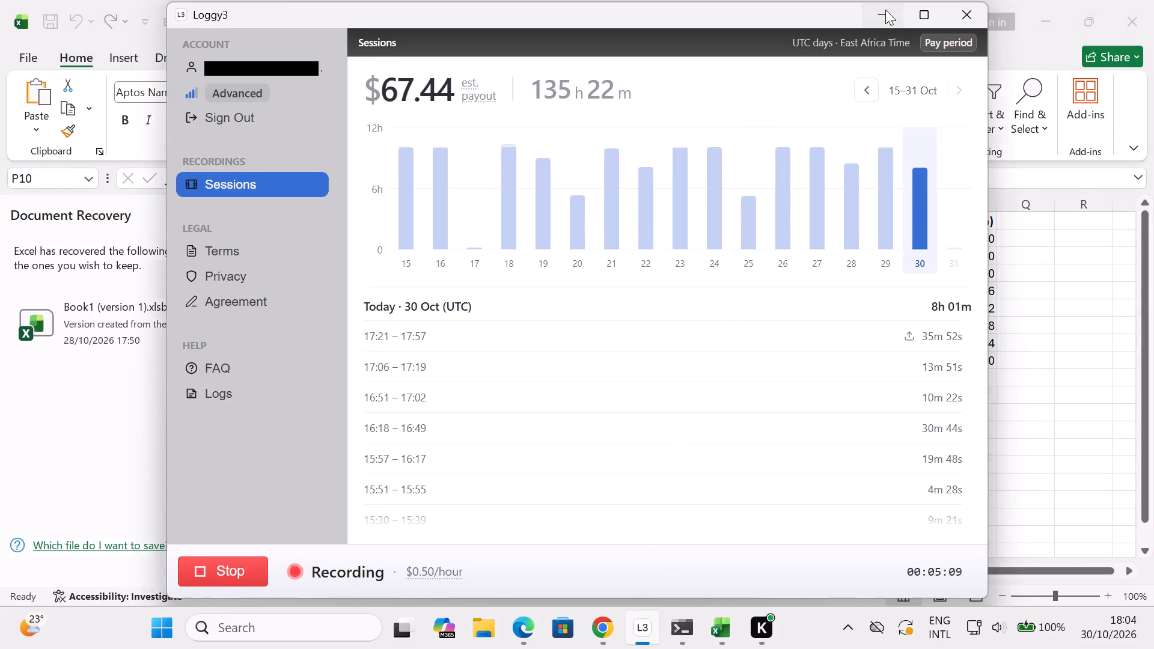
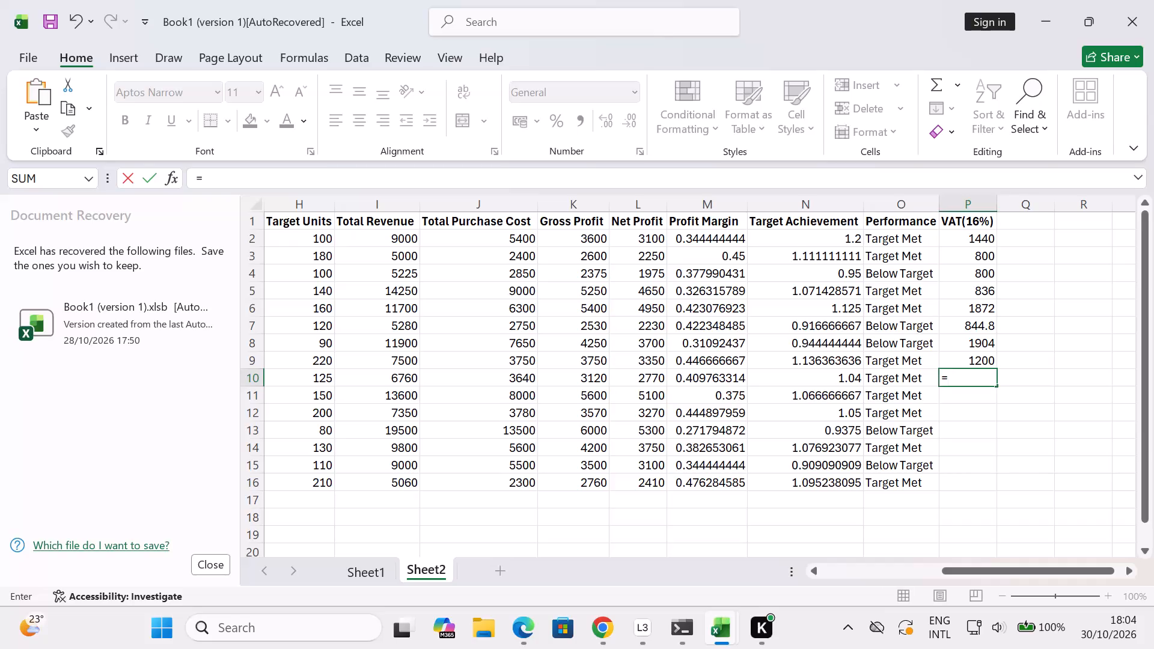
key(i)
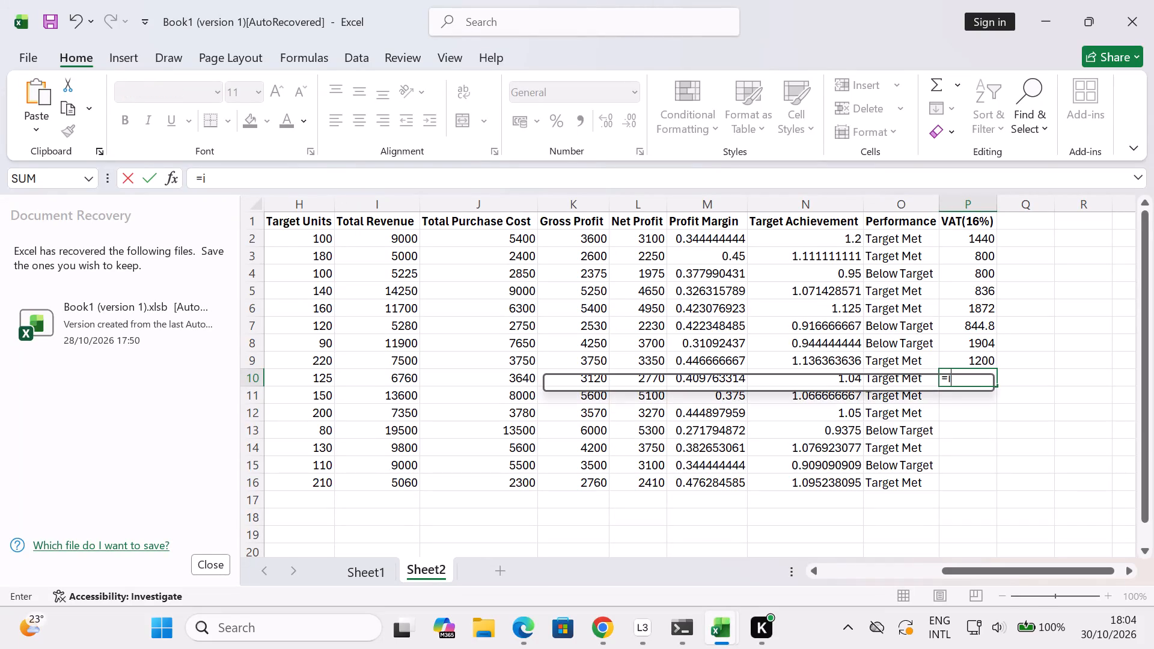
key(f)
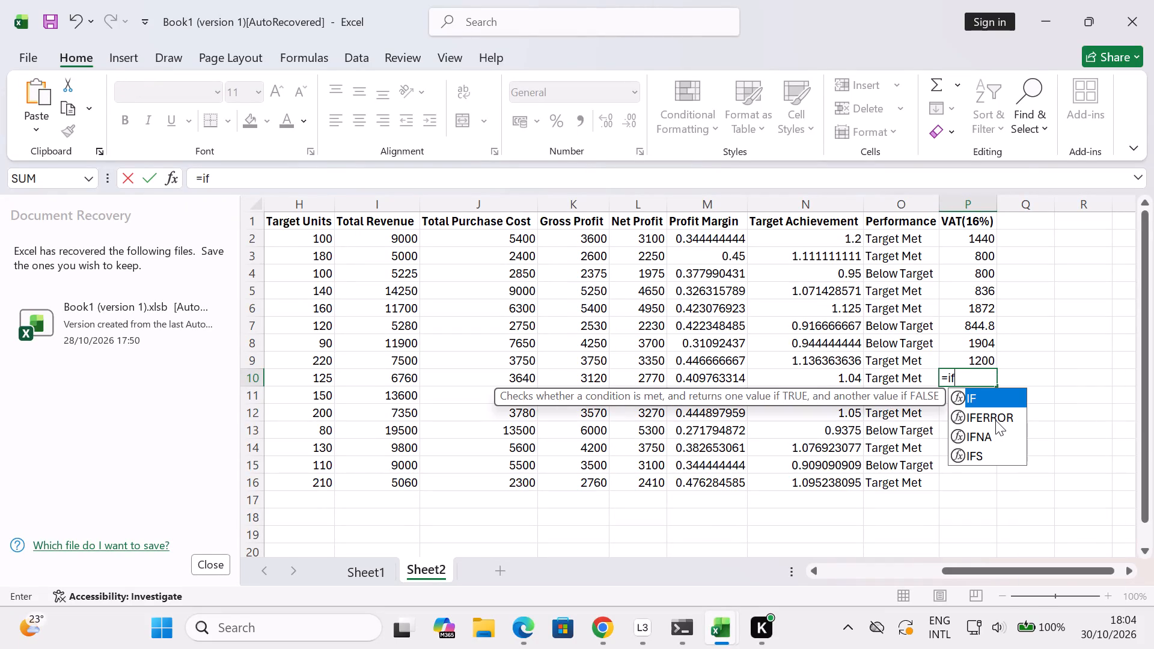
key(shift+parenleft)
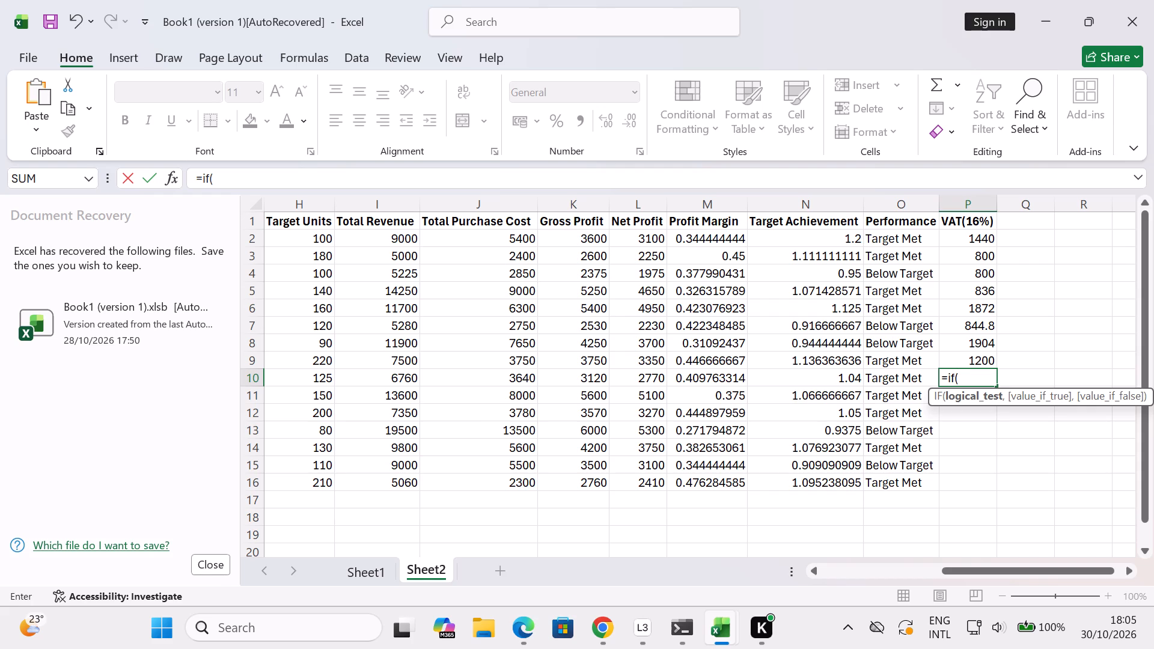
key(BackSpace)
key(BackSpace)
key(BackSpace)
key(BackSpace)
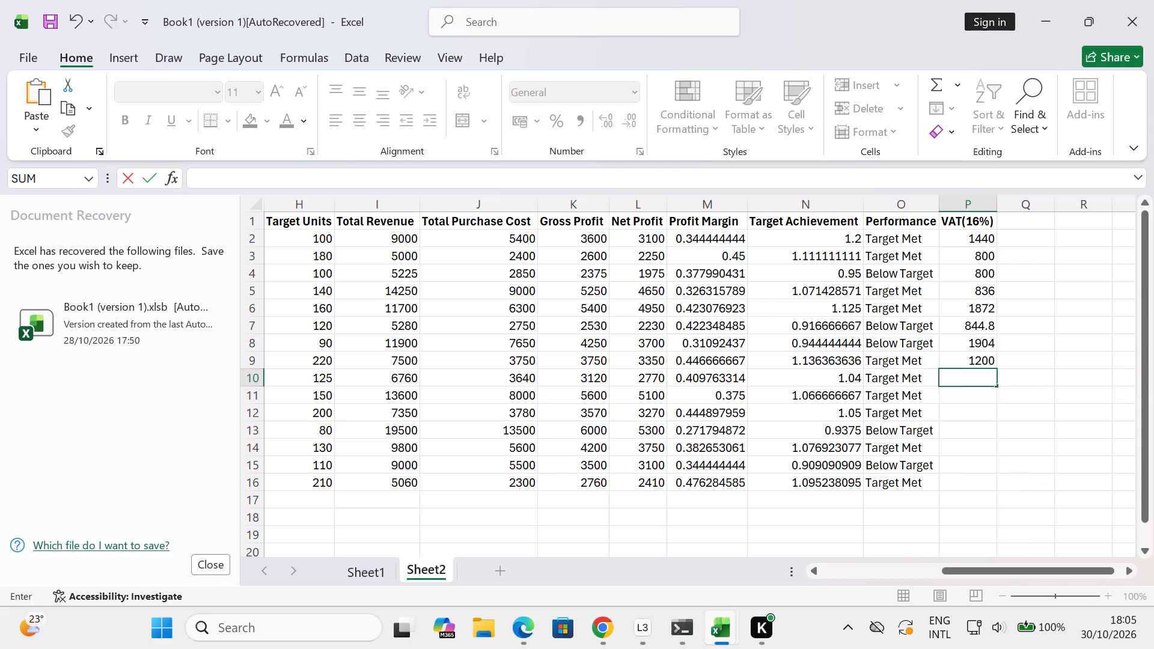
Enter the formula =I10*16% in P10 of the VAT(16%) column.
key(equal)
text(i1)
key(0)
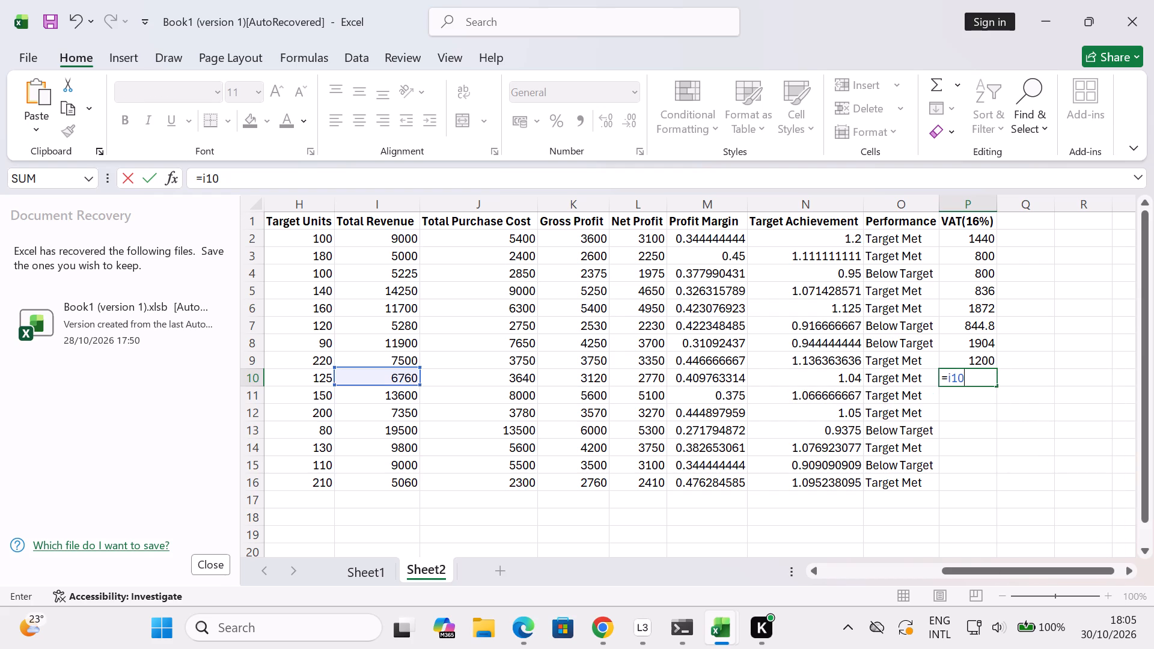
key(shift+asterisk)
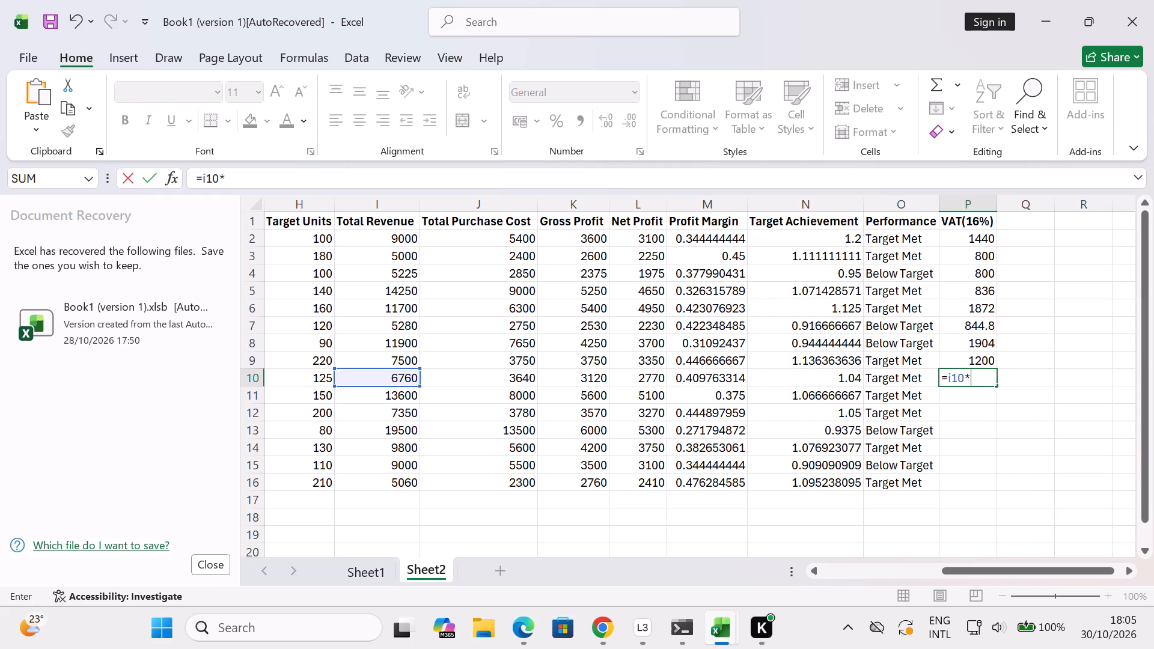
text(16)
key(shift+percent)
key(Return)
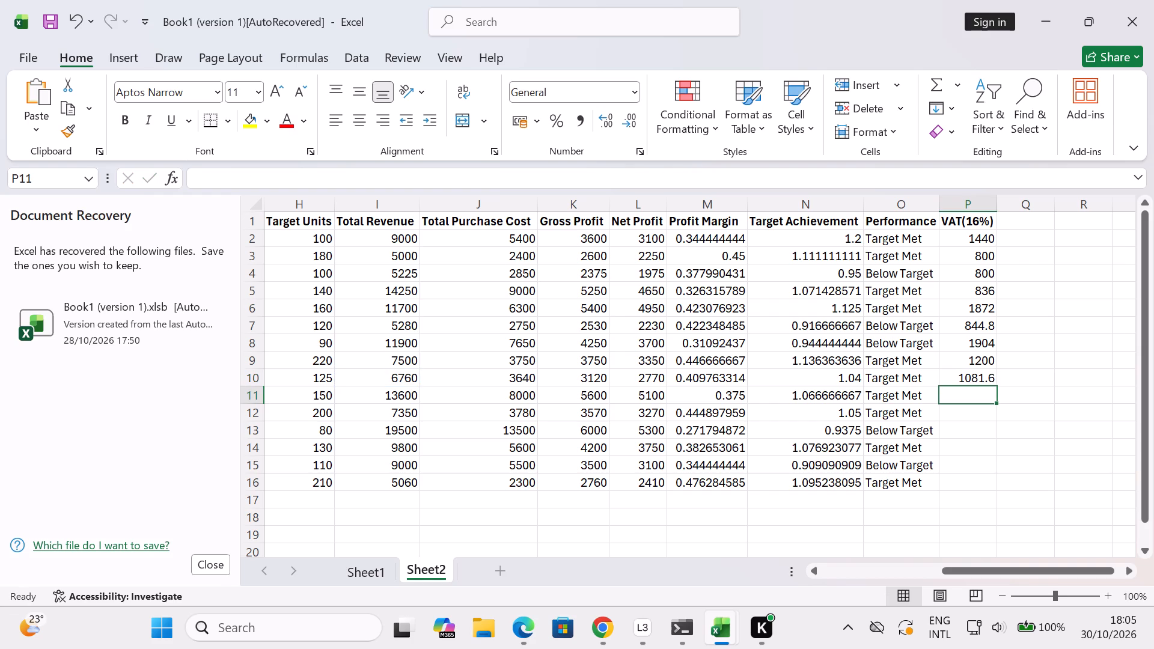
Enter the formula =I11*16% in P11 of the VAT(16%) column.
key(equal)
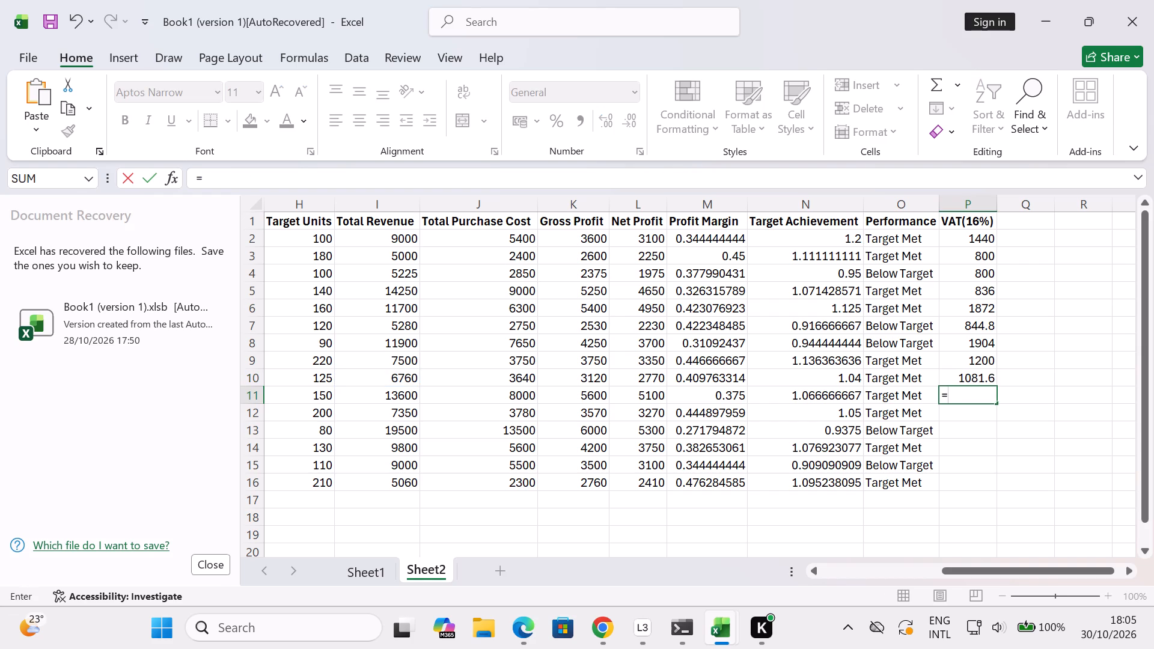
key(i)
text(11)
key(shift+asterisk)
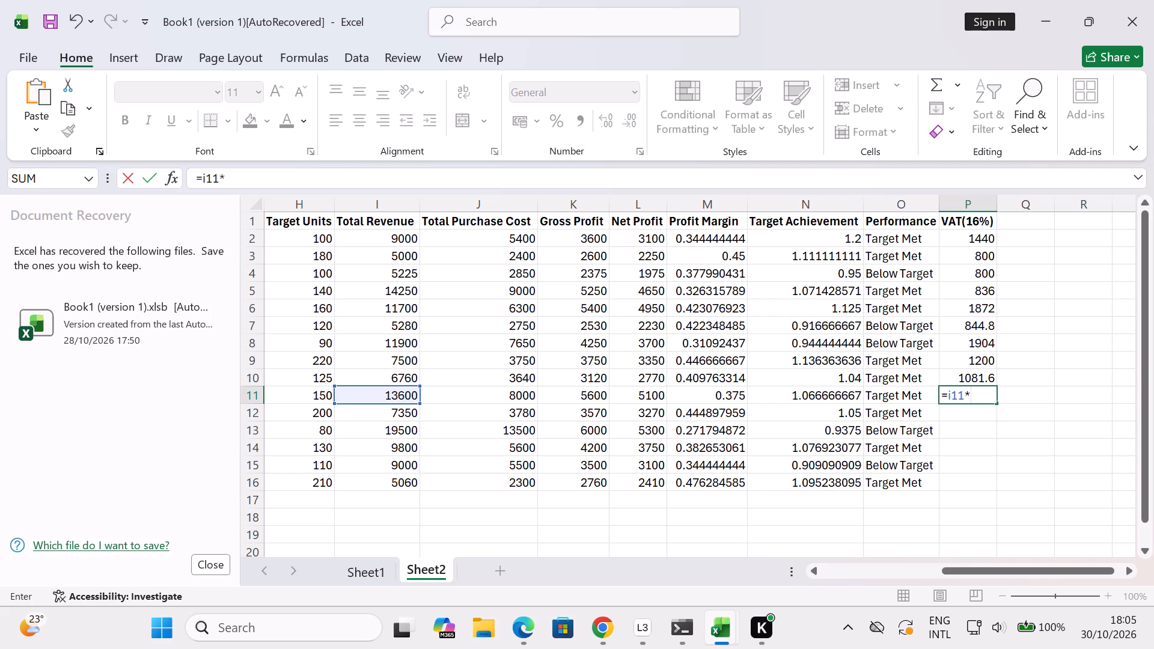
text(15)
key(BackSpace)
key(6)
key(shift+percent)
key(Return)
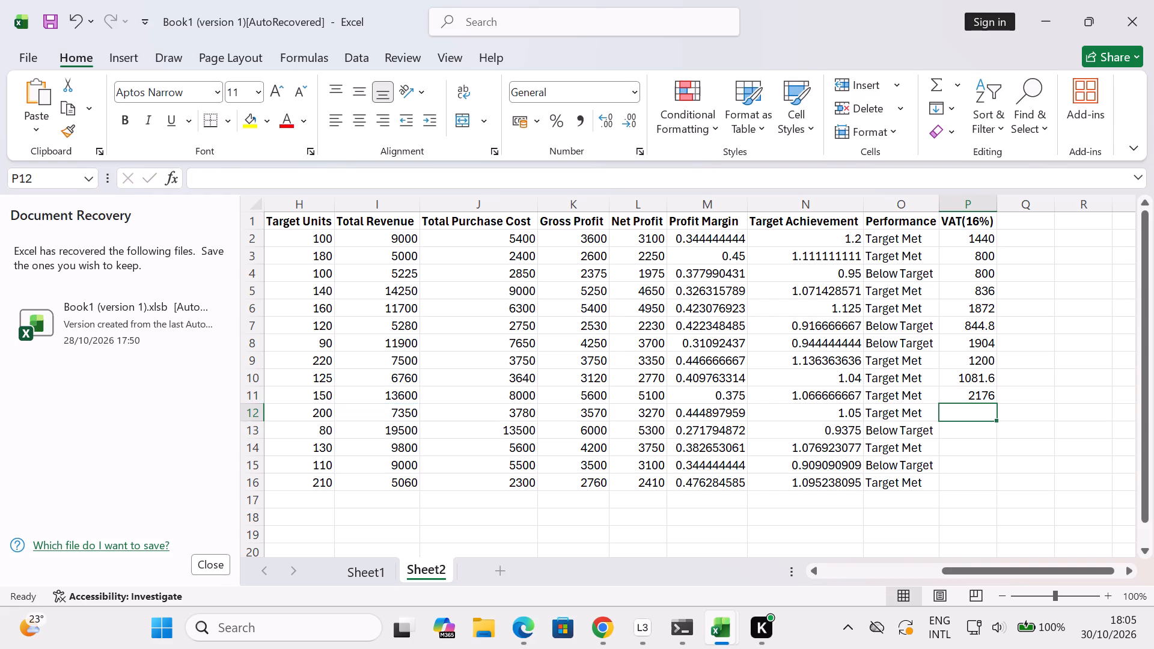
Enter the formula =I12*16% in P12 of the VAT(16%) column.
key(equal)
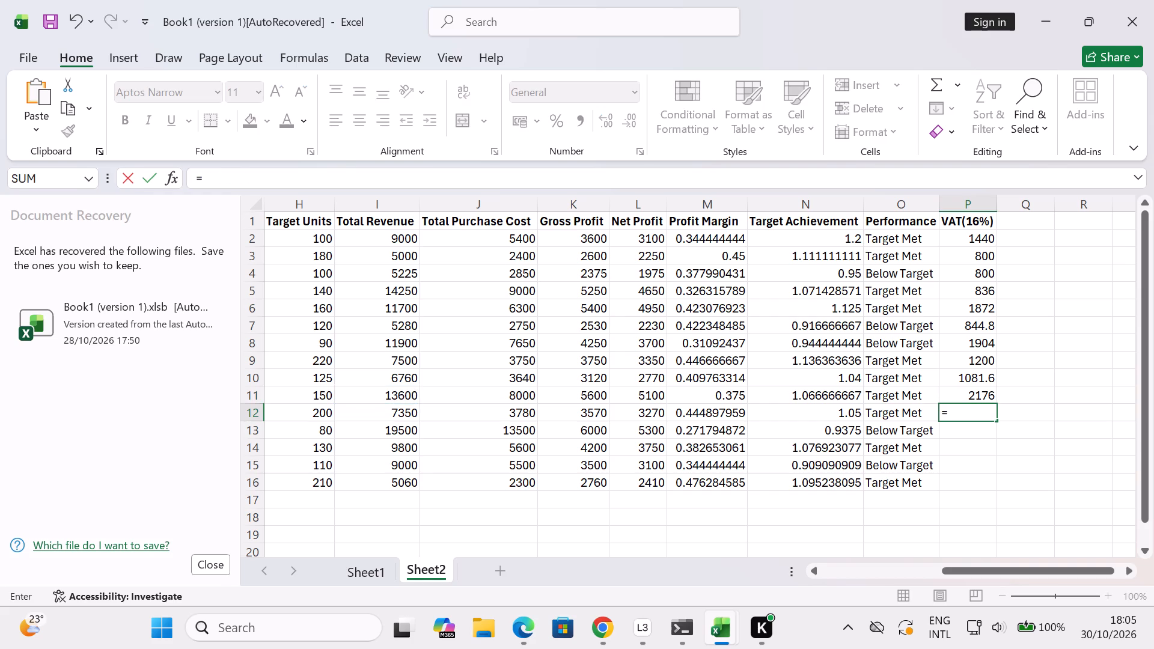
key(i)
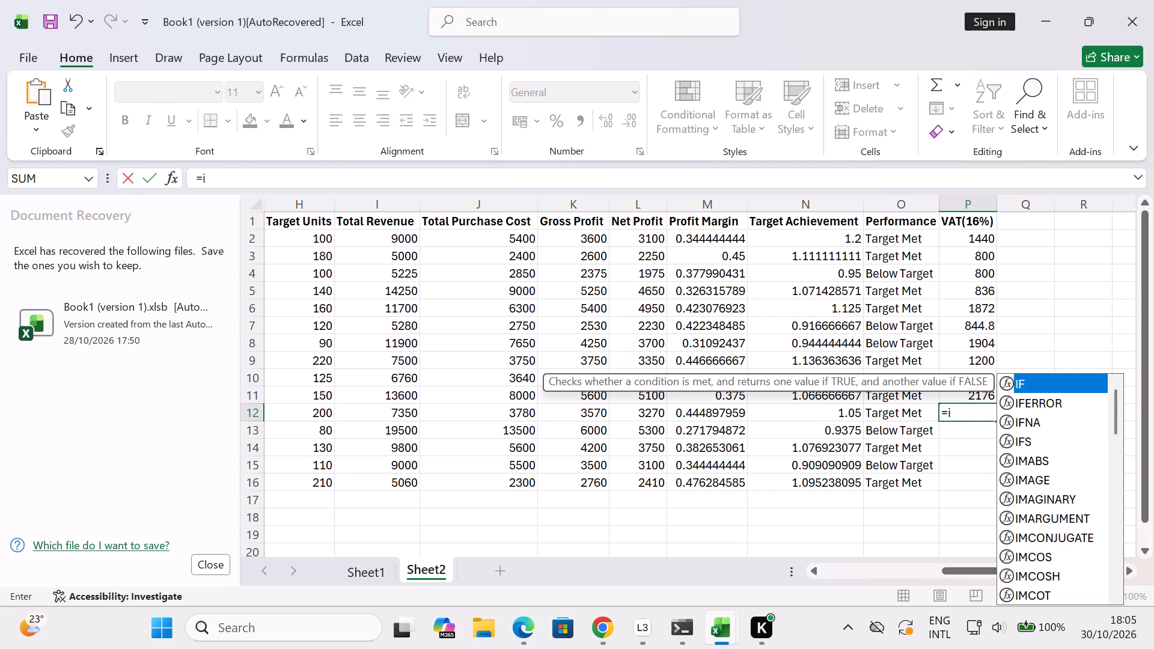
text(12)
key(shift+asterisk)
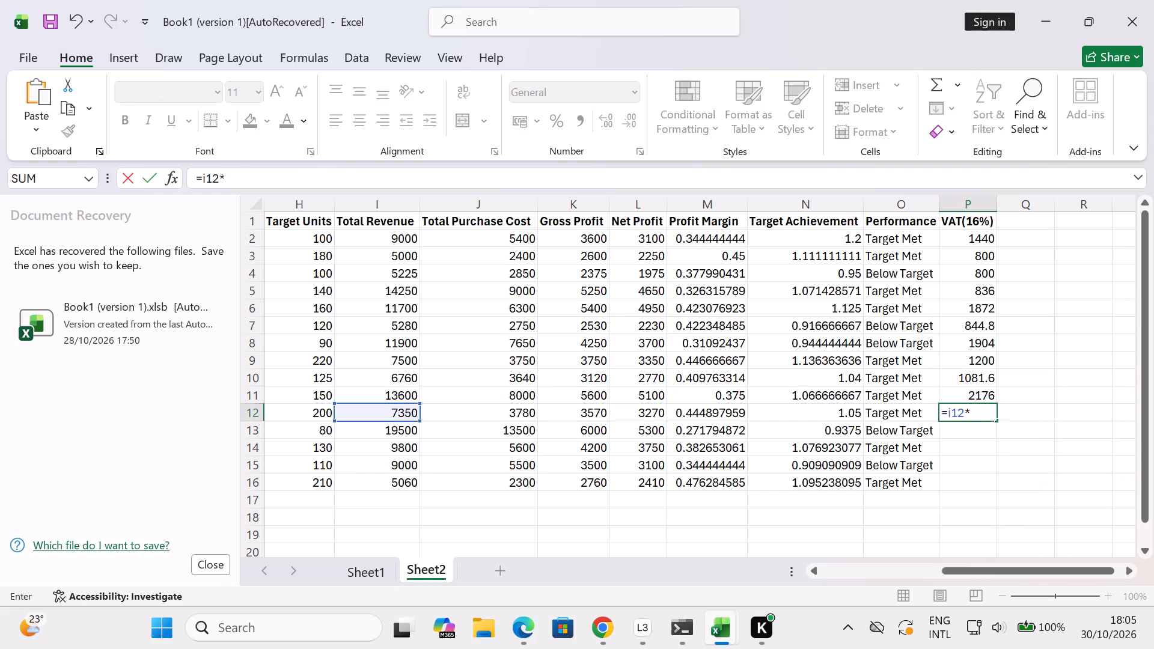
key(1)
key(6)
key(shift+percent)
key(Return)
Enter the formula =I13*16% in P13 of the VAT(16%) column.
key(equal)
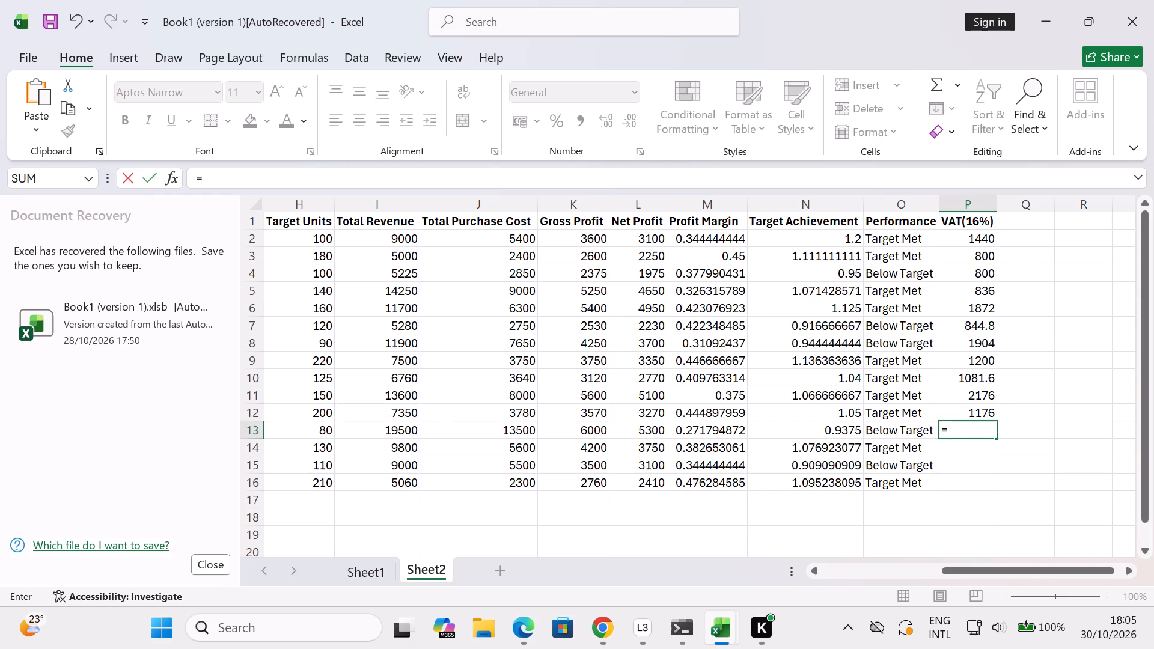
key(i)
text(13)
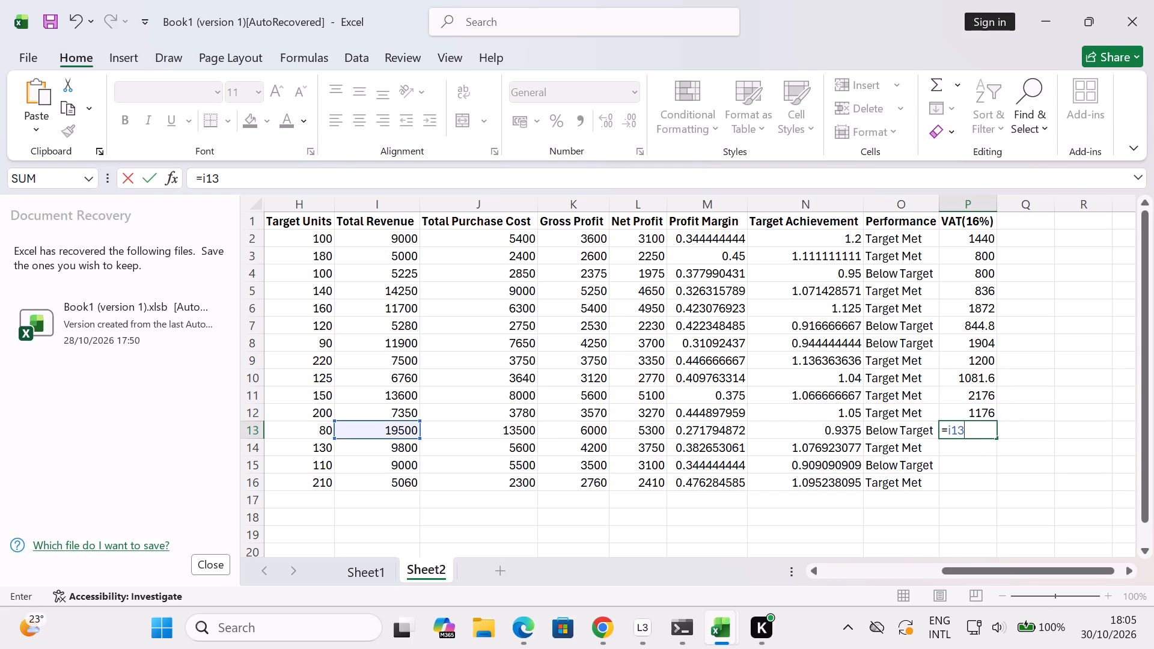
key(shift+asterisk)
key(1)
key(6)
key(shift+percent)
key(Return)
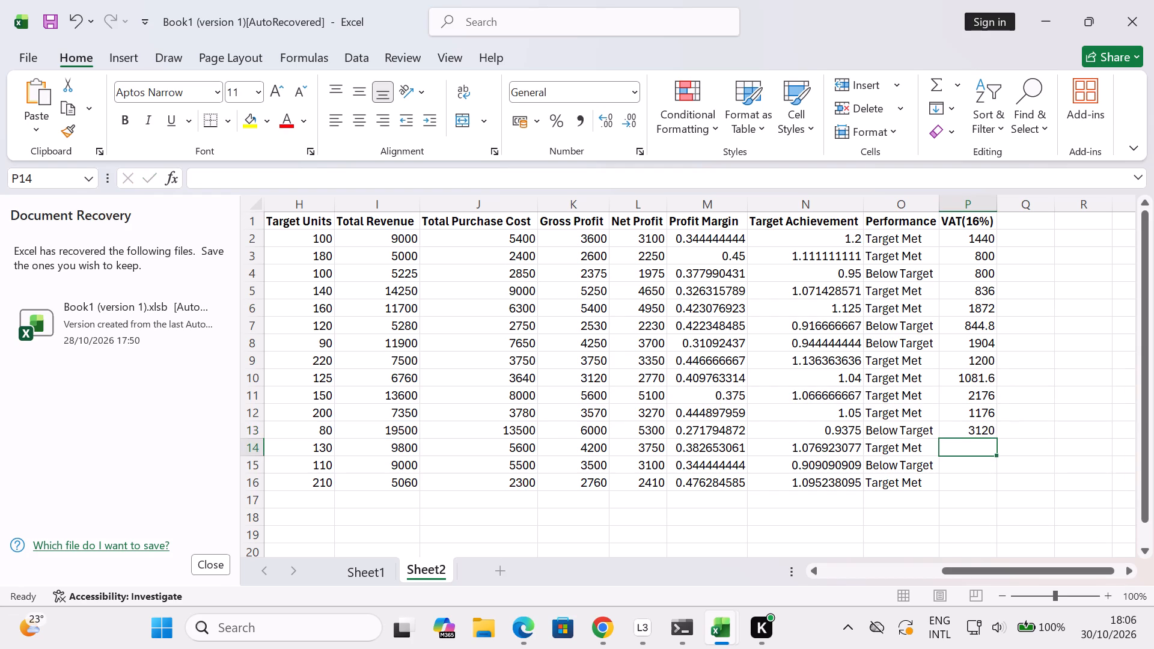
Enter the formula =I14*16% in P14 of the VAT(16%) column.
key(equal)
key(i)
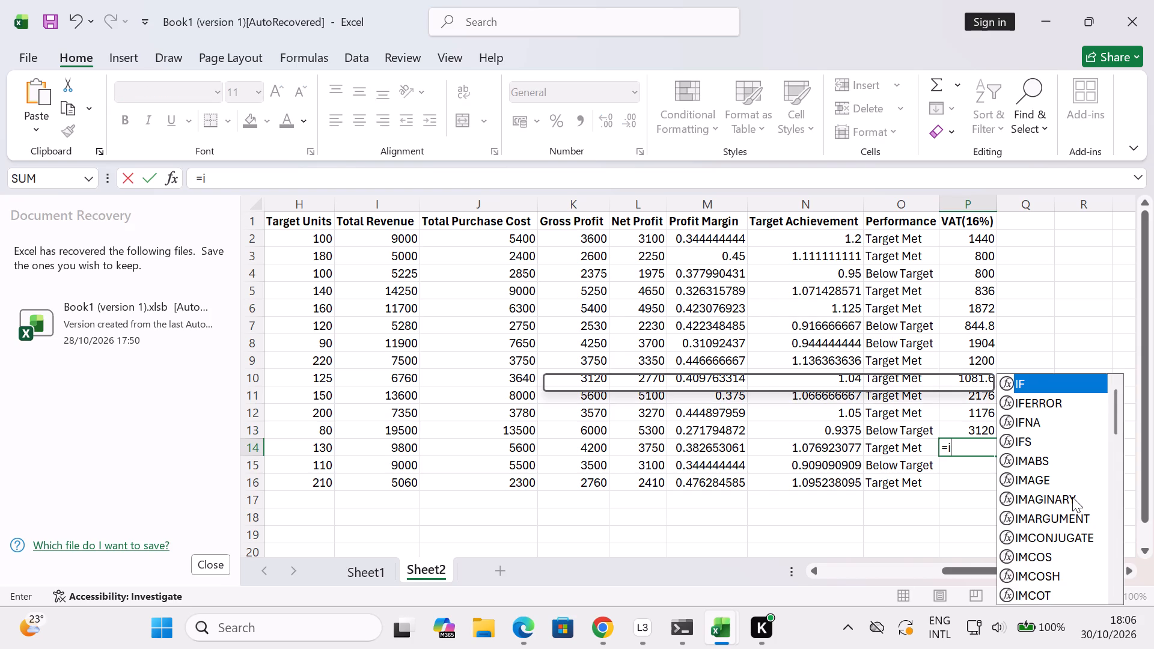
text(14)
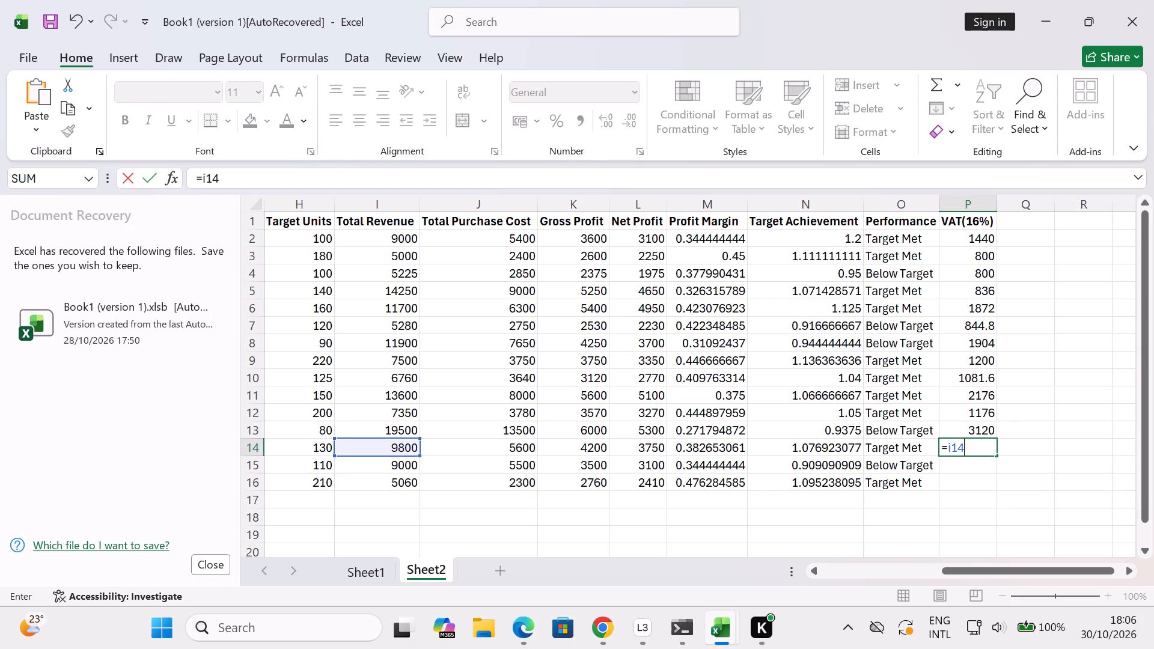
key(shift+asterisk)
key(1)
key(6)
key(shift+percent)
key(Return)
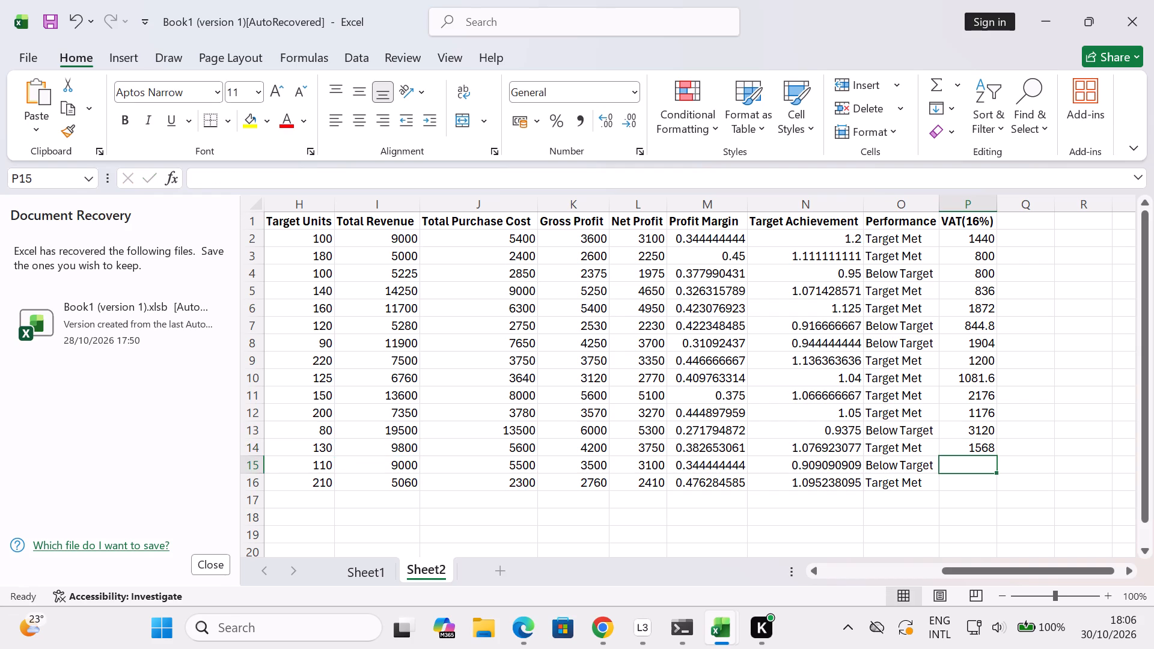
Enter the formula =I15*16% in P15 of the VAT(16%) column.
key(equal)
key(i)
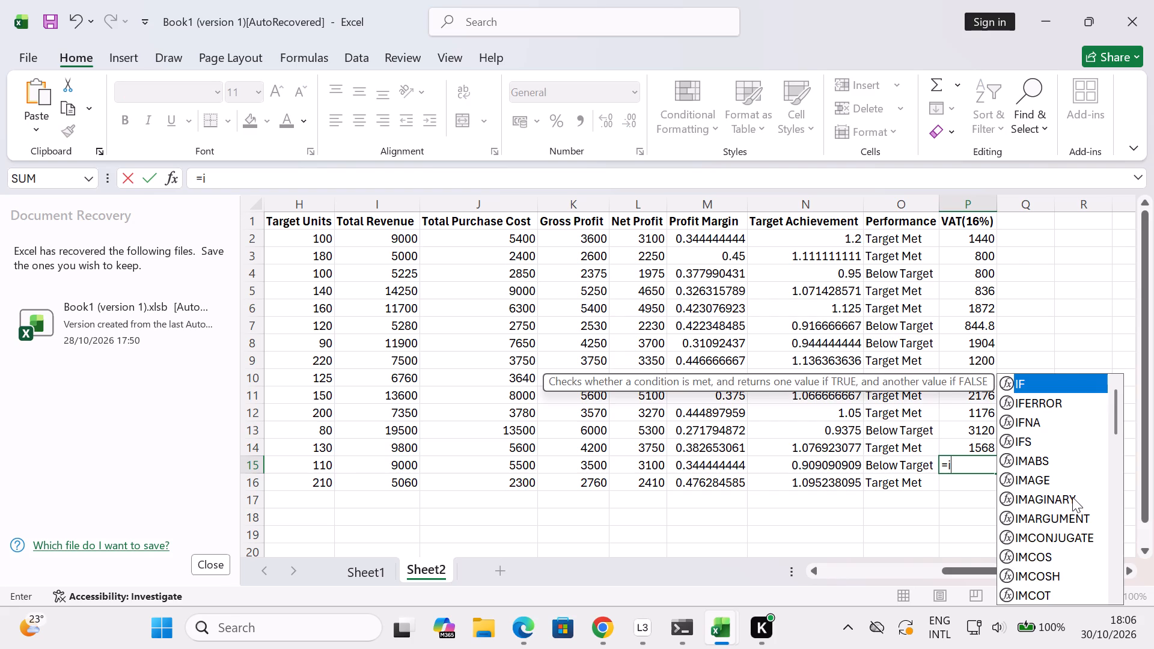
key(1)
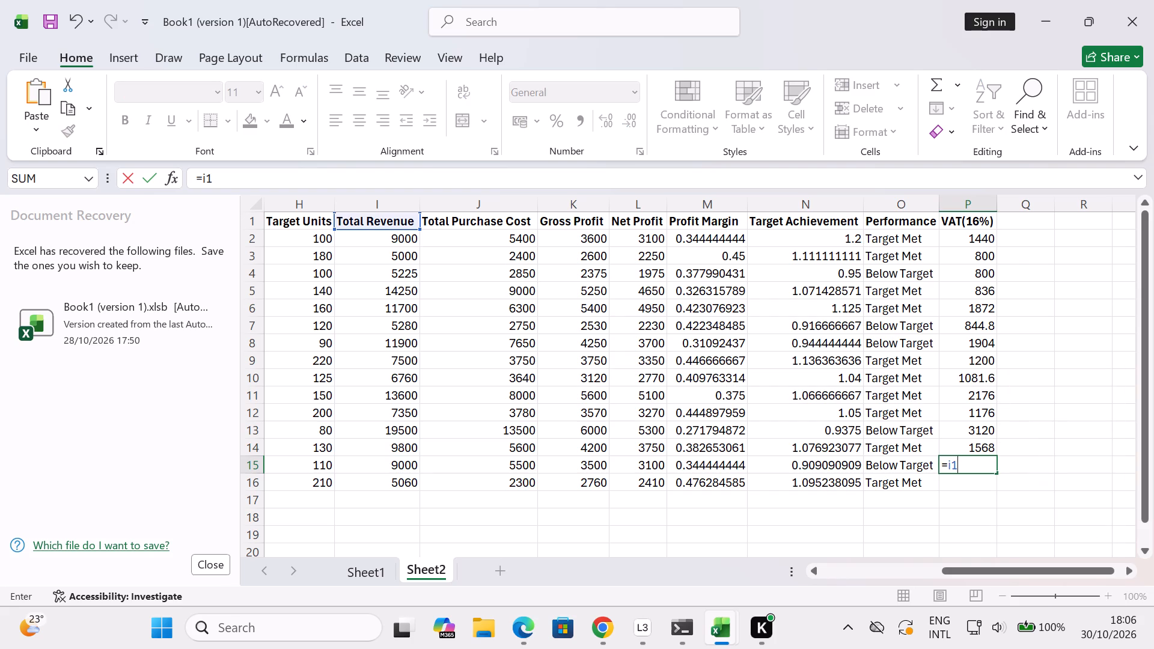
key(5)
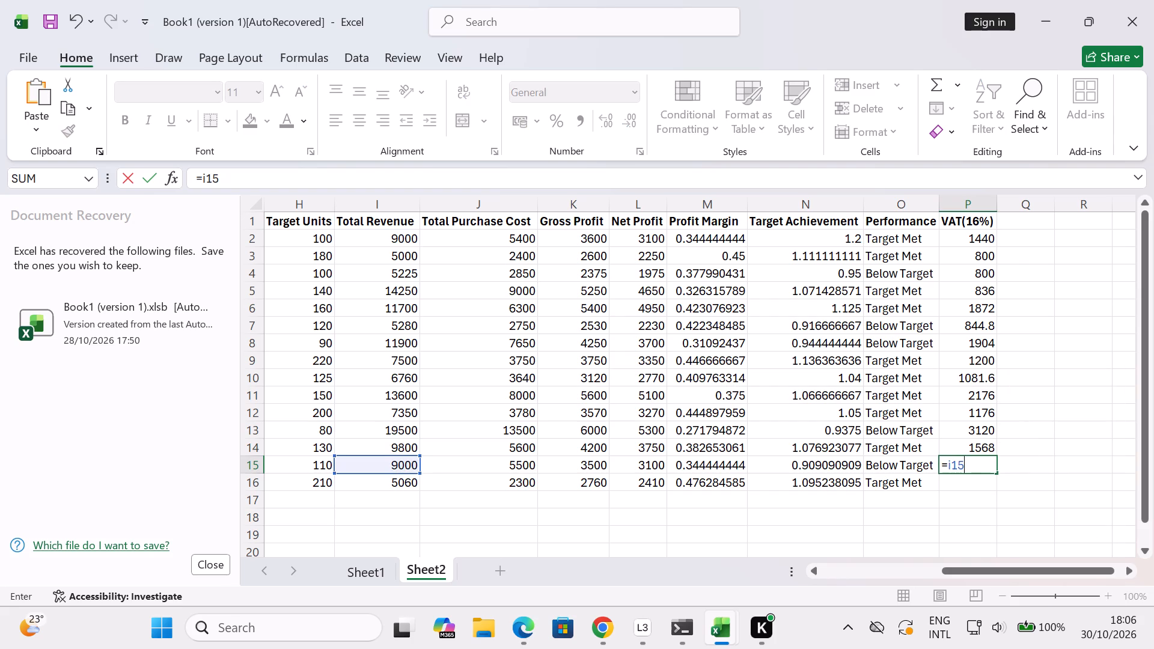
key(shift+asterisk)
text(16)
key(shift+percent)
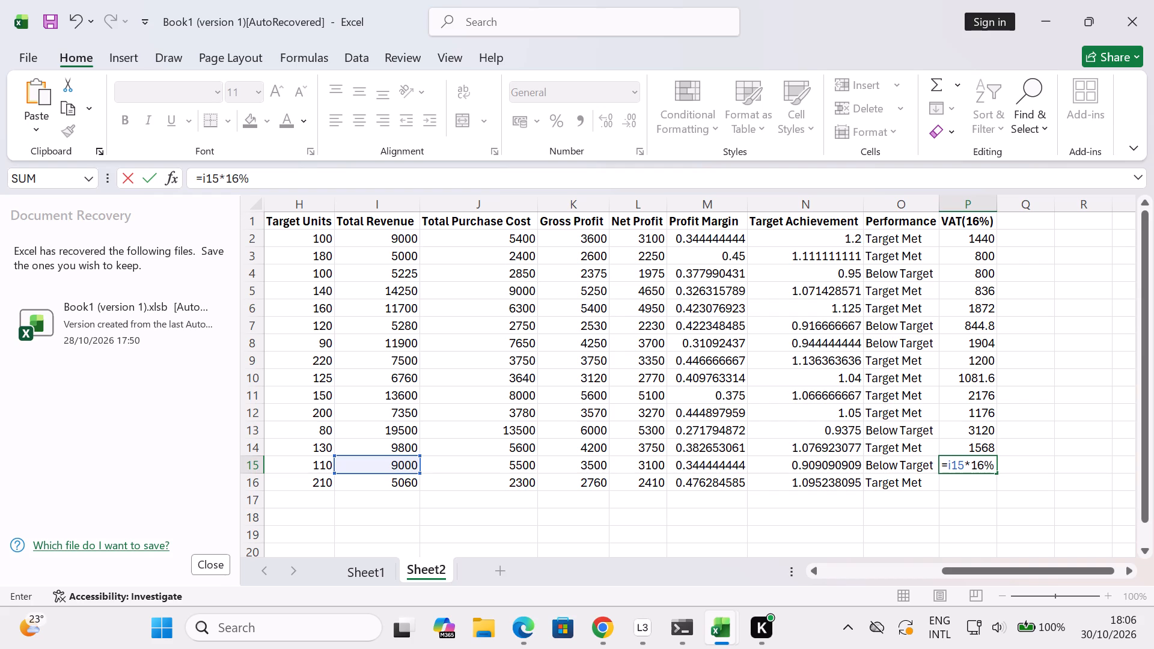
key(Return)
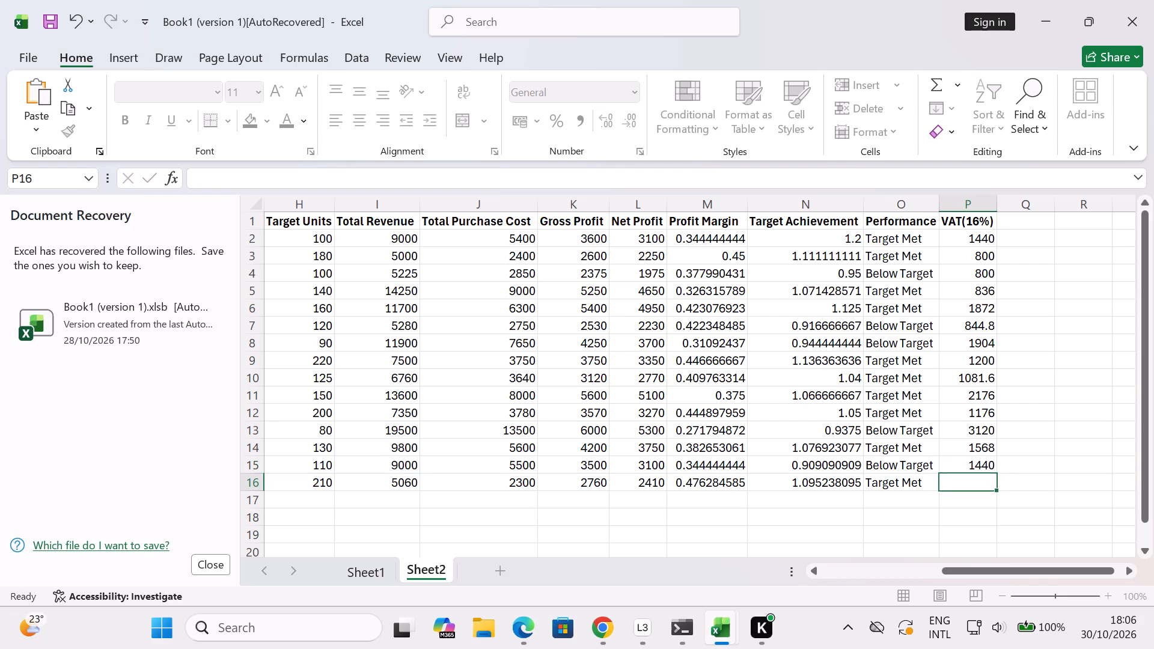
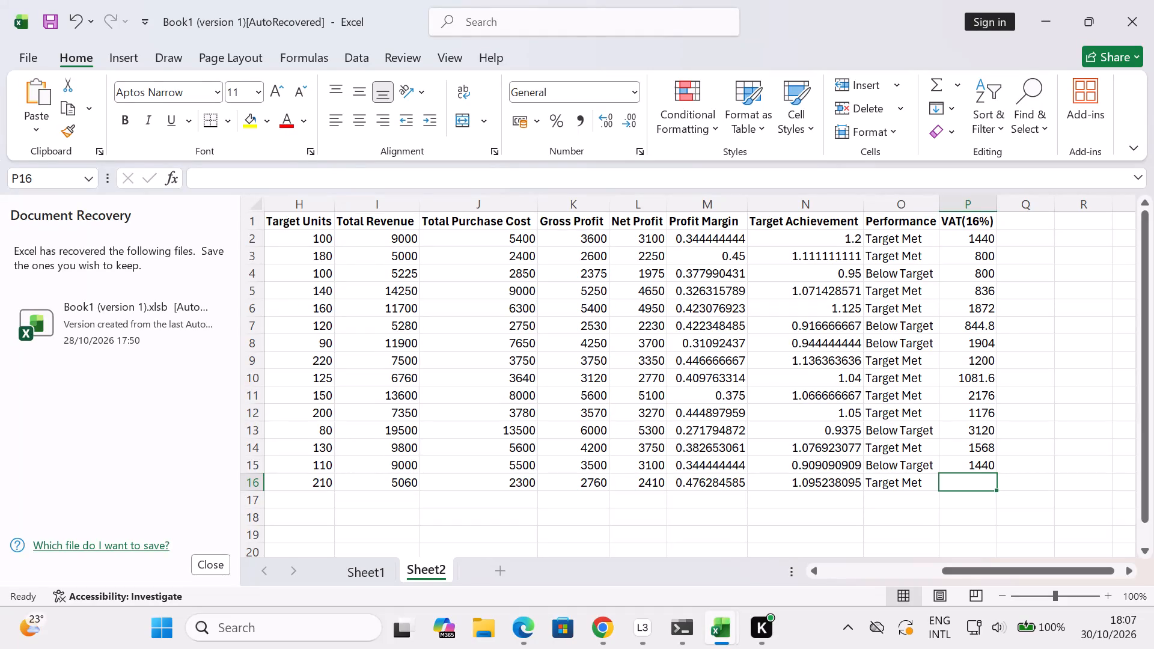
Enter the formula =I16*16% in P16 of the VAT(16%) column.
key(equal)
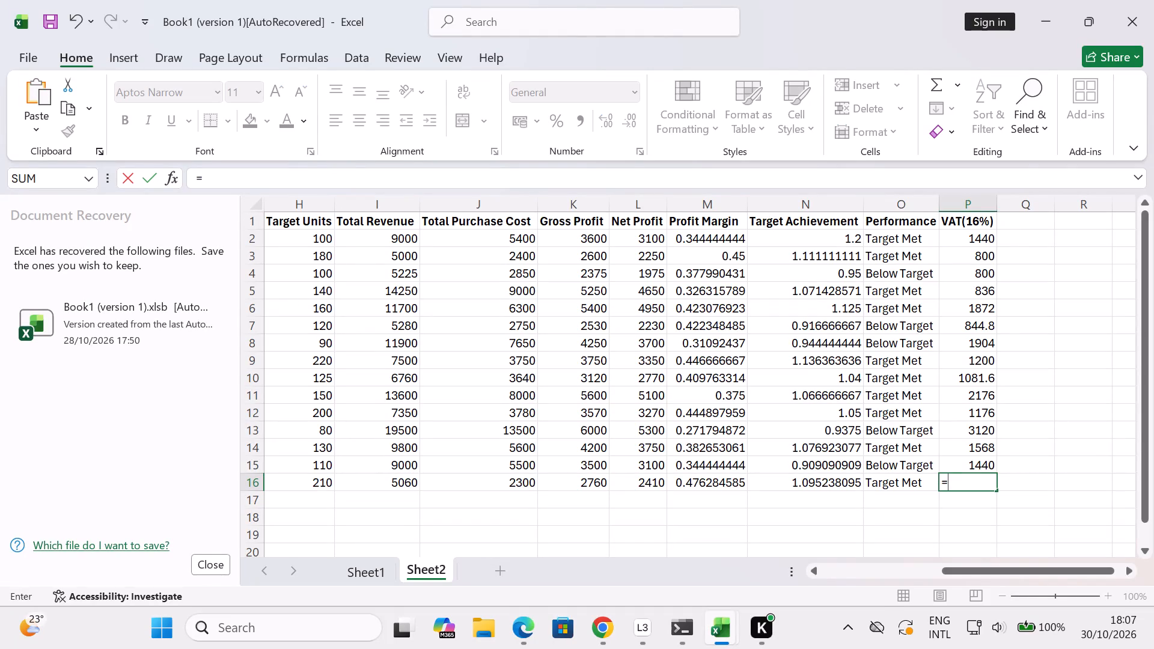
key(i)
key(1)
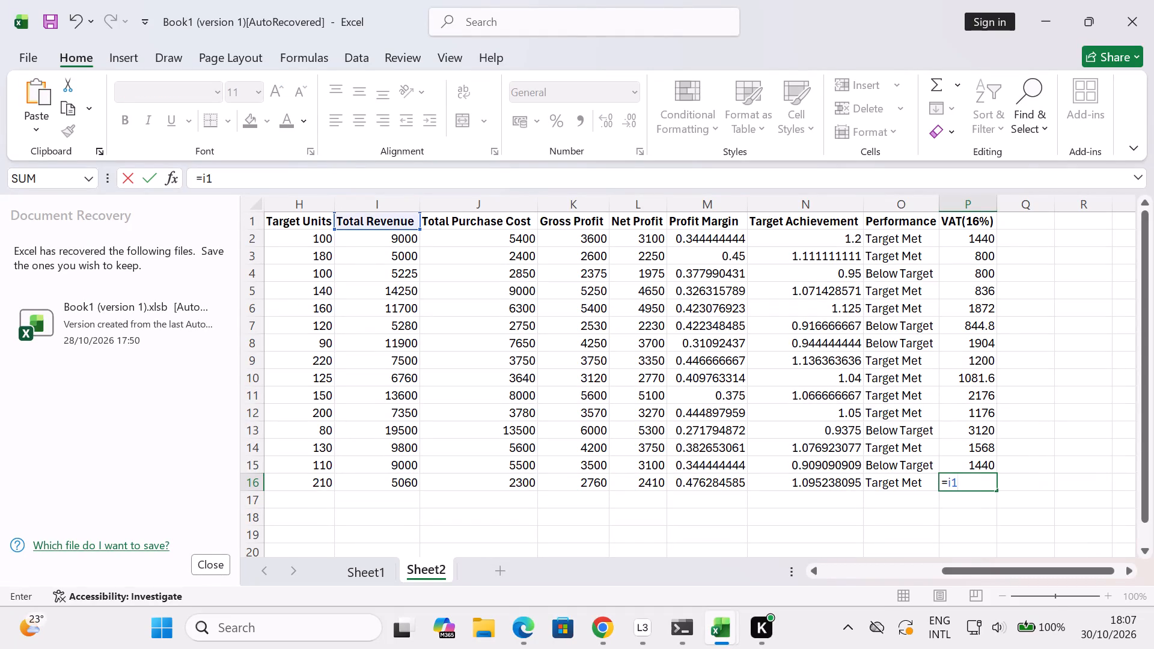
key(6)
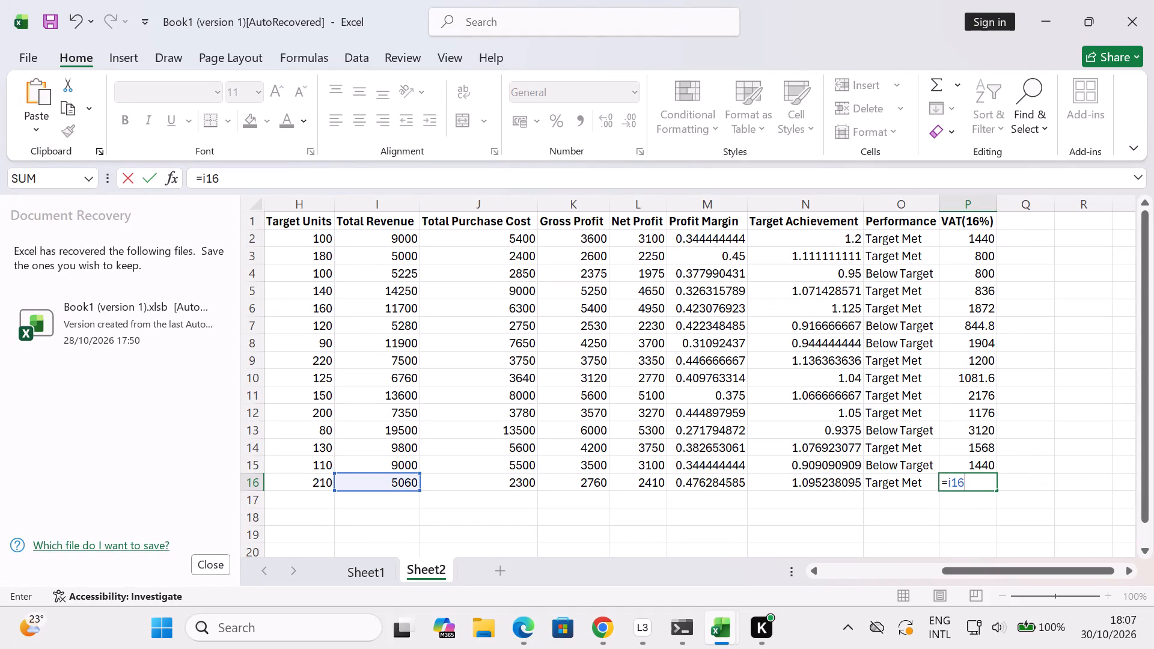
key(shift+asterisk)
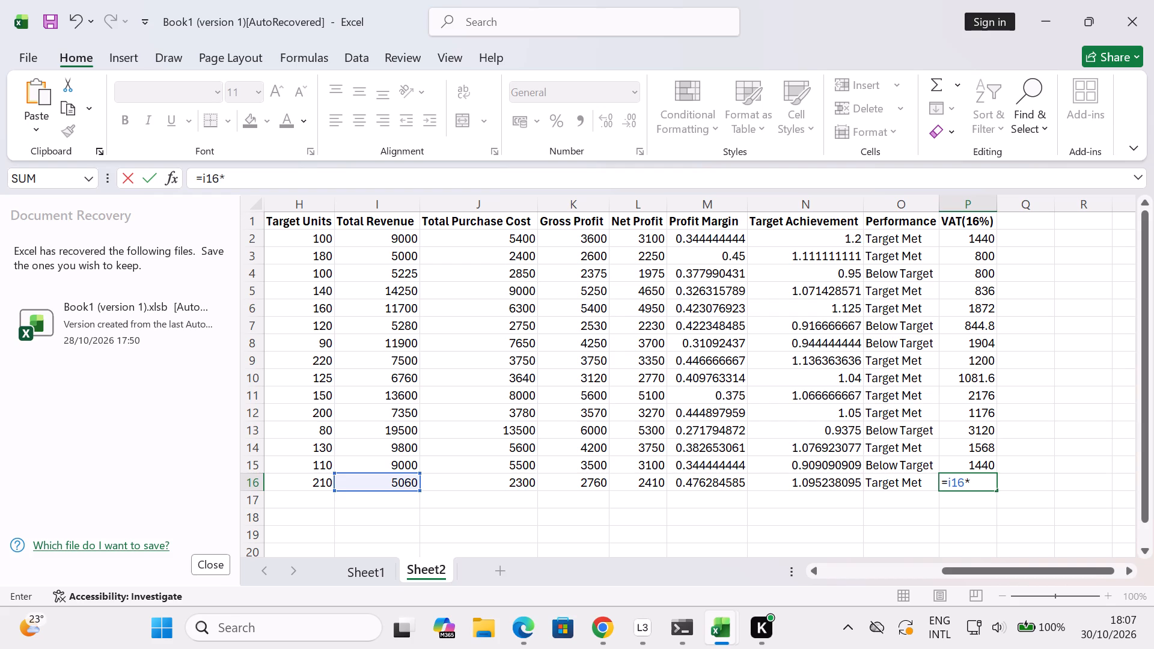
key(1)
key(6)
key(shift+percent)
key(Return)
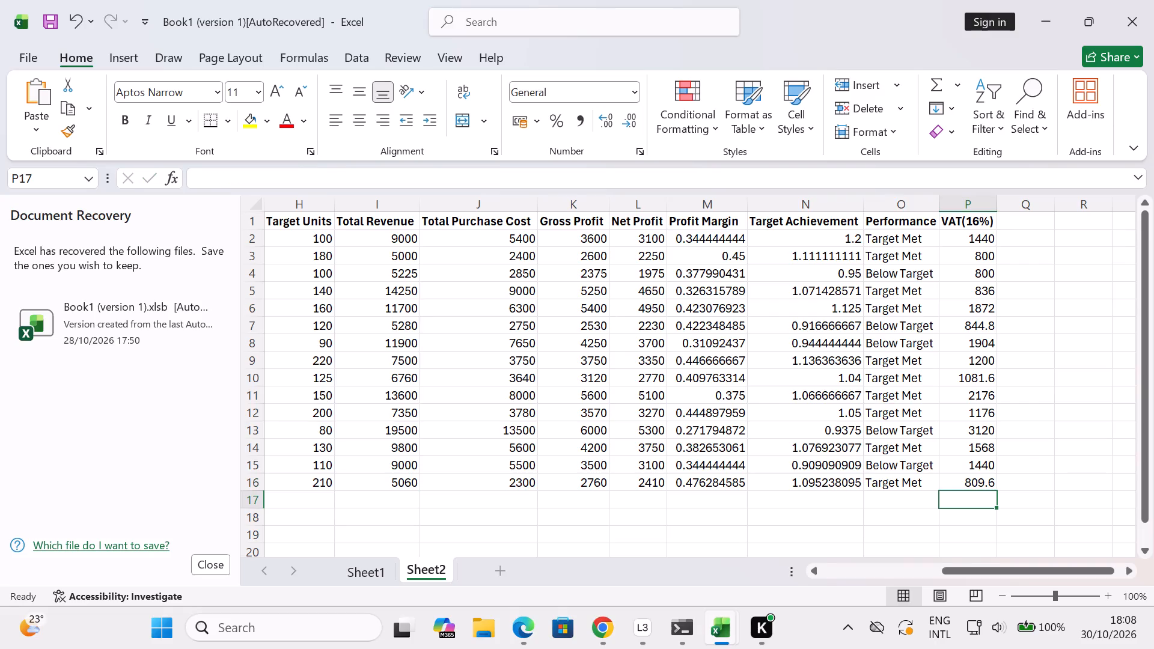
Switch to Loggy3, stop the running recording, and minimize its window to return to the workbook.
click(643, 633)
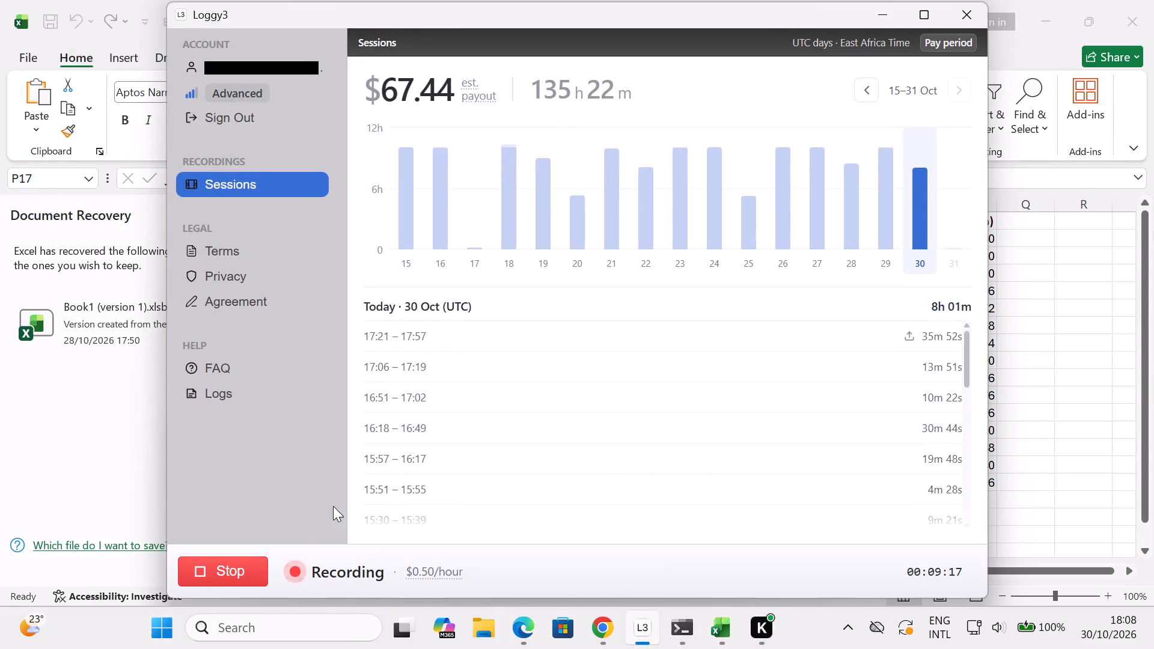
click(246, 572)
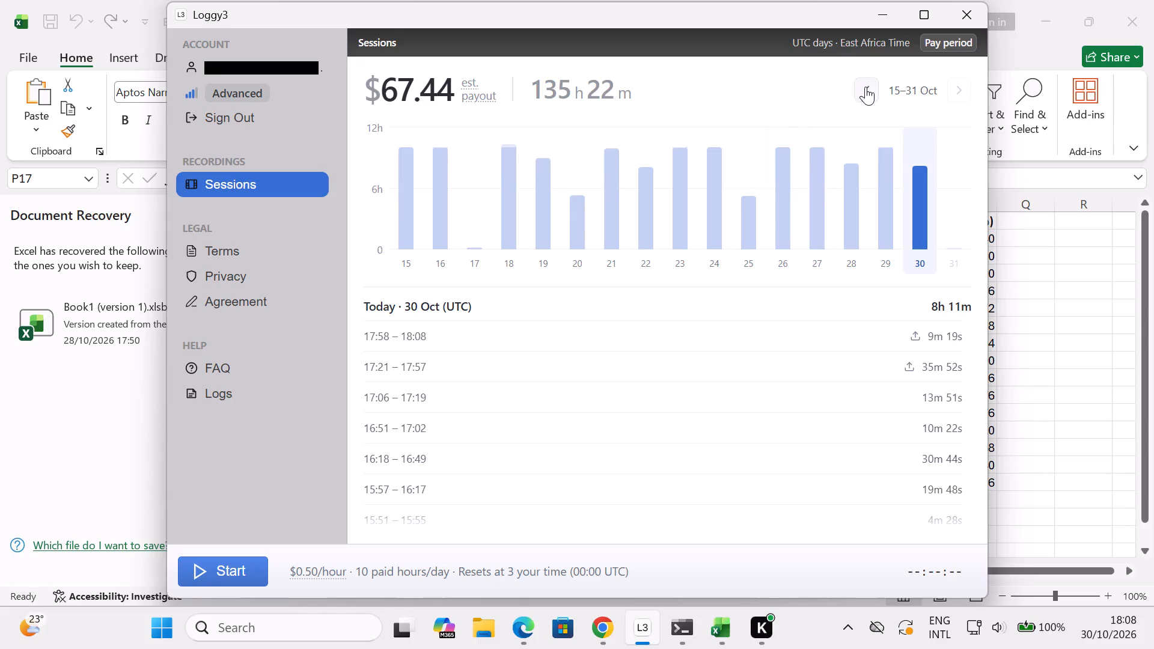
click(884, 11)
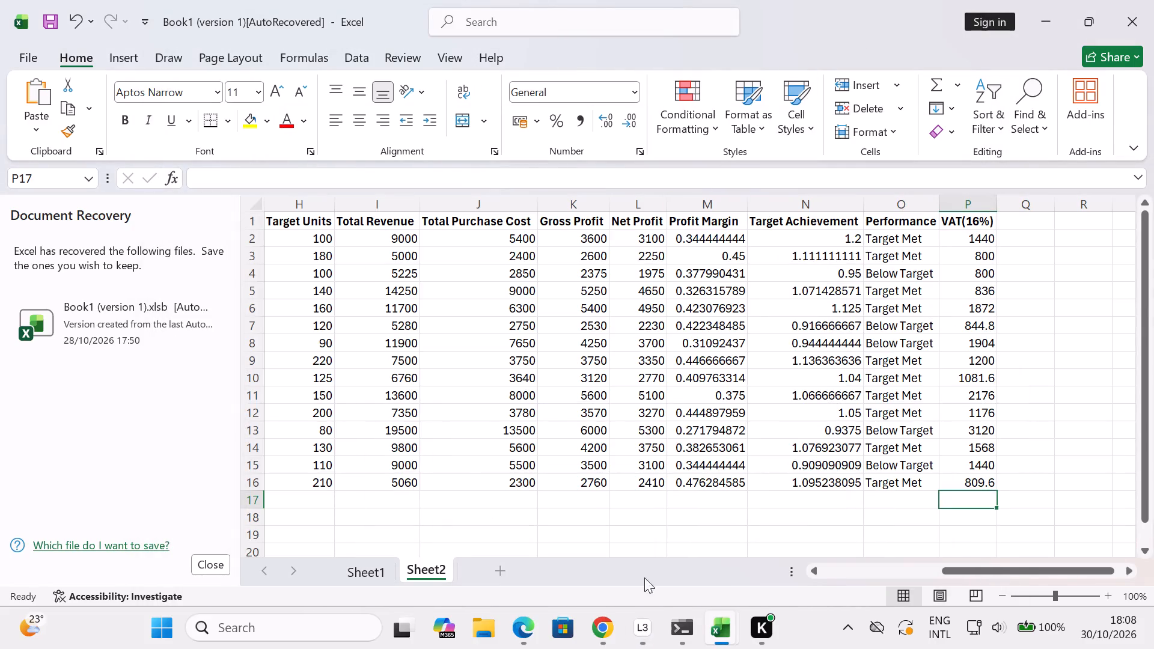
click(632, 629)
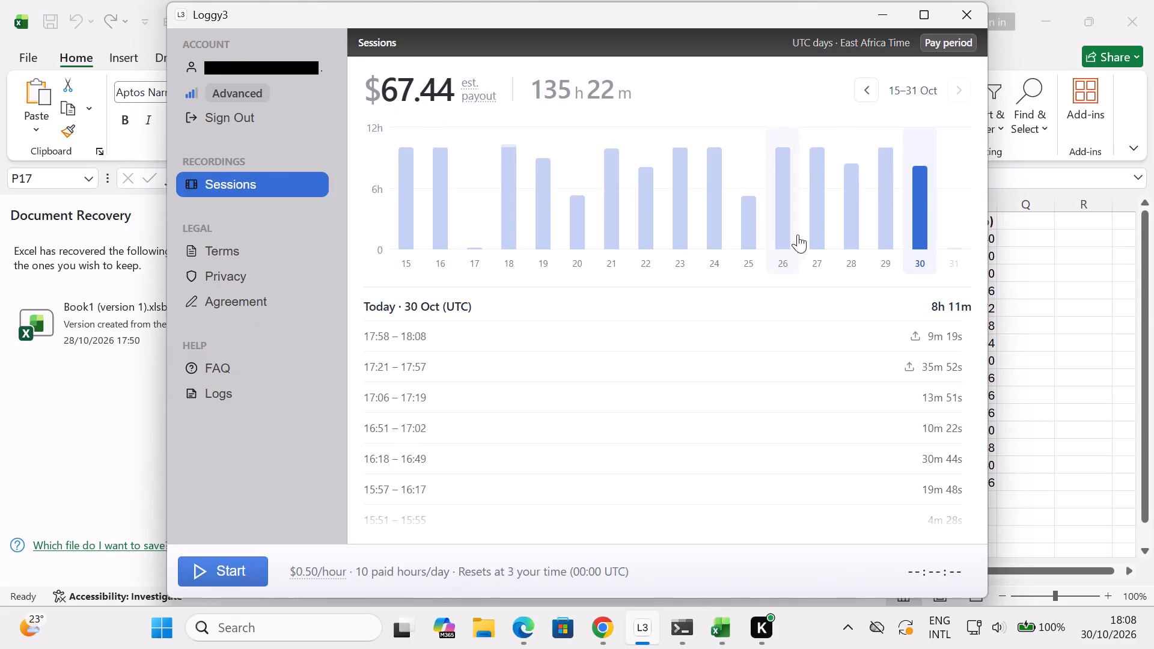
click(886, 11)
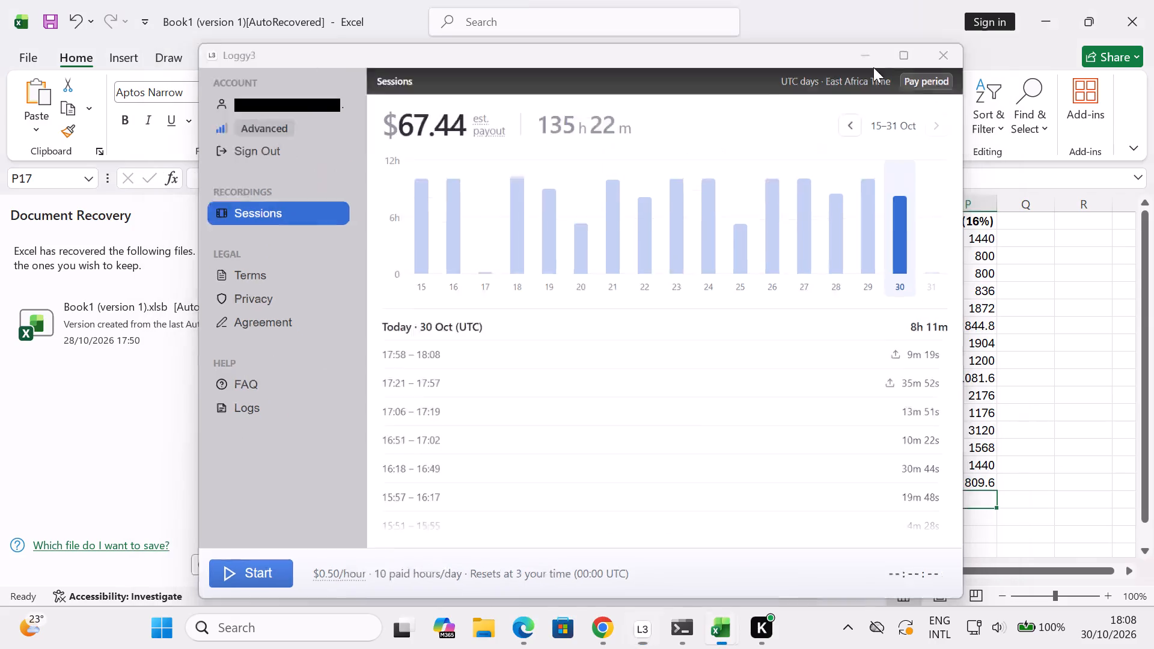
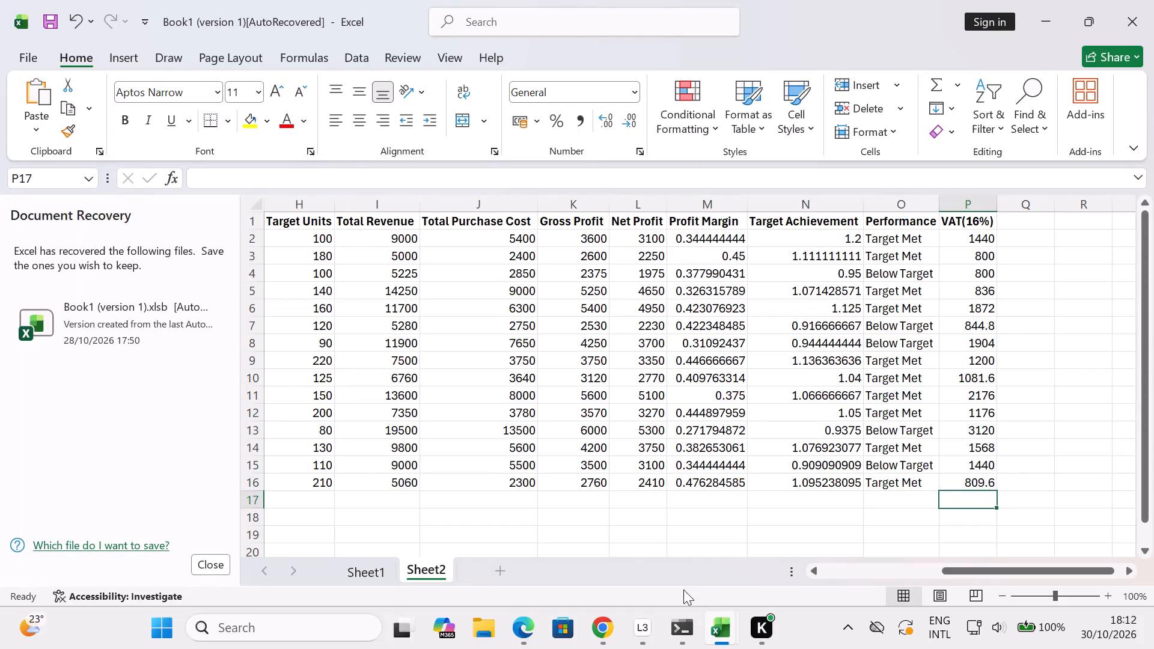
Switch to Loggy3, start a new recording, and minimize its window to return to the workbook.
click(645, 623)
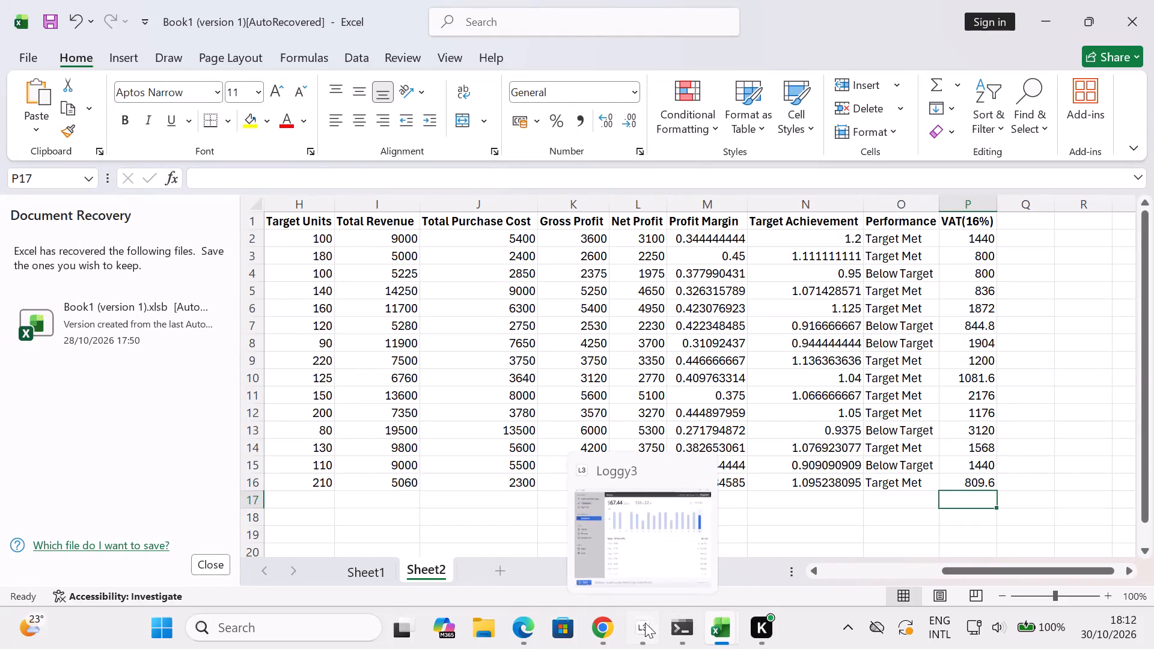
click(229, 569)
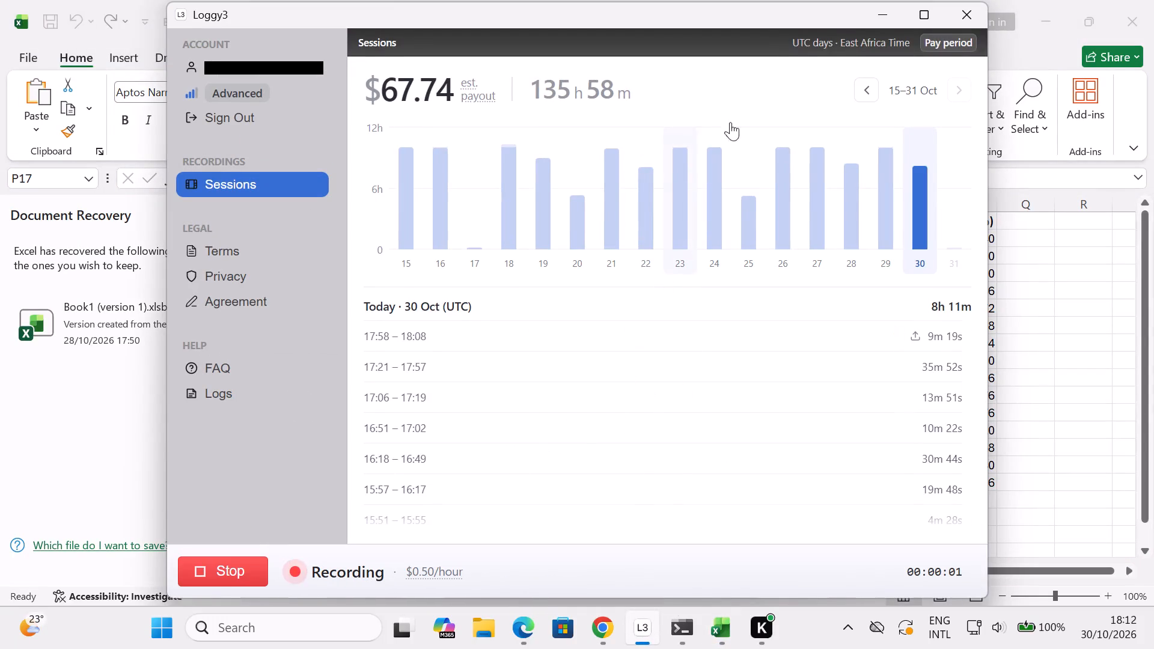
click(876, 20)
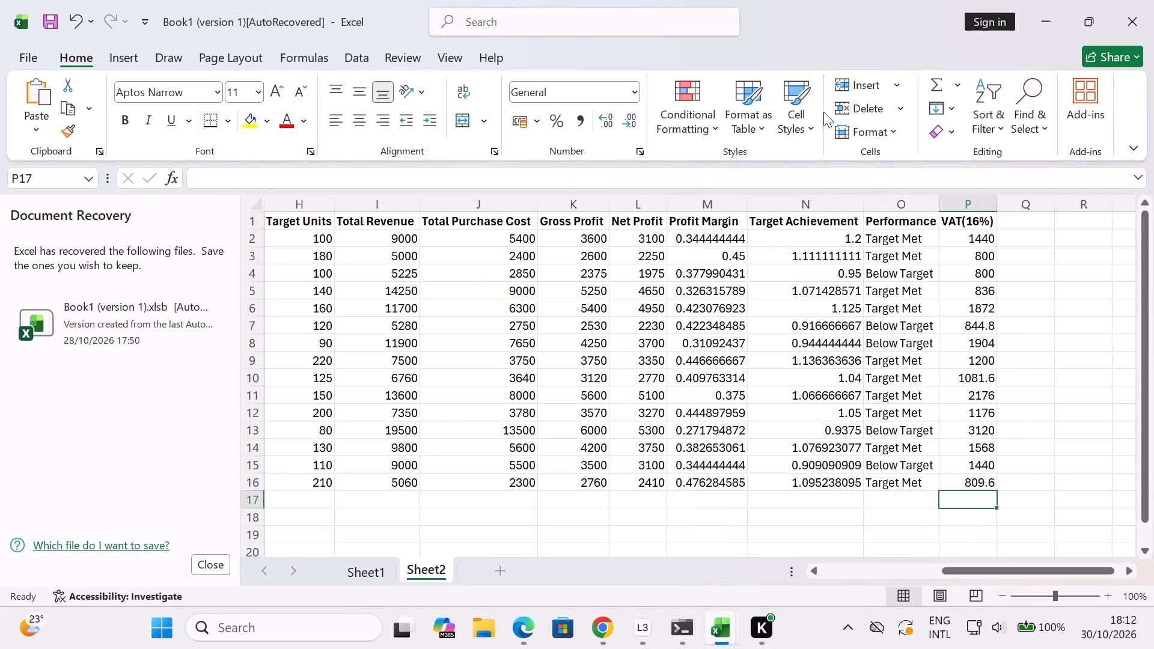
Enter the column header Revenue Included VAT in Q1 of Sheet2, beside the VAT(16%) column.
click(1013, 224)
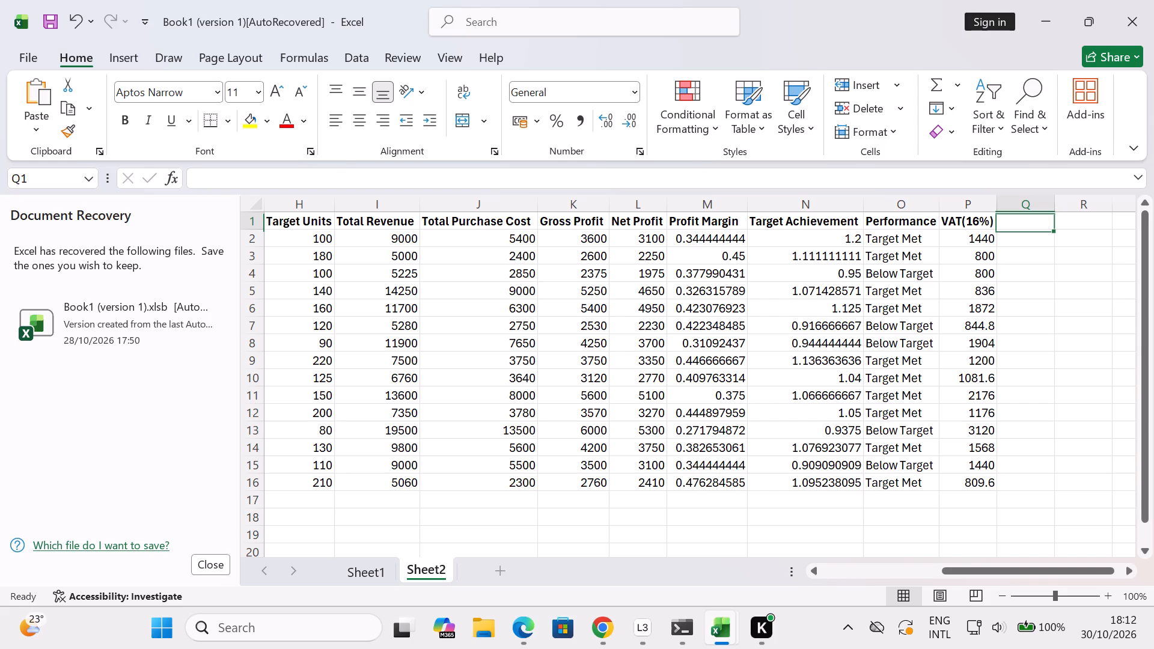
key(shift+r)
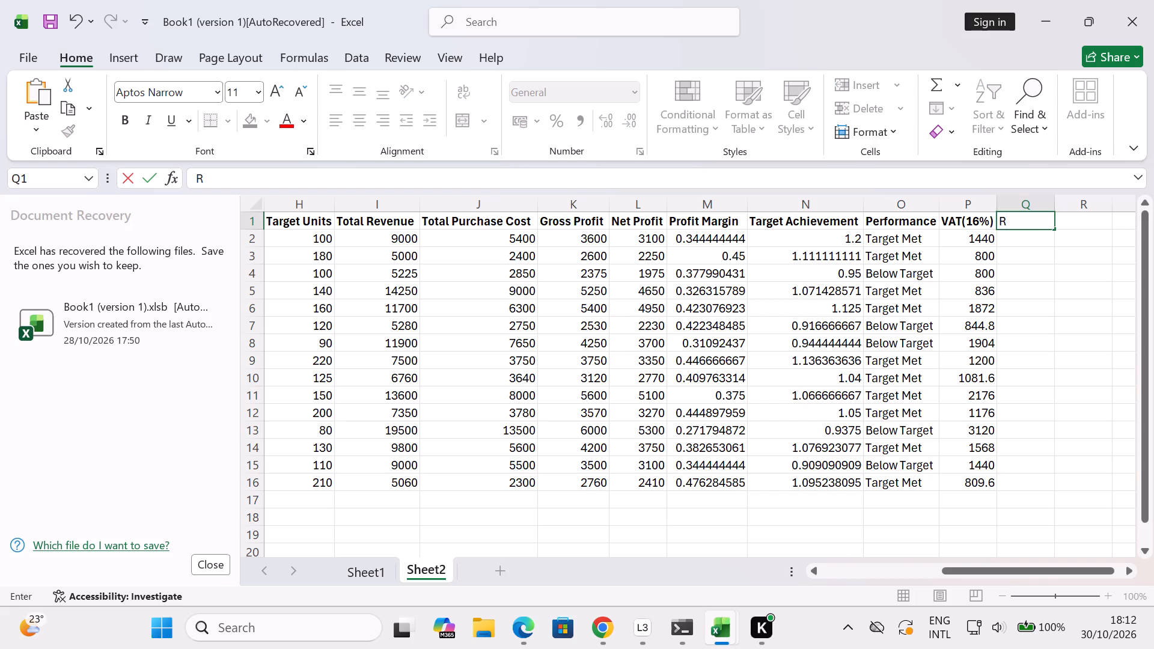
key(e)
text(venue)
key(space)
text(Incl)
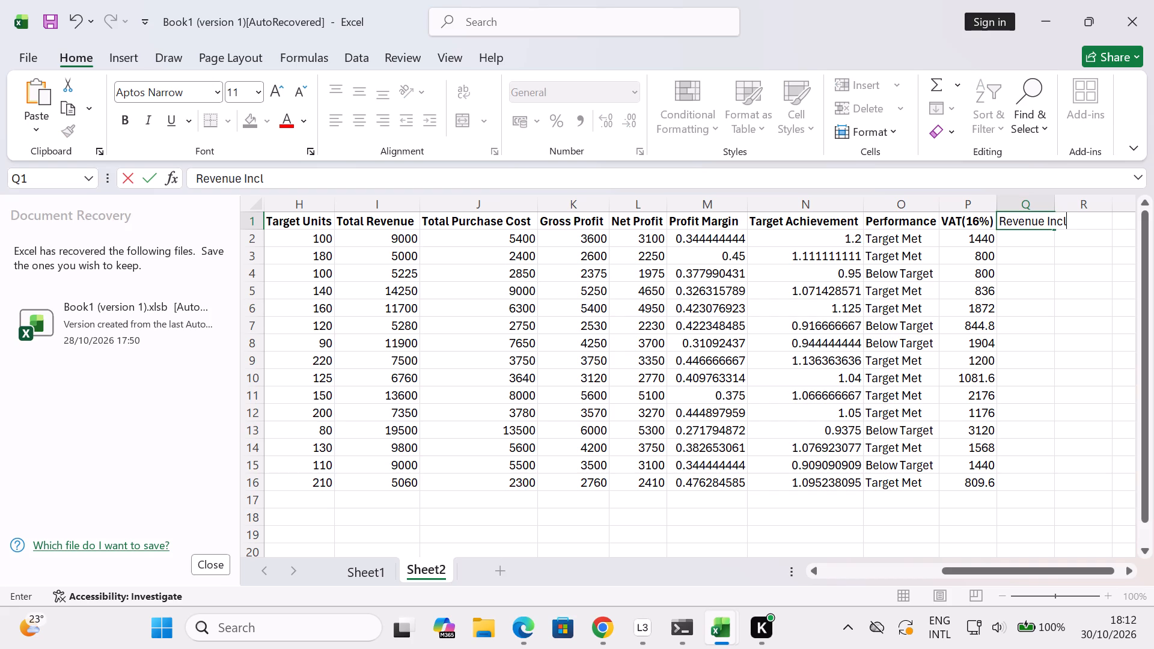
text(uded)
key(space)
key(shift+v)
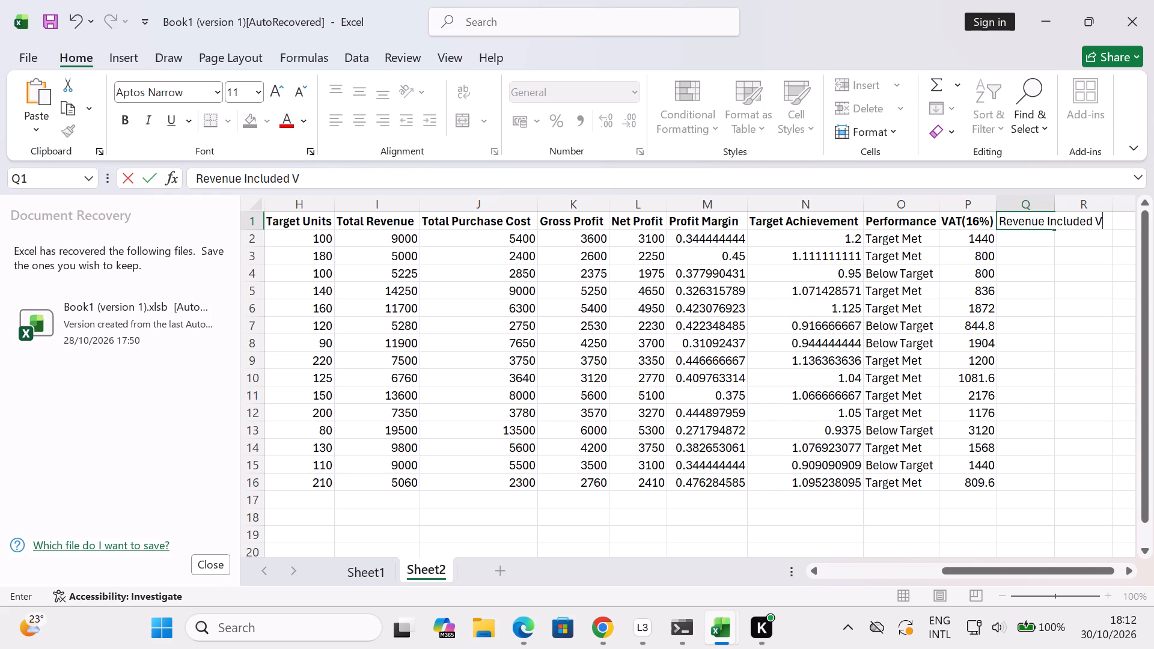
key(shift+a)
key(shift+t)
click(1102, 296)
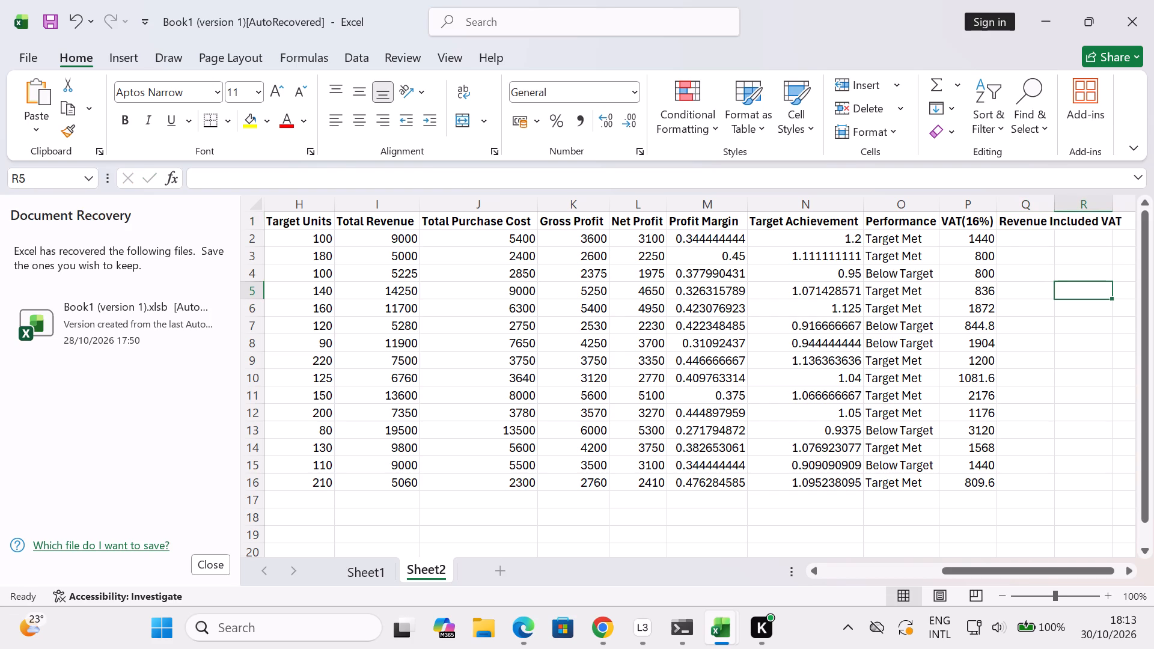
Widen column Q so that it fits the full Revenue Included VAT header.
double_click(1131, 567)
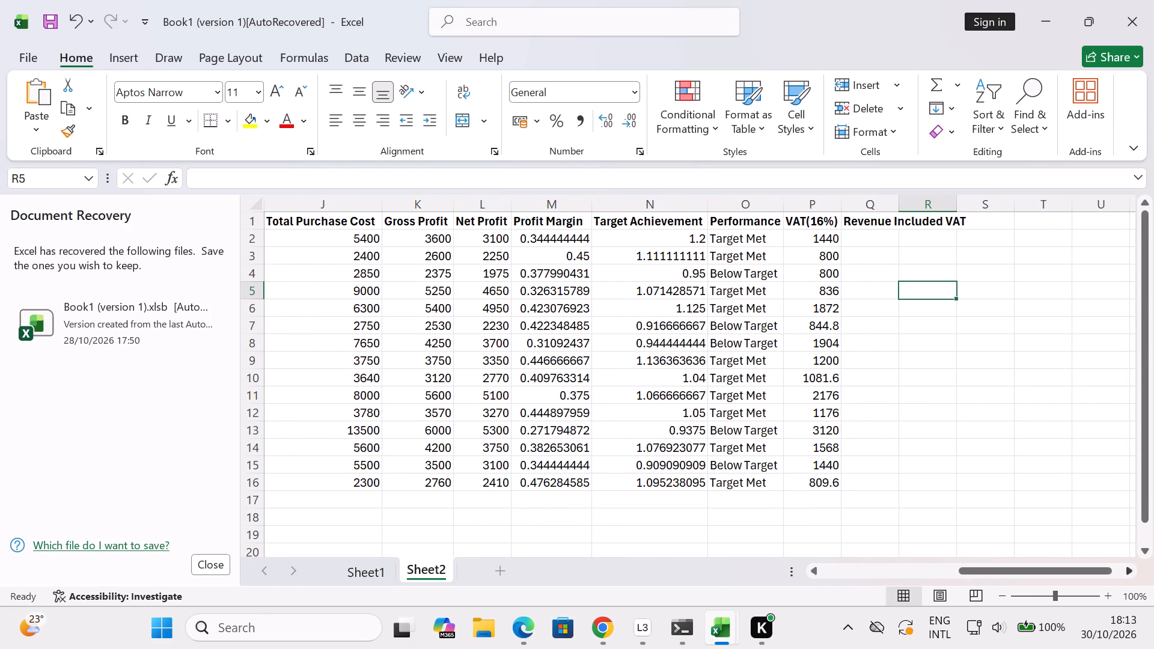
drag(899, 206, 967, 210)
click(936, 227)
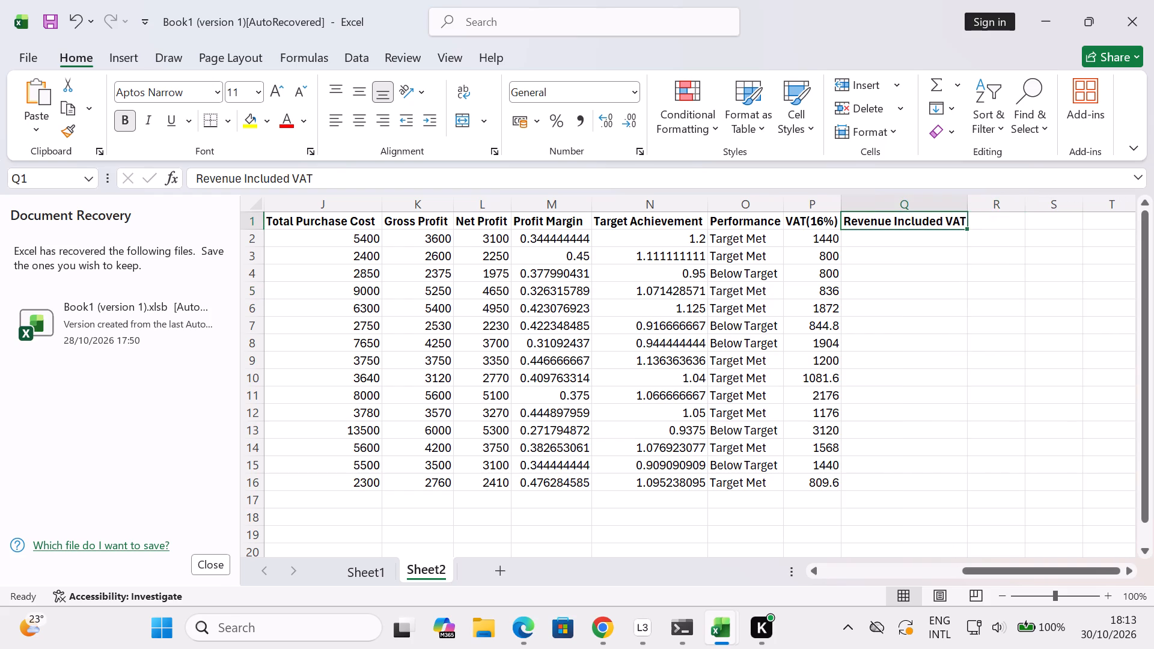
Enter the formula =I2+P2 in Q2 of the Revenue Included VAT column.
click(940, 243)
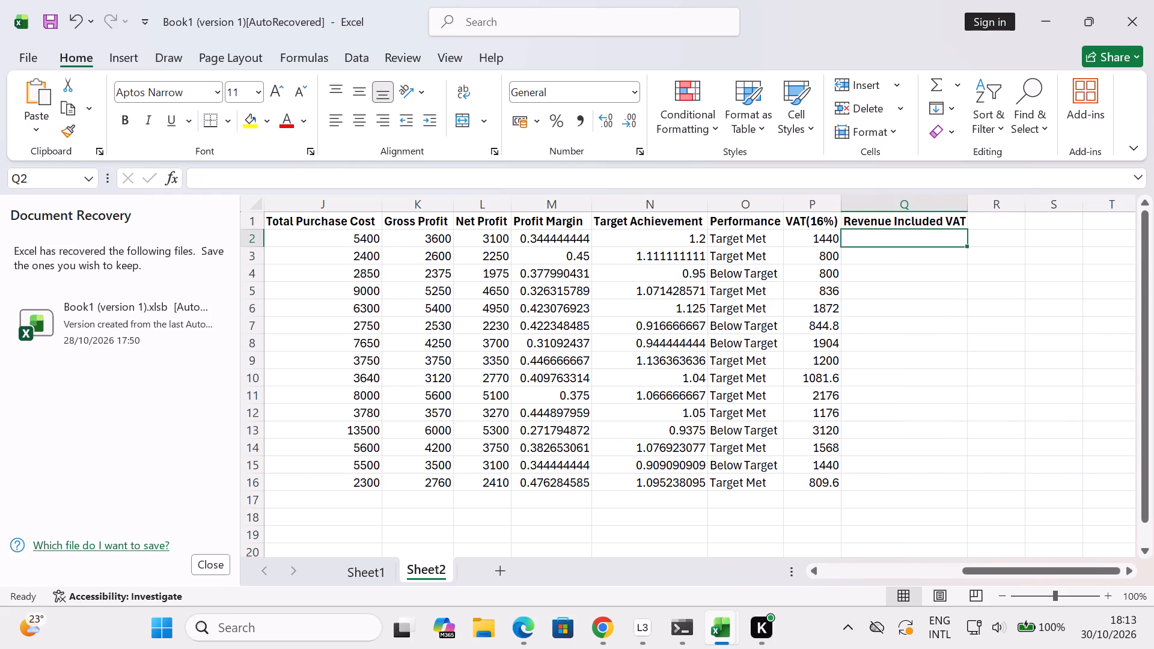
key(equal)
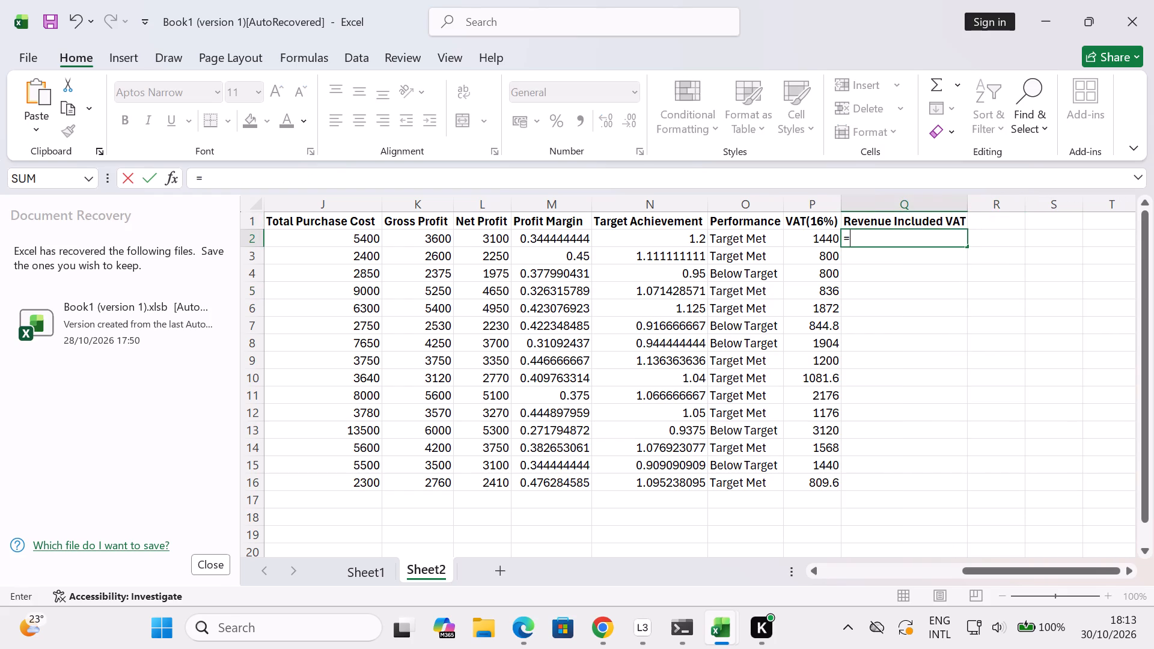
text(i2)
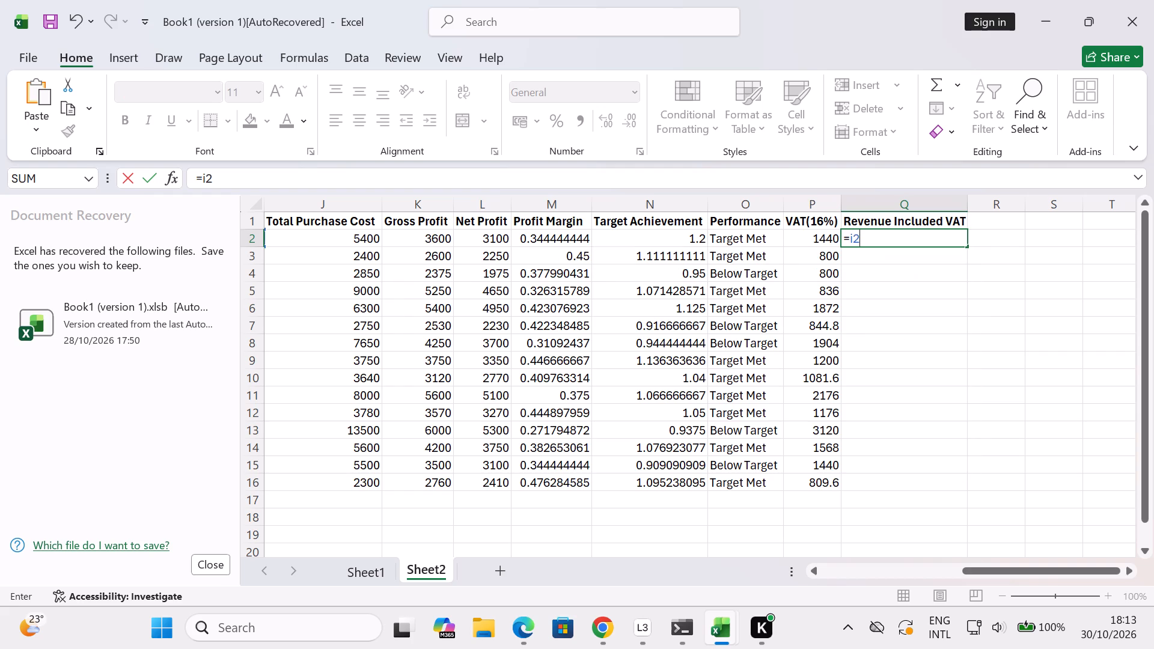
key(shift+plus)
key(p)
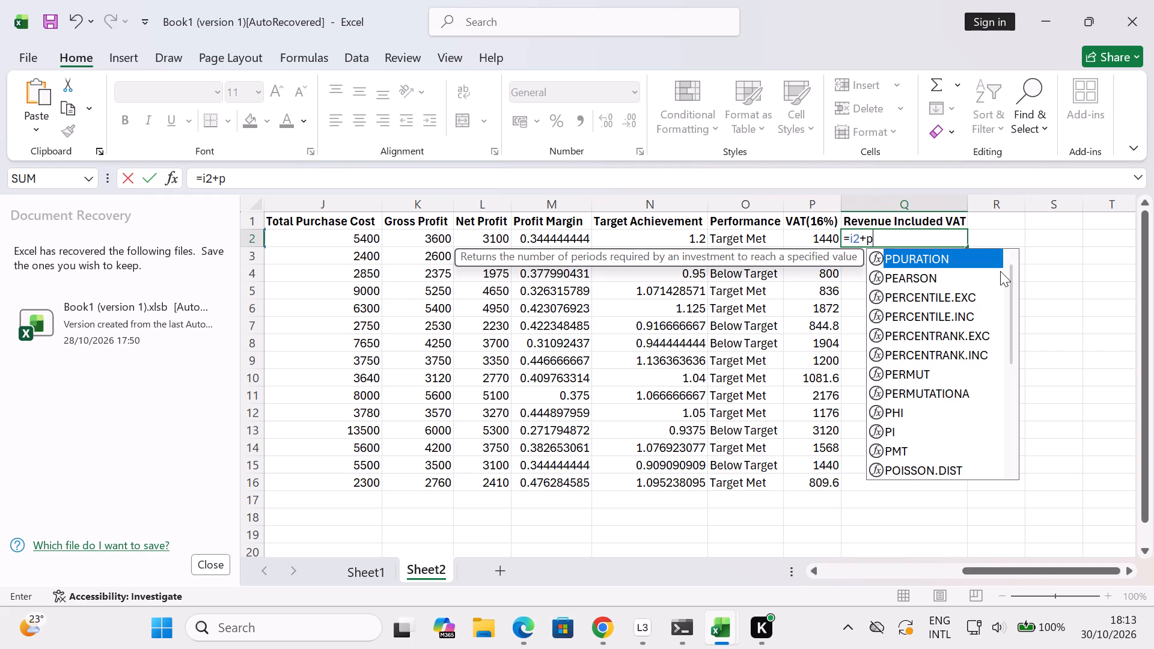
key(2)
key(Return)
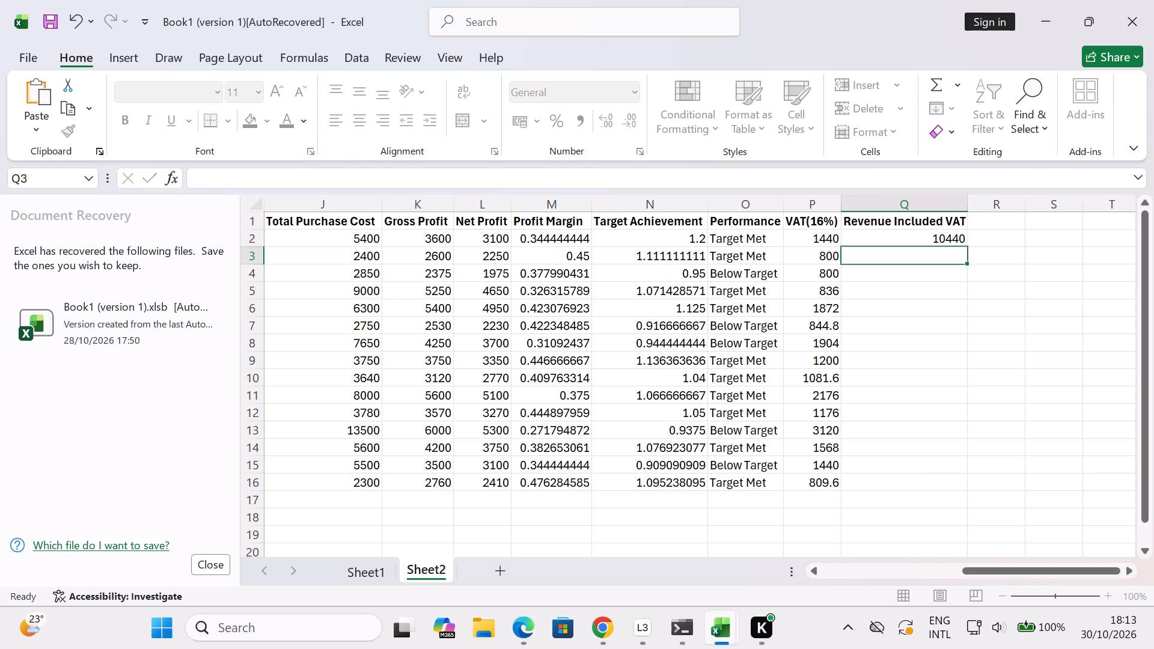
Enter the formula =I3+P3 in Q3 of the Revenue Included VAT column.
key(equal)
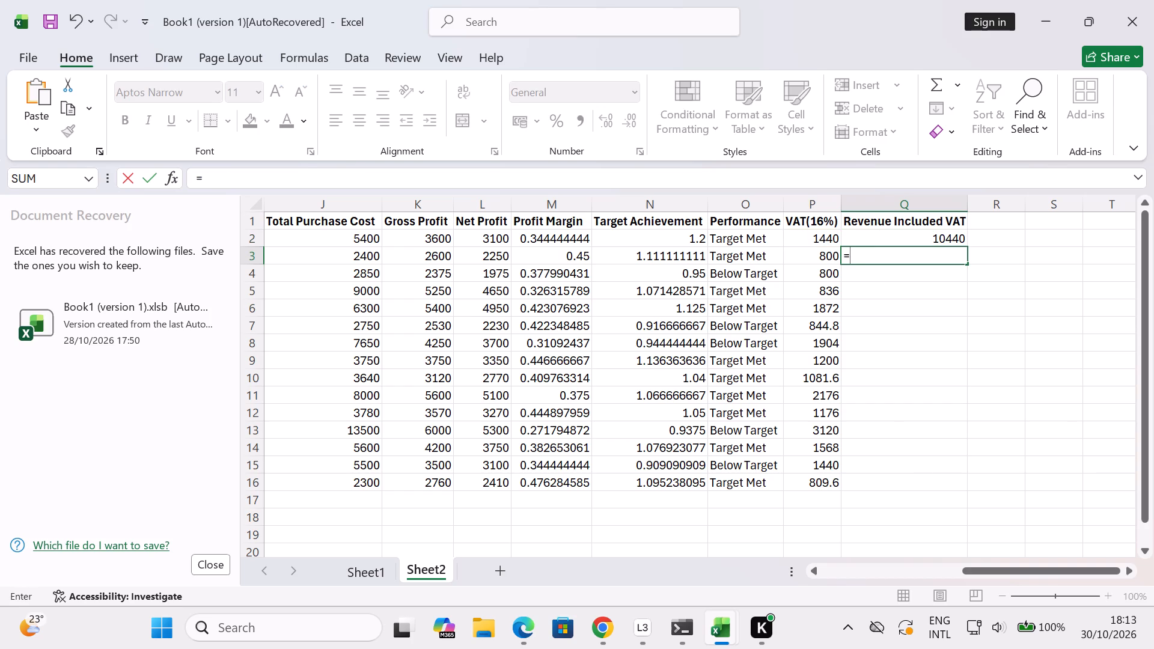
key(i)
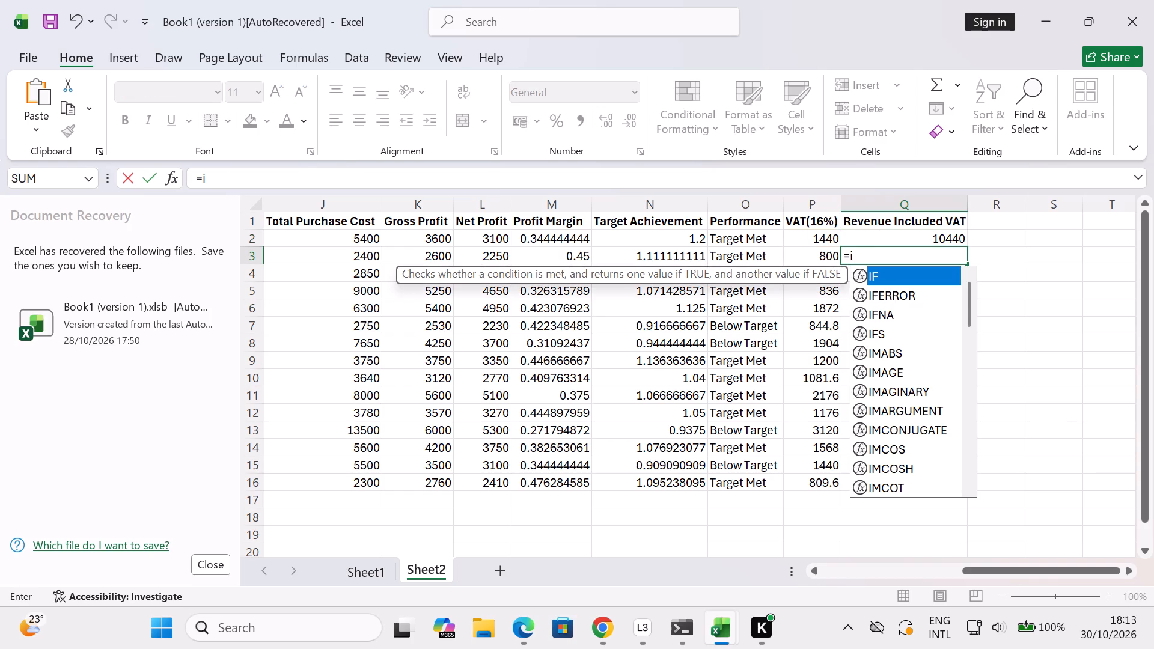
key(3)
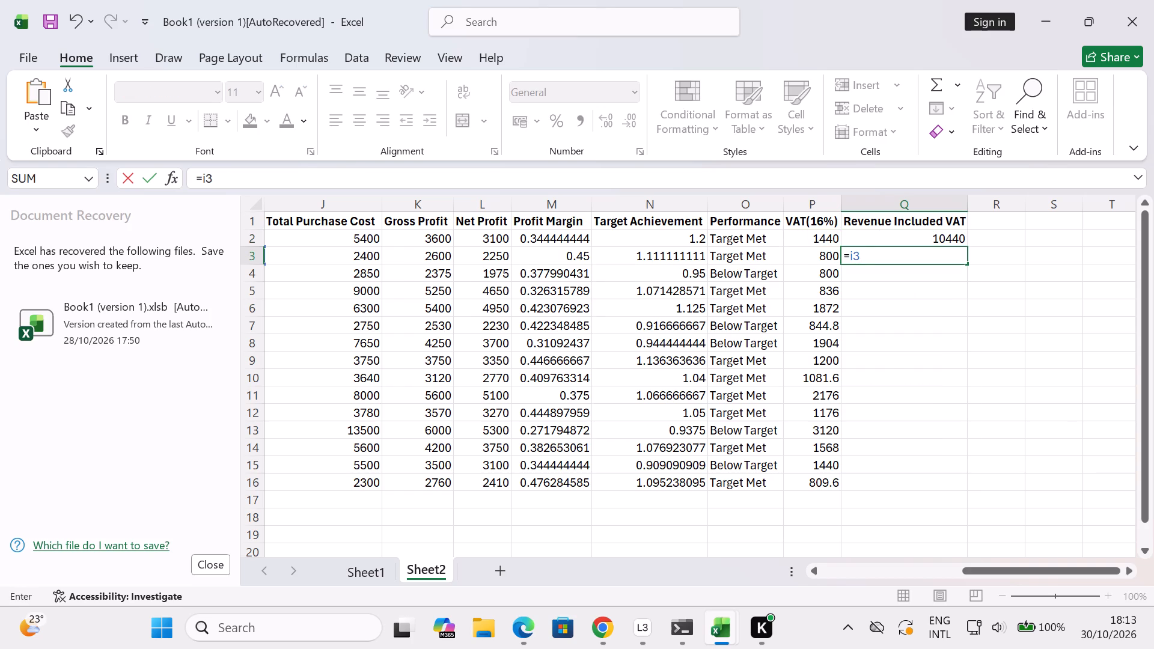
key(shift+plus)
key(p)
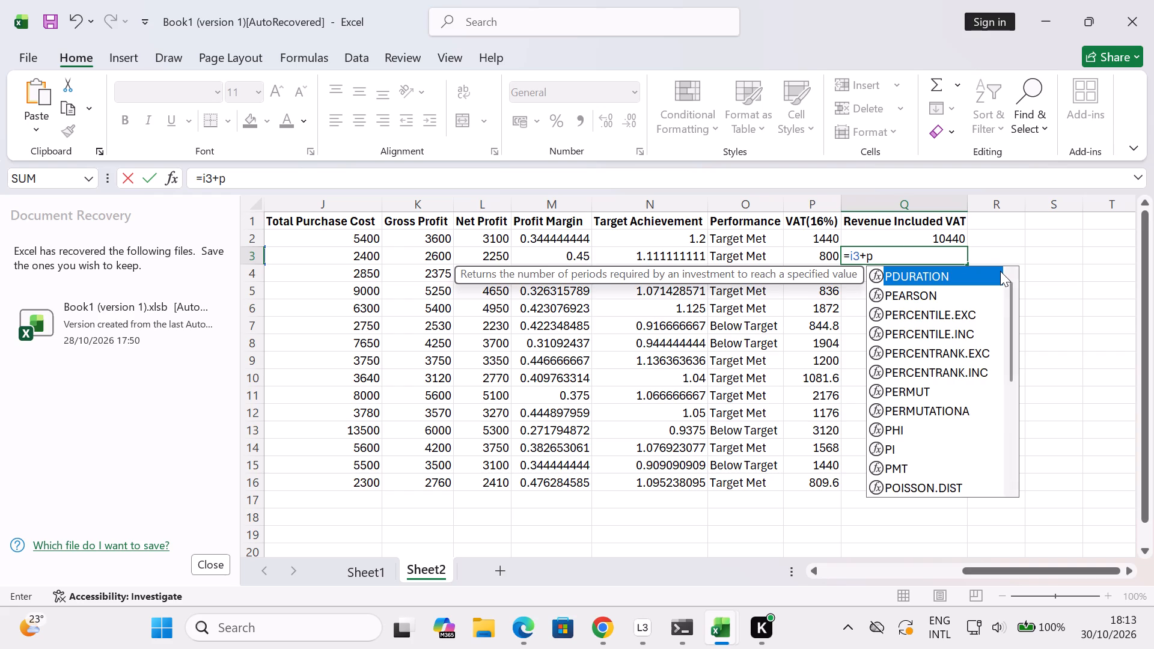
key(3)
key(Return)
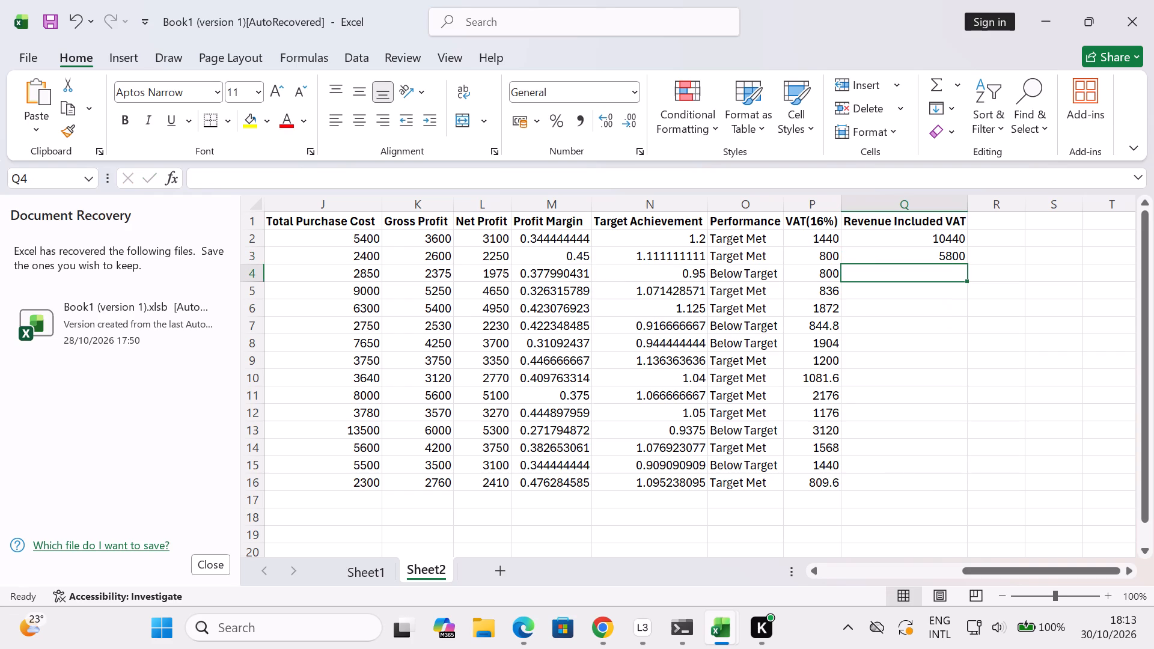
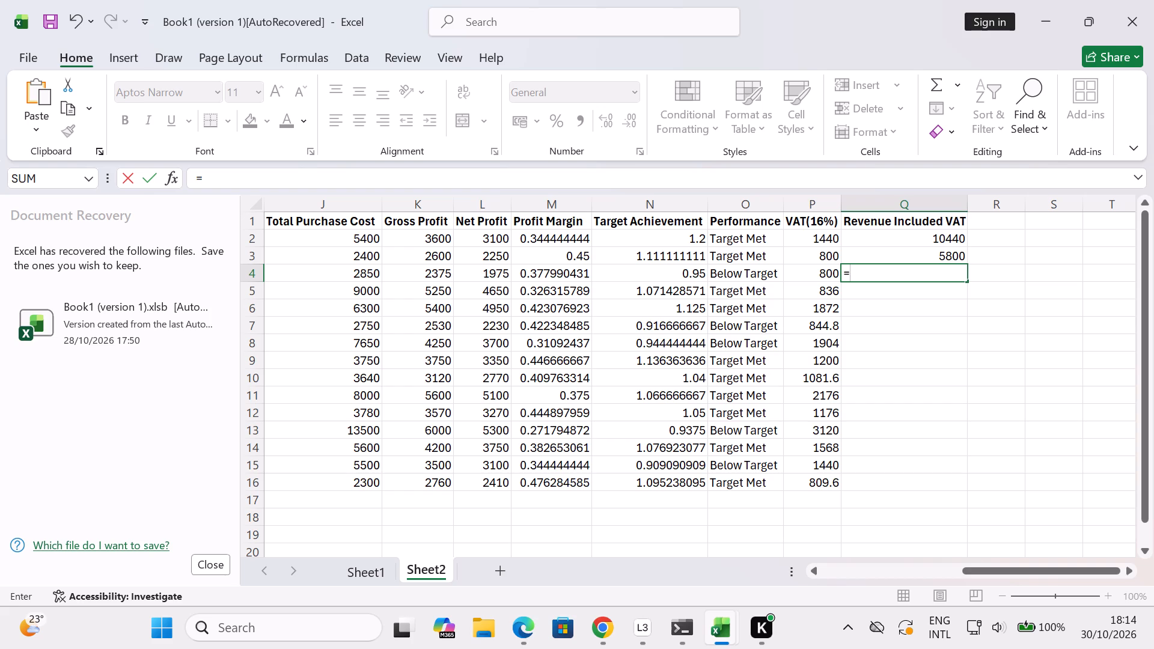
Enter the formula =I4+P4 in Q4 of the Revenue Included VAT column.
key(i)
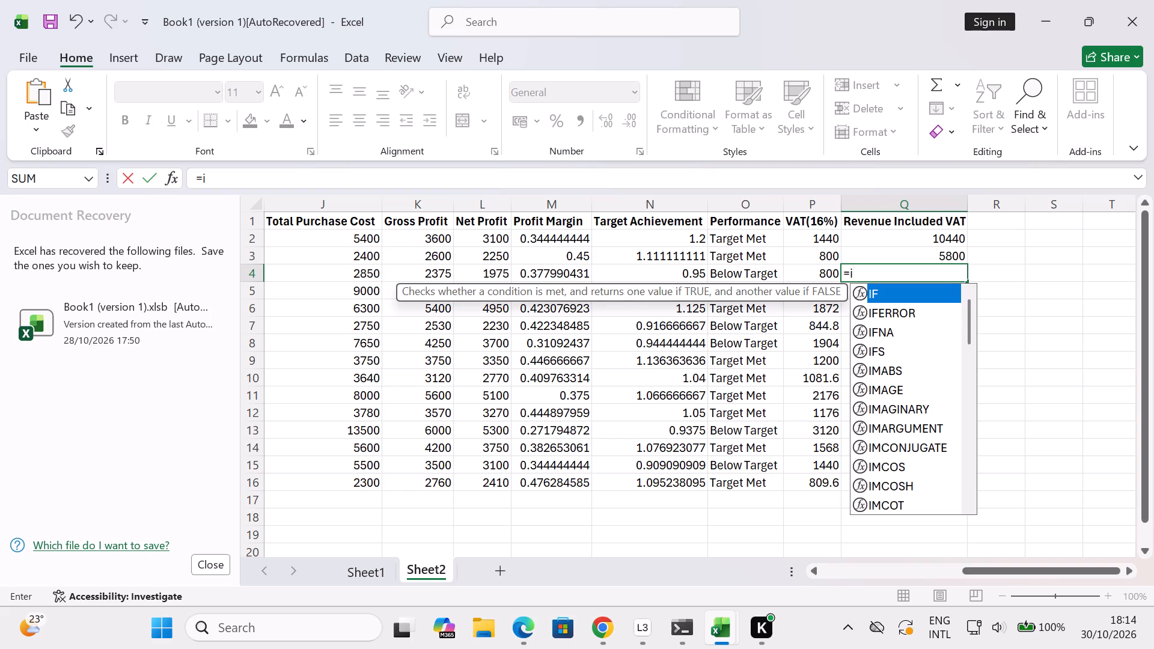
key(4)
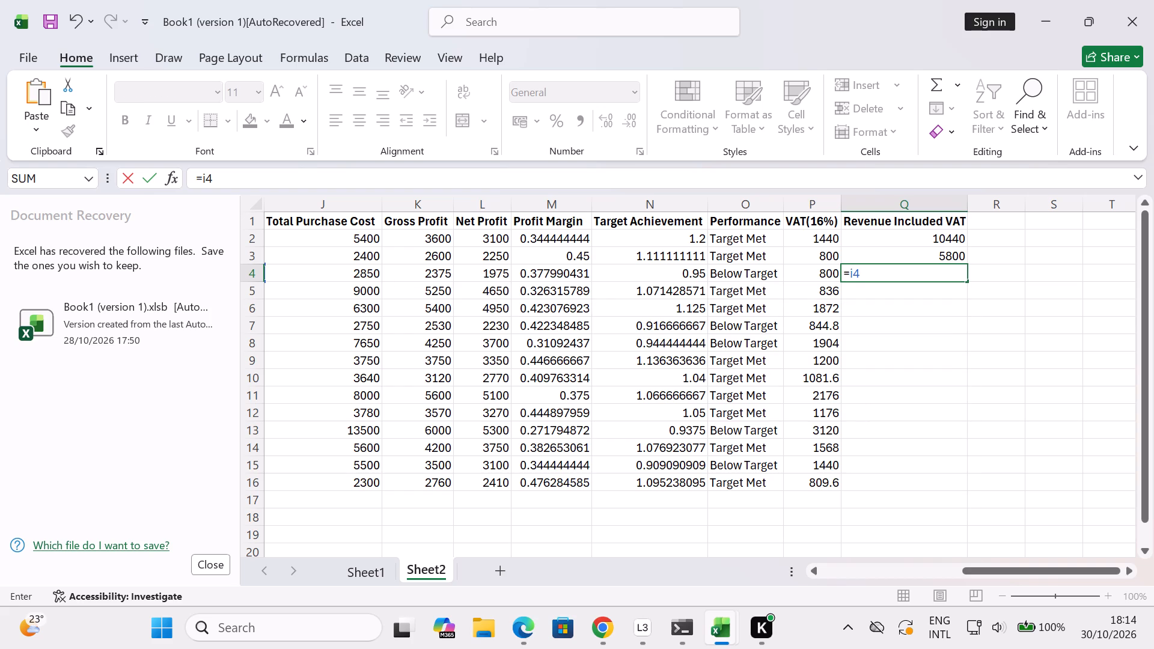
key(shift+plus)
key(p)
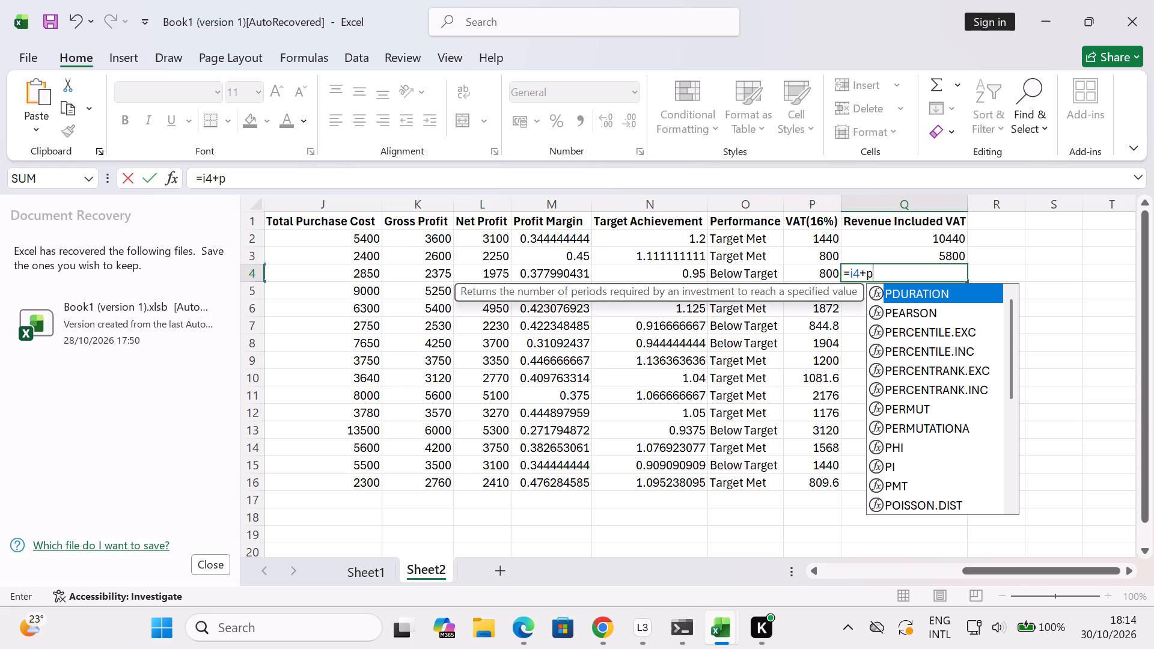
key(4)
key(Return)
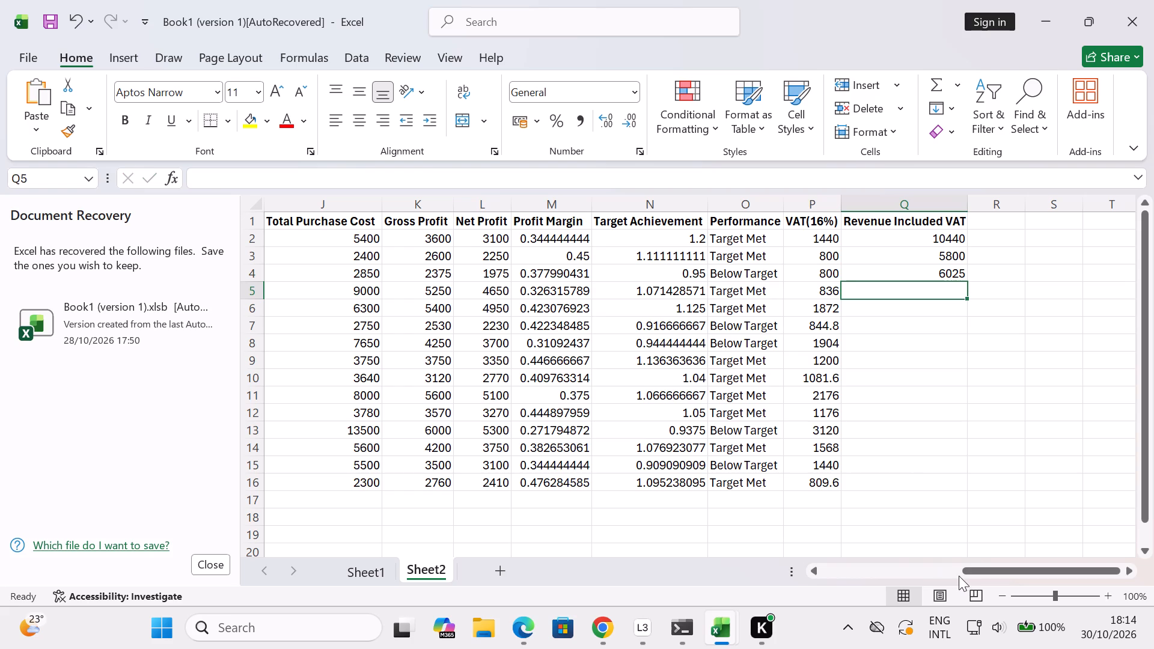
Enter the formula =I5+P5 in Q5 of the Revenue Included VAT column.
drag(975, 570, 954, 580)
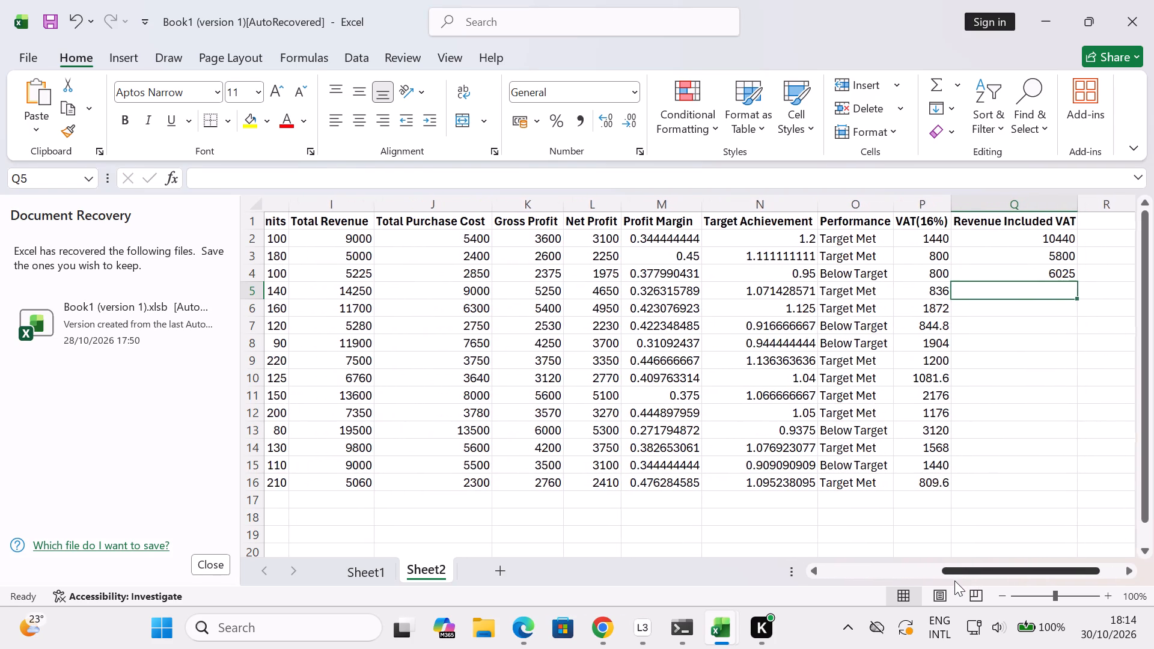
drag(954, 580, 957, 580)
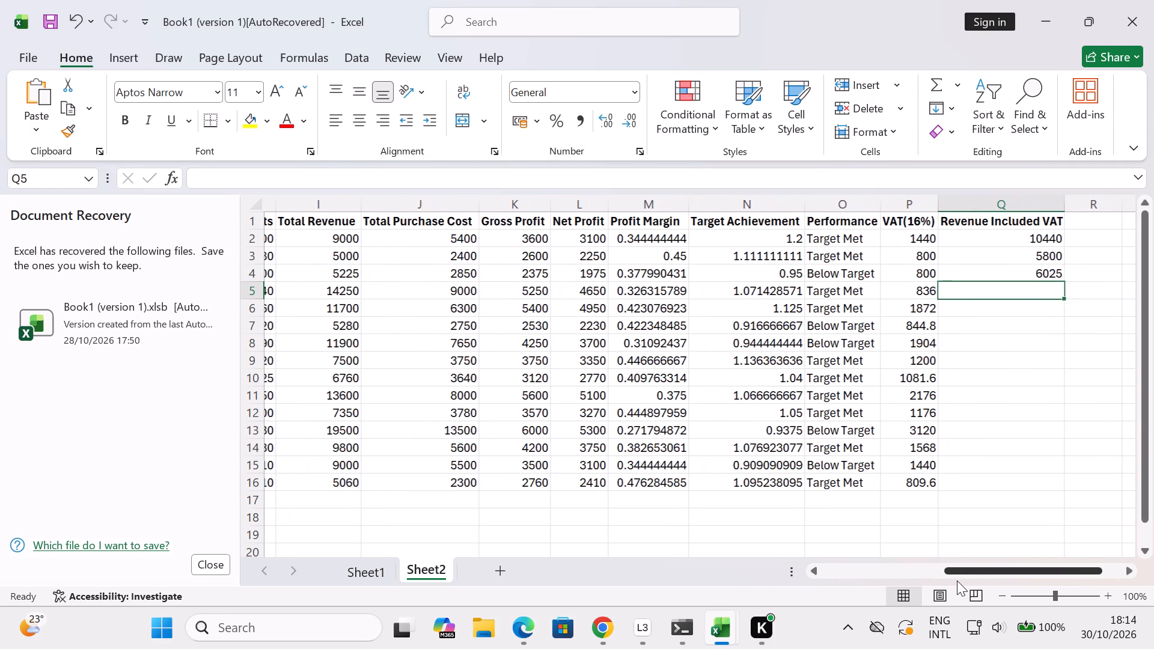
drag(957, 580, 988, 570)
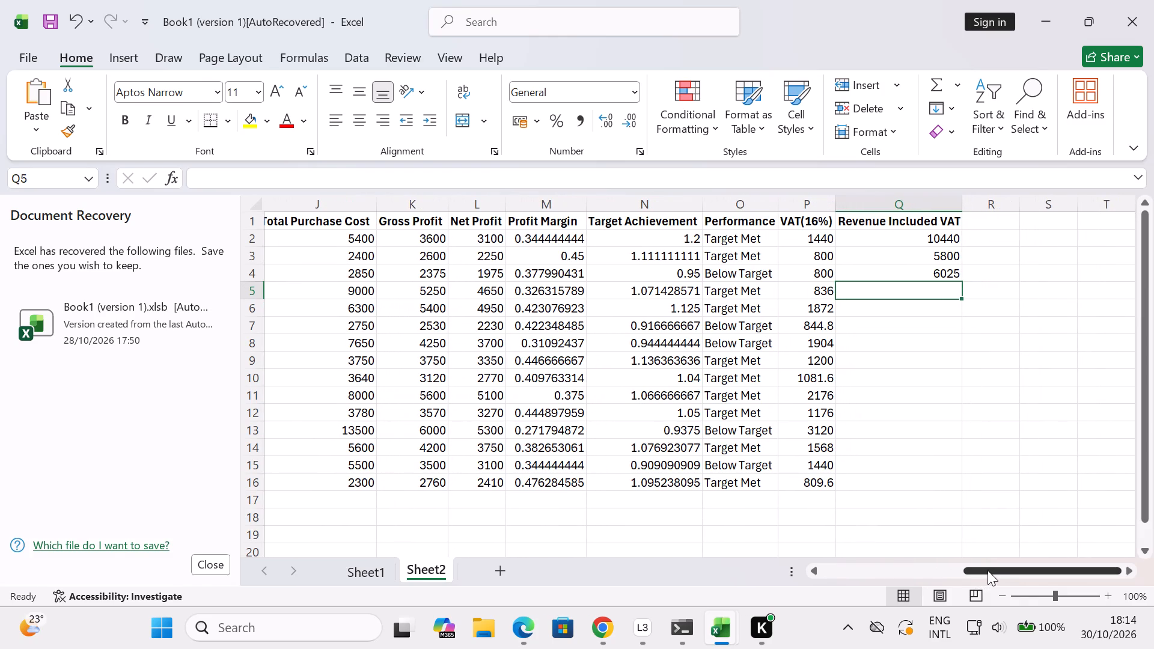
drag(988, 570, 985, 564)
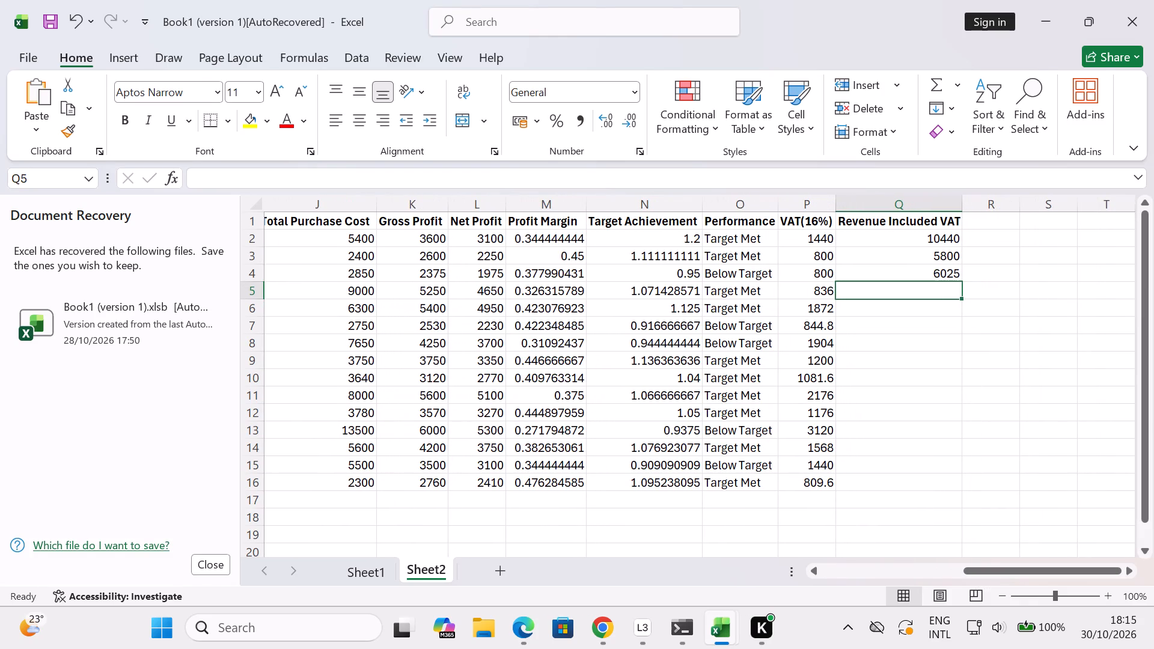
key(equal)
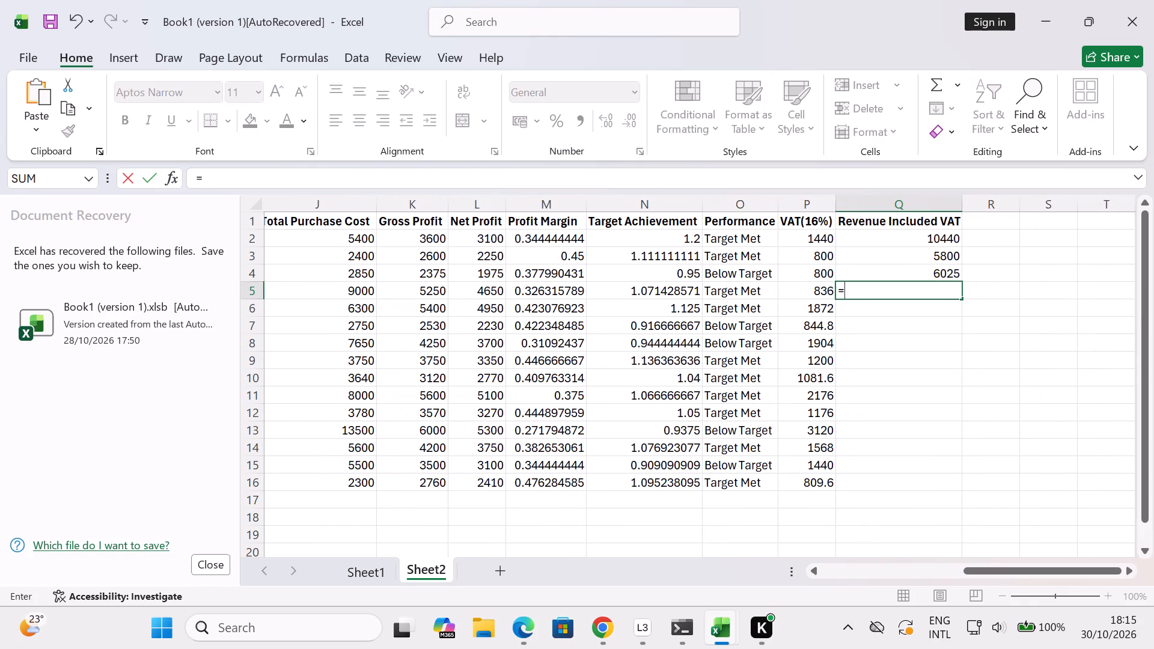
key(i)
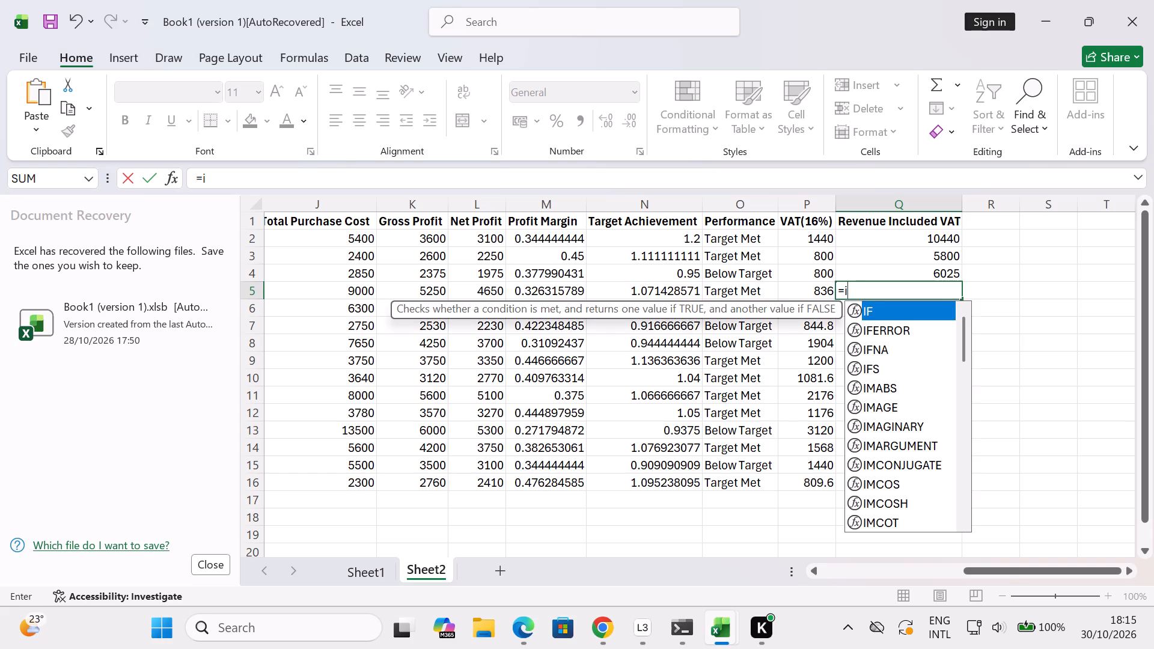
key(5)
key(shift+plus)
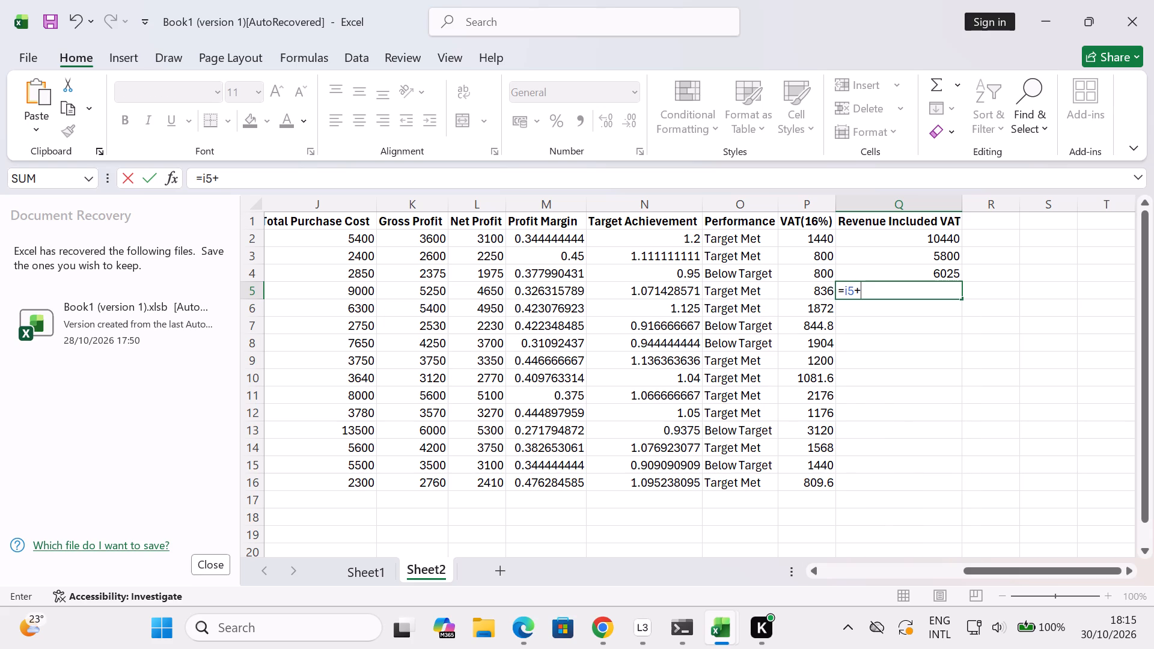
key(p)
key(5)
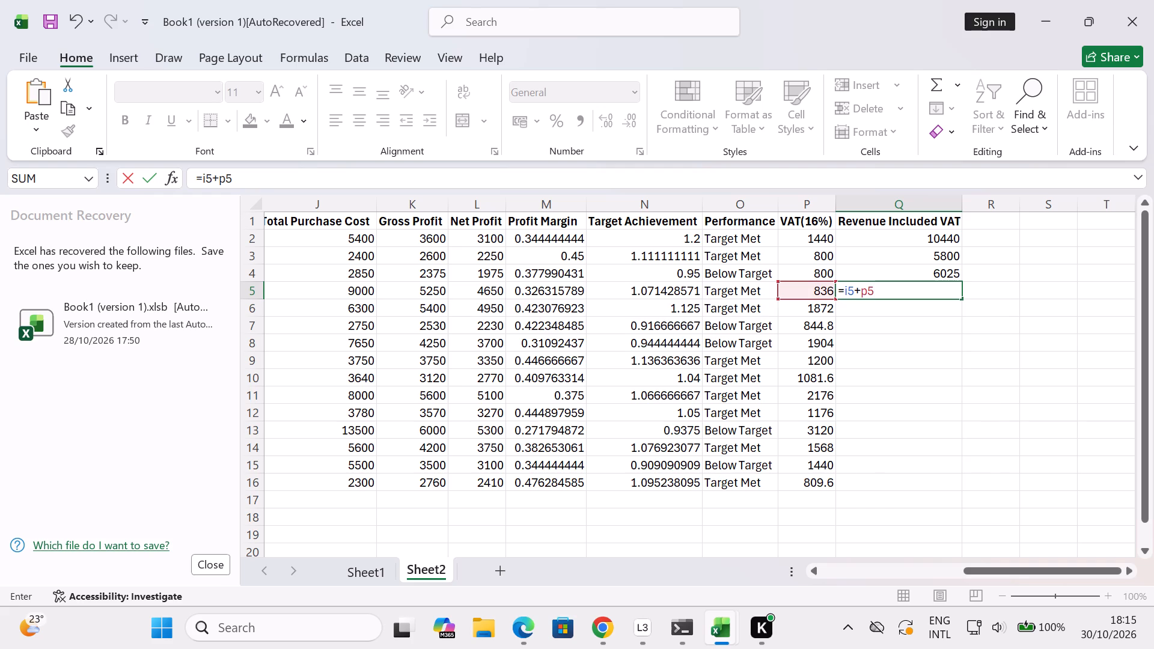
key(Return)
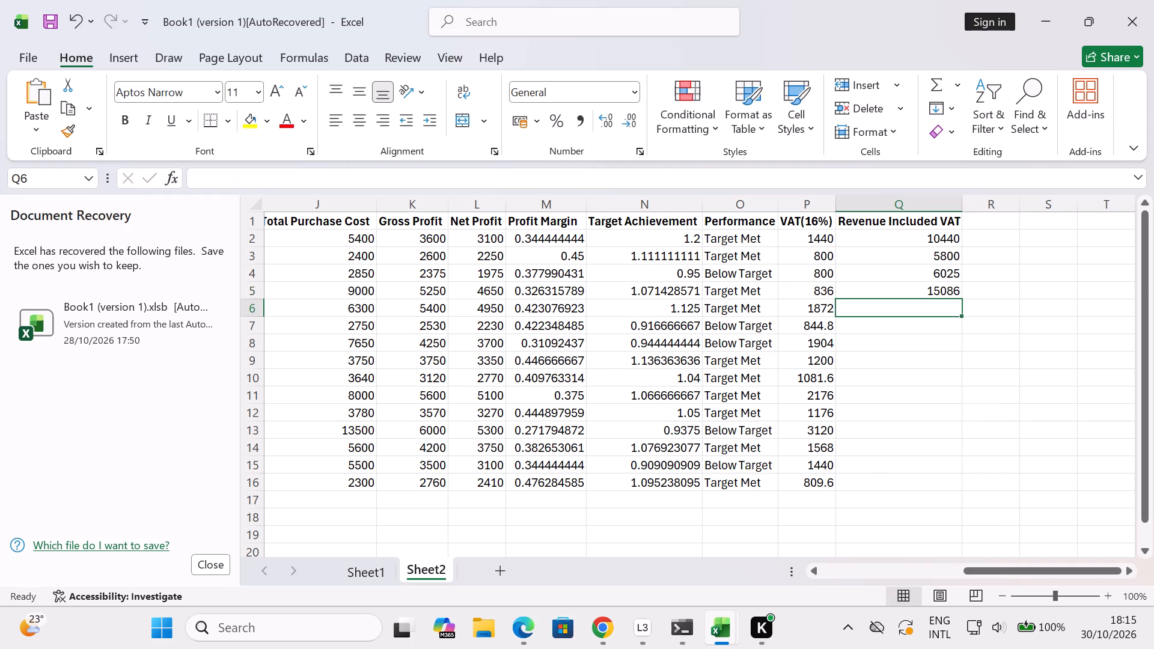
Enter the formula =I6+P6 in Q6 of the Revenue Included VAT column.
key(equal)
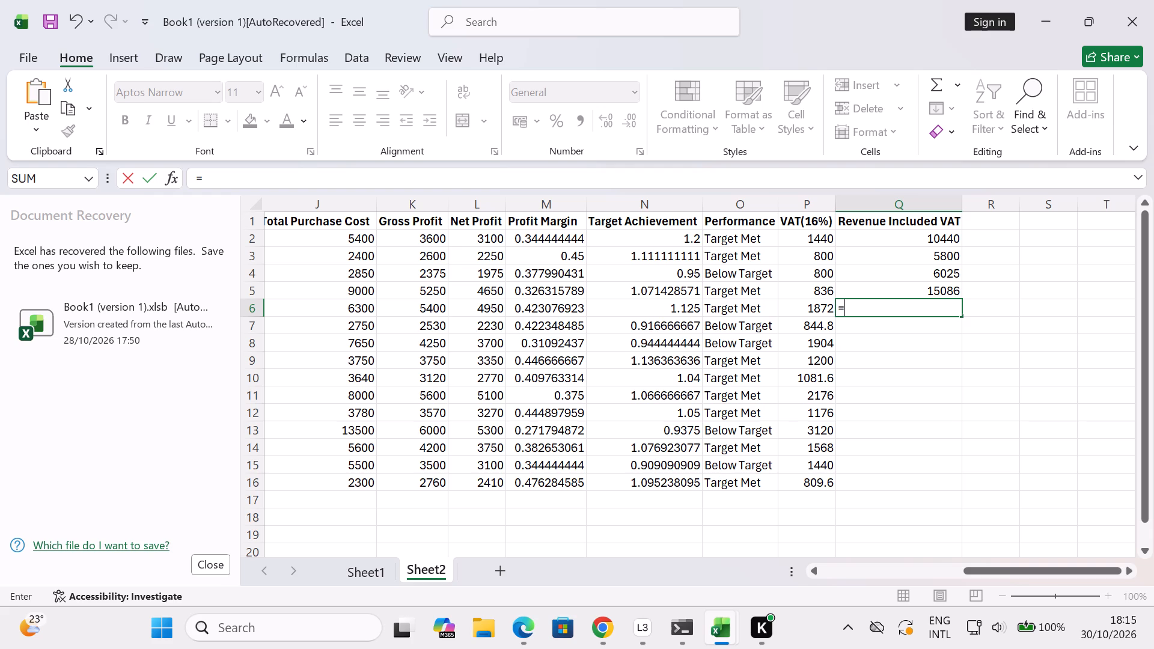
text(i6)
key(shift+plus)
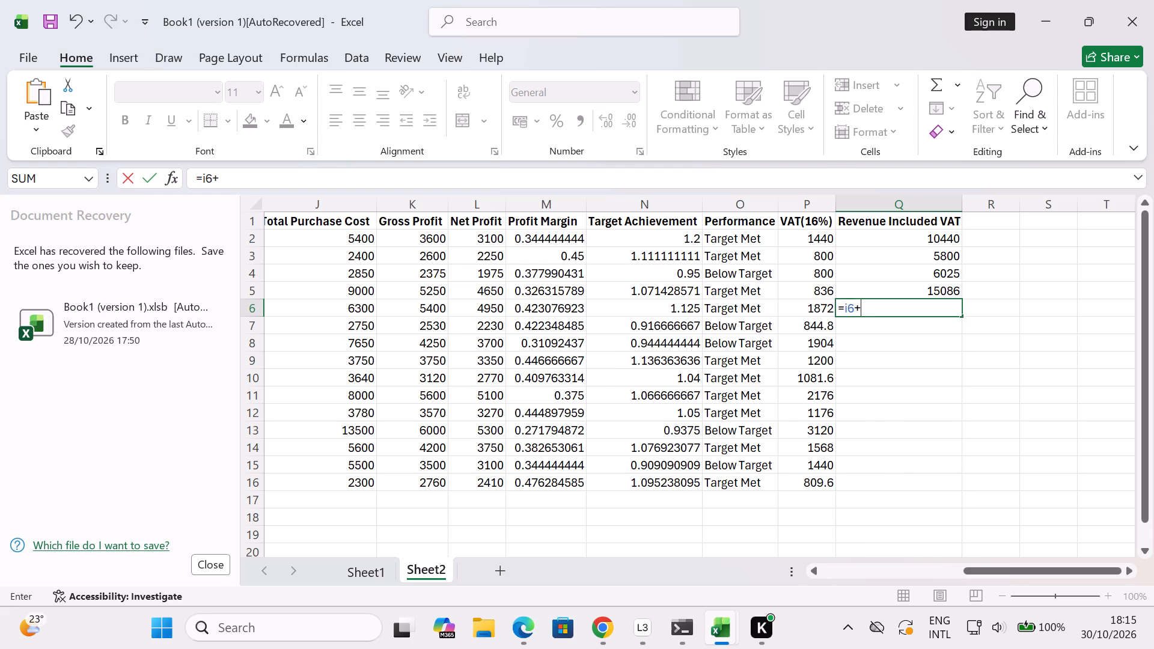
text(p6)
key(Return)
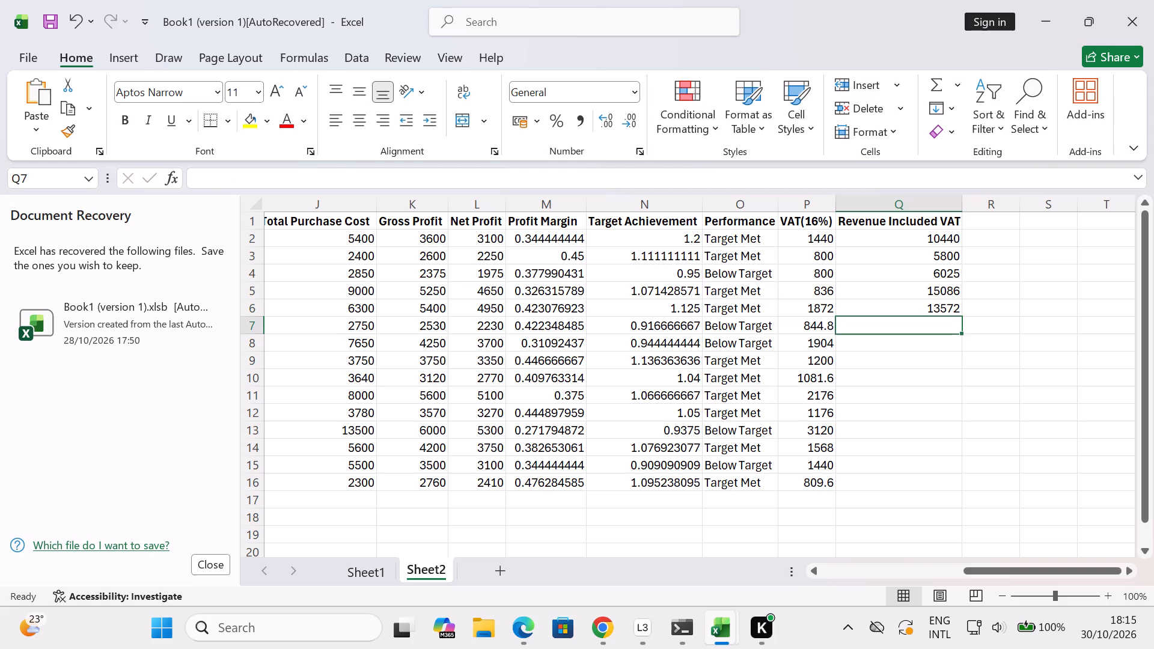
Enter a formula in Q7 of the Revenue Included VAT column that adds the row's VAT(16%) to I7.
key(equal)
key(i)
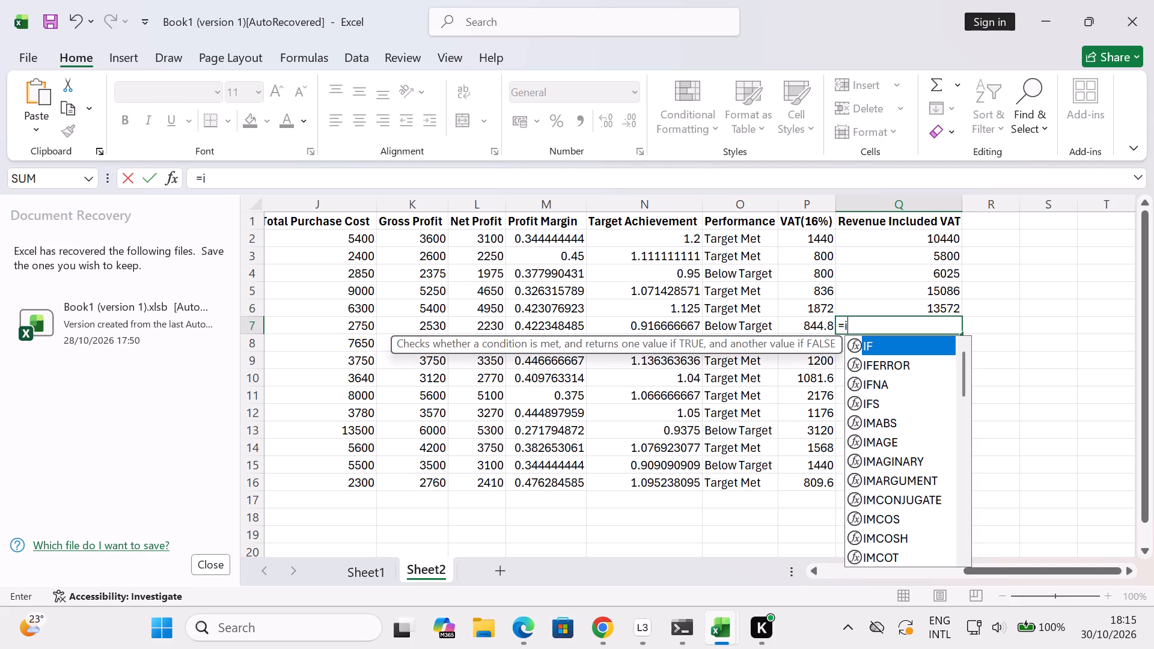
key(7)
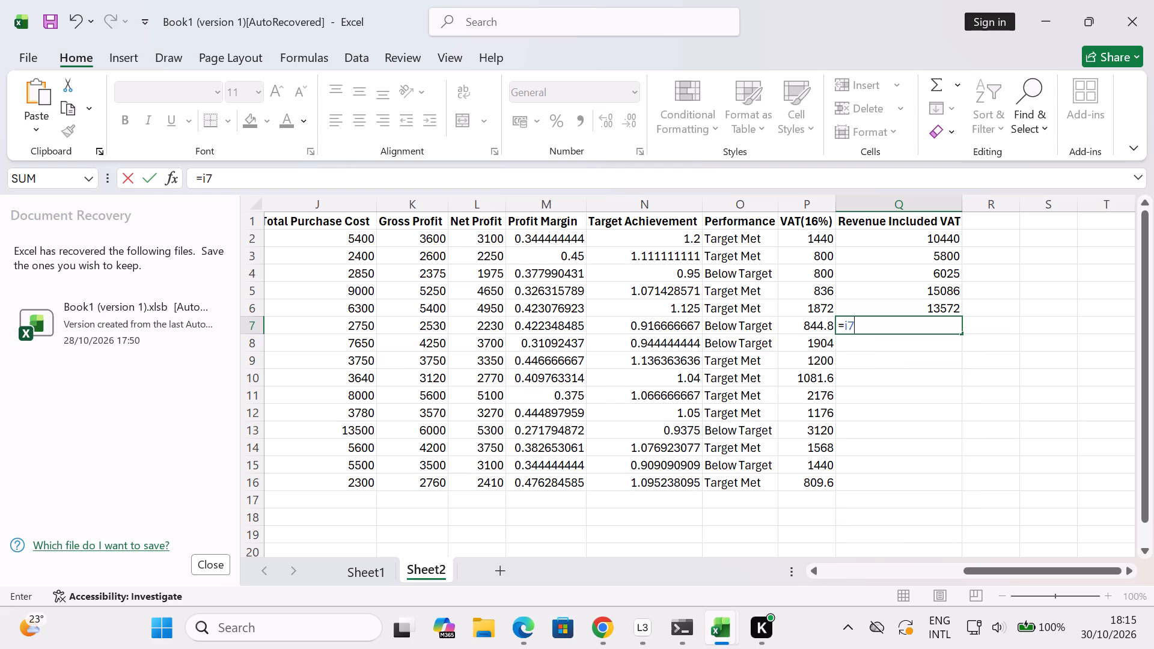
key(shift+plus)
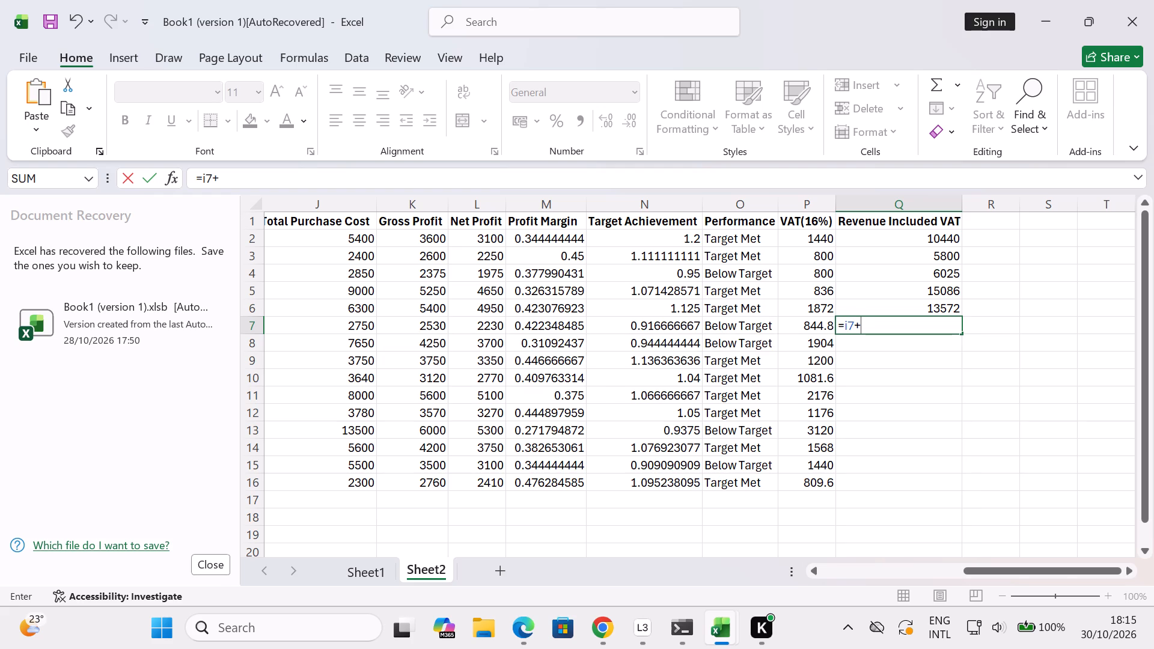
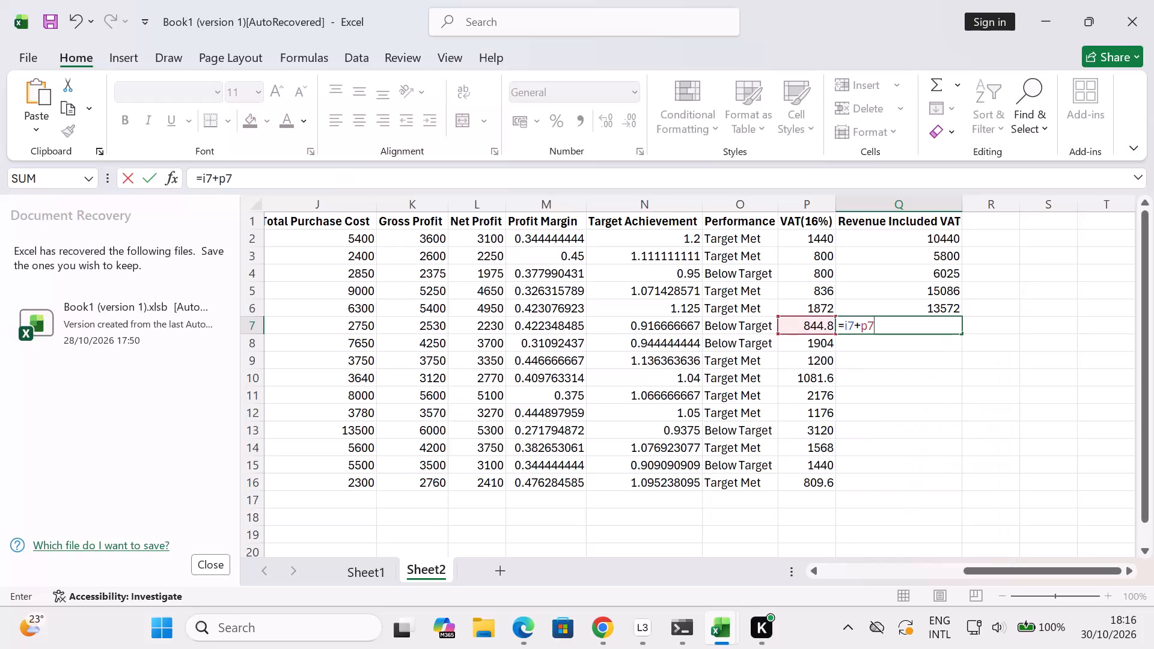
Commit the formula =I7+P7 in Q7 of the Revenue Included VAT column.
key(Return)
Enter the formula =I8+P8 in Q8 of the Revenue Included VAT column.
key(equal)
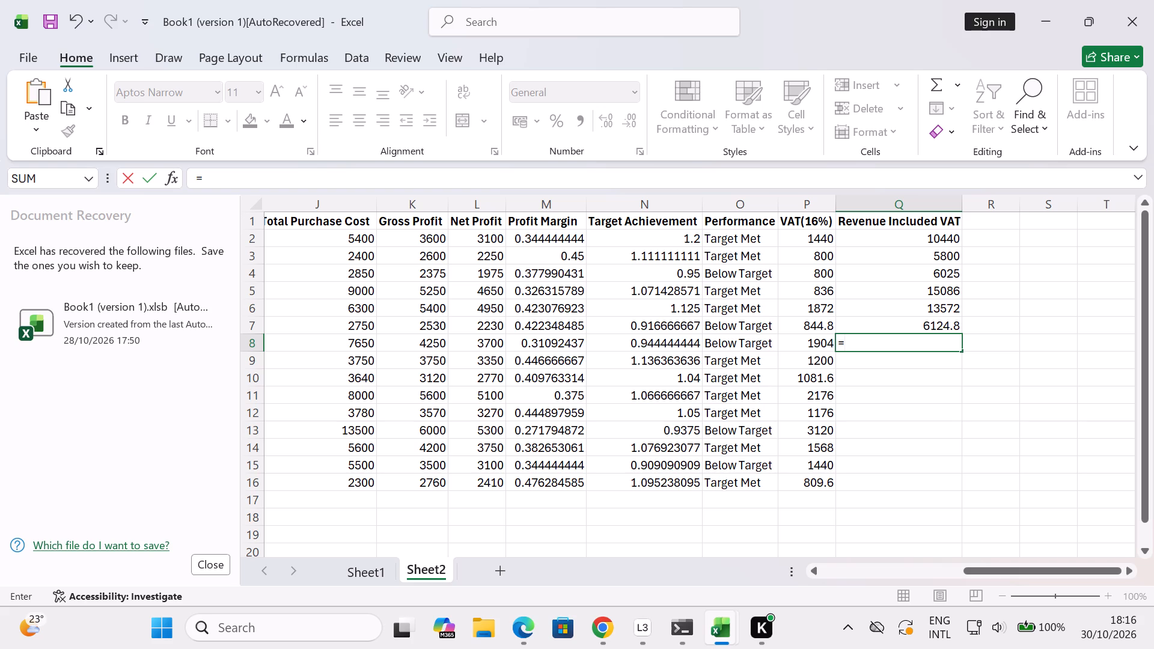
text(i8)
key(shift+plus)
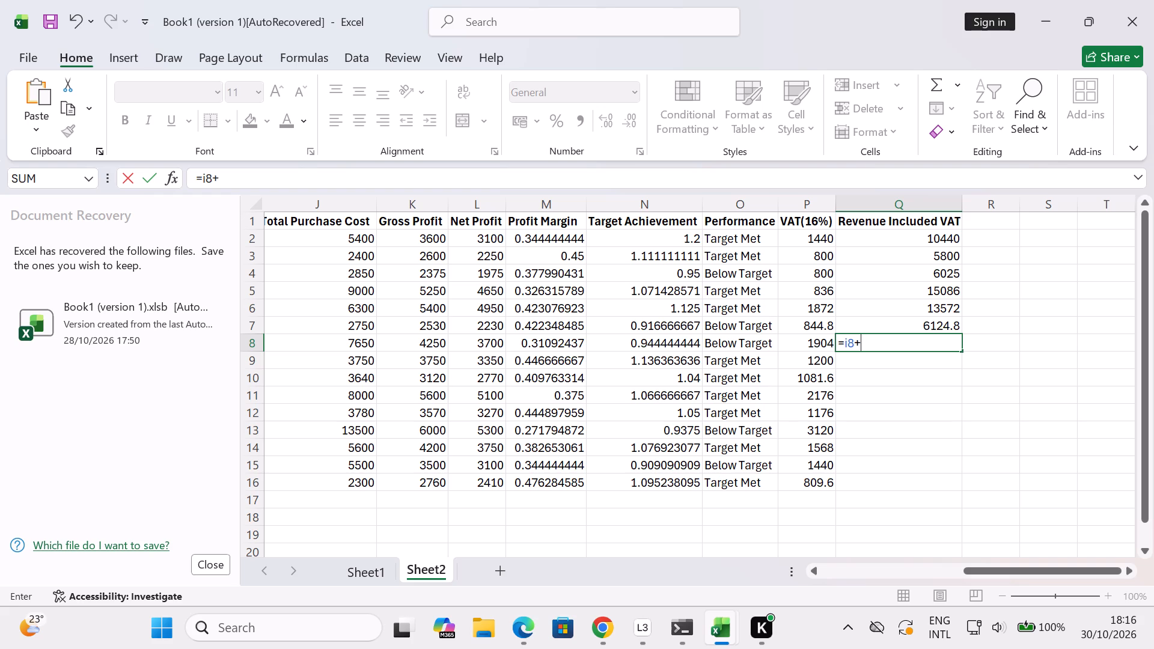
text(p8)
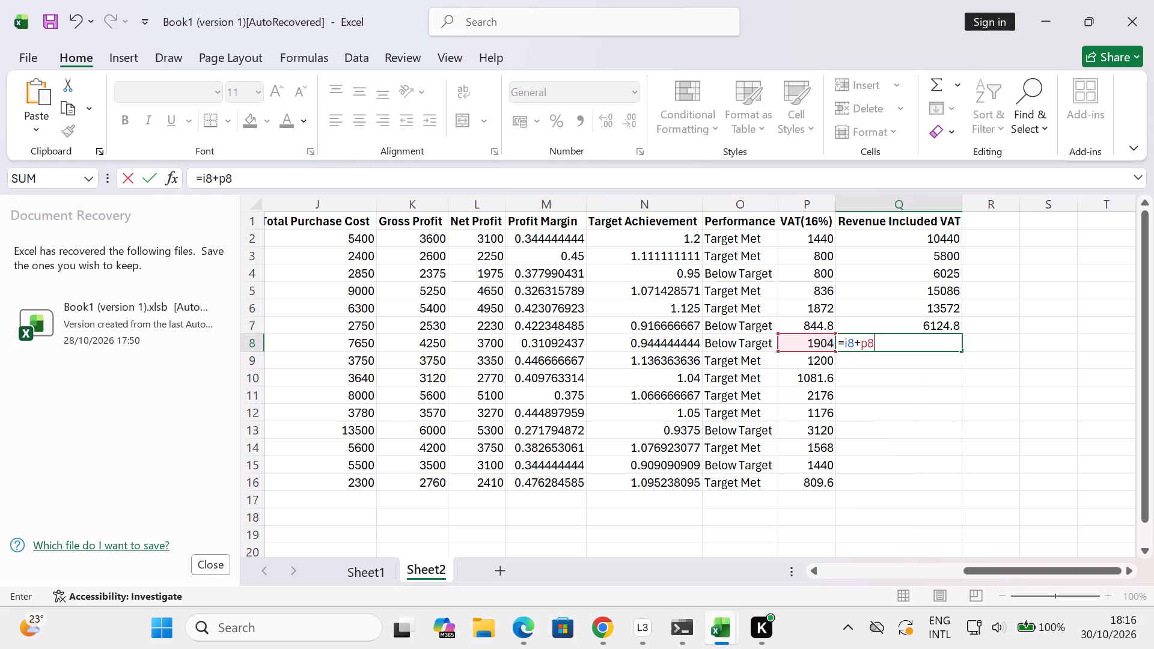
key(Return)
Enter the formula =I9+P9 in Q9 of the Revenue Included VAT column.
key(equal)
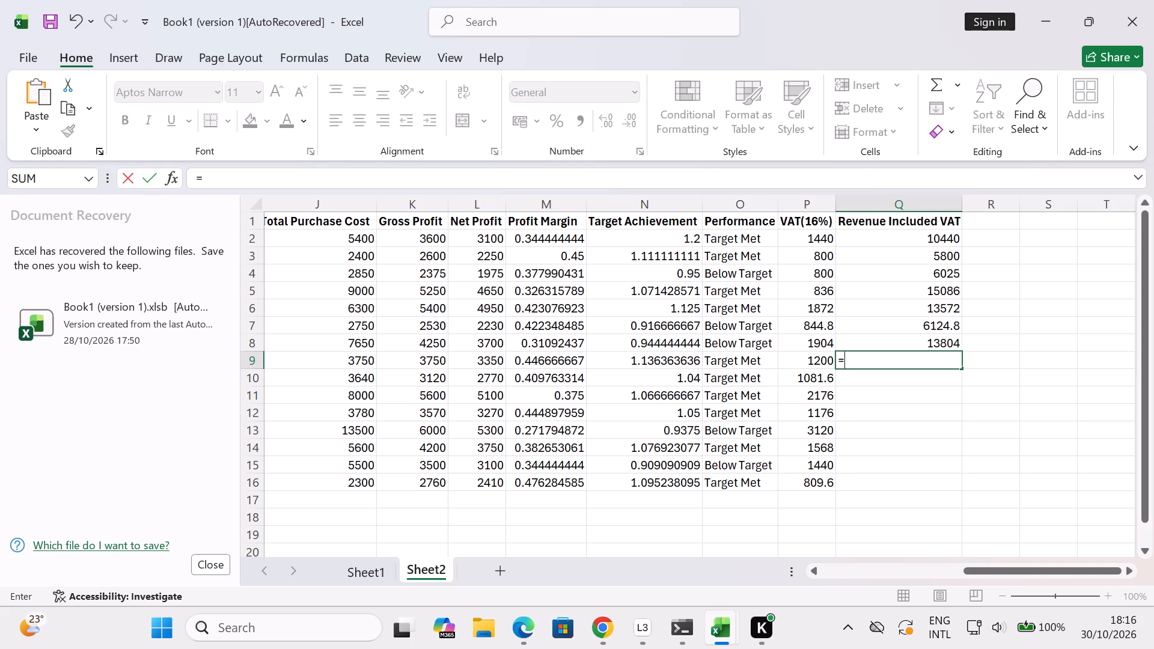
key(i)
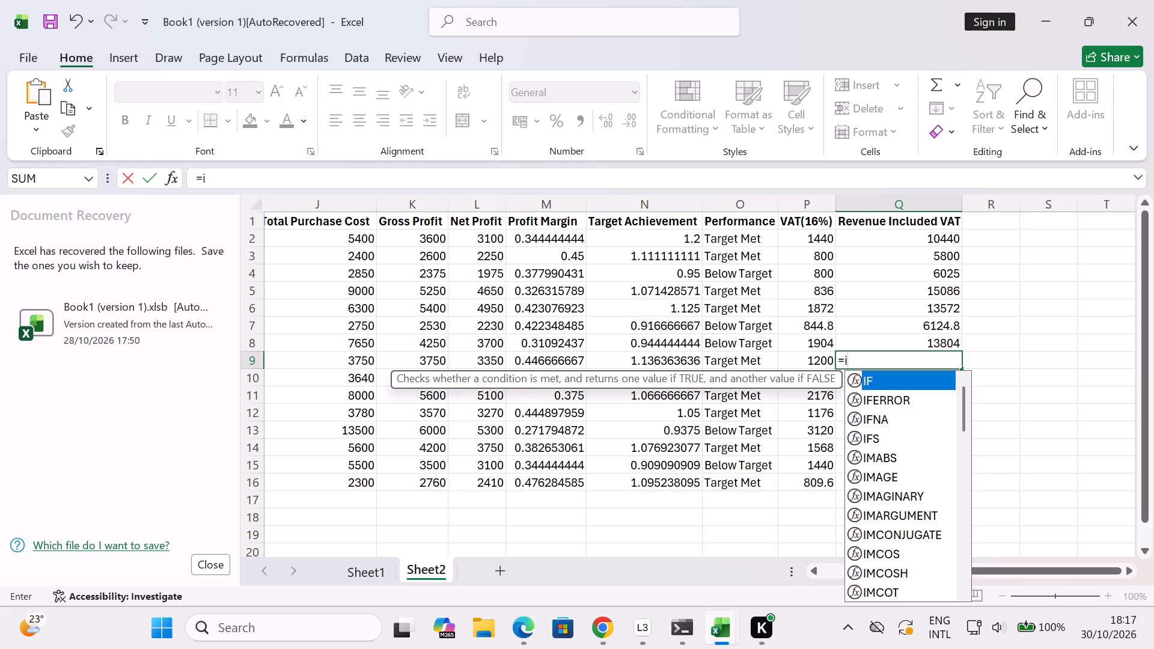
key(9)
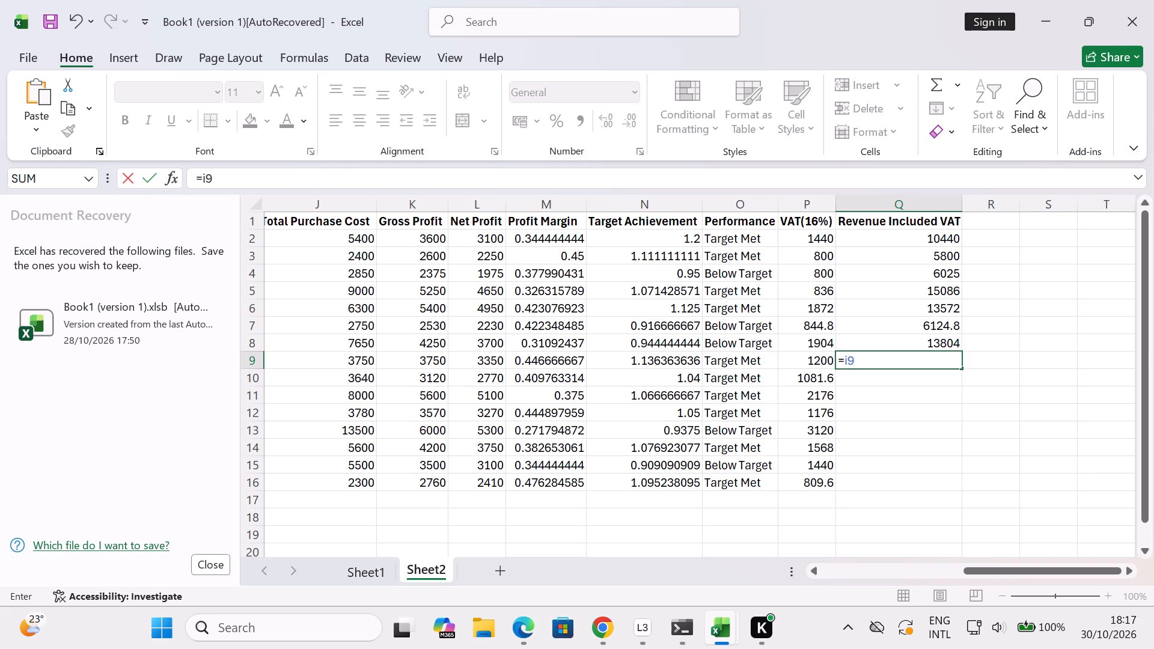
key(shift+plus)
key(p)
key(9)
key(Return)
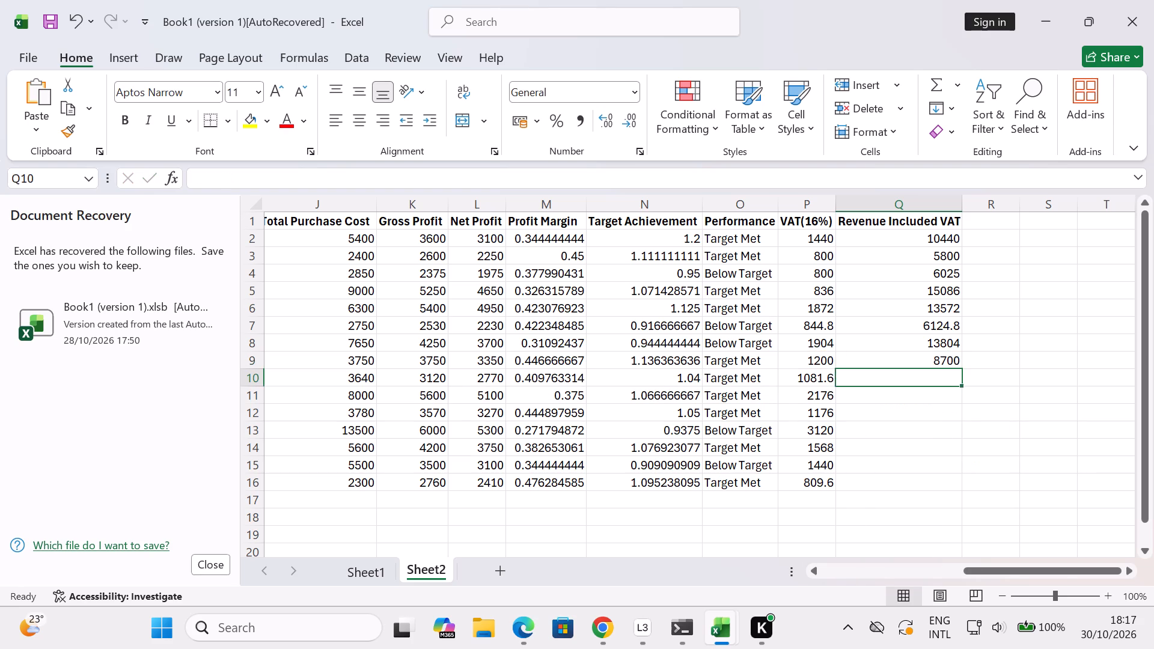
Enter the formula =I10+P10 in Q10 of the Revenue Included VAT column.
key(equal)
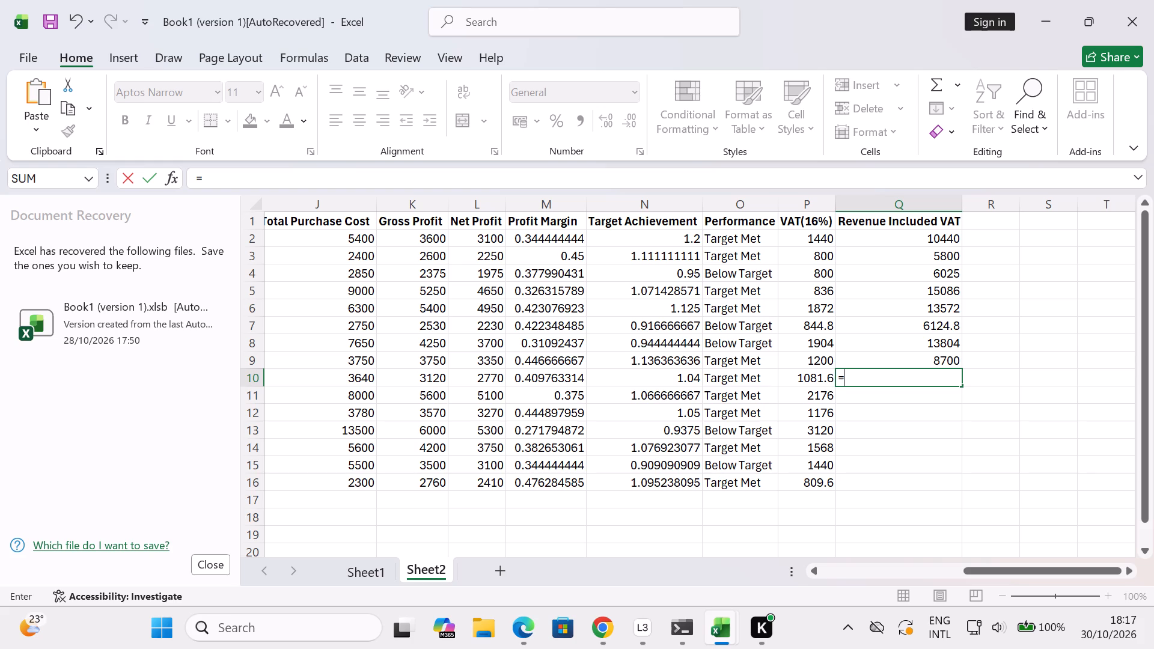
key(i)
key(1)
key(0)
key(shift+plus)
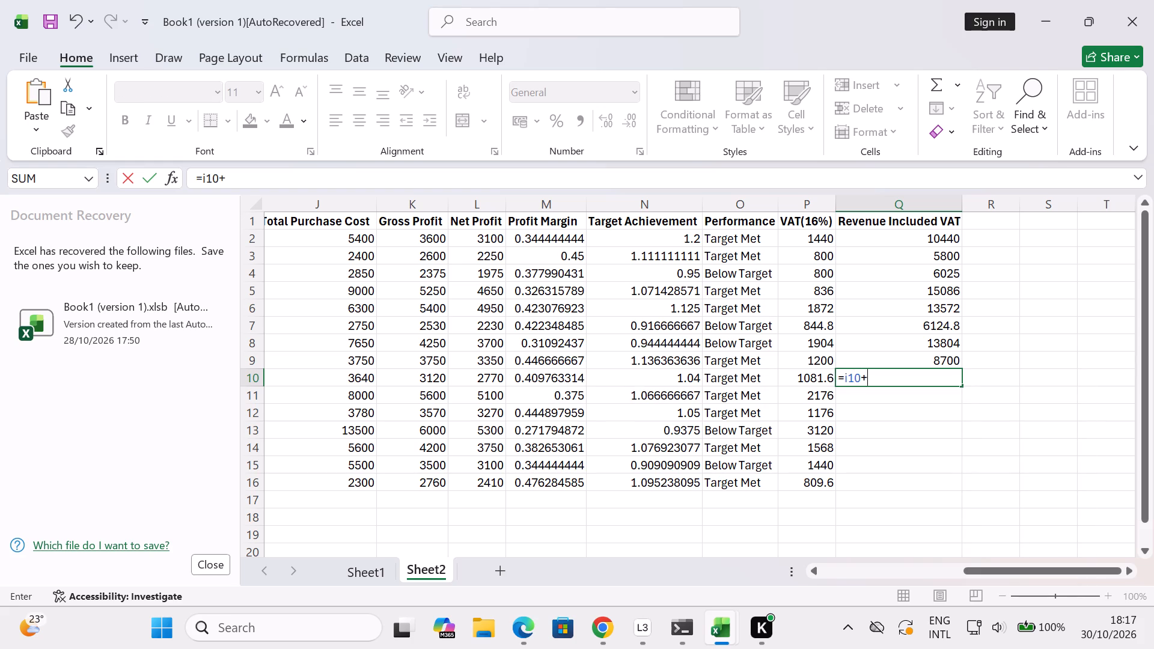
key(p)
key(1)
key(0)
key(Return)
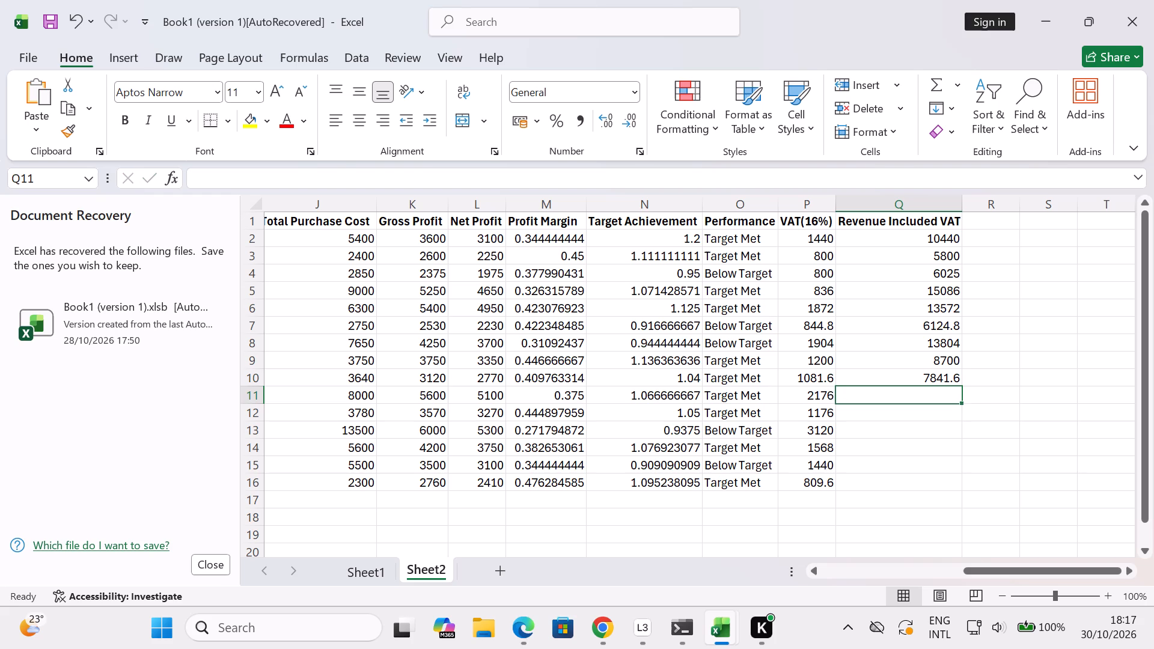
Enter the formula =I11+P11 in Q11 of the Revenue Included VAT column.
key(equal)
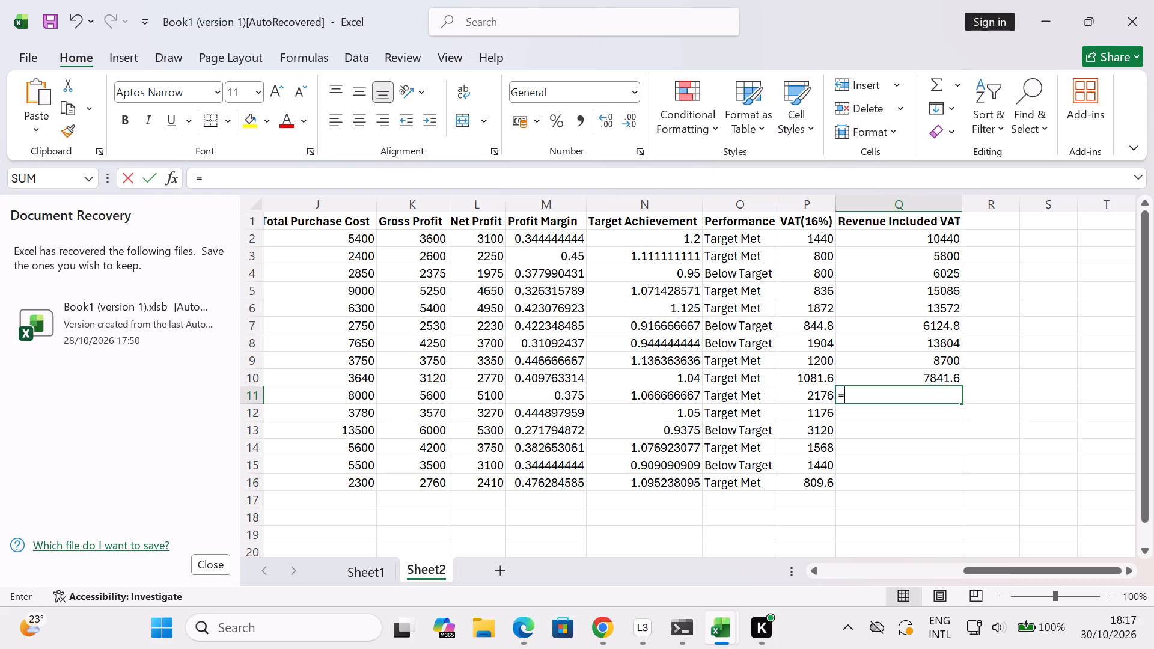
key(i)
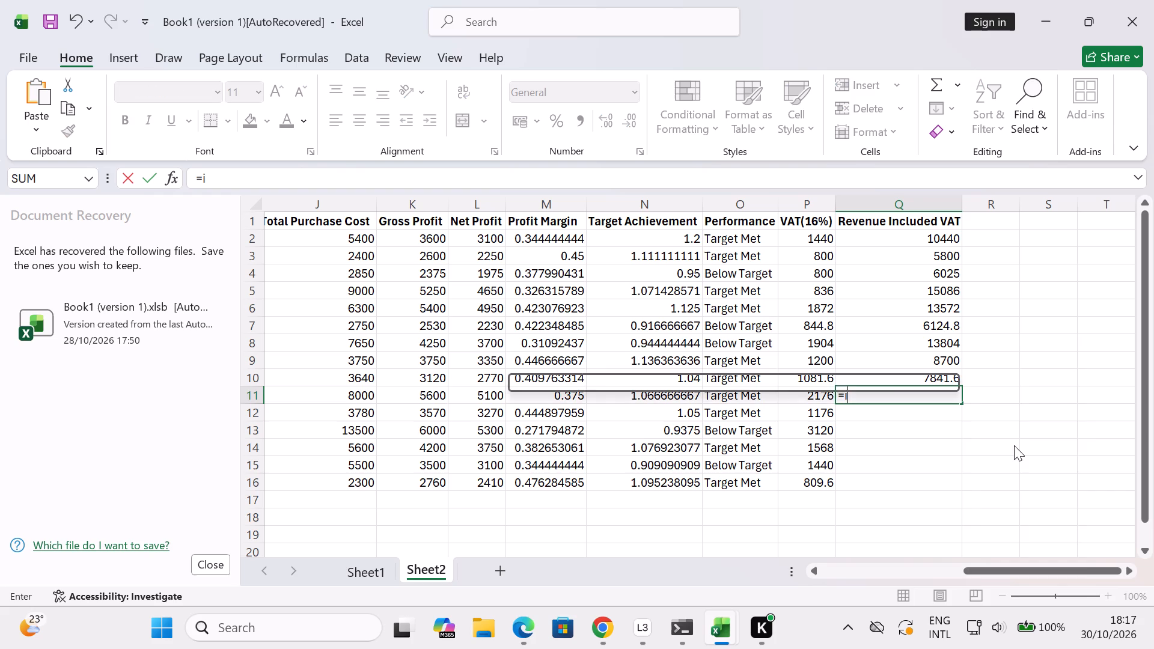
text(11)
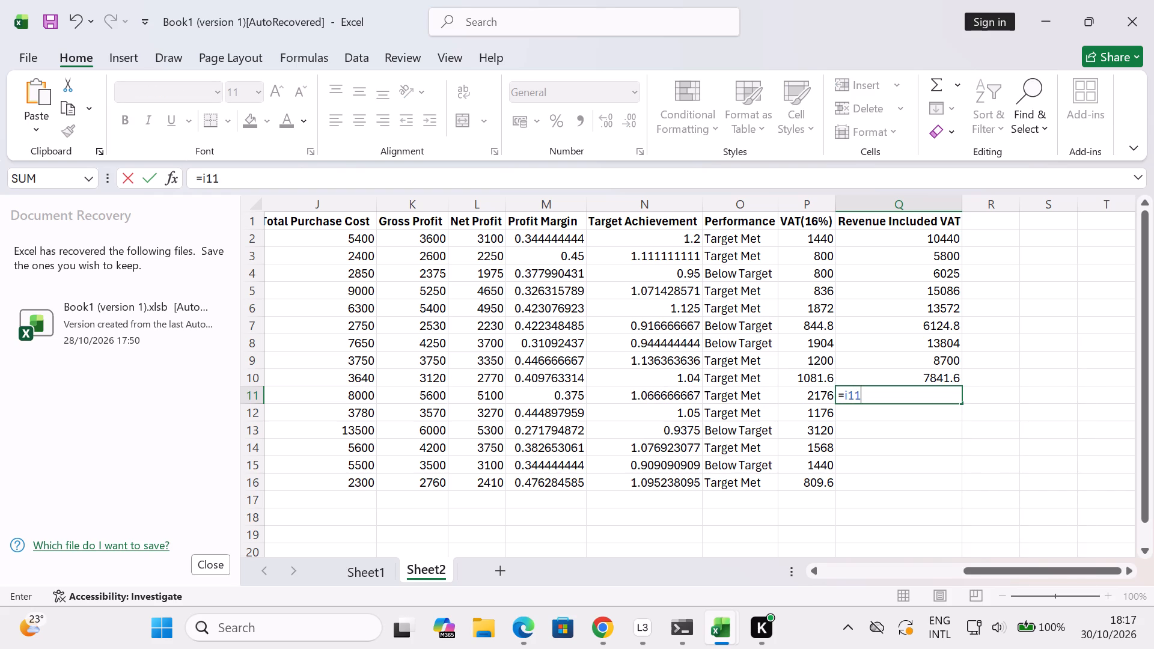
key(shift+plus)
key(p)
text(11)
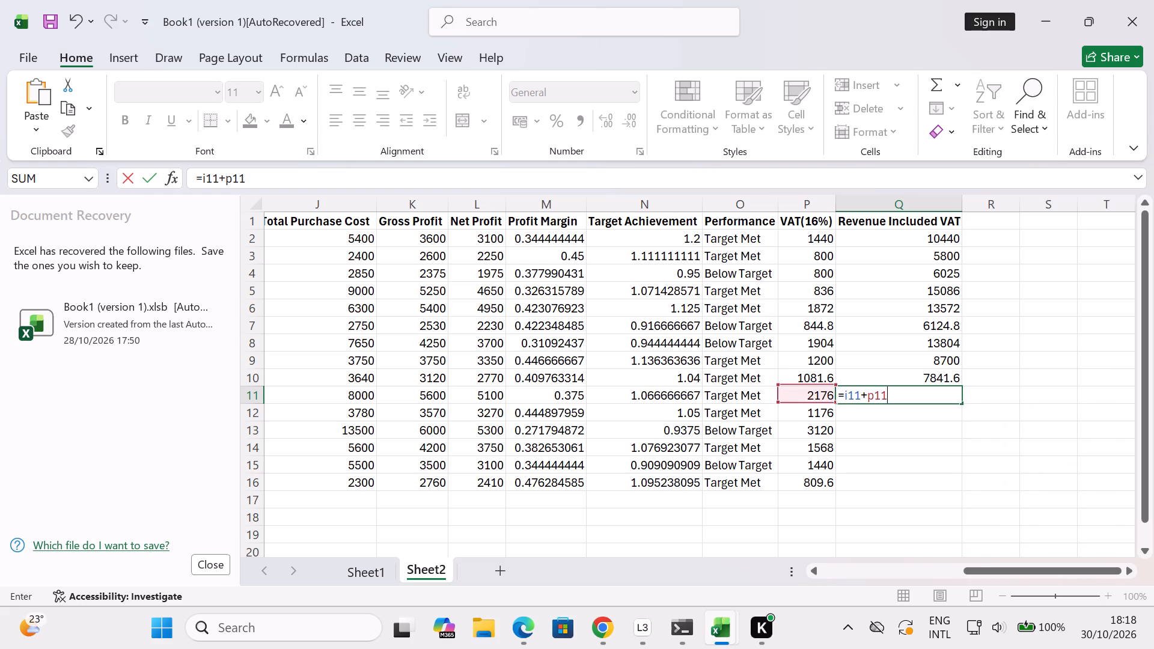
key(Return)
Enter the formula =I12+P12 in Q12 of the Revenue Included VAT column.
key(equal)
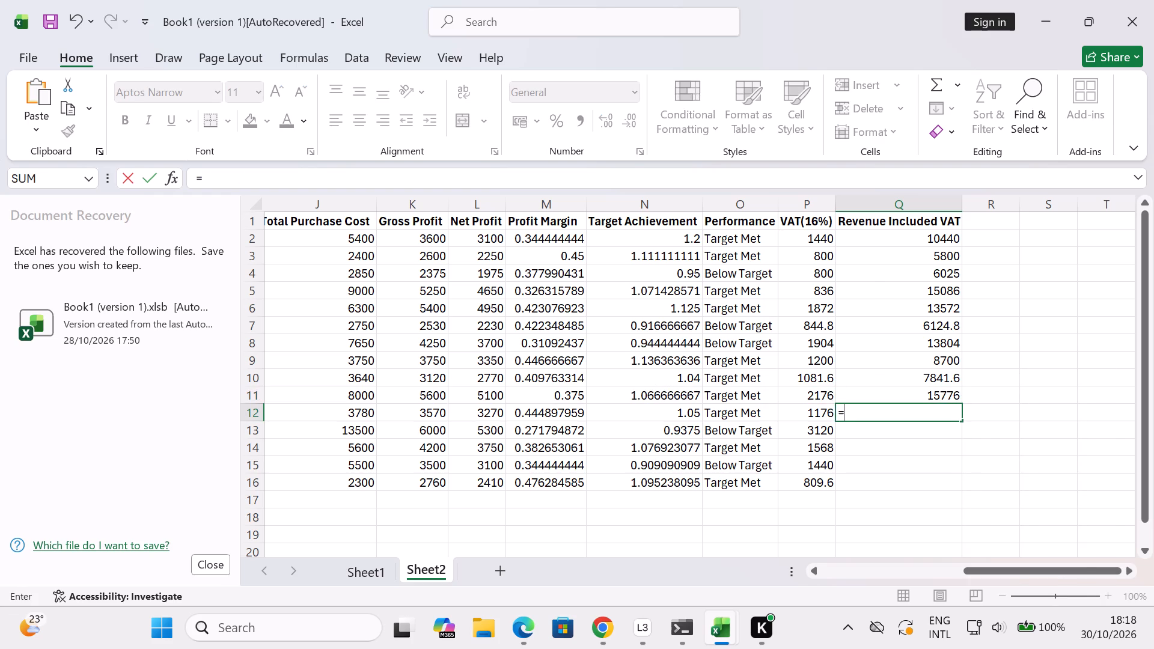
key(i)
text(12)
key(shift+plus)
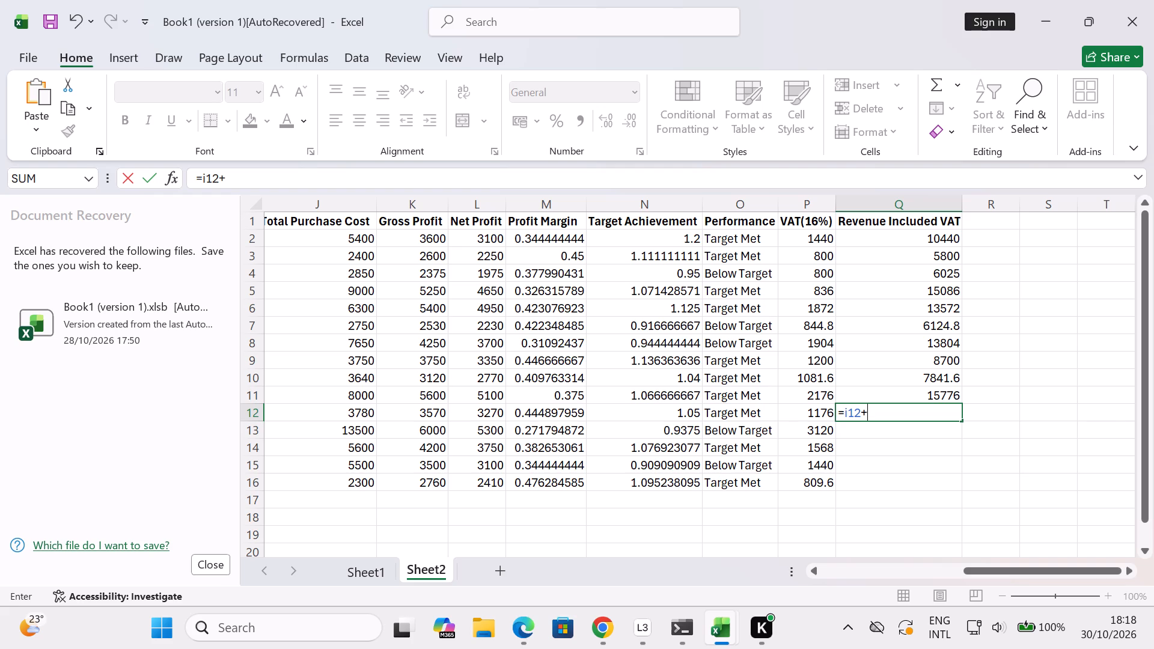
text(p12)
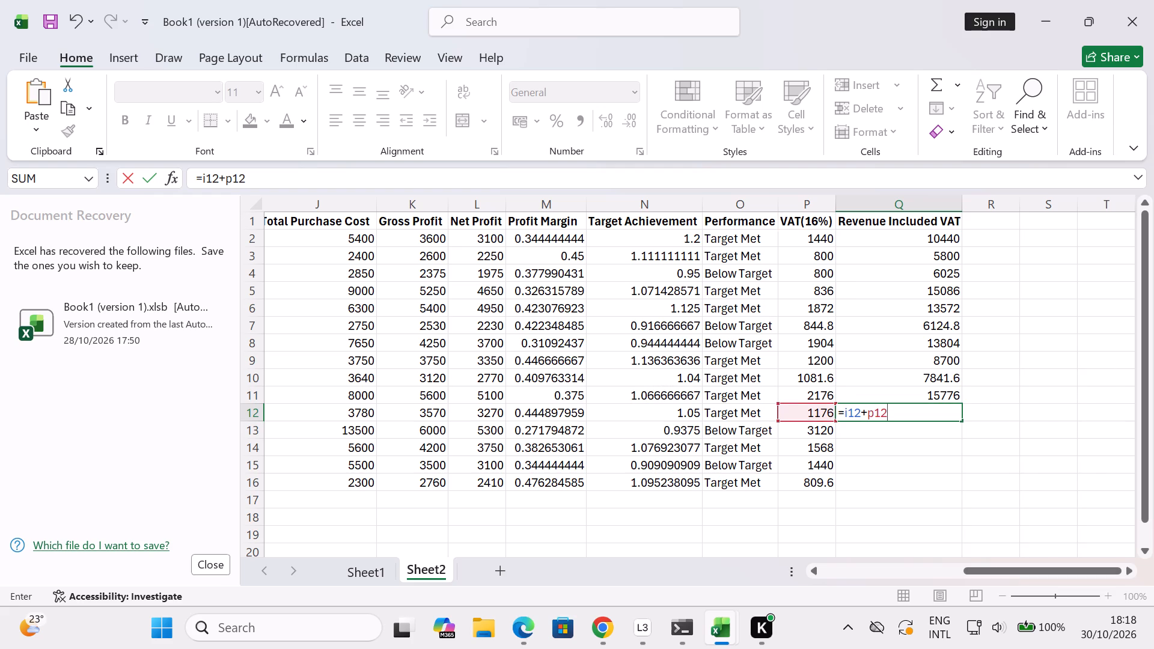
key(Return)
Enter the formula =I13+P13 in Q13 of the Revenue Included VAT column.
key(equal)
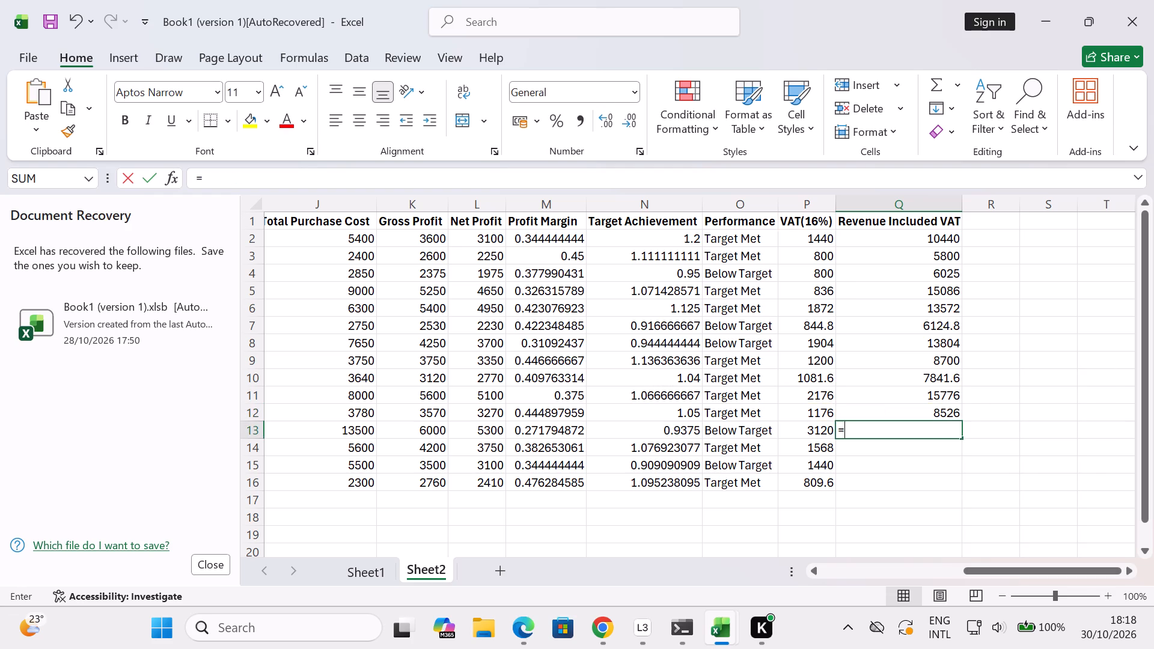
key(i)
text(13)
key(shift+plus)
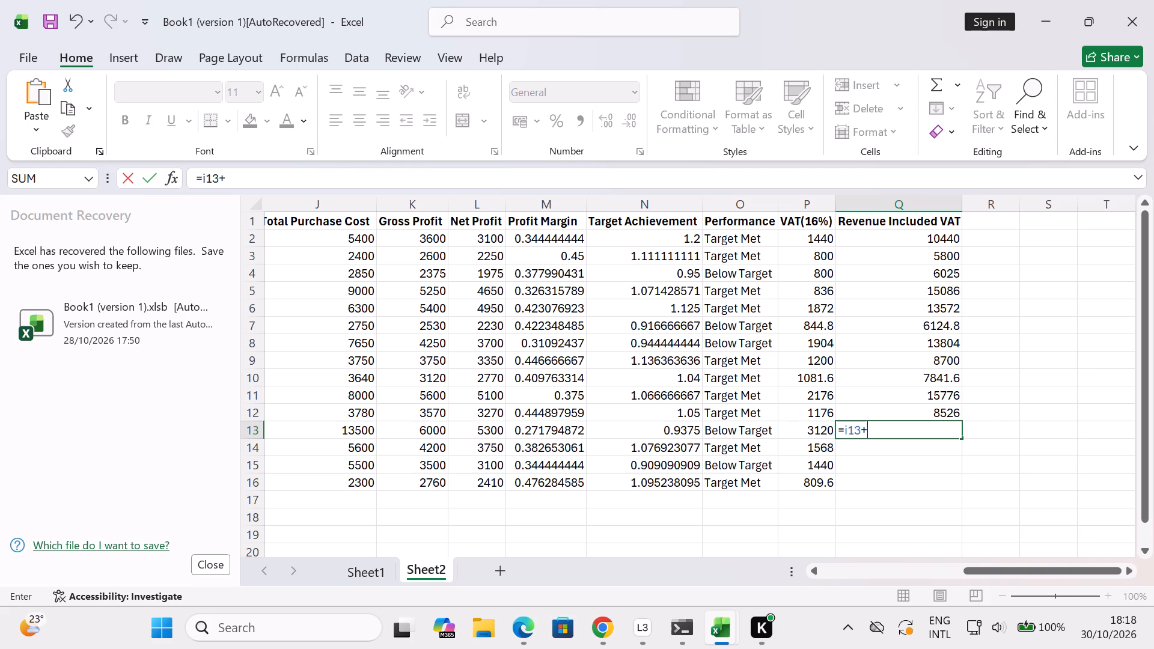
key(p)
text(13)
key(Return)
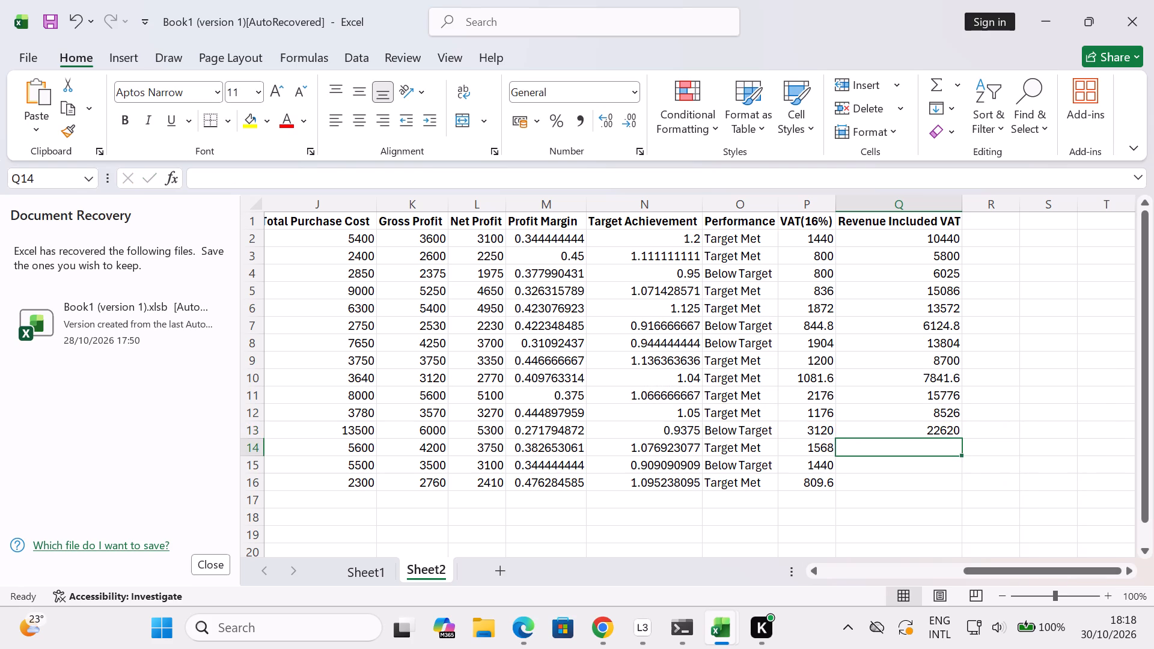
Enter the formula =I14+P14 in Q14 of the Revenue Included VAT column.
key(equal)
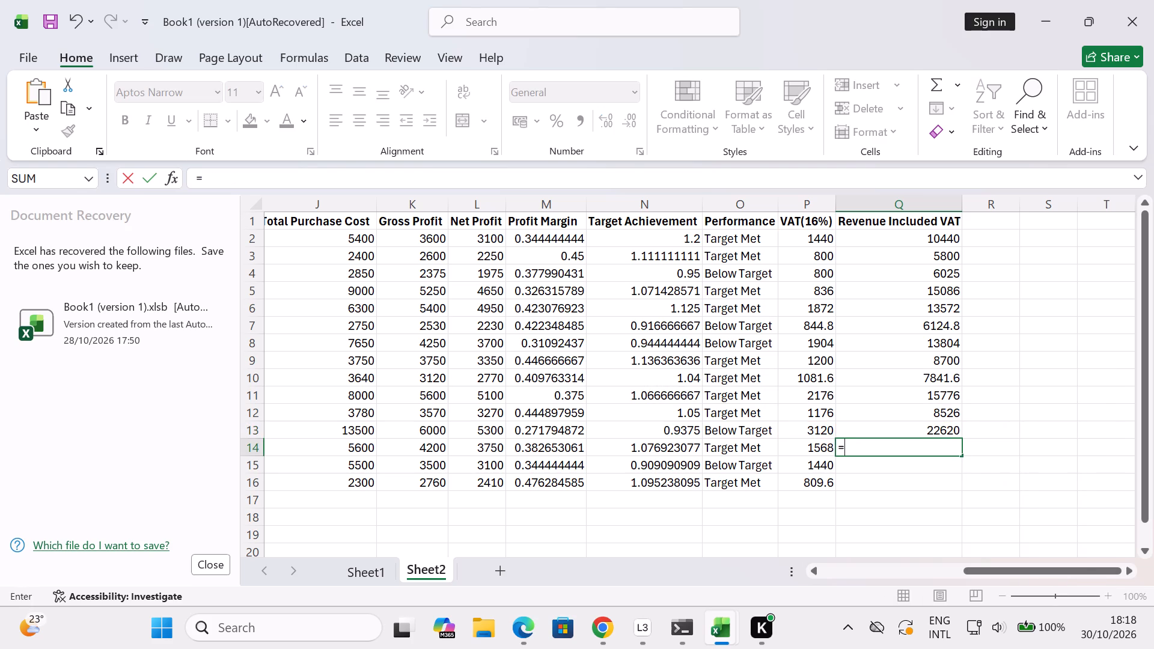
key(i)
text(14)
key(shift+plus)
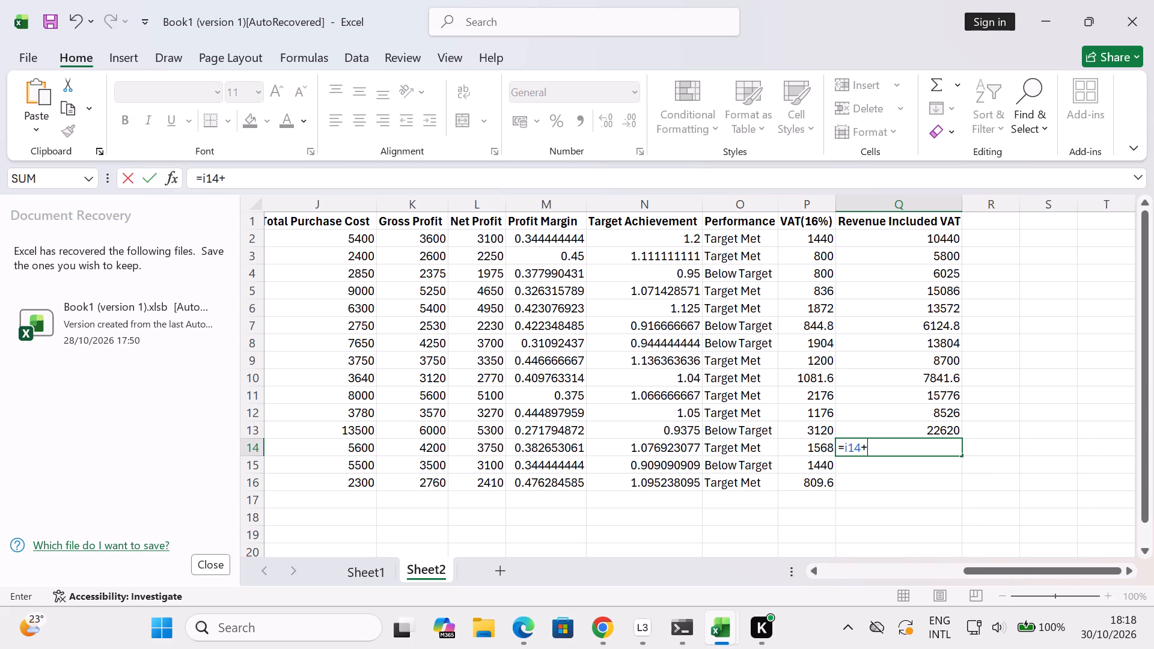
key(p)
text(14)
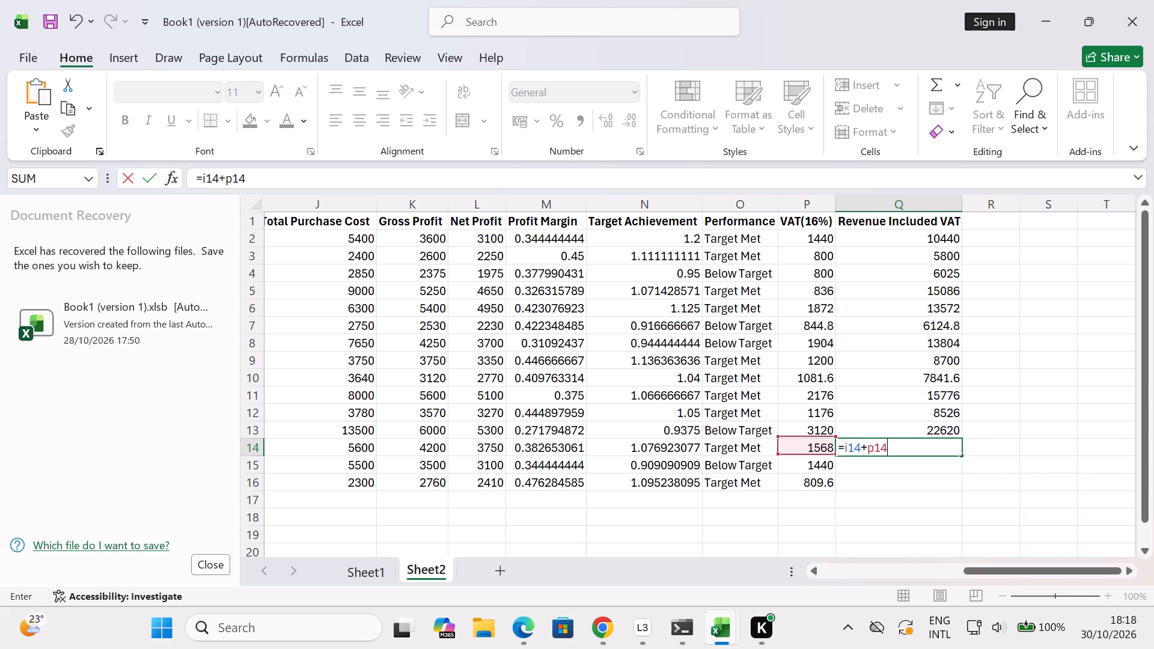
key(Return)
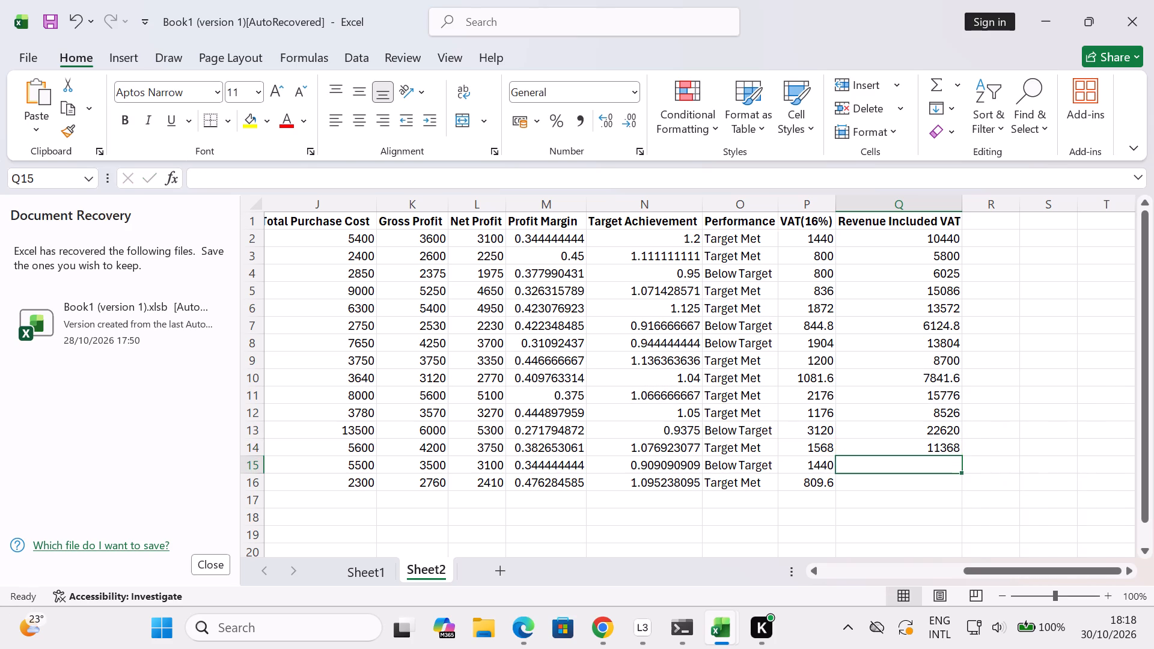
Enter the formula =I15+P15 in Q15 of the Revenue Included VAT column.
key(equal)
key(i)
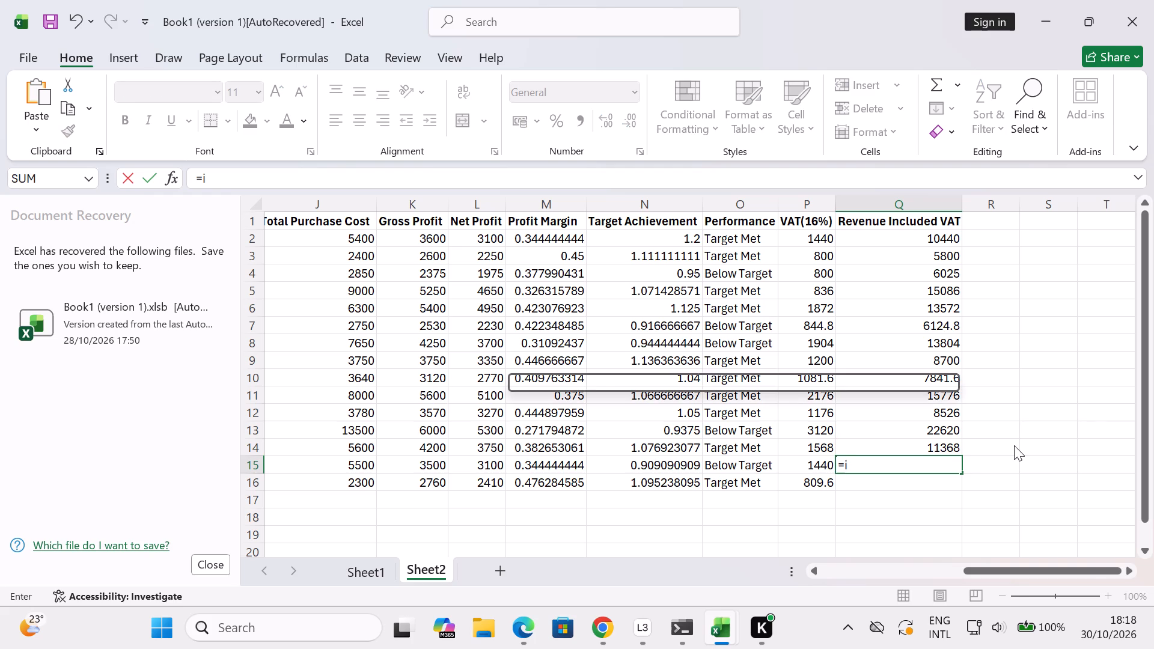
text(15)
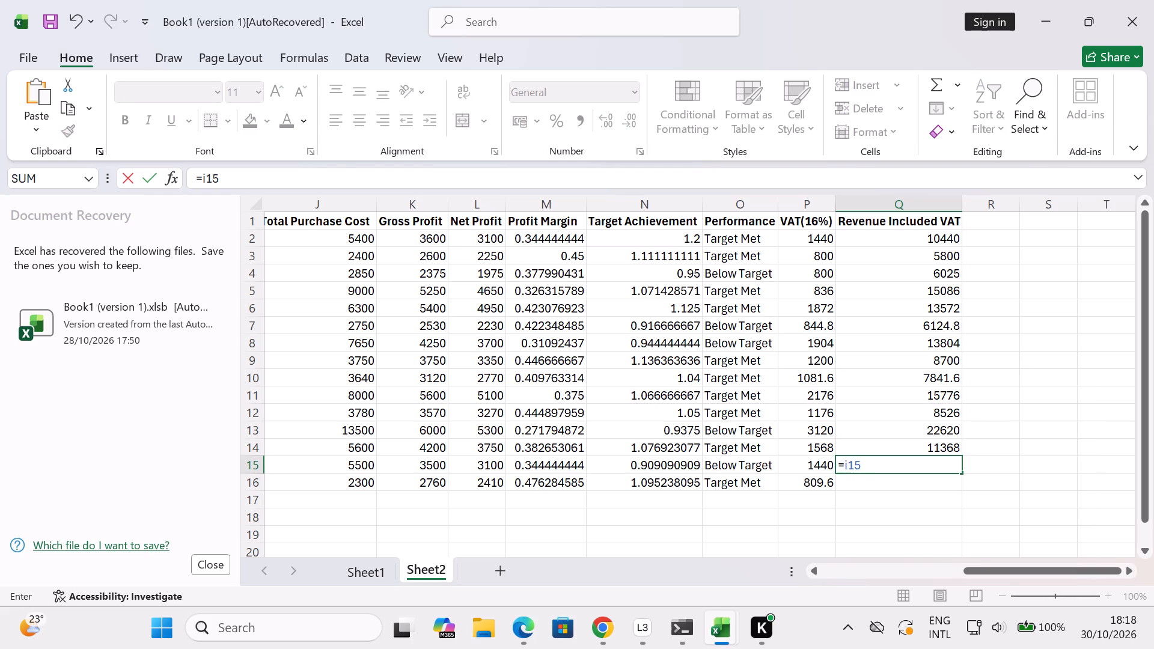
key(shift+plus)
key(p)
text(15)
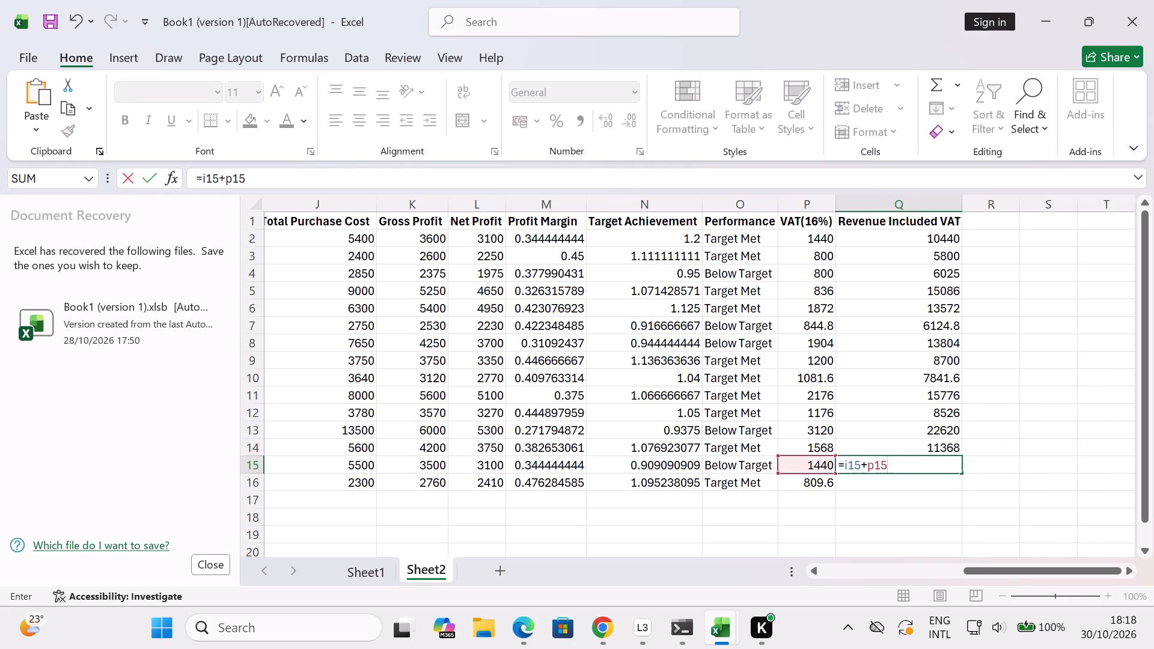
key(Return)
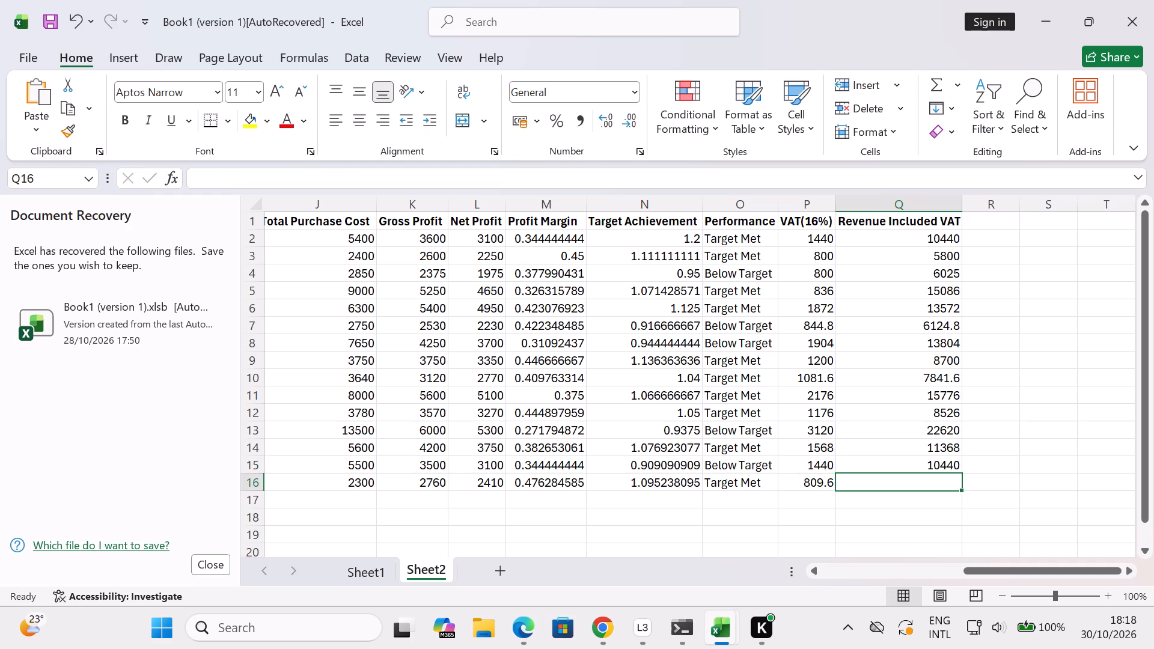
Enter the formula =I16+P16 in Q16 of the Revenue Included VAT column.
key(equal)
key(i)
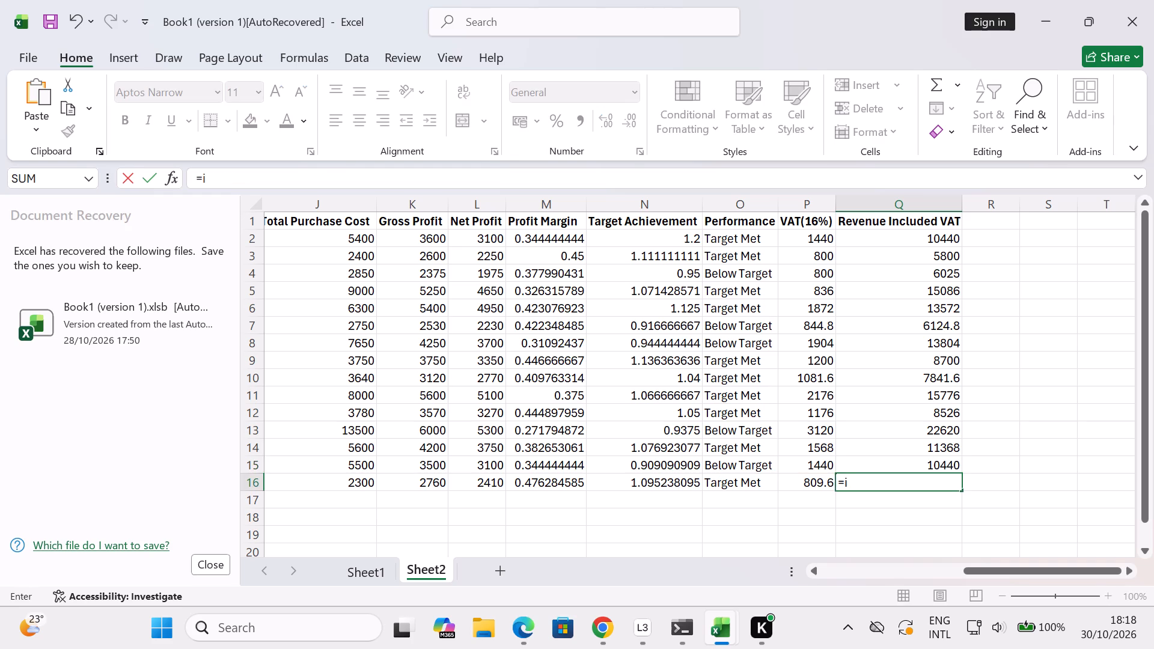
text(16)
key(shift+plus)
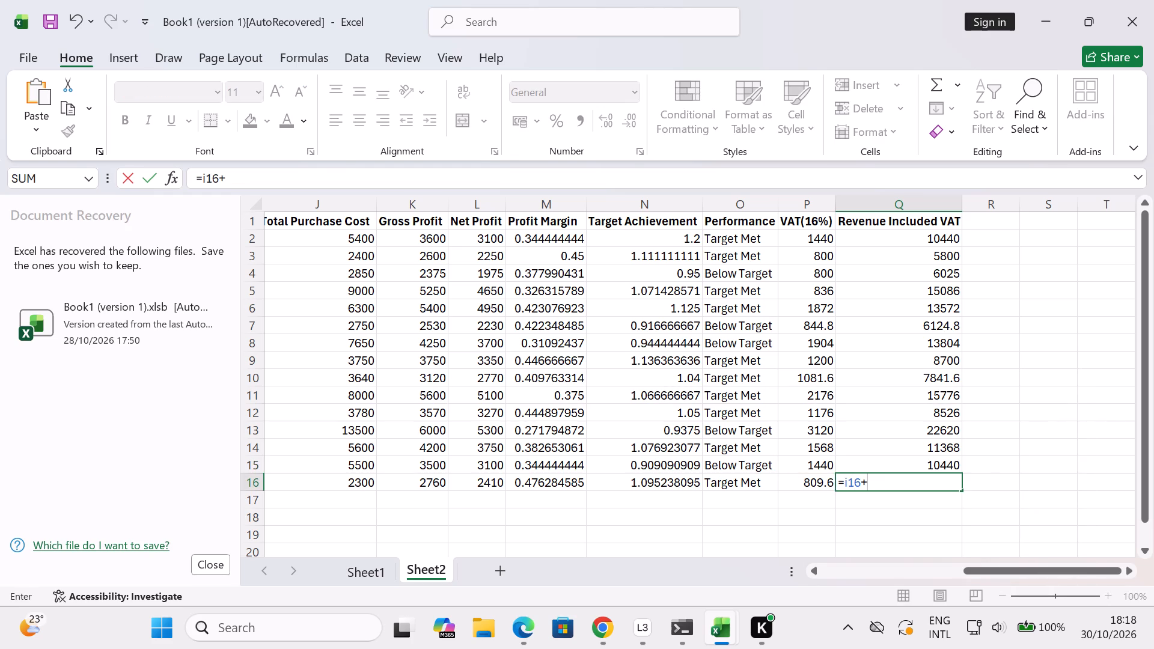
key(p)
text(16)
key(Return)
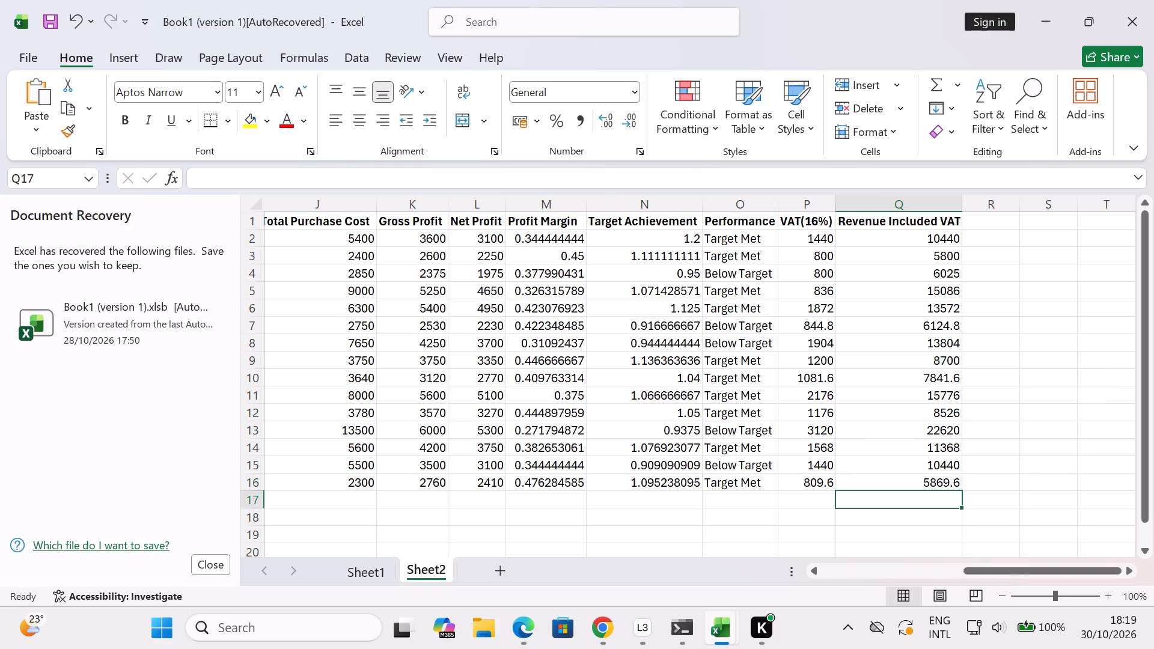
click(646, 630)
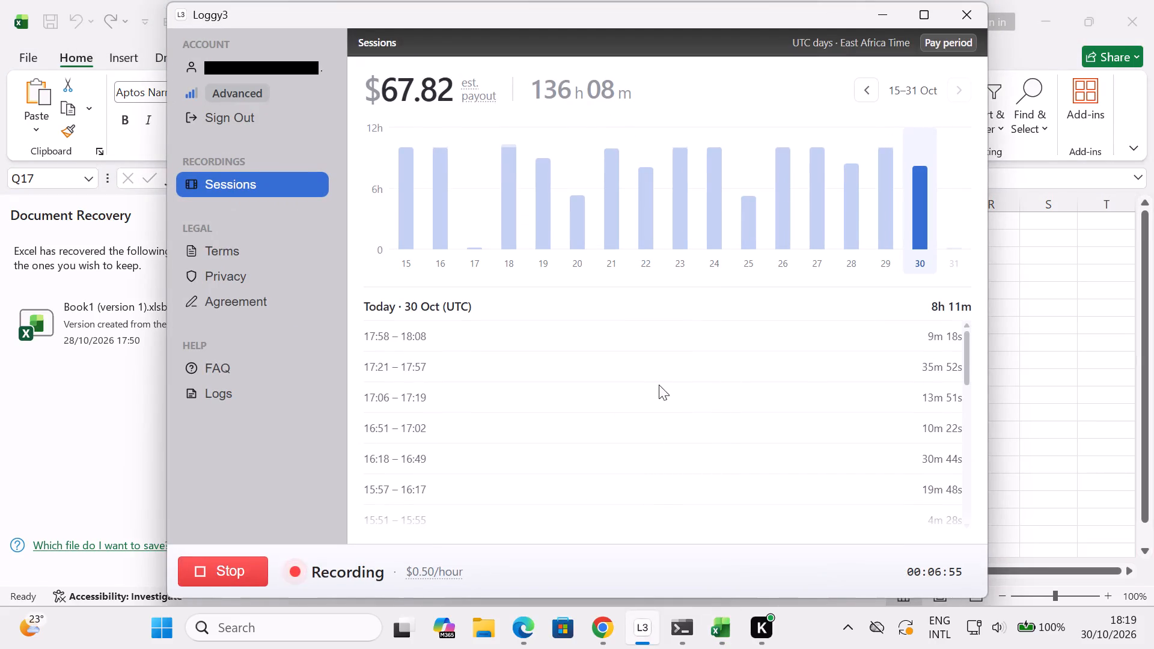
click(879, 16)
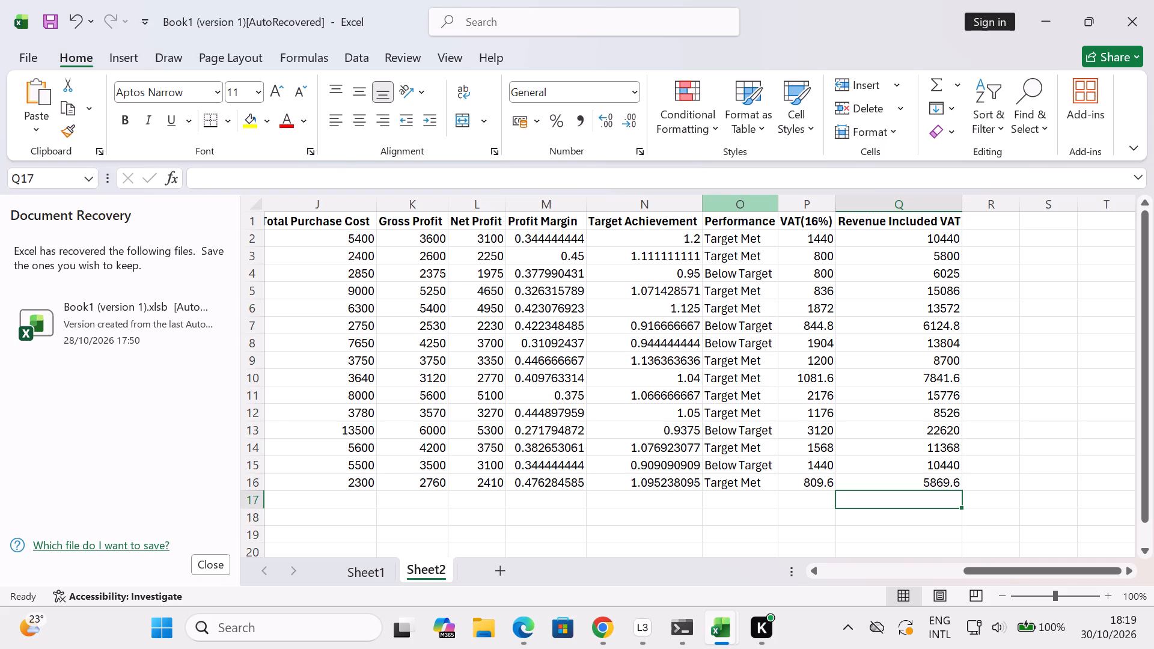
Add a new blank worksheet directly after Sheet1 in the workbook.
click(381, 567)
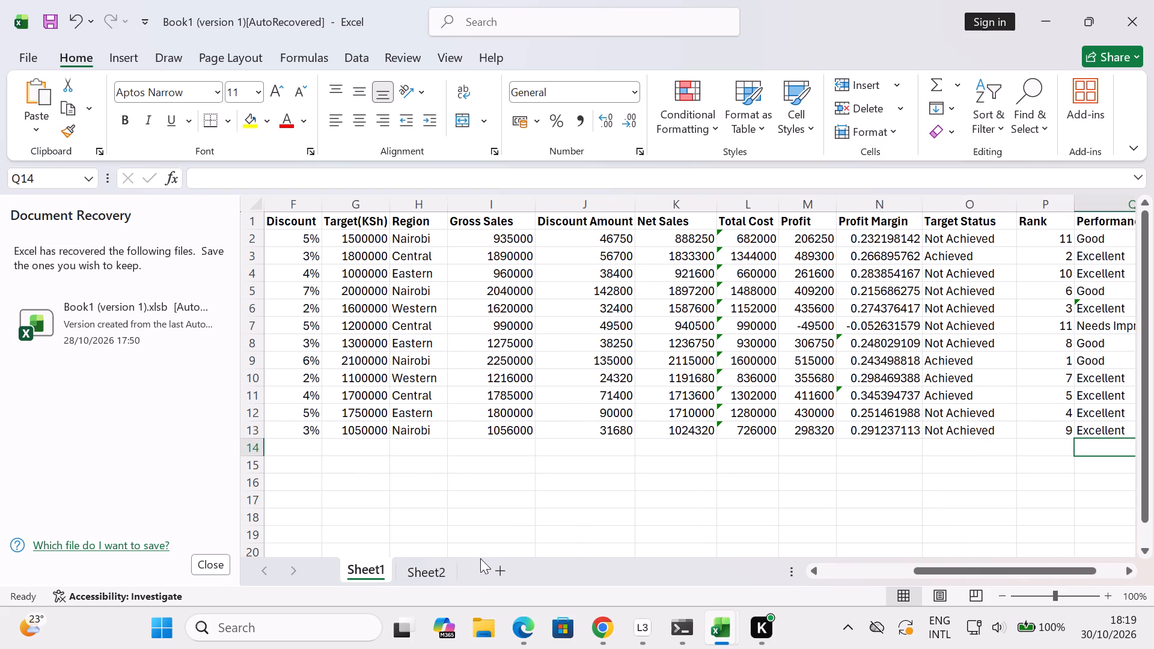
click(495, 567)
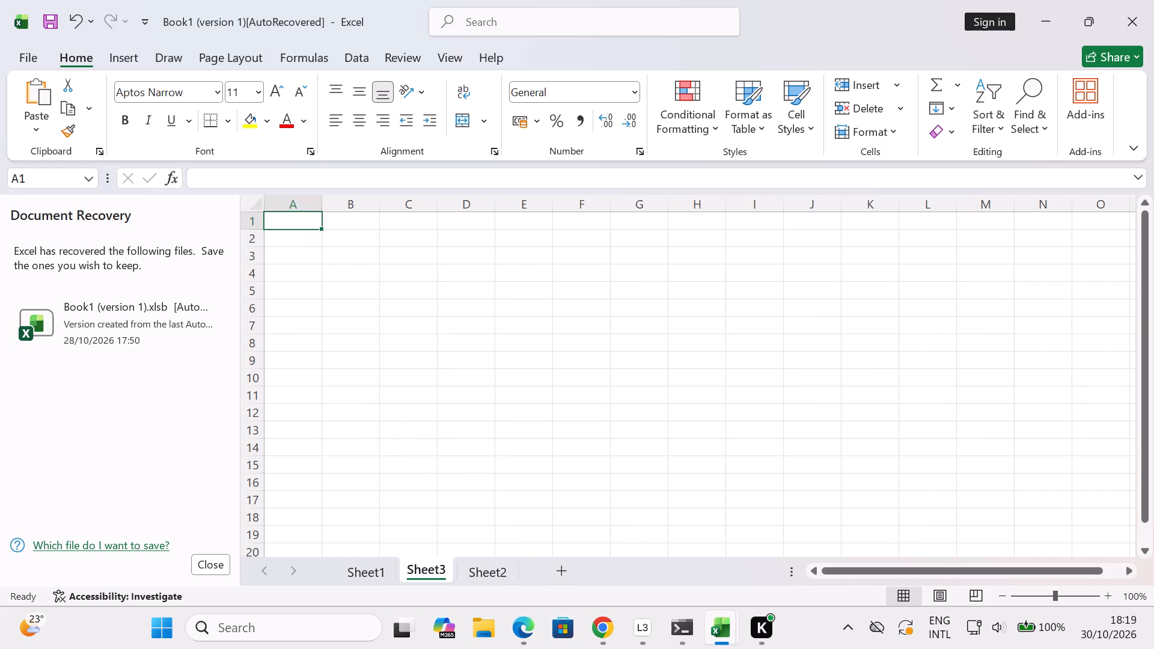